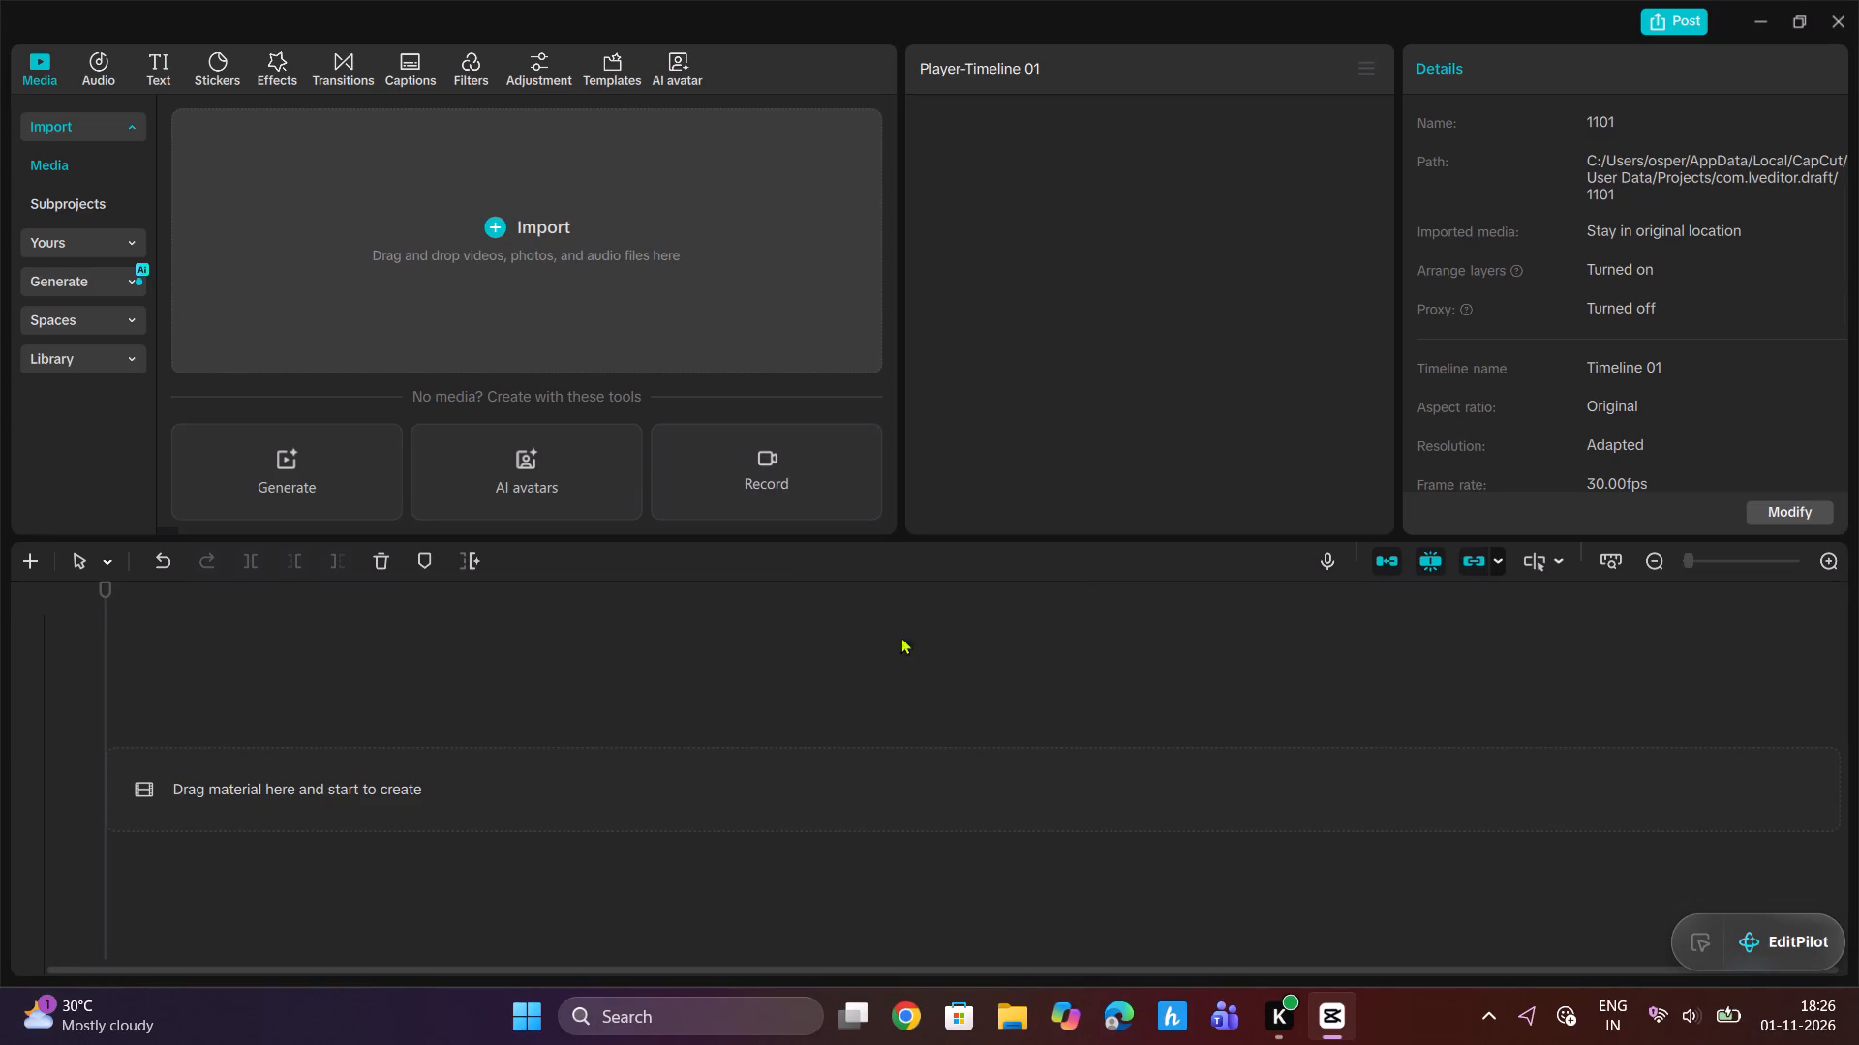
Import the Sansad Showdown — Indian Politics Fighter recording from the Captures folder and add it to the timeline.
click(476, 234)
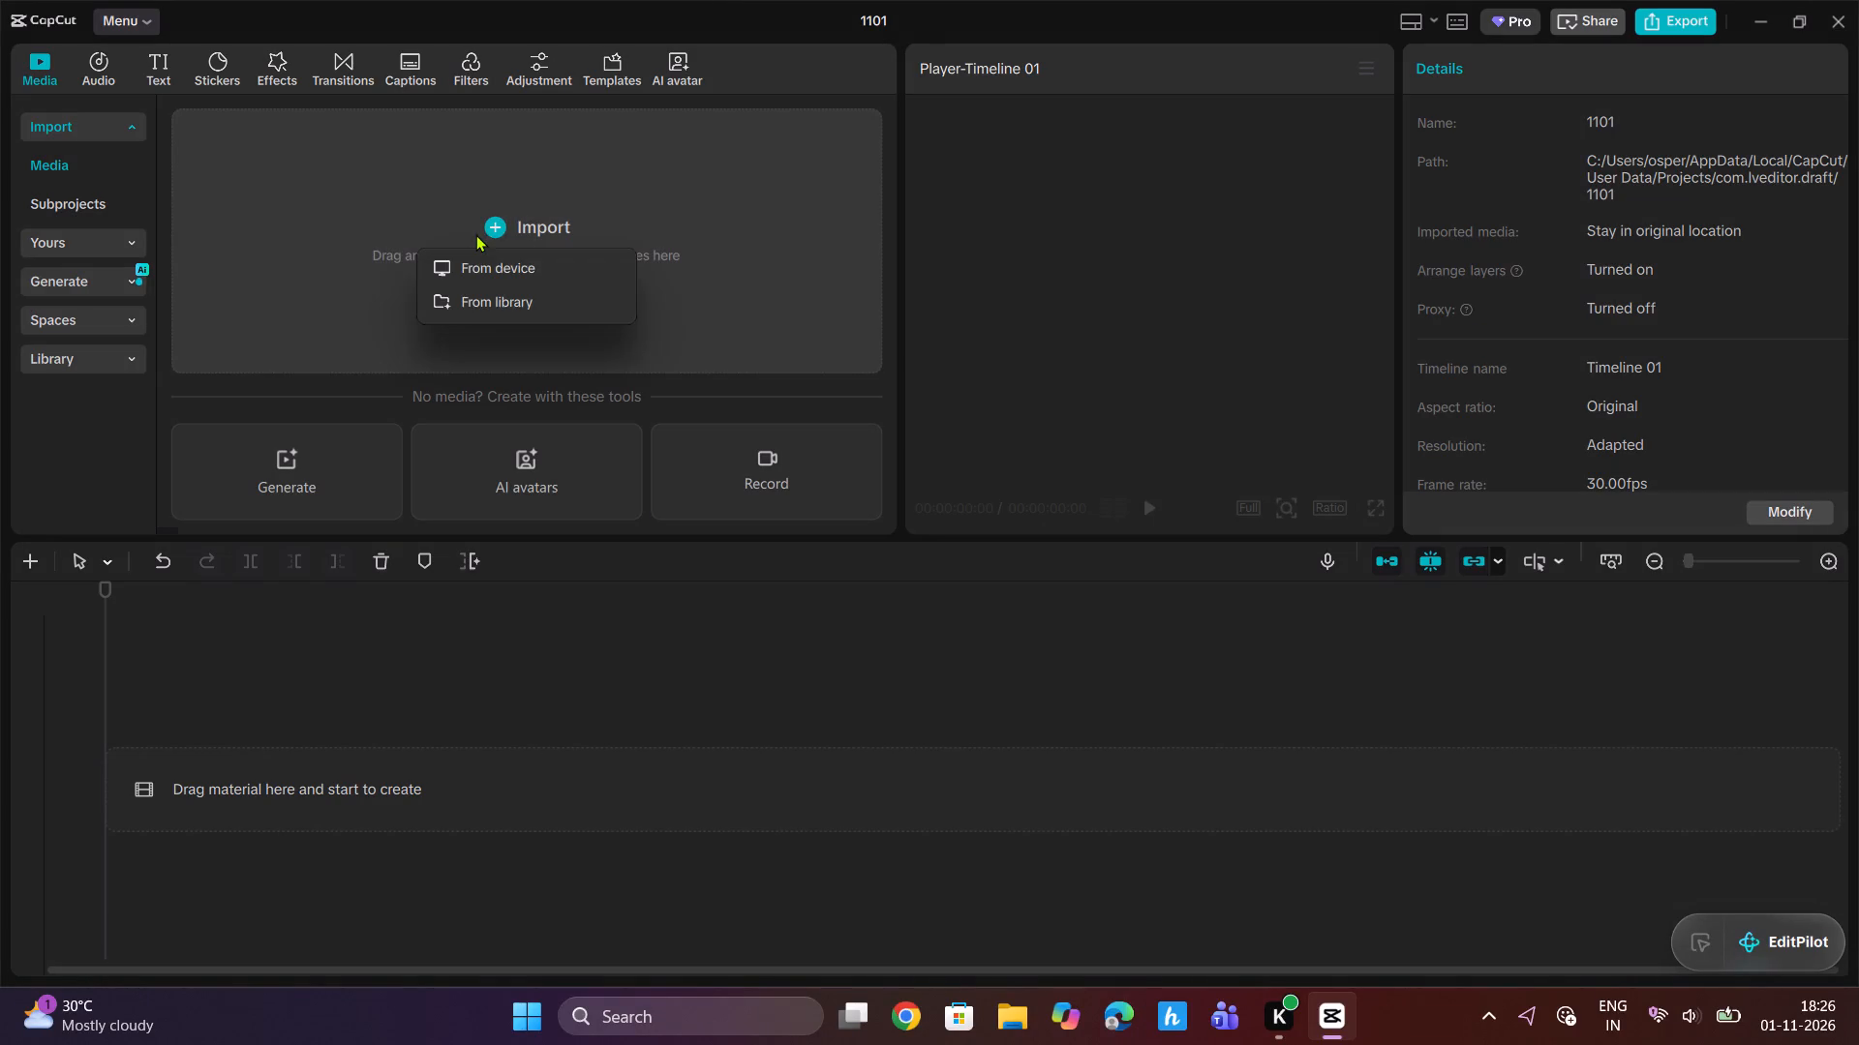
click(499, 271)
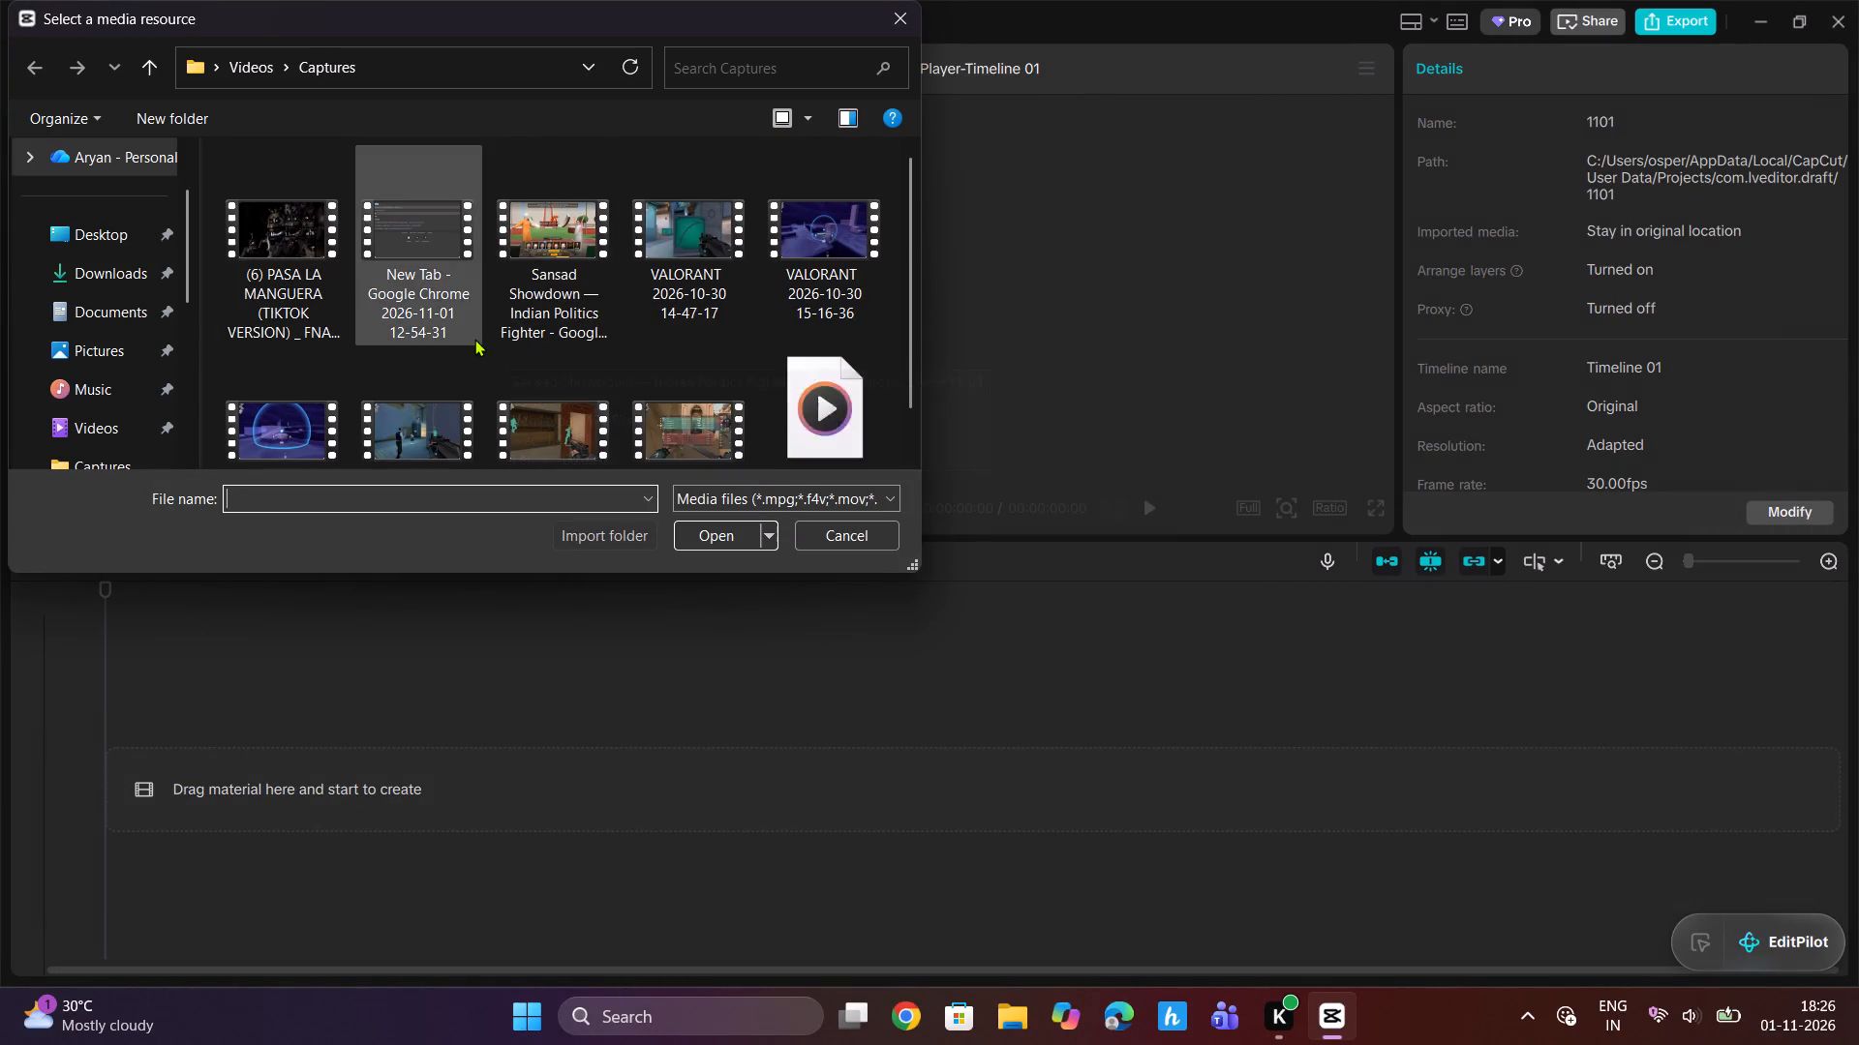
scroll(590, 285, down, 6)
scroll(596, 293, up, 5)
double_click(555, 248)
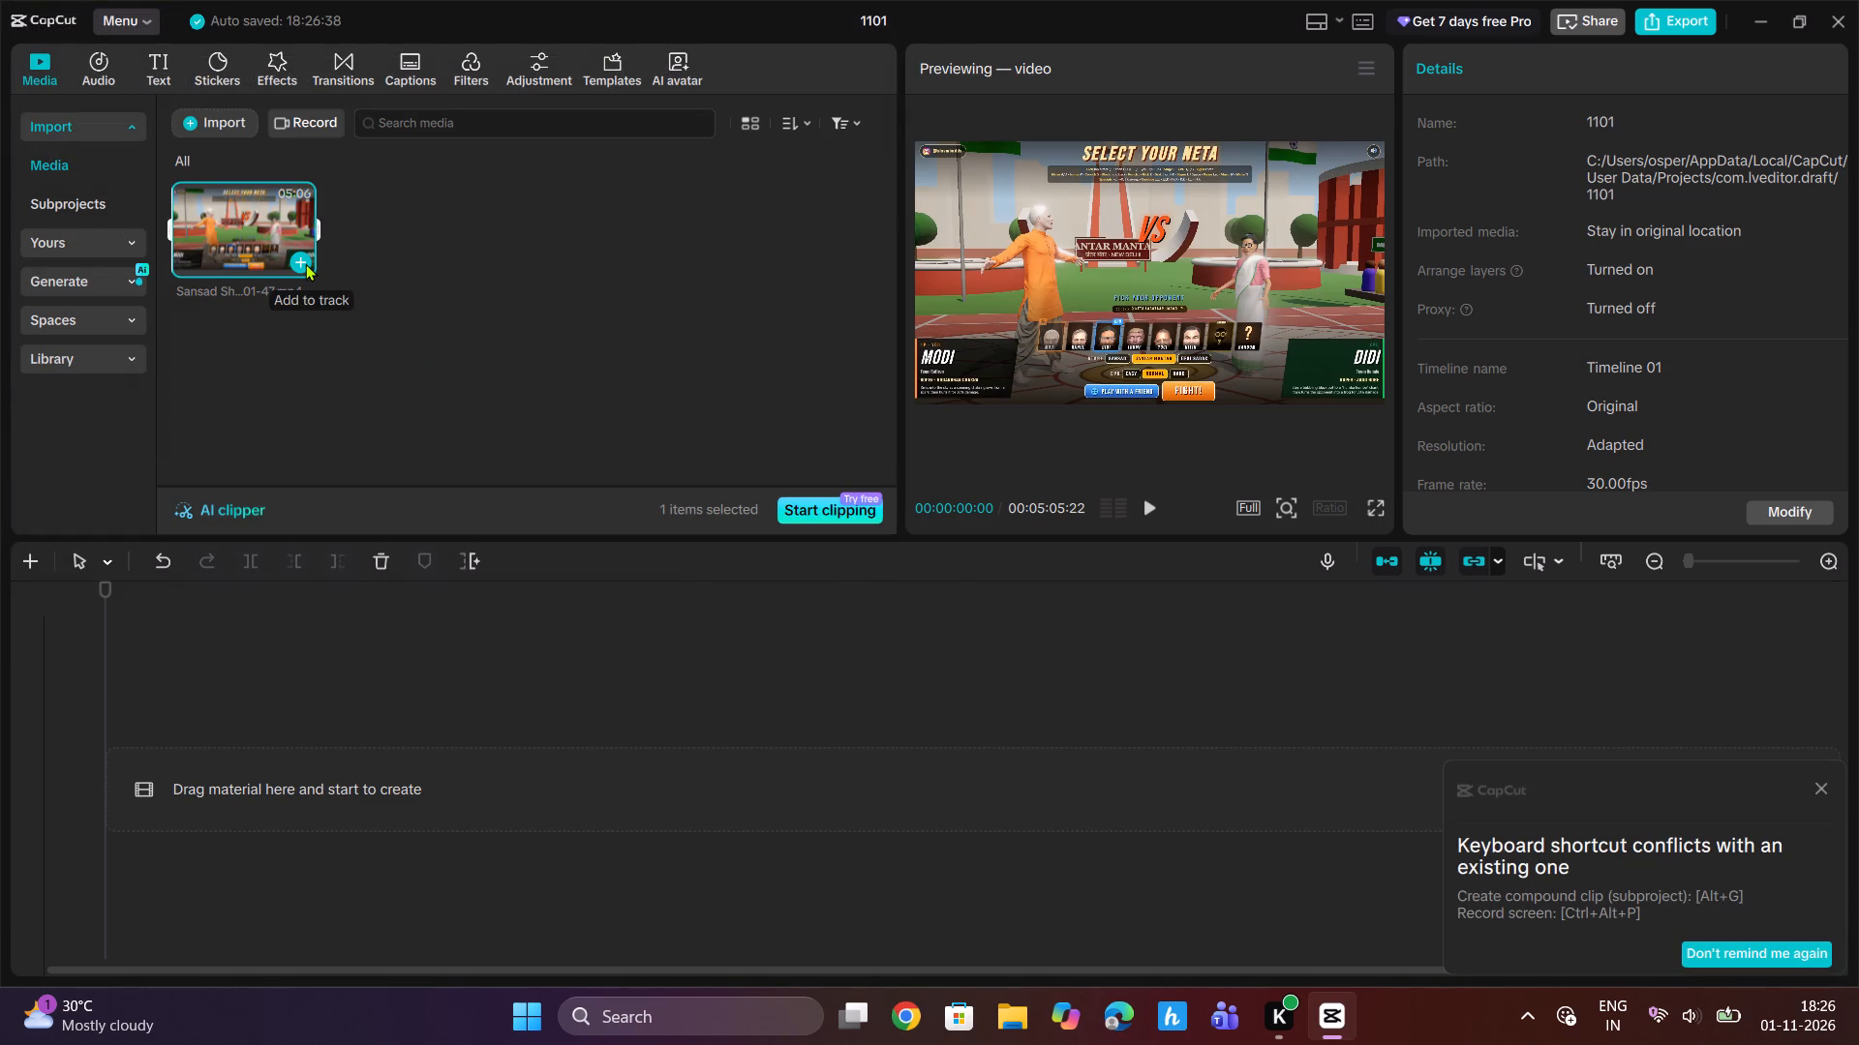
click(306, 263)
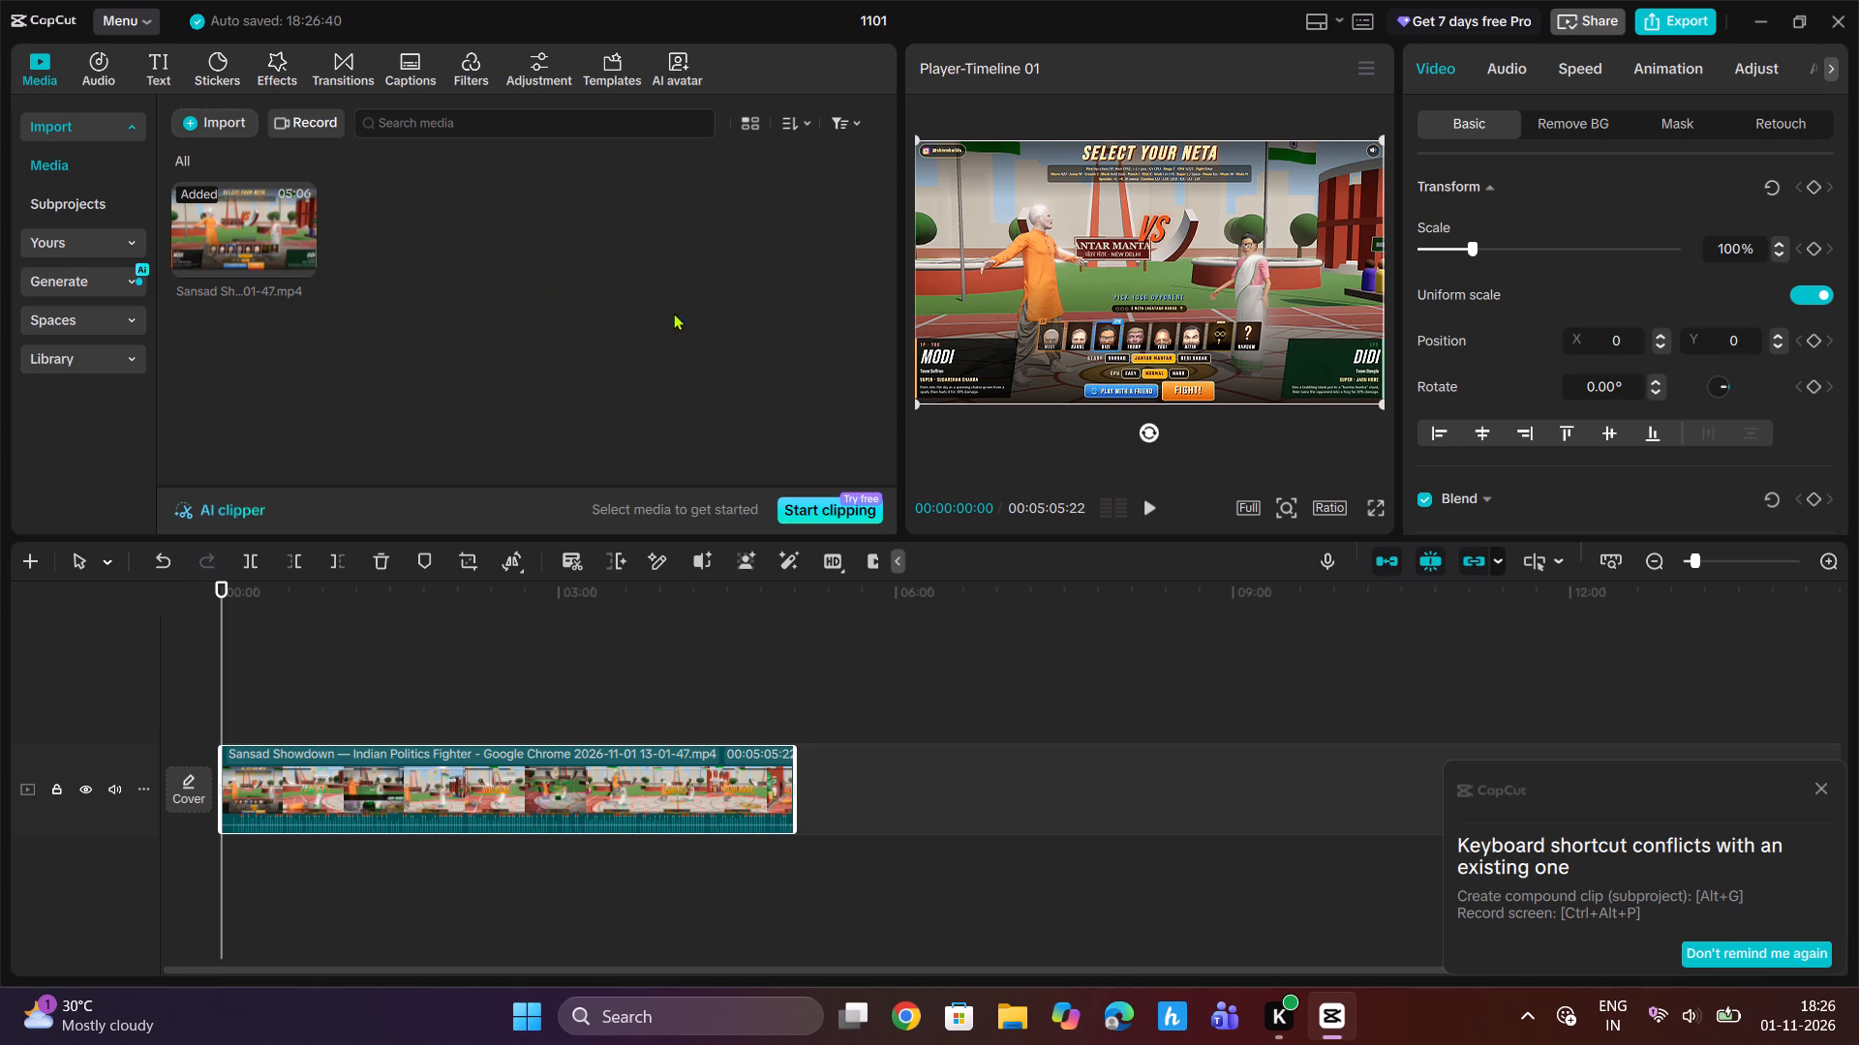
Import the Fahhh - QuickSounds.com audio file from the Downloads folder into the project media.
click(214, 127)
click(294, 186)
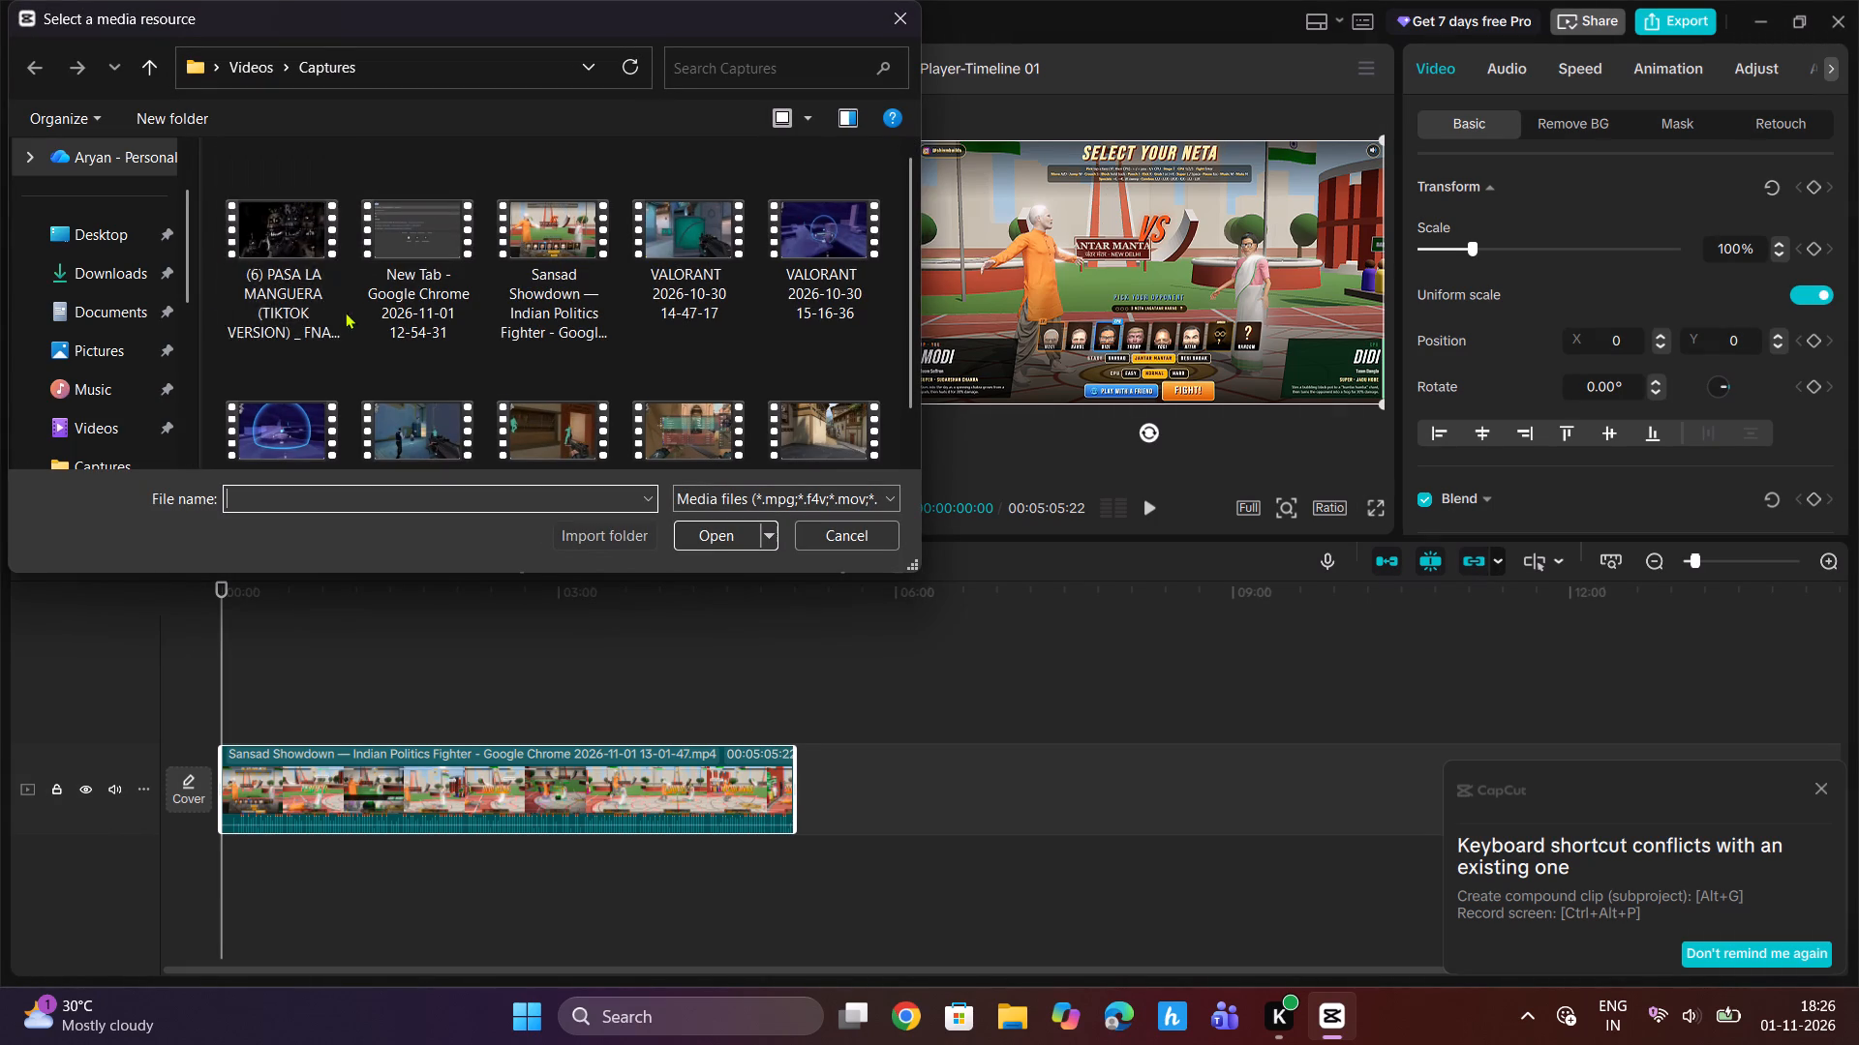
click(85, 280)
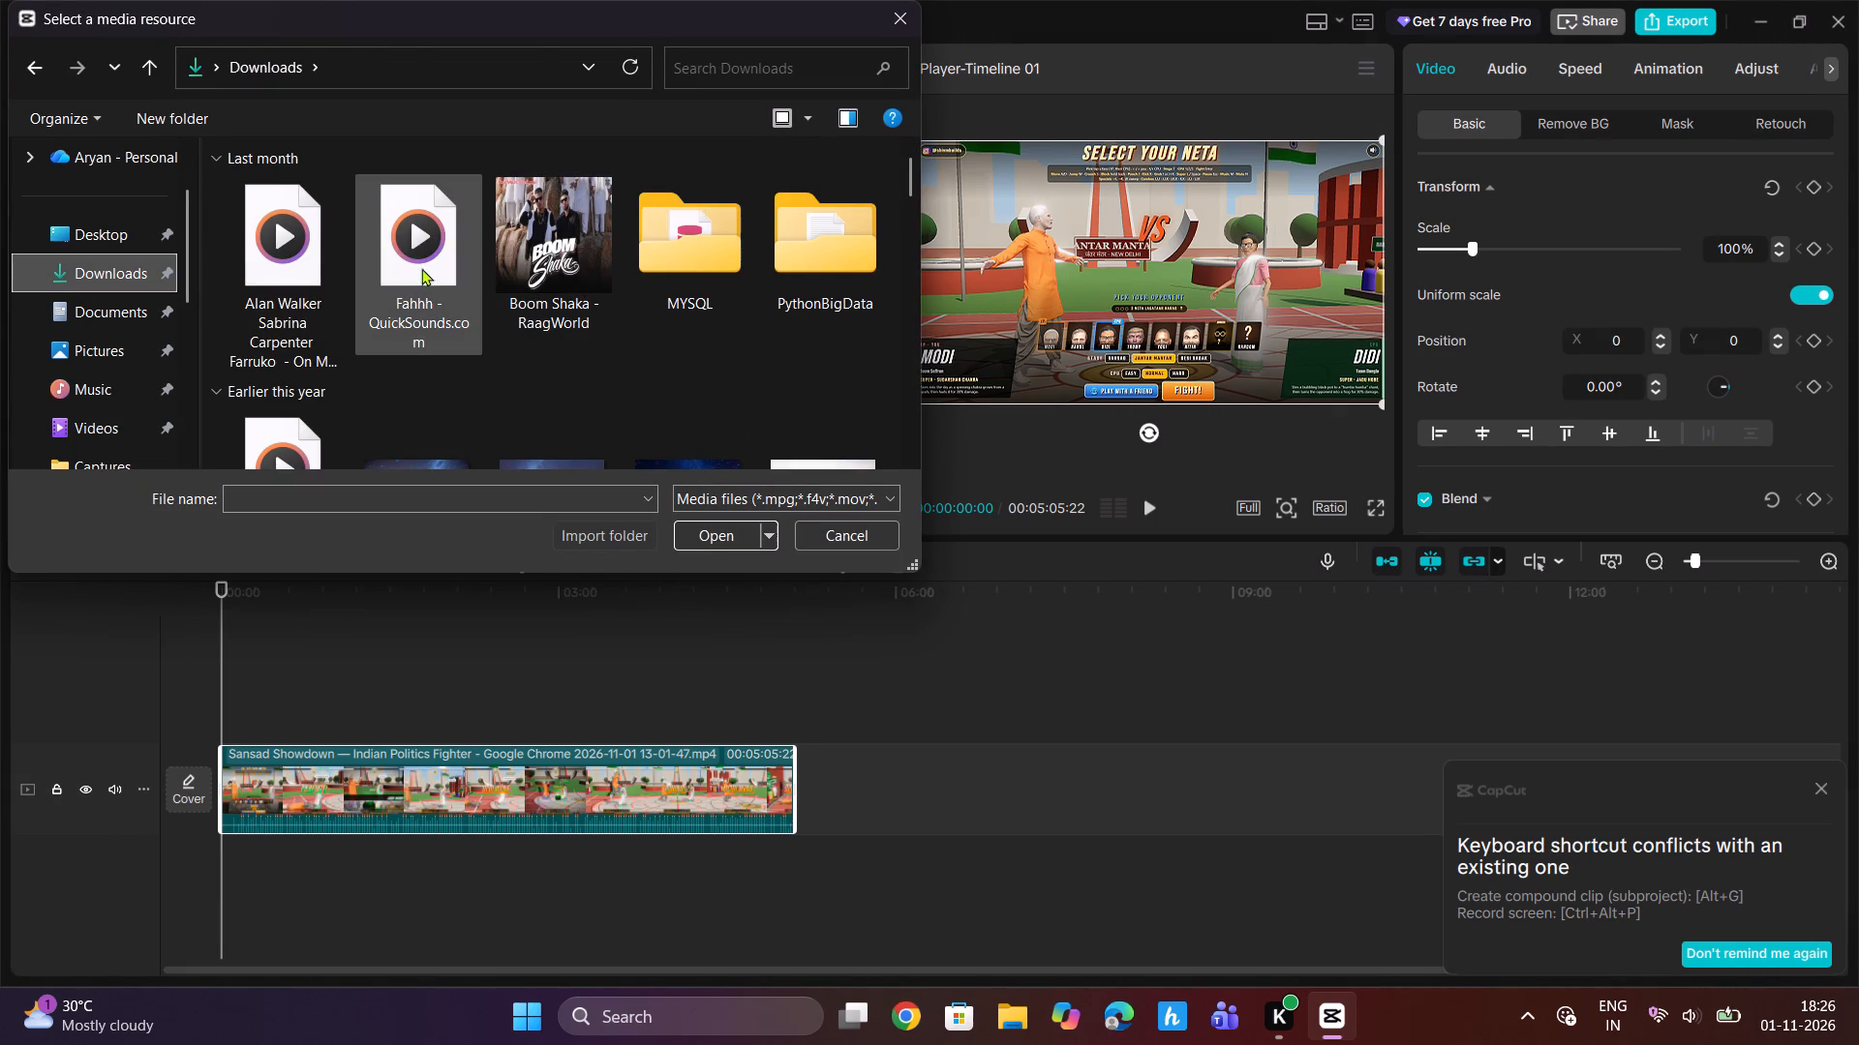
double_click(421, 262)
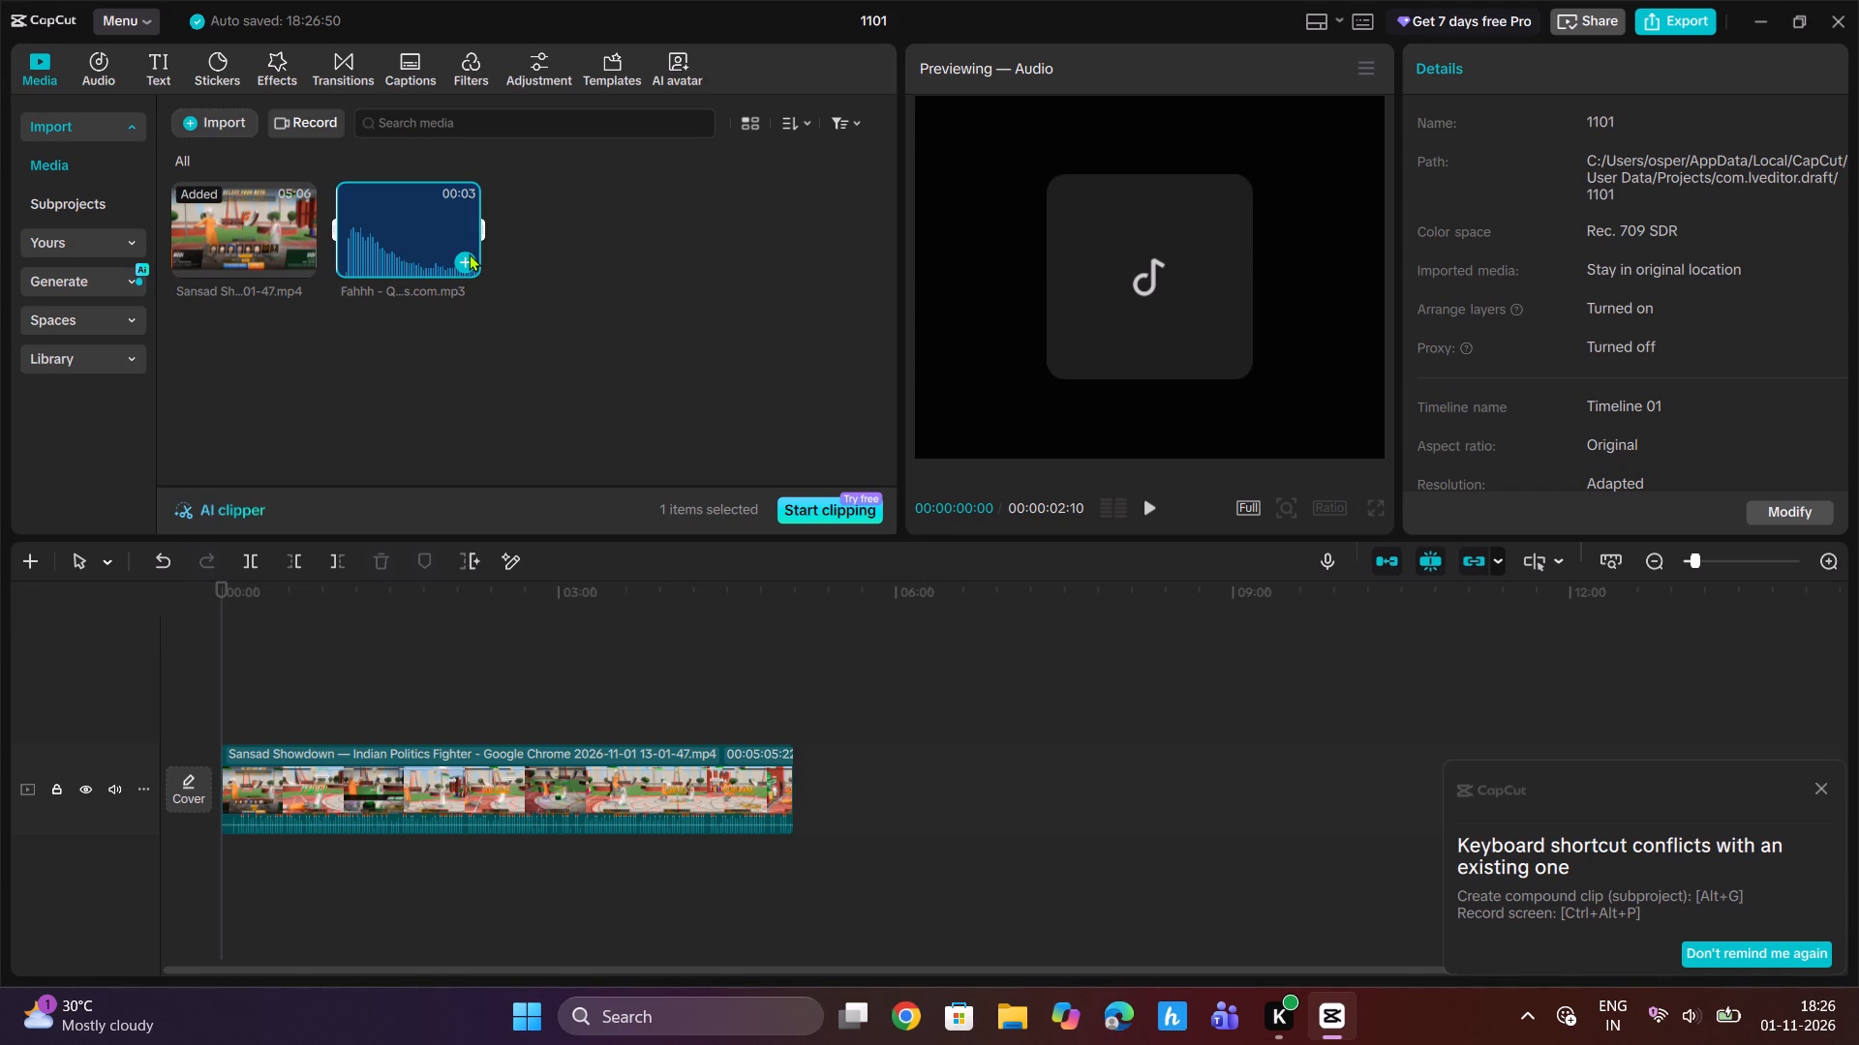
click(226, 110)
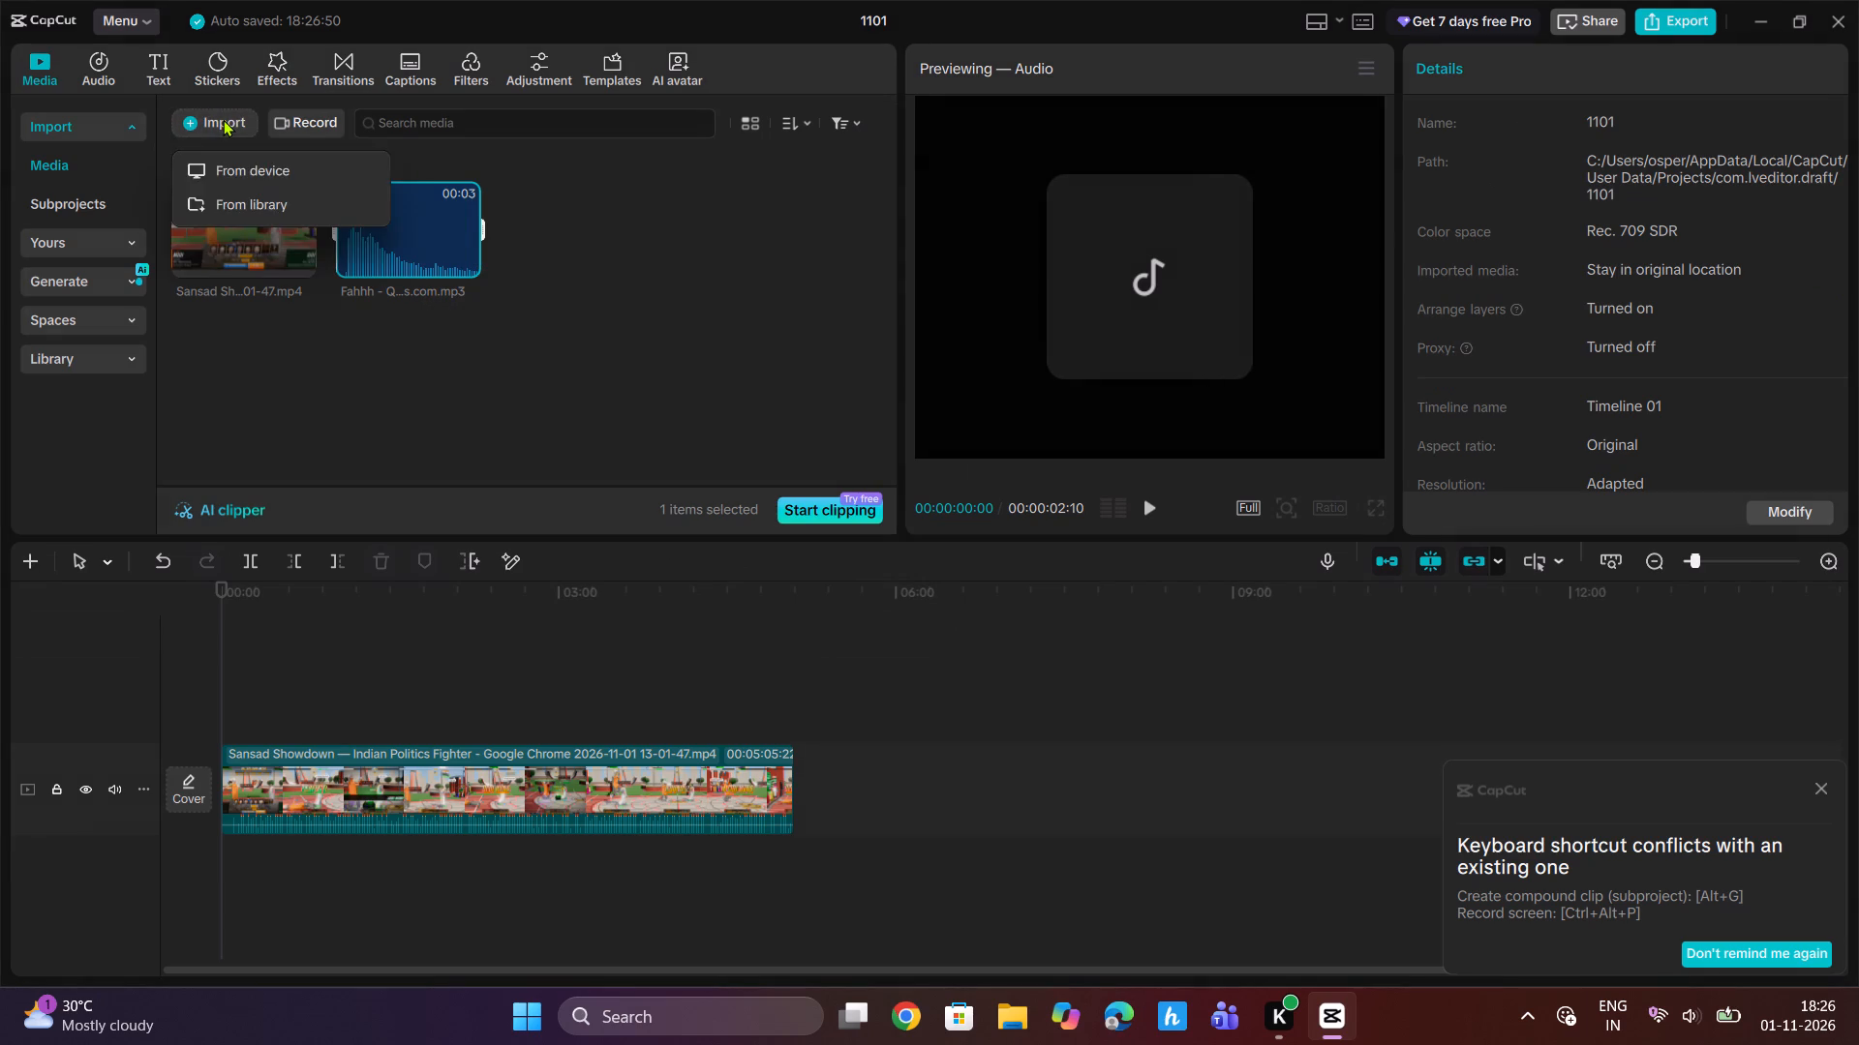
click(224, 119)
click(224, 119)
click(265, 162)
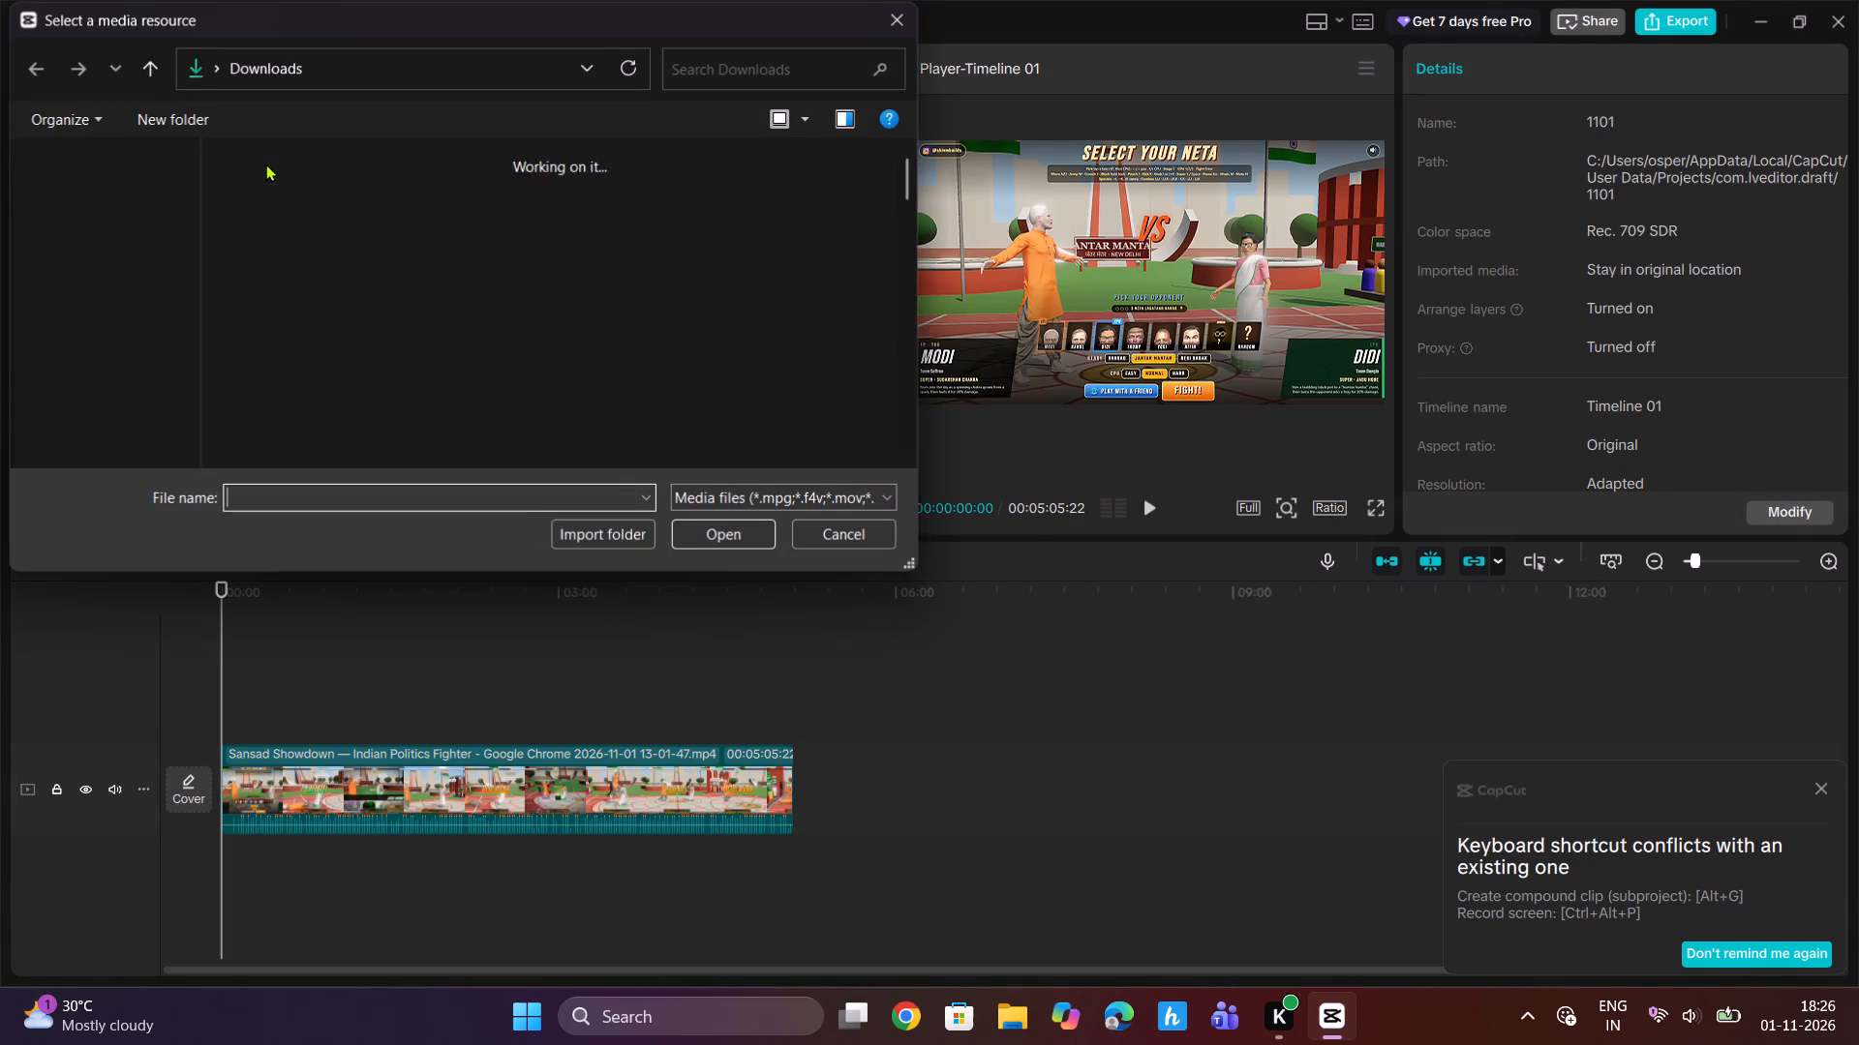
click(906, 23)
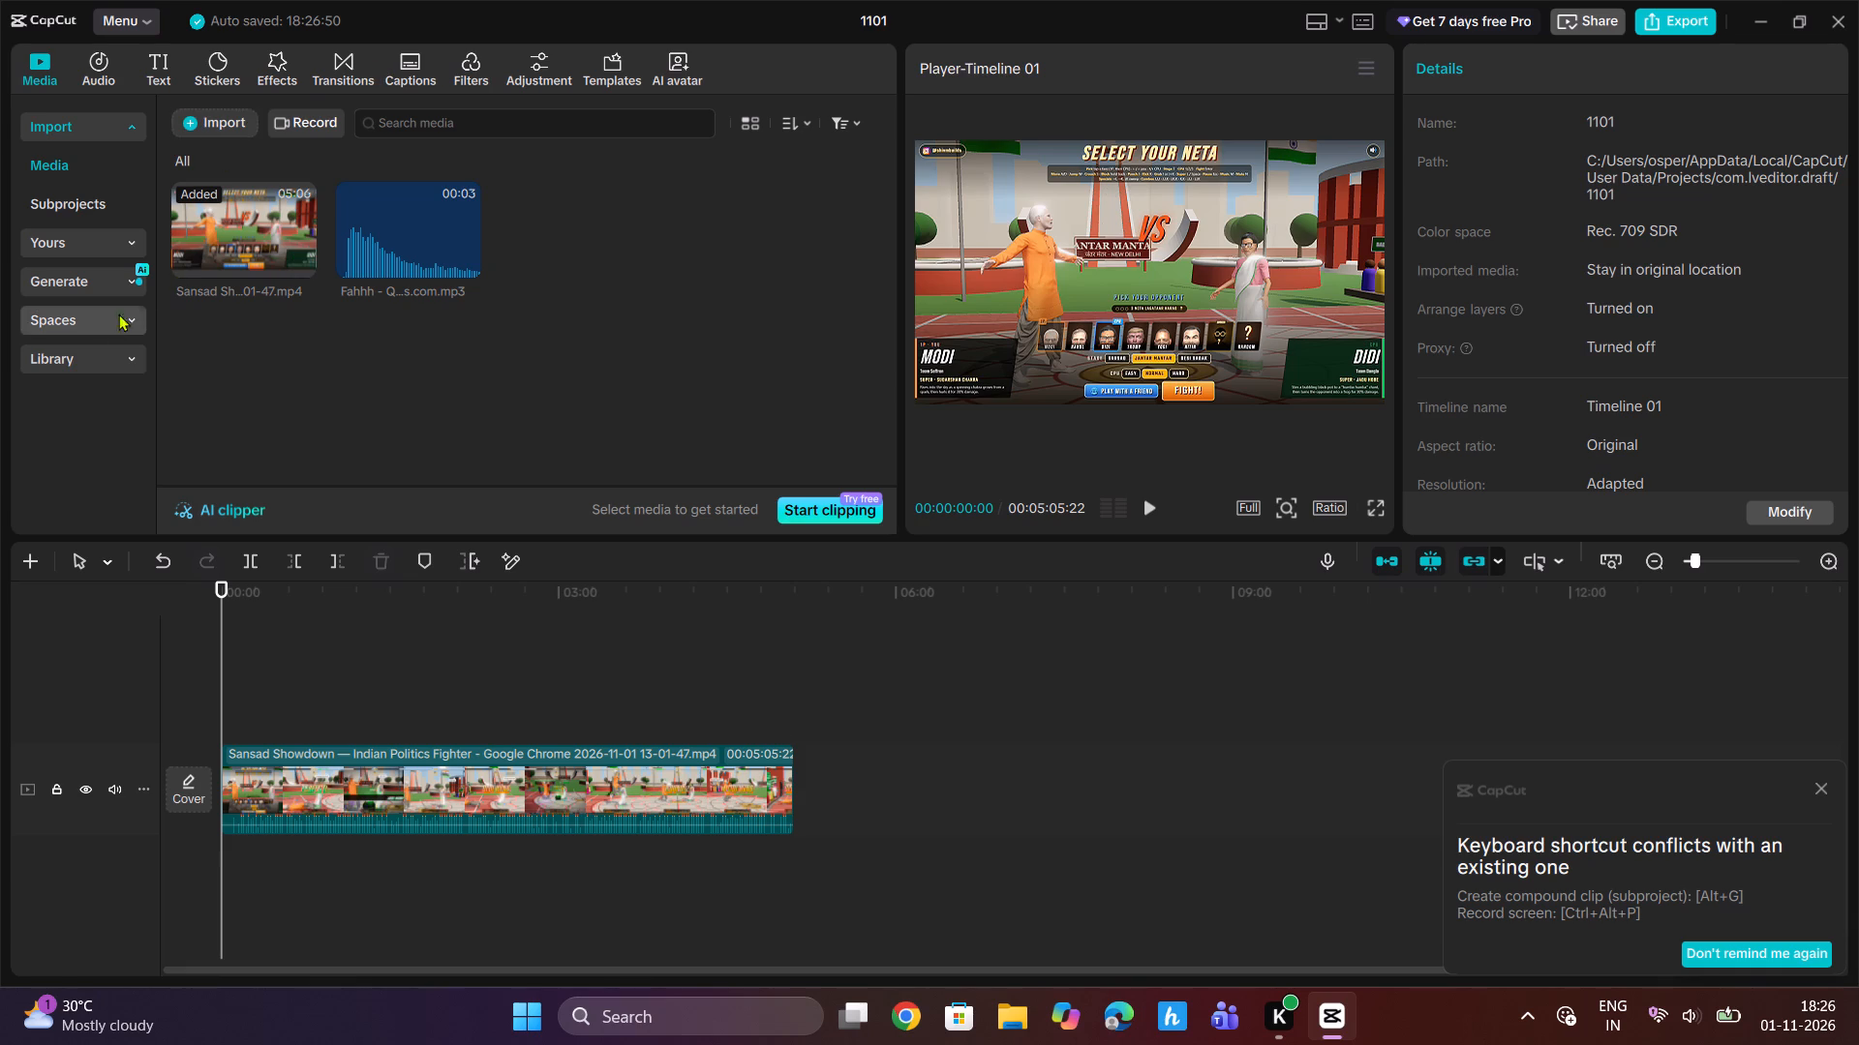
Search the audio library's music for "disappointed".
click(603, 60)
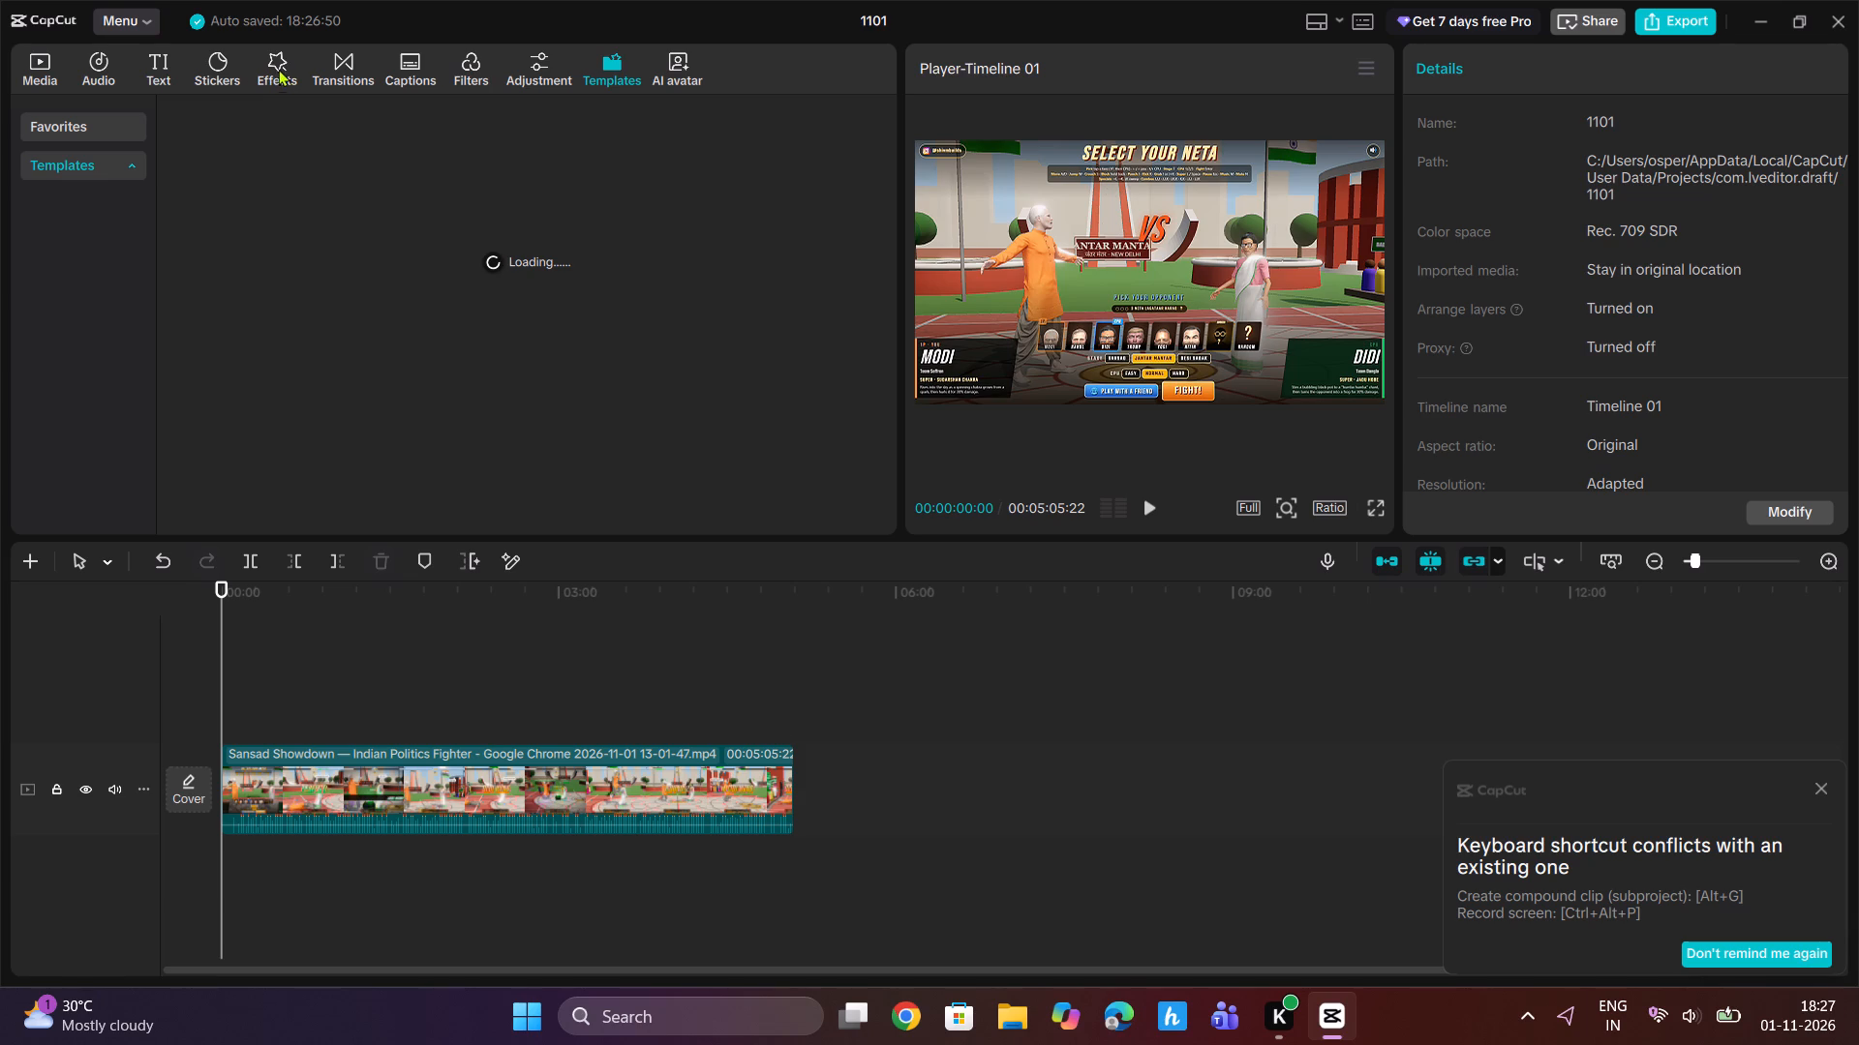
click(94, 73)
click(303, 126)
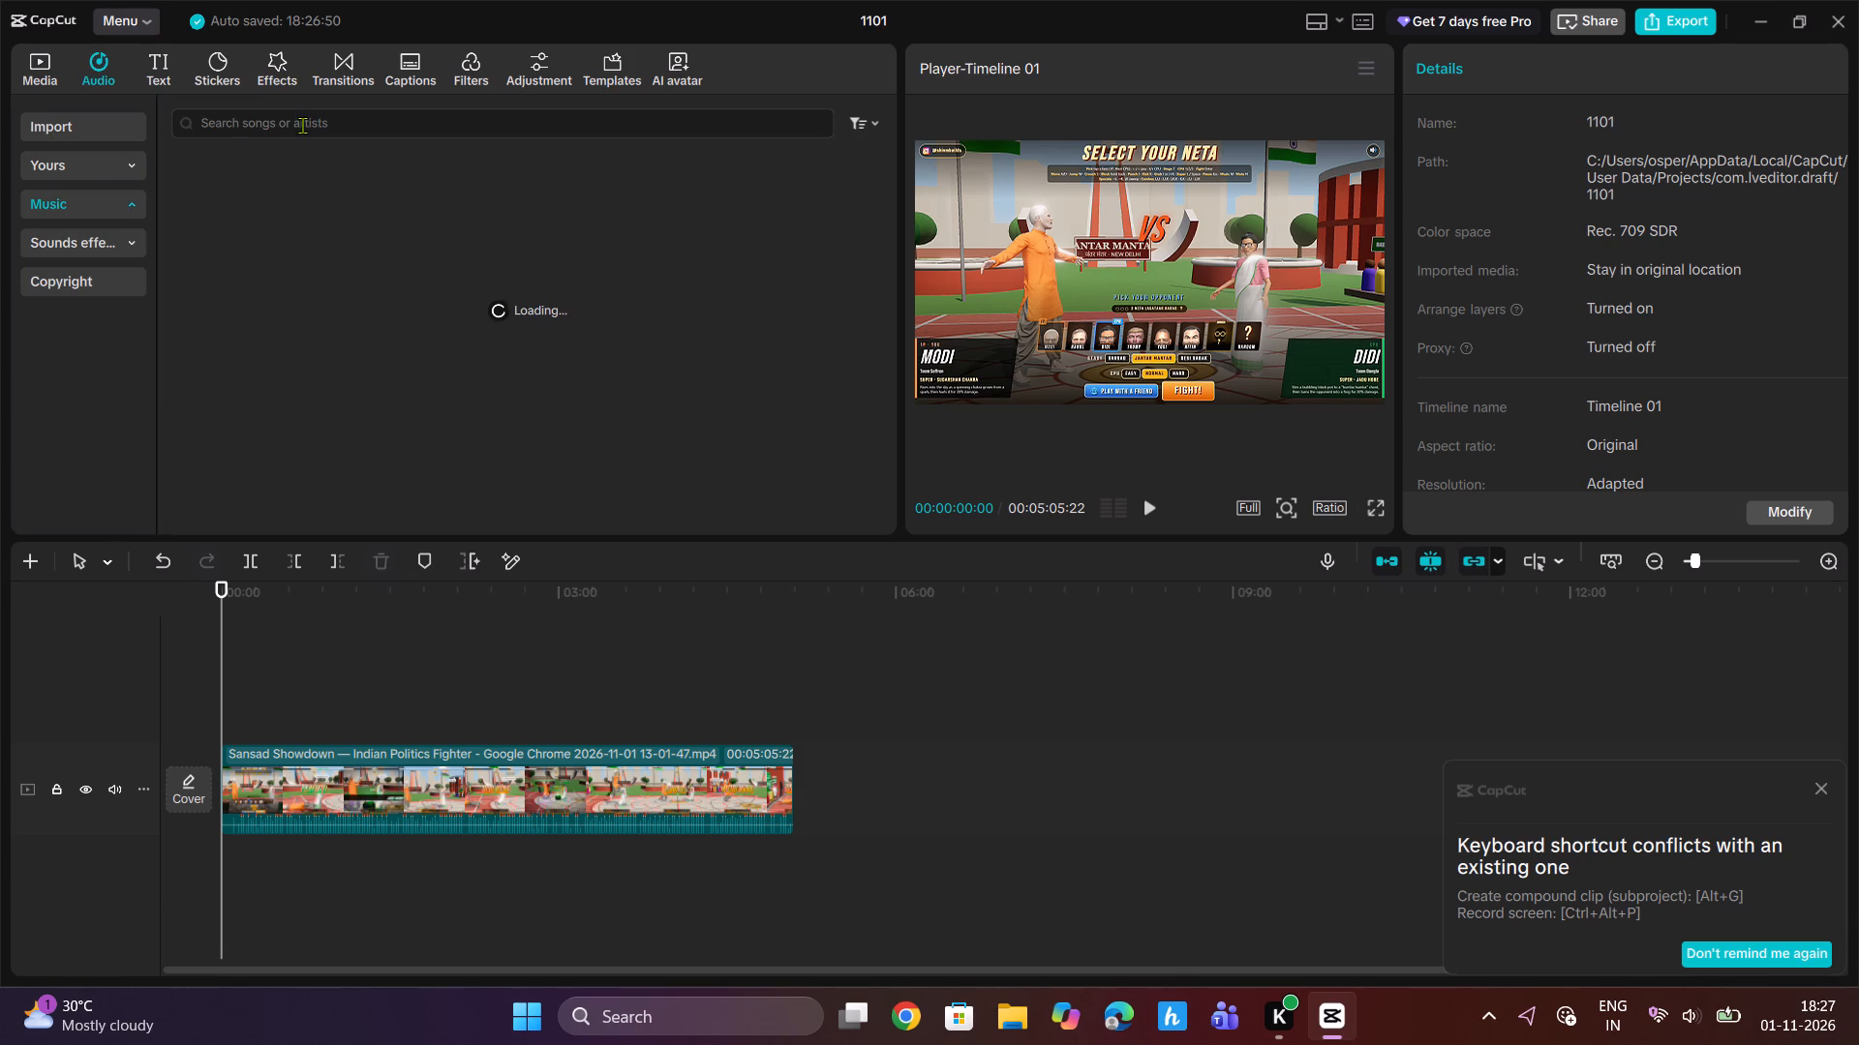
text(disaa)
key(BackSpace)
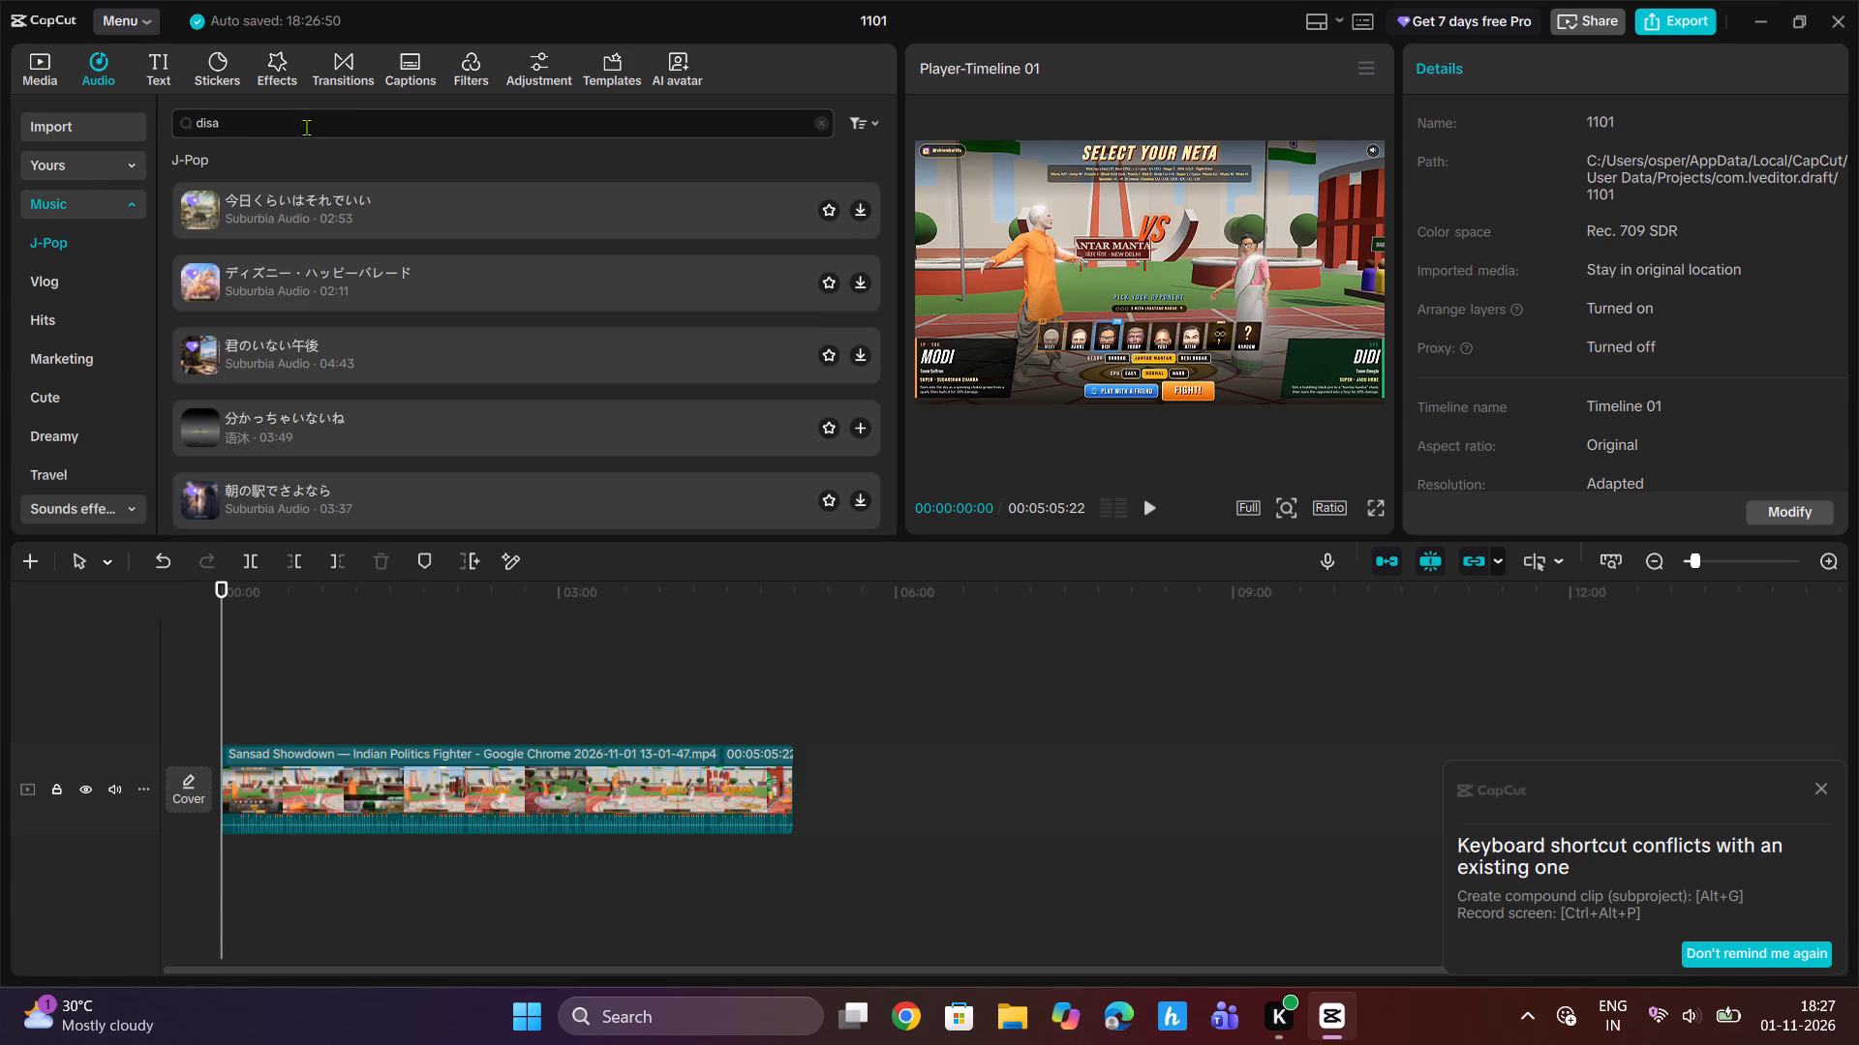
text(ppinteed)
key(BackSpace)
key(BackSpace)
key(d)
key(BackSpace)
key(BackSpace)
key(BackSpace)
key(BackSpace)
key(BackSpace)
text(ointed)
key(Return)
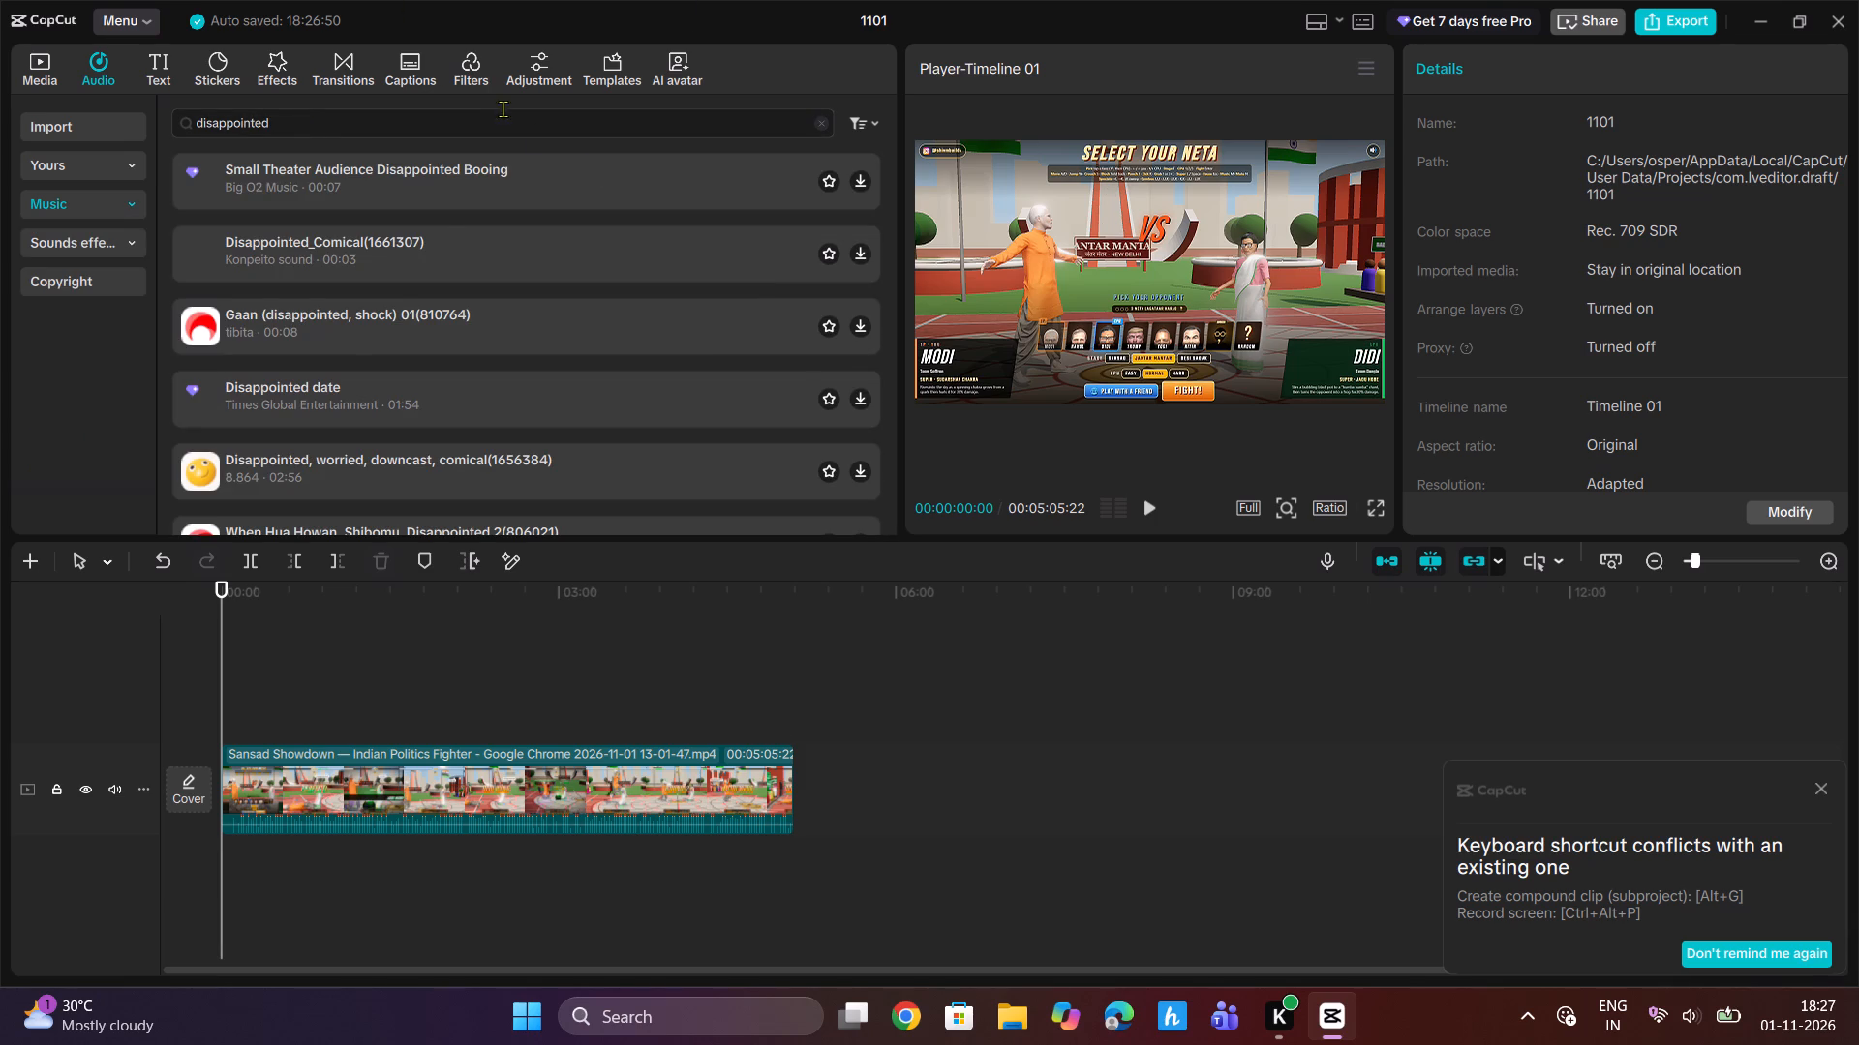
Download and preview Disappointed_Comical(1661307), Gaan (disappointed, shock) 01(810764) and Disappointed date, then return to the project media.
click(862, 246)
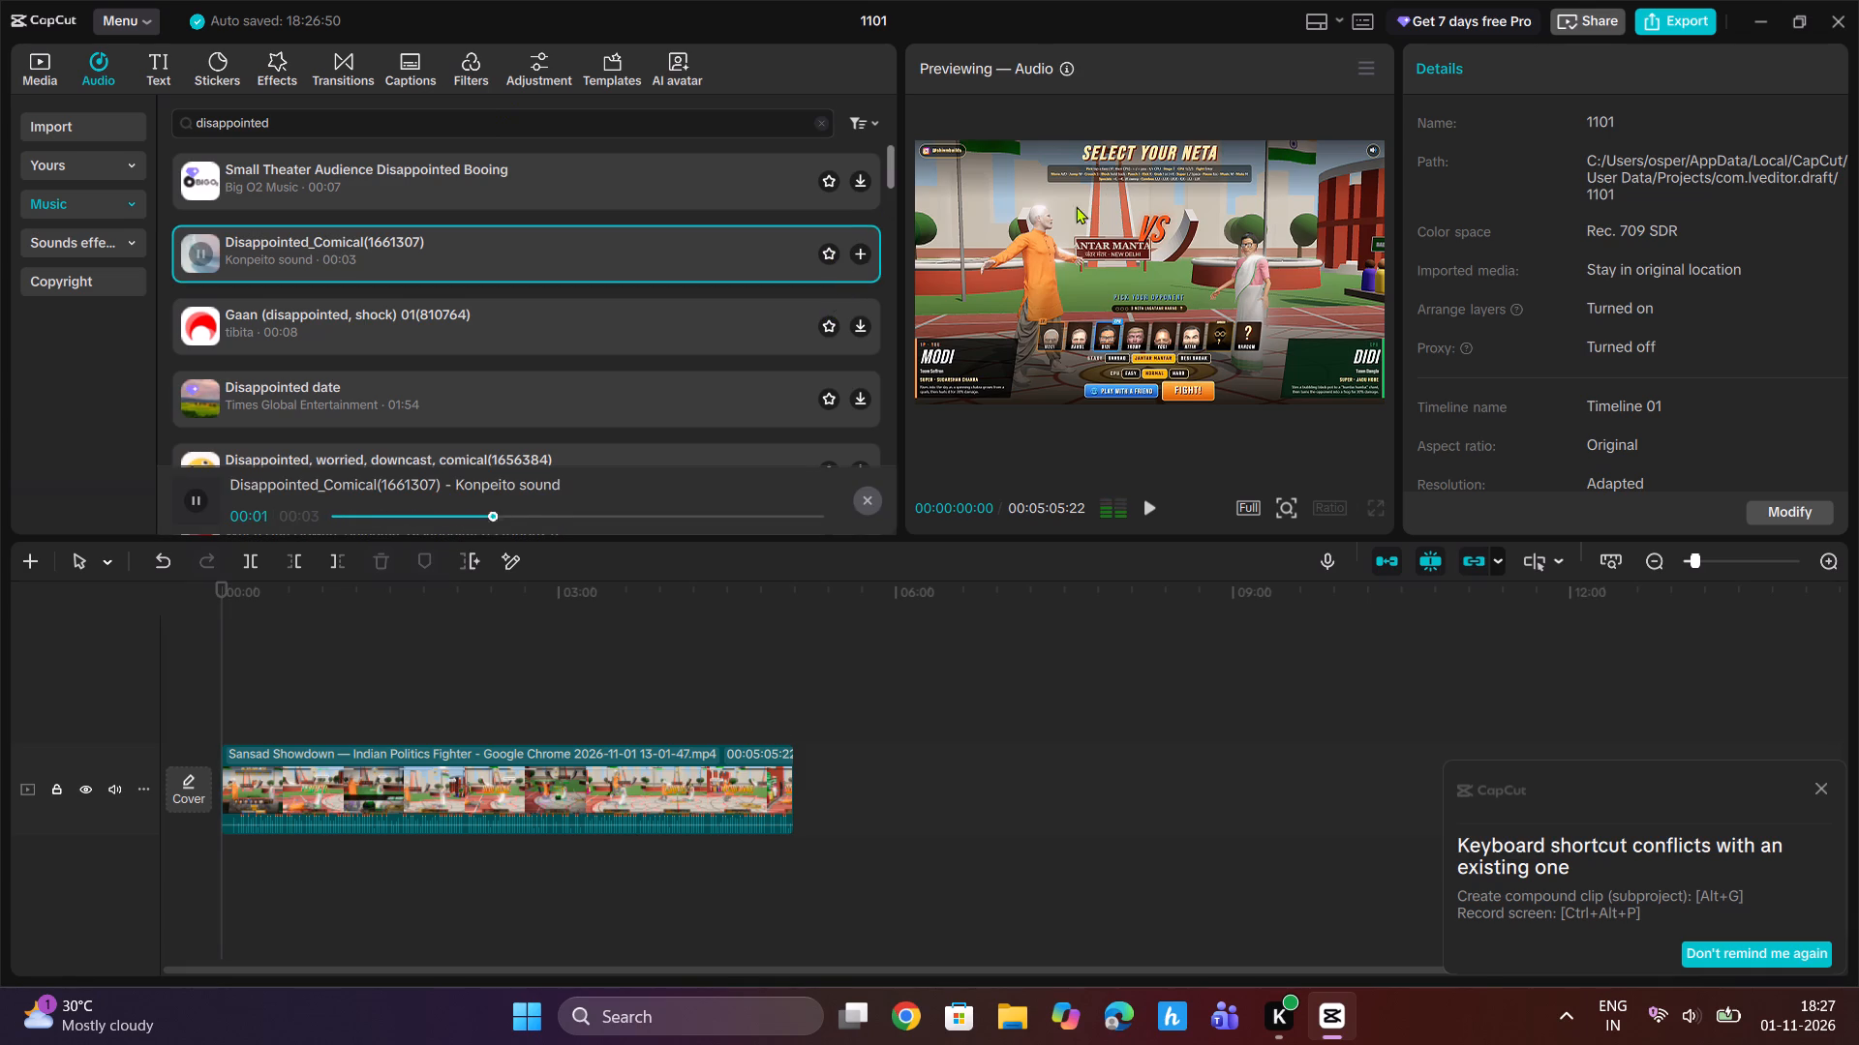
click(862, 318)
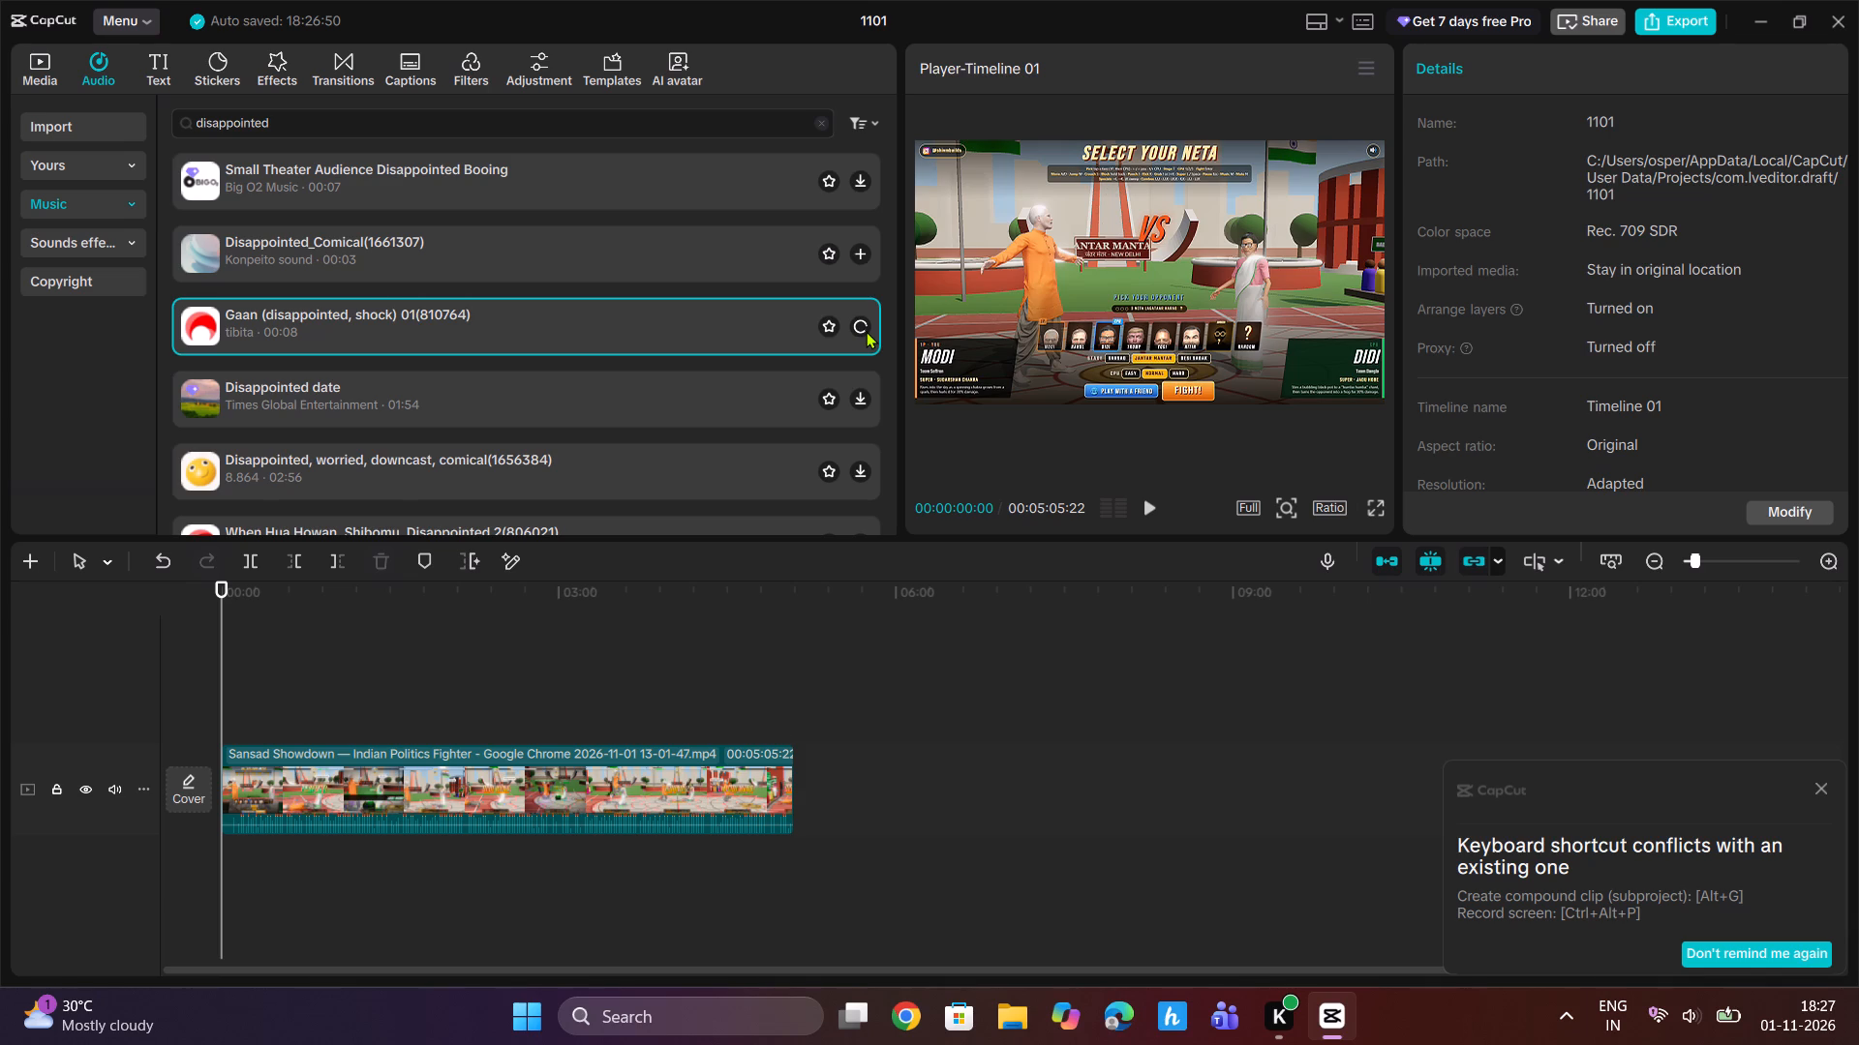
click(858, 397)
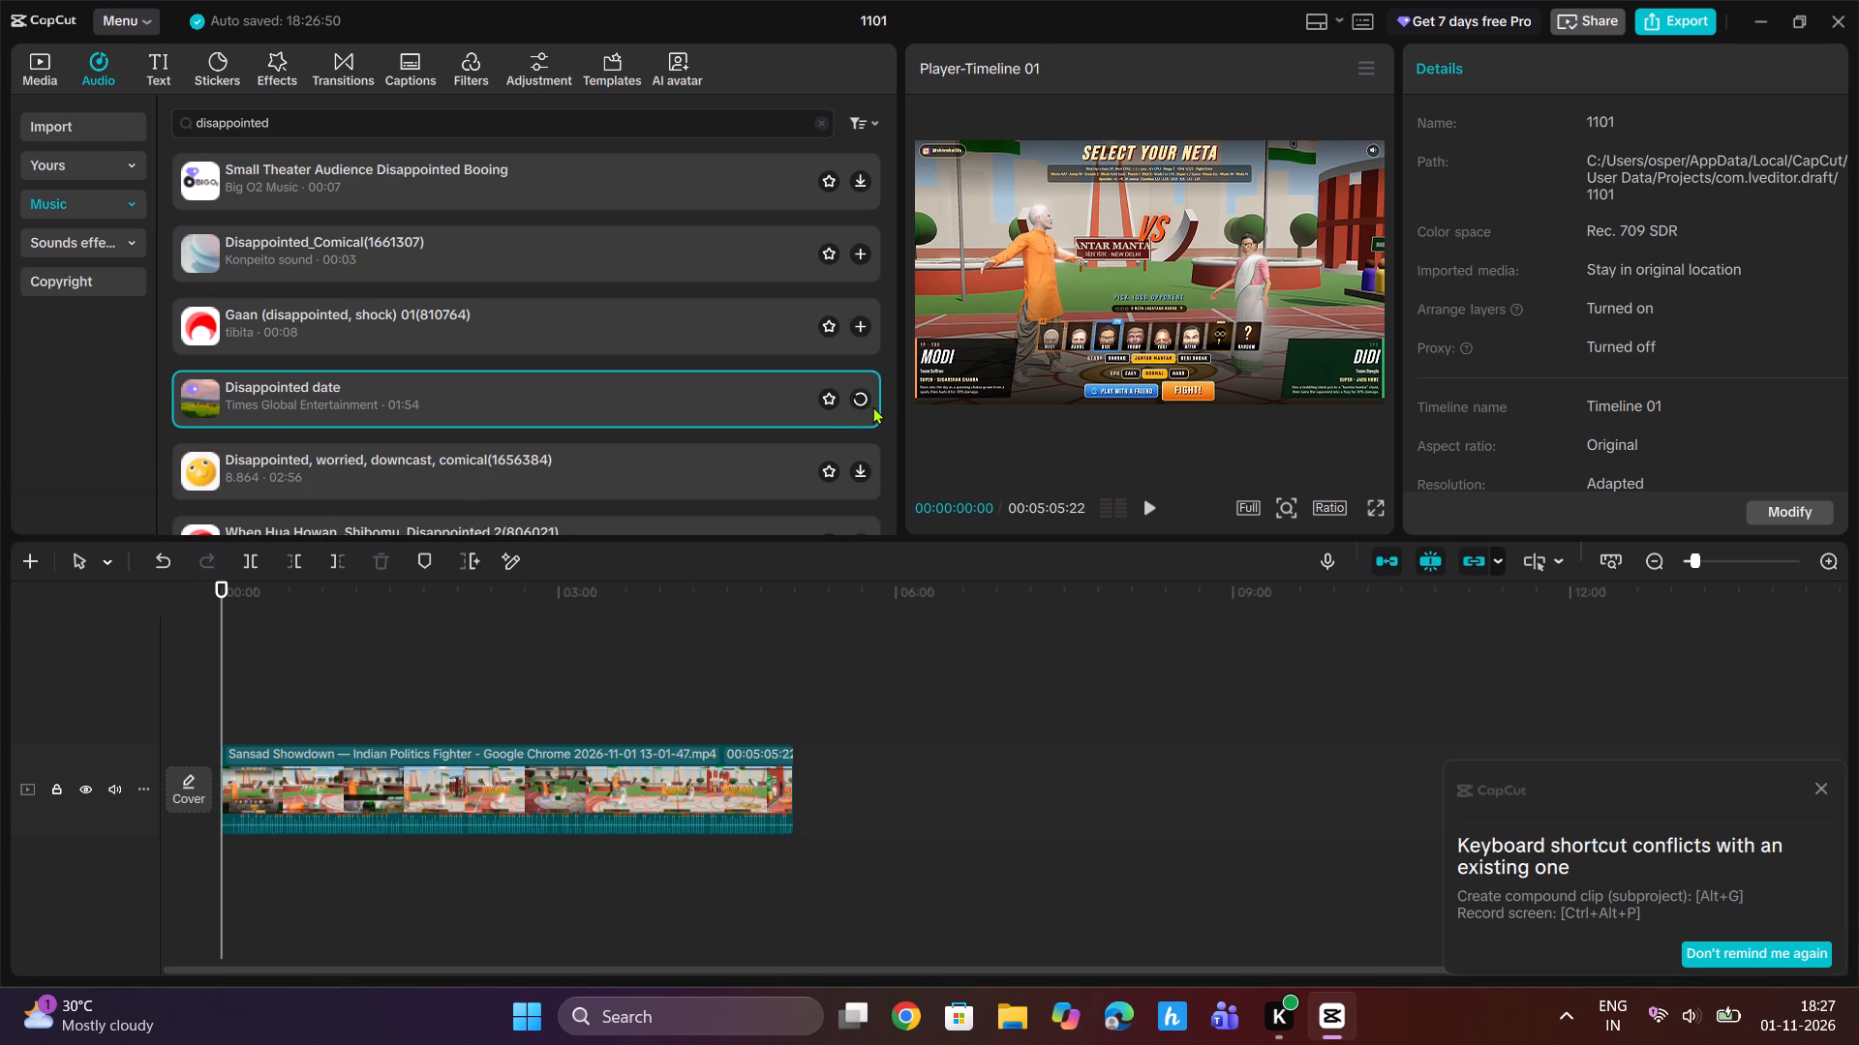
scroll(762, 400, down, 2)
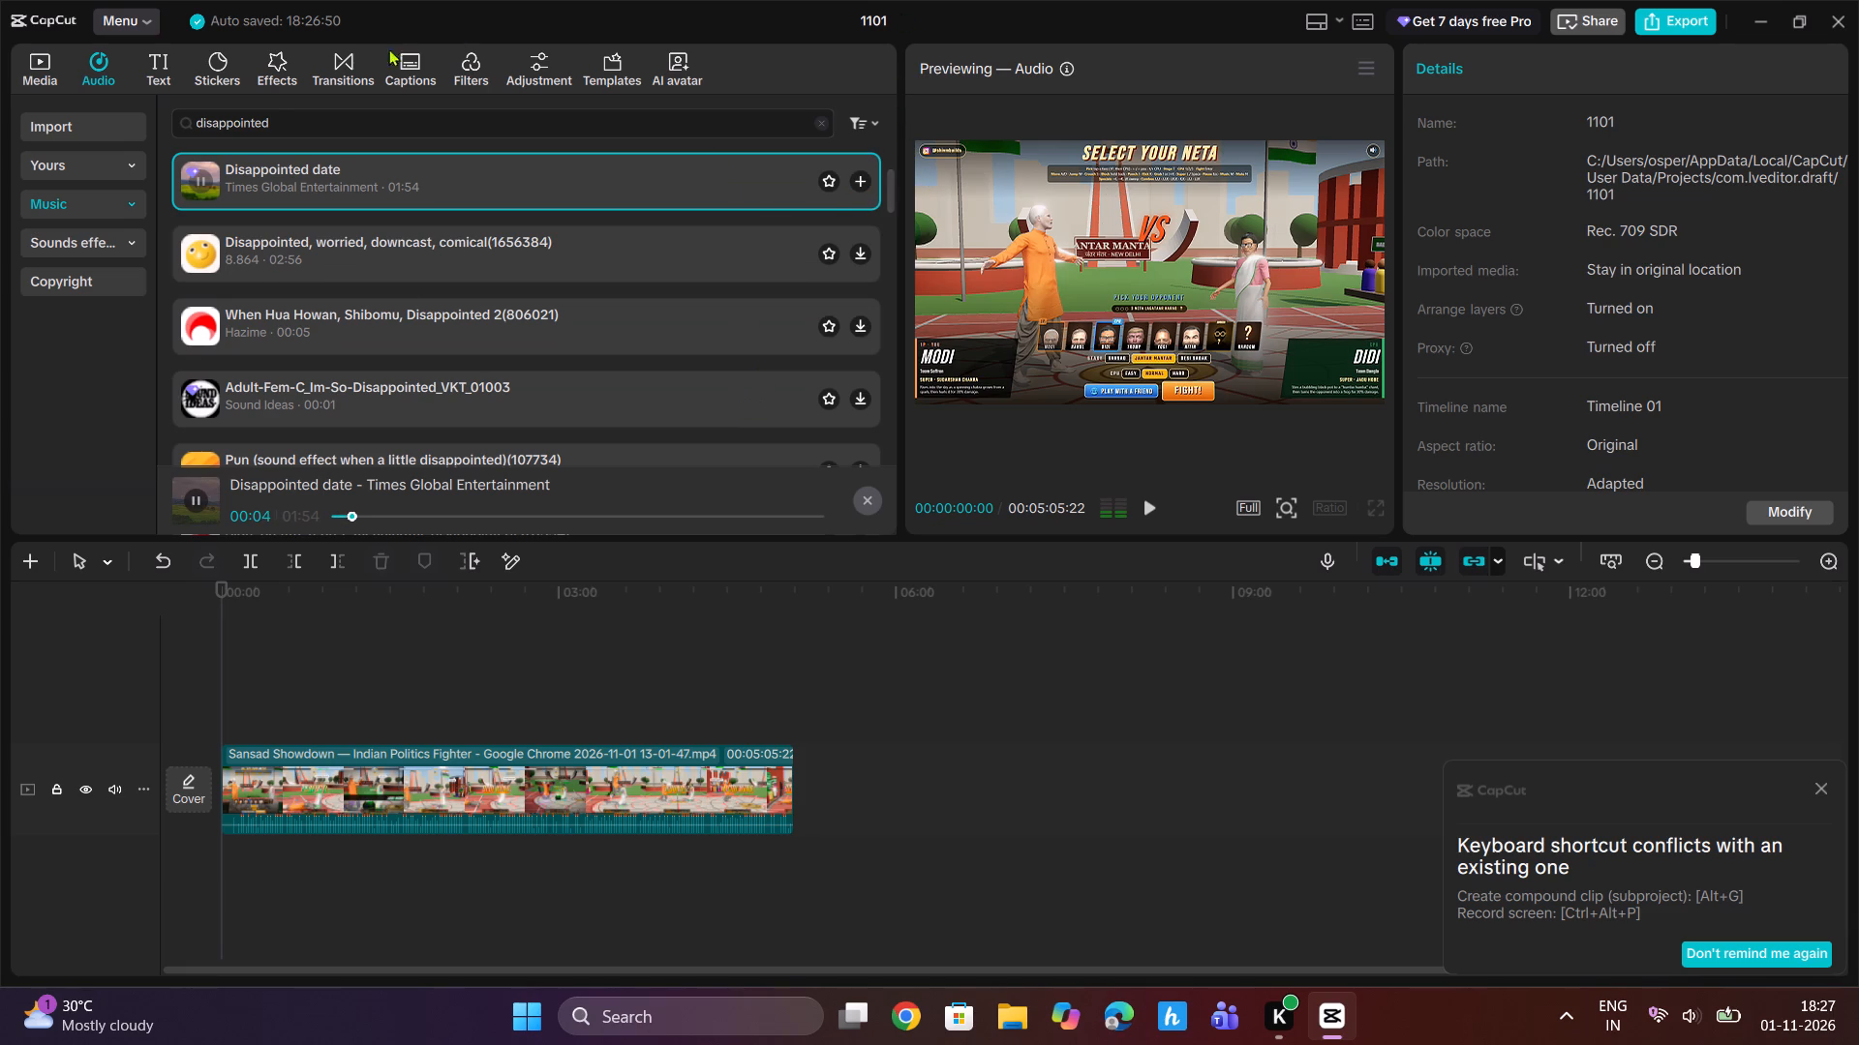
click(24, 66)
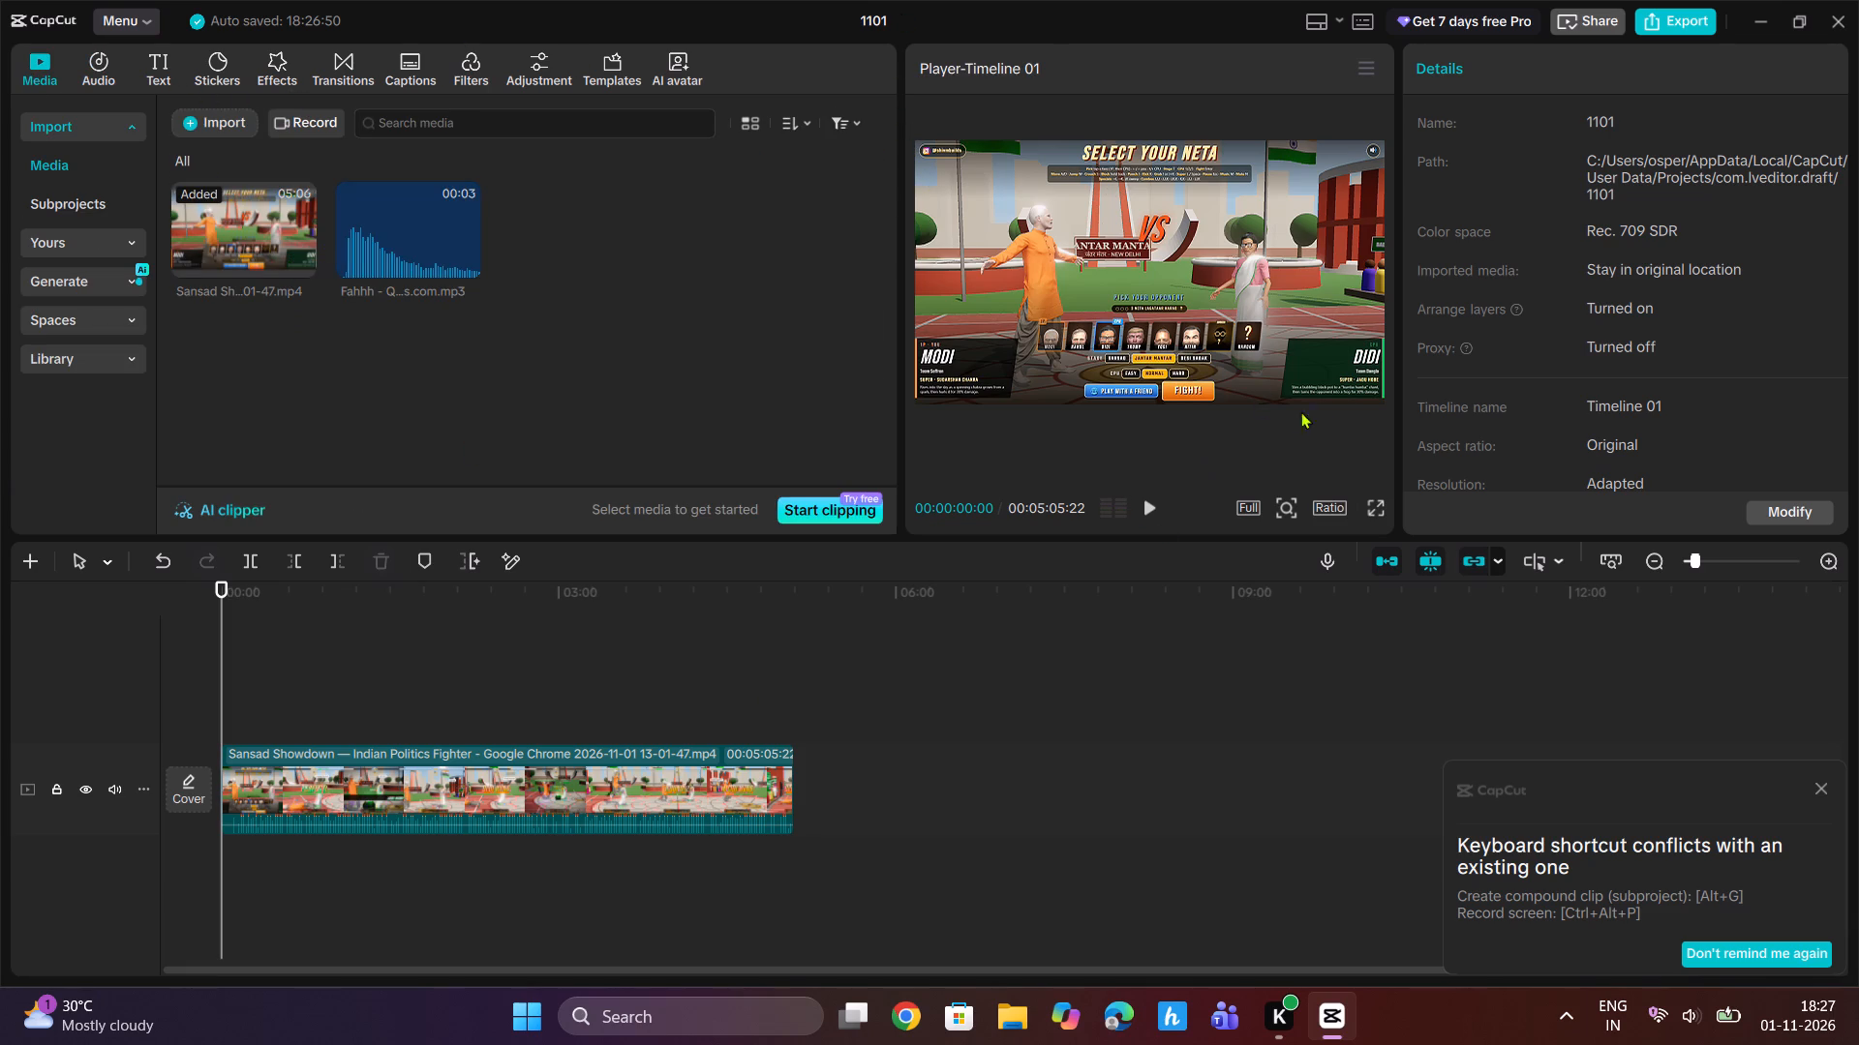
Set the timeline's aspect ratio to 9:16.
click(1327, 500)
click(1328, 510)
click(1387, 772)
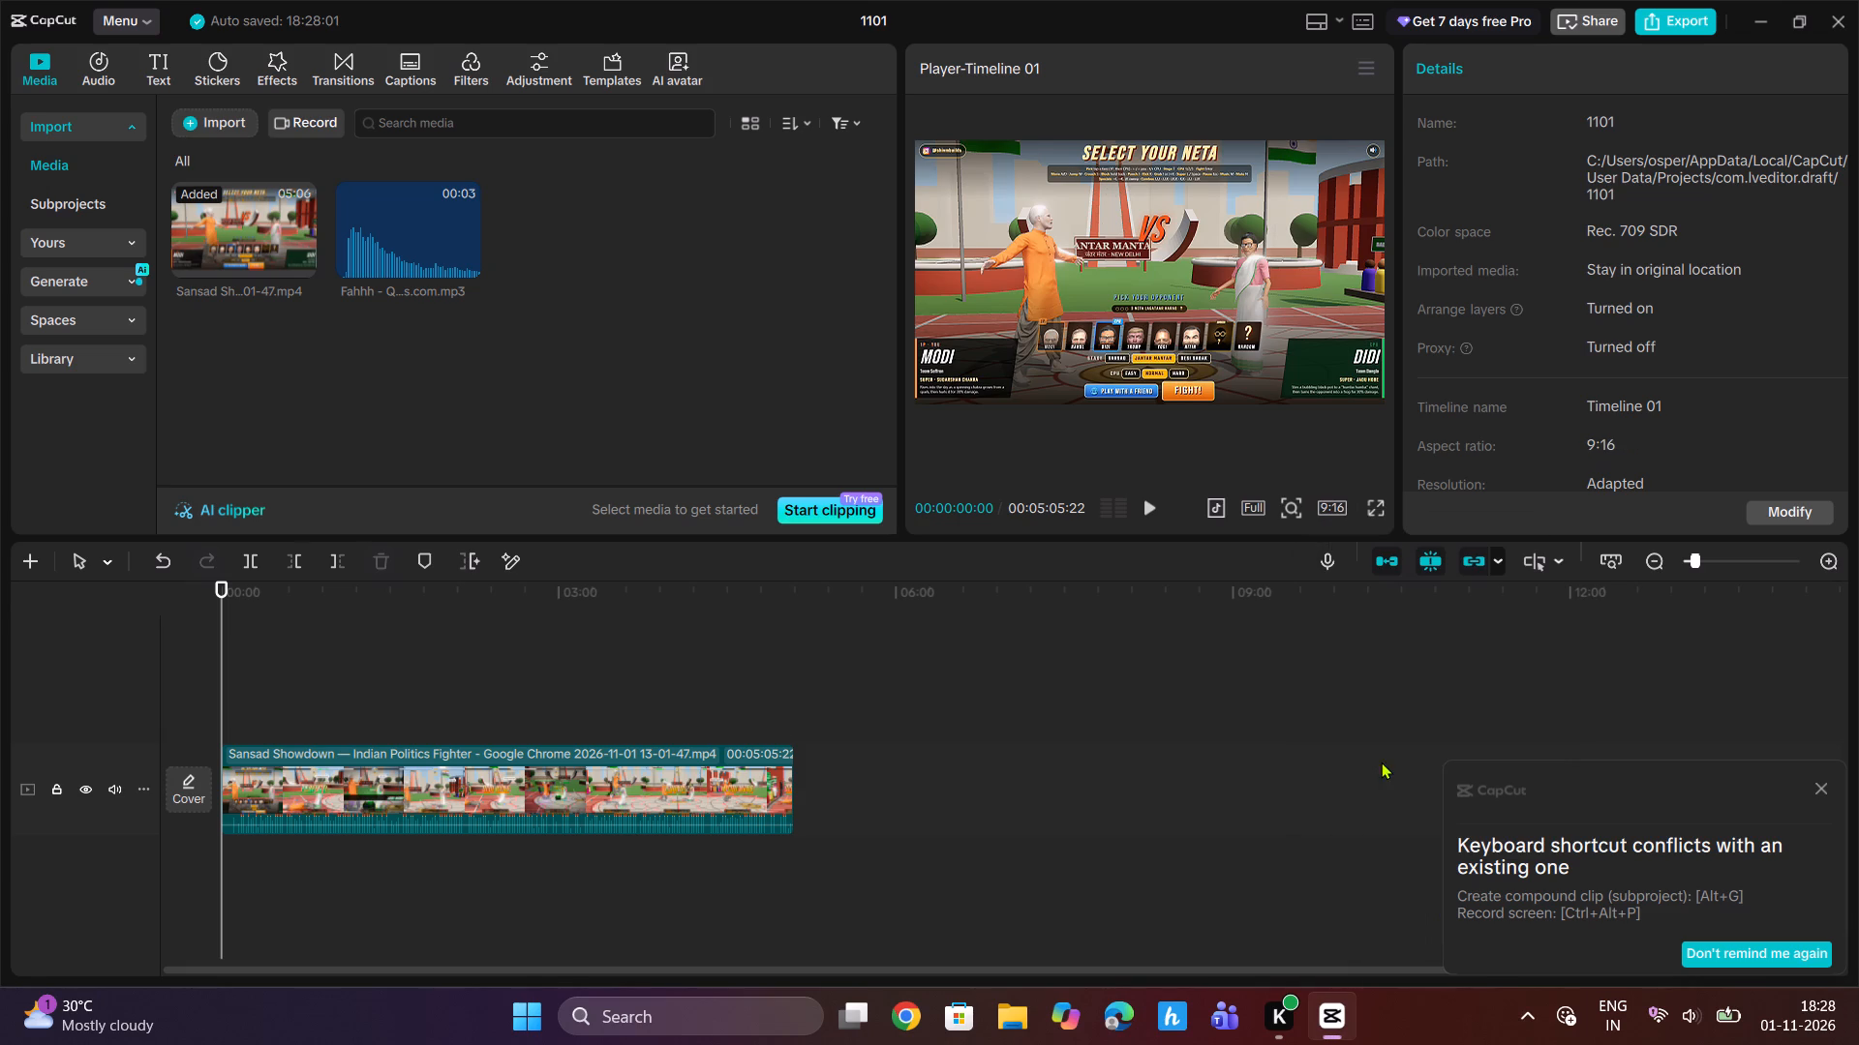
Dismiss the keyboard shortcut conflict notice.
click(1816, 781)
click(1825, 784)
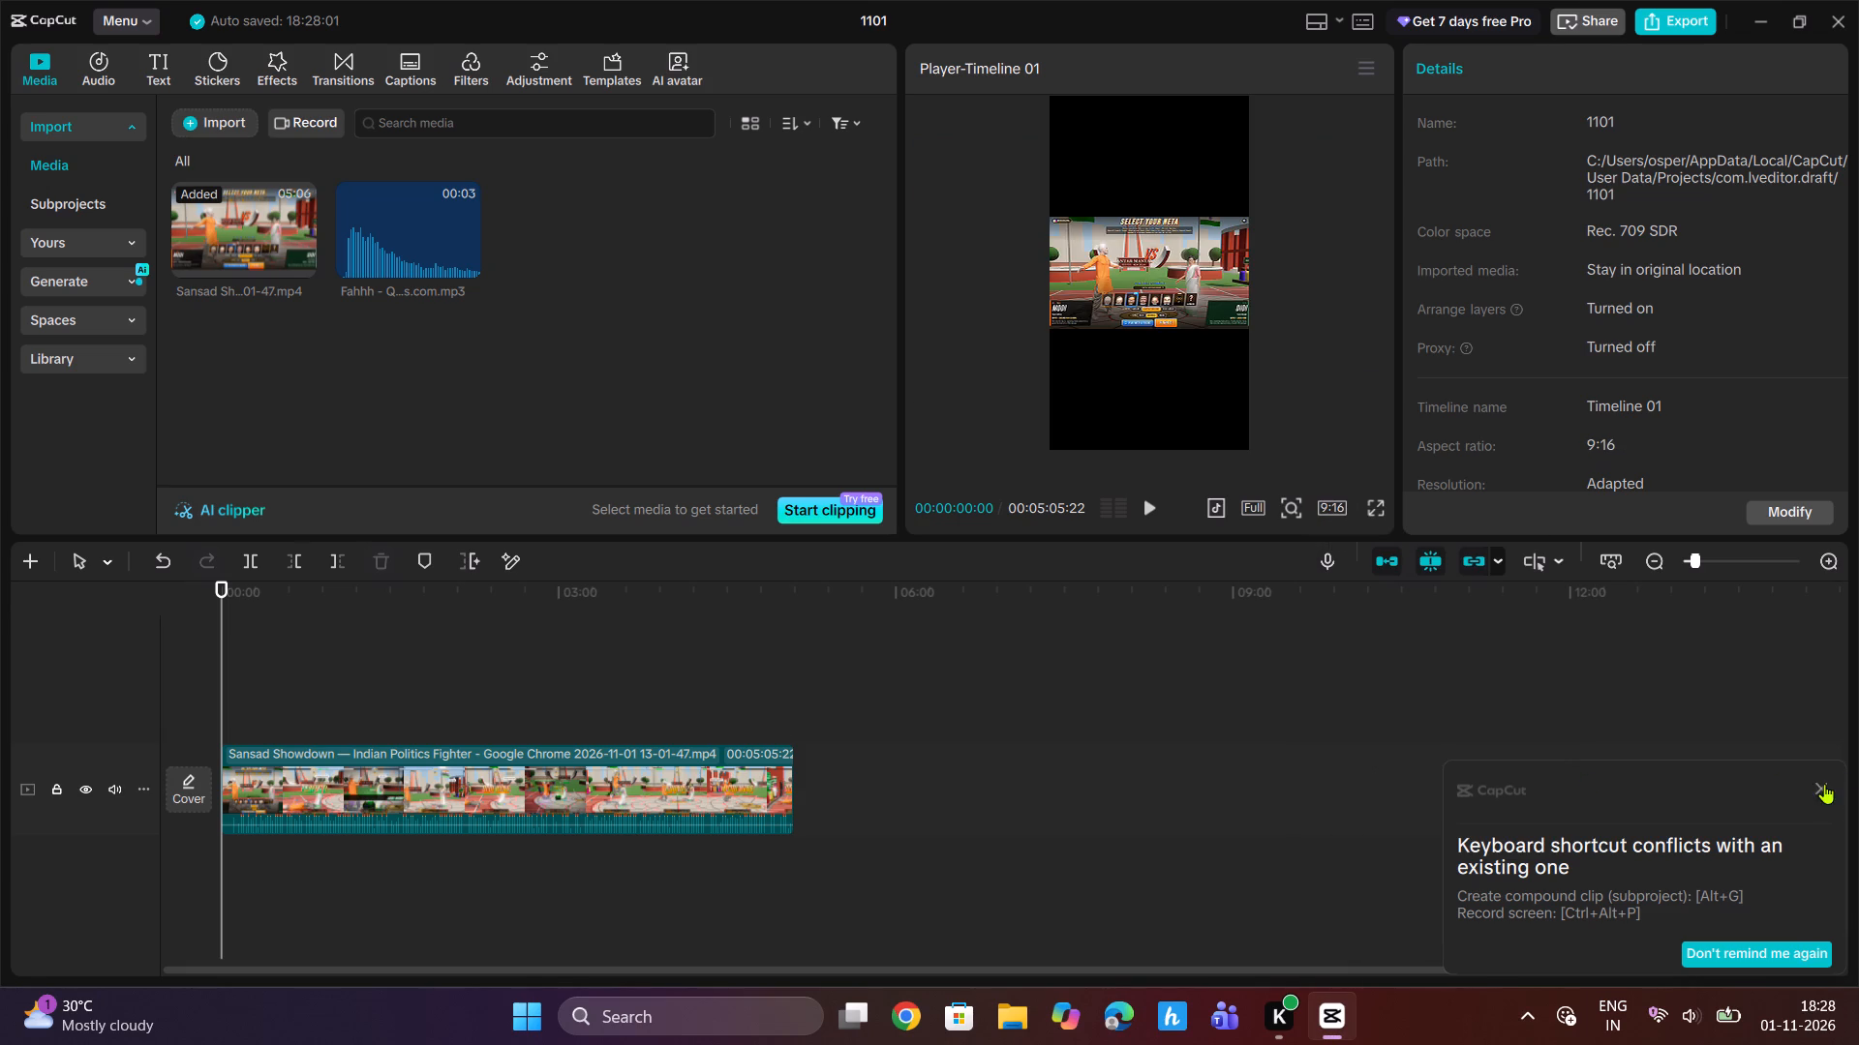
Enlarge the gameplay clip in the vertical frame to about 140% scale.
click(1167, 299)
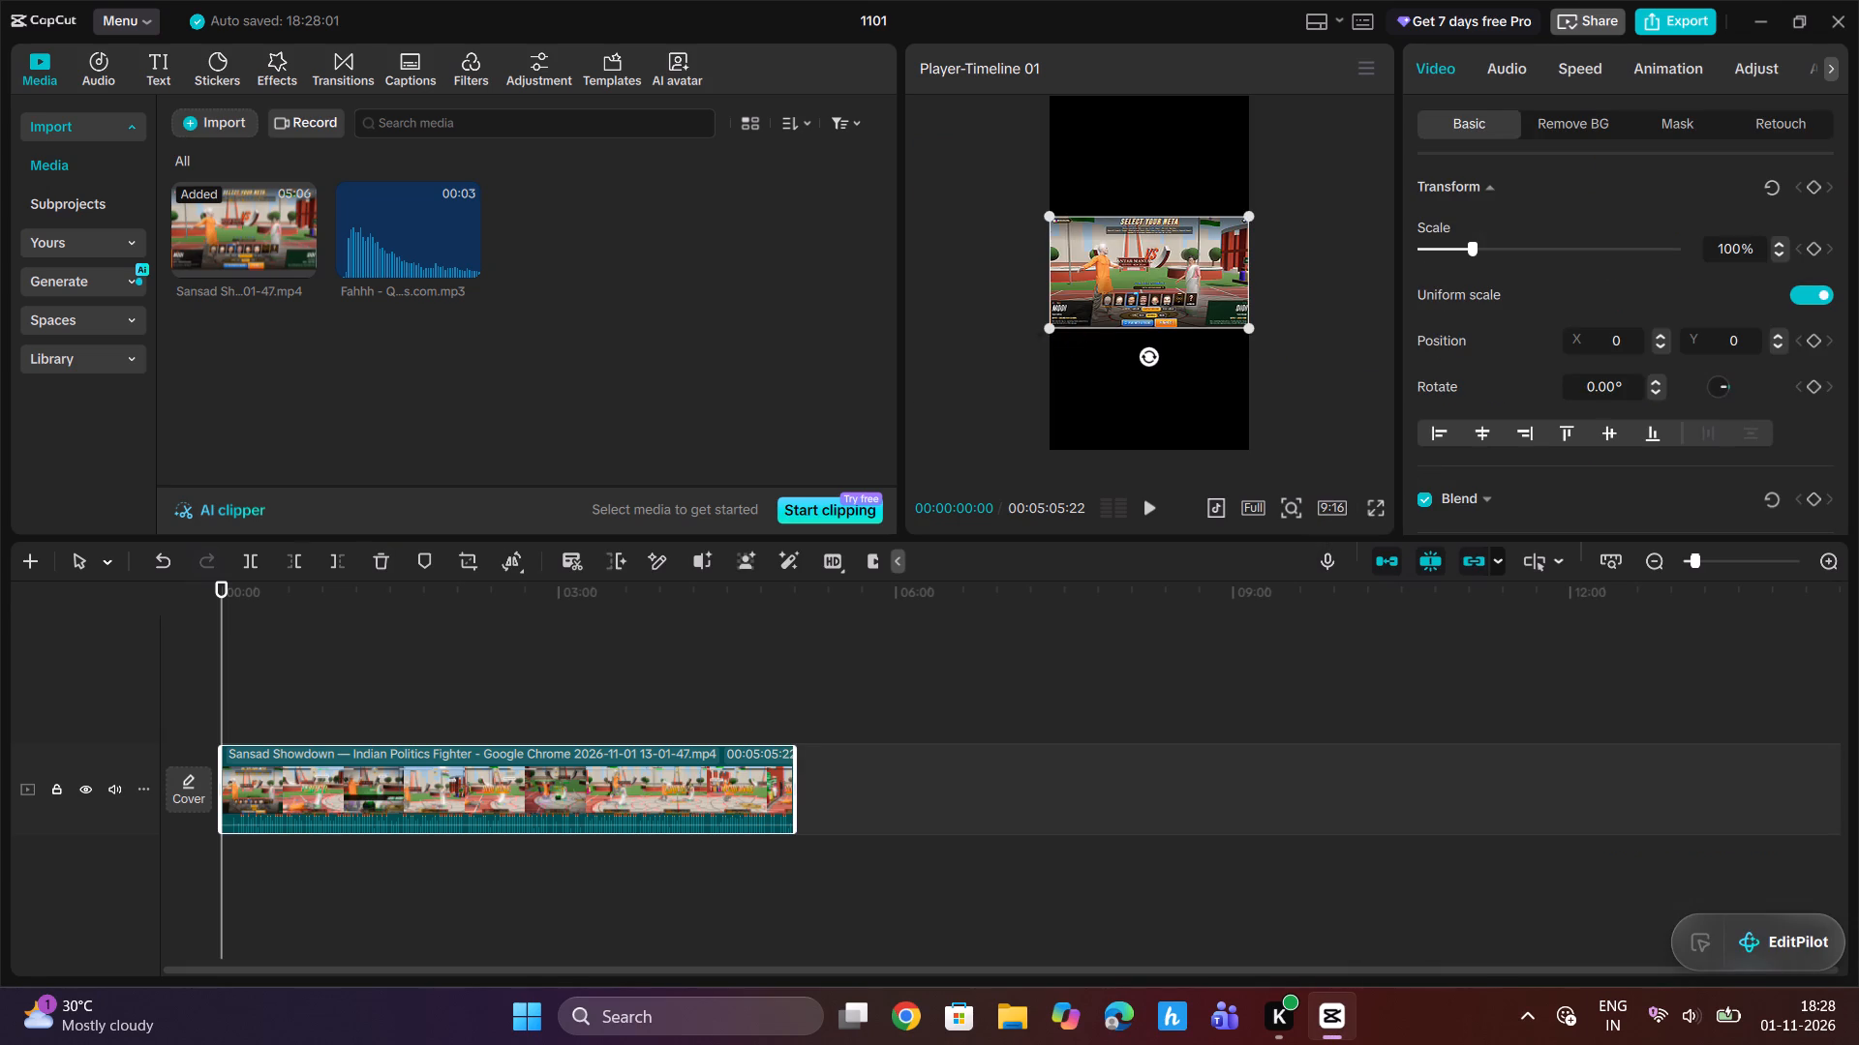
drag(1044, 322, 1008, 380)
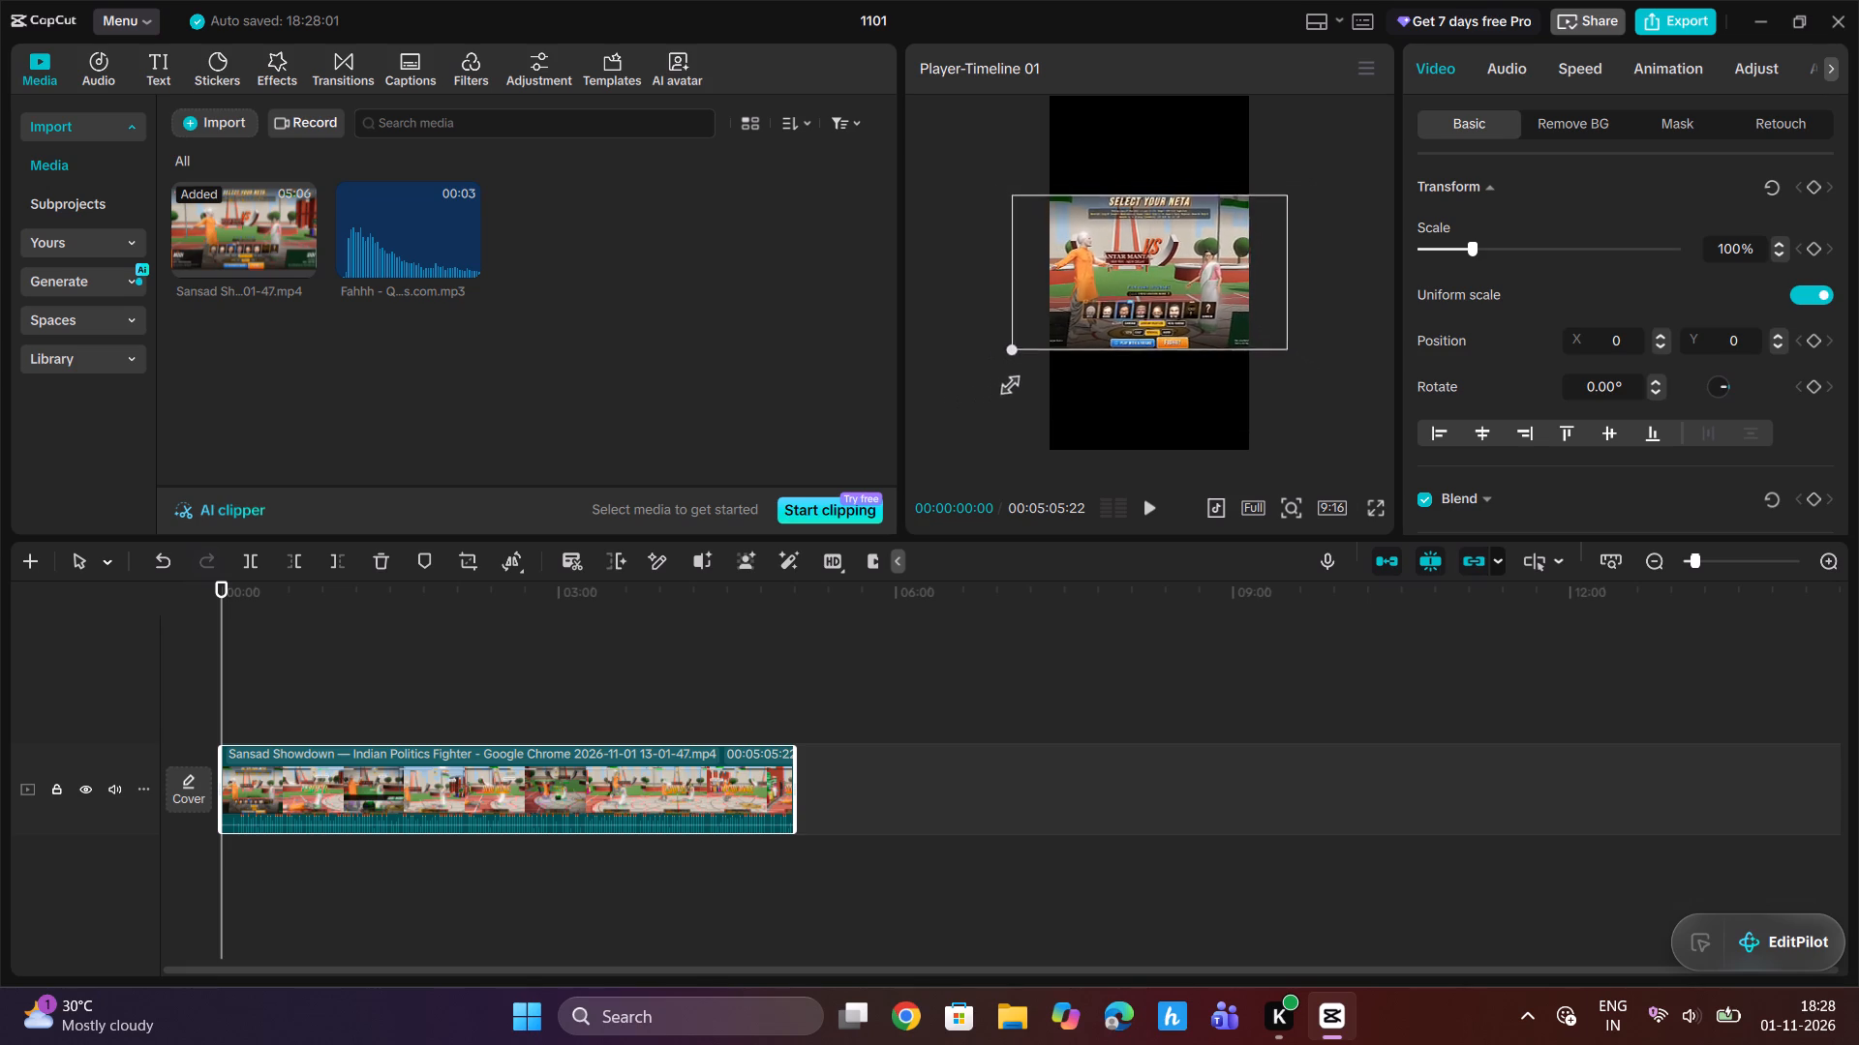
drag(1008, 380, 1007, 389)
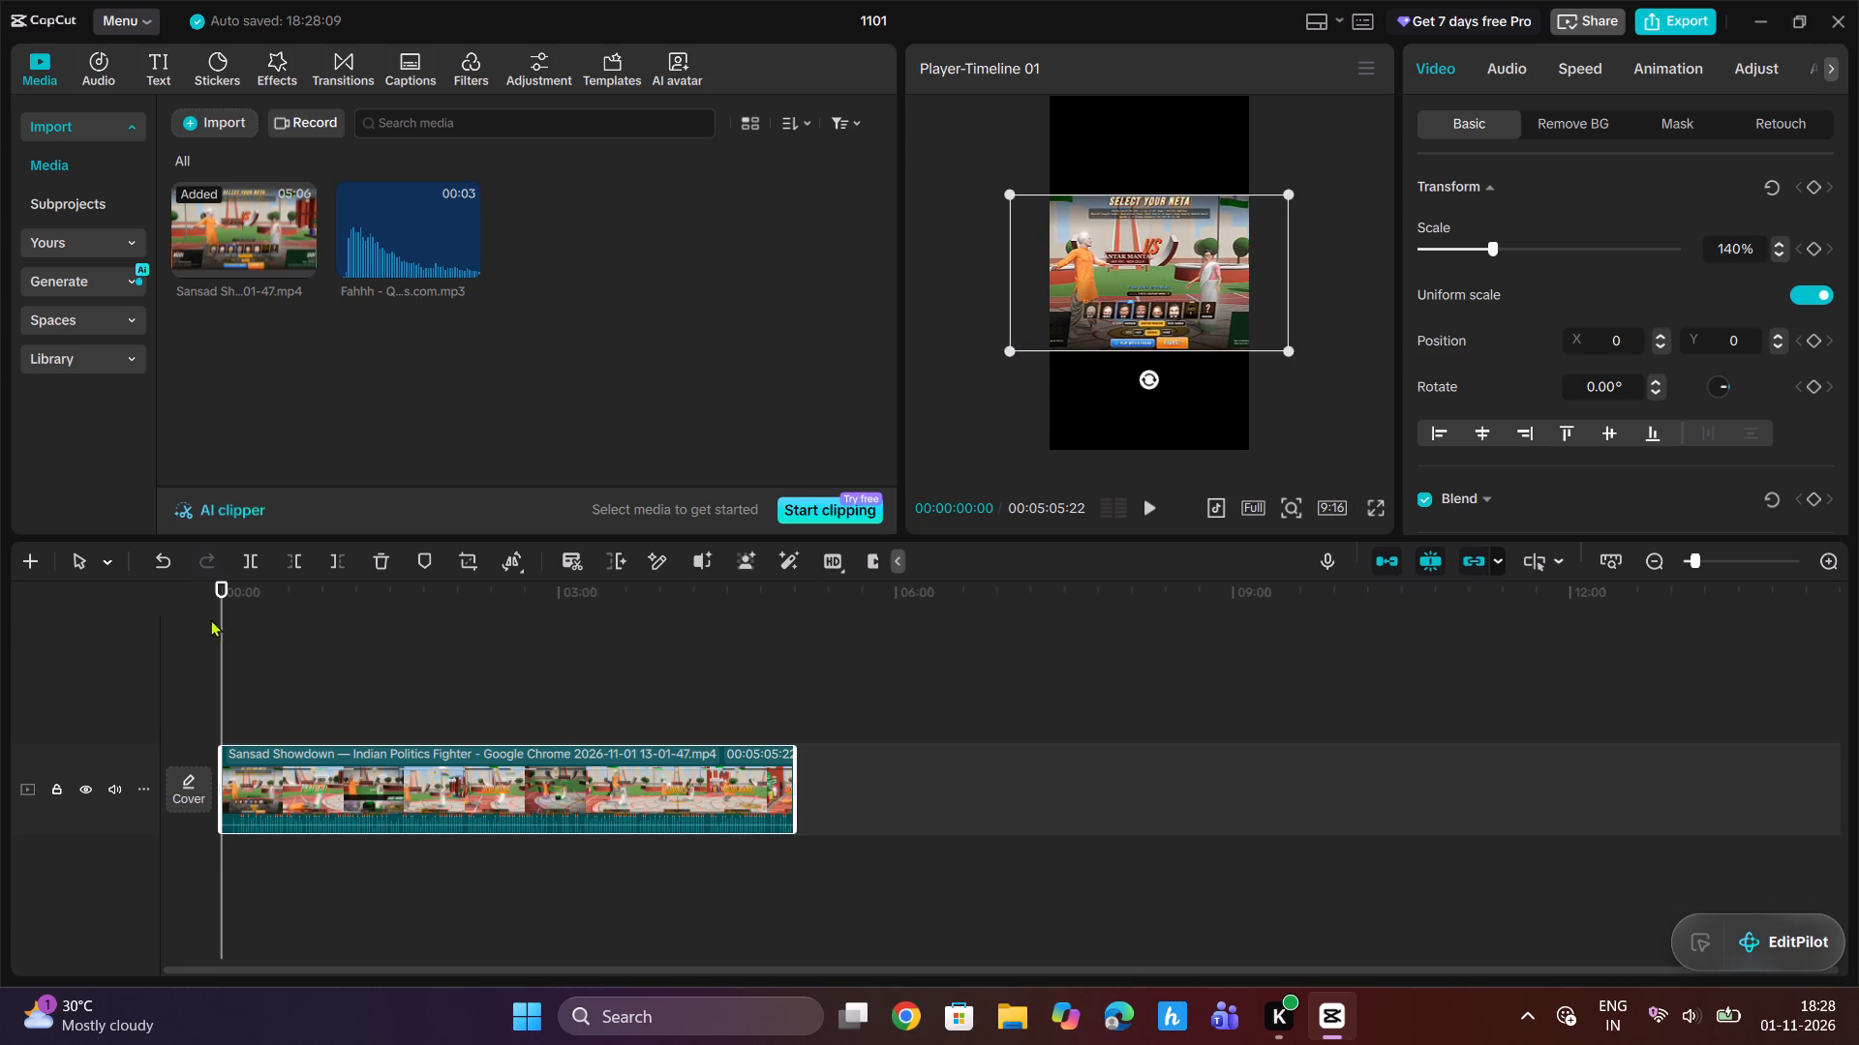
Skim the whole gameplay recording from beginning to end to review its fights.
drag(223, 588, 282, 583)
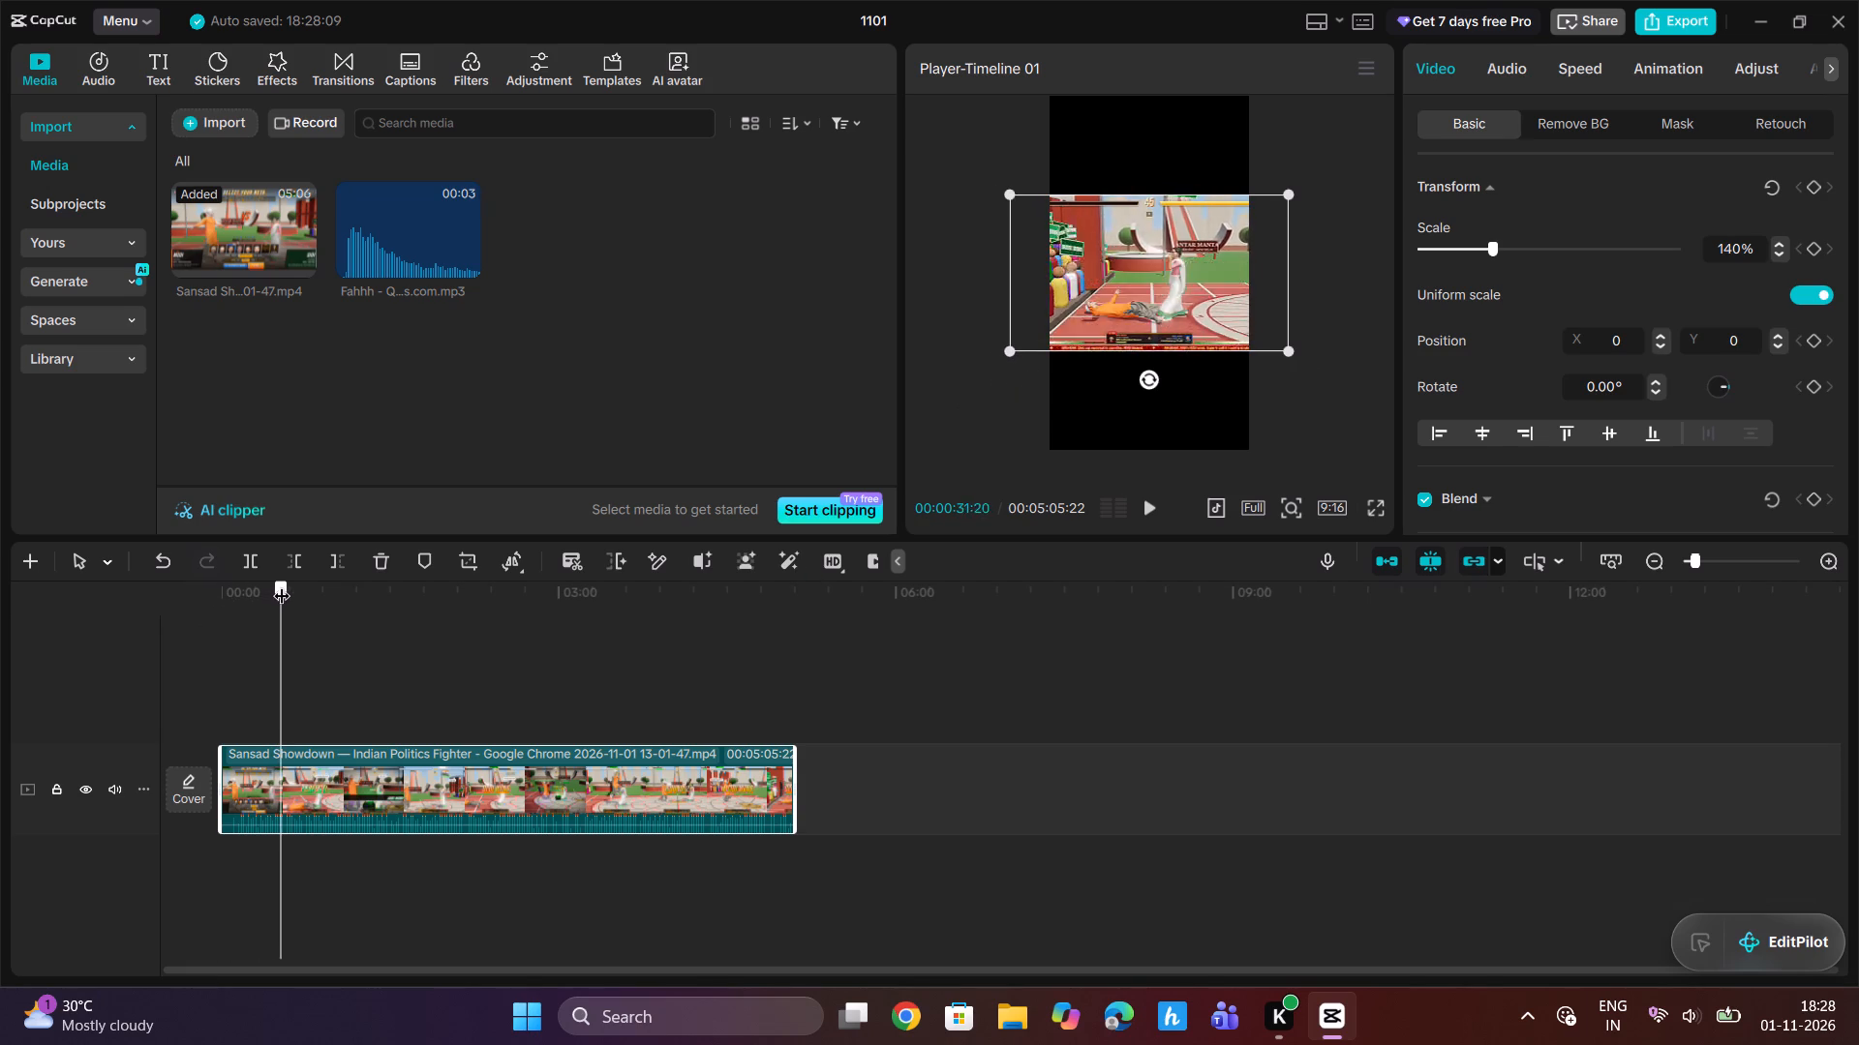
drag(282, 583, 219, 597)
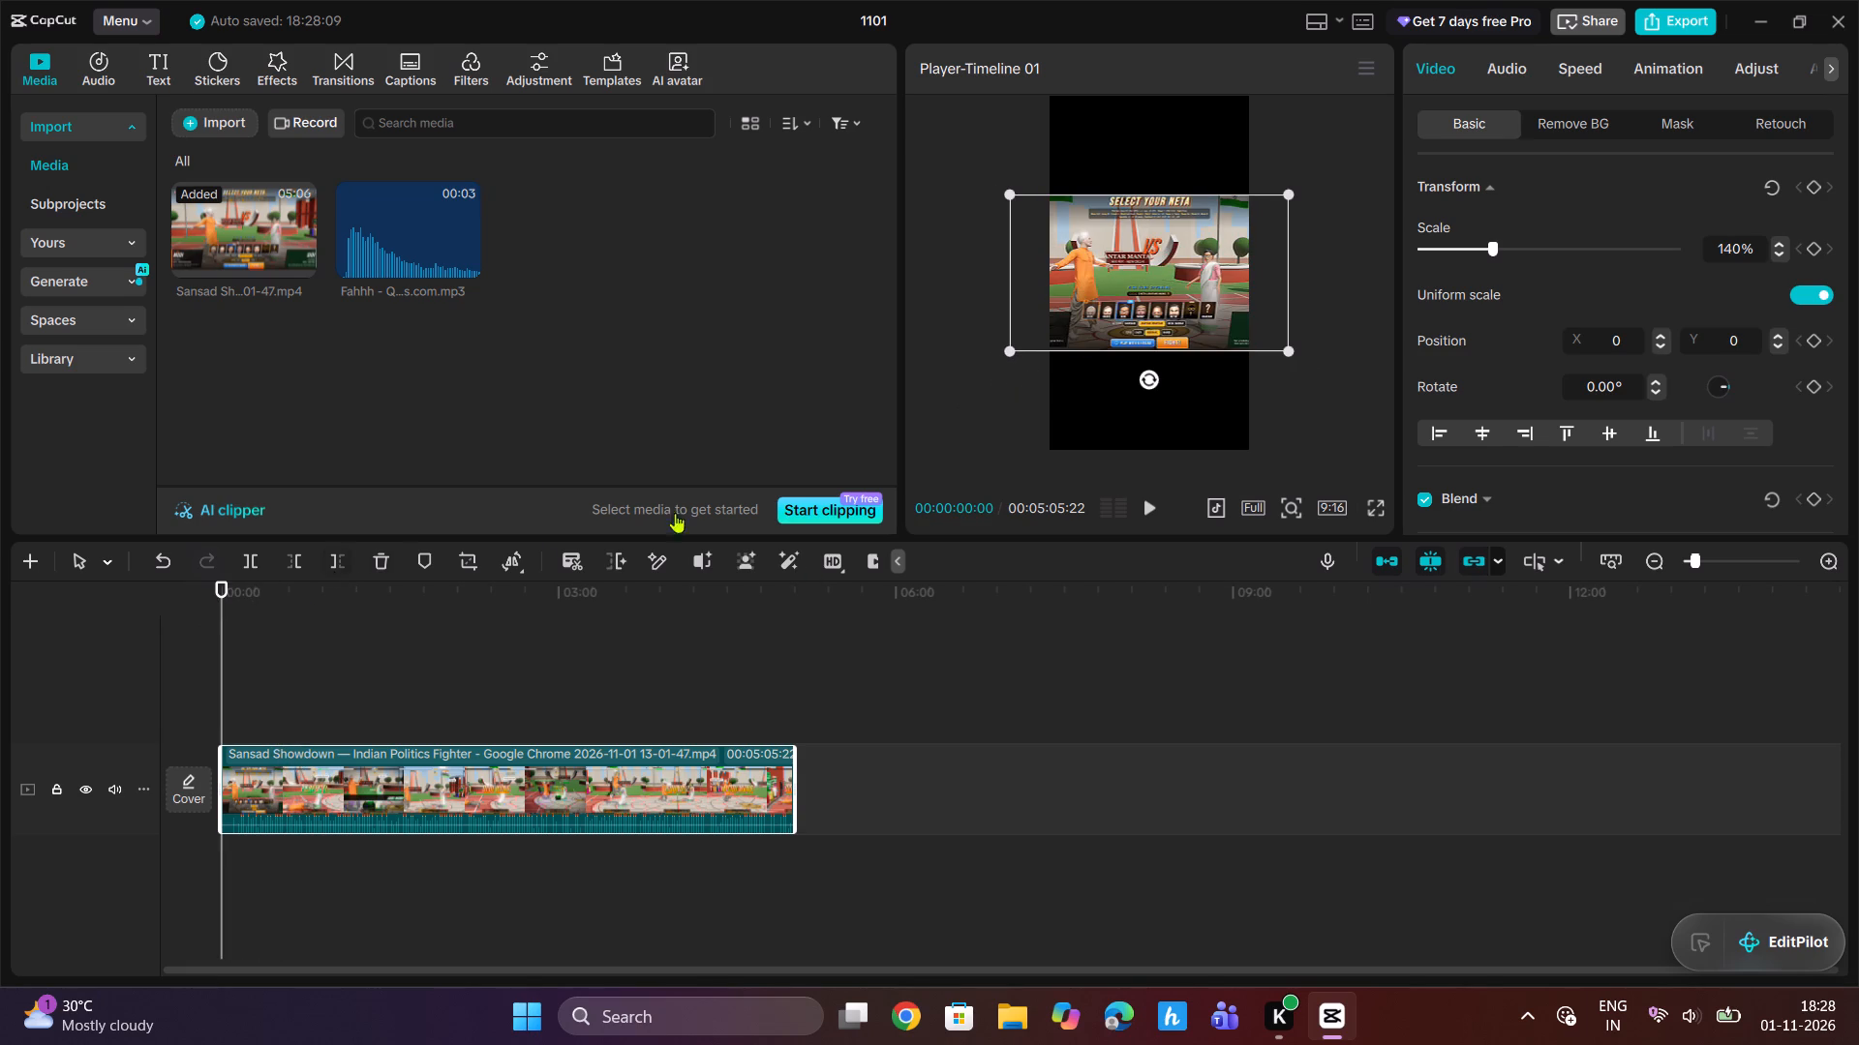
key(space)
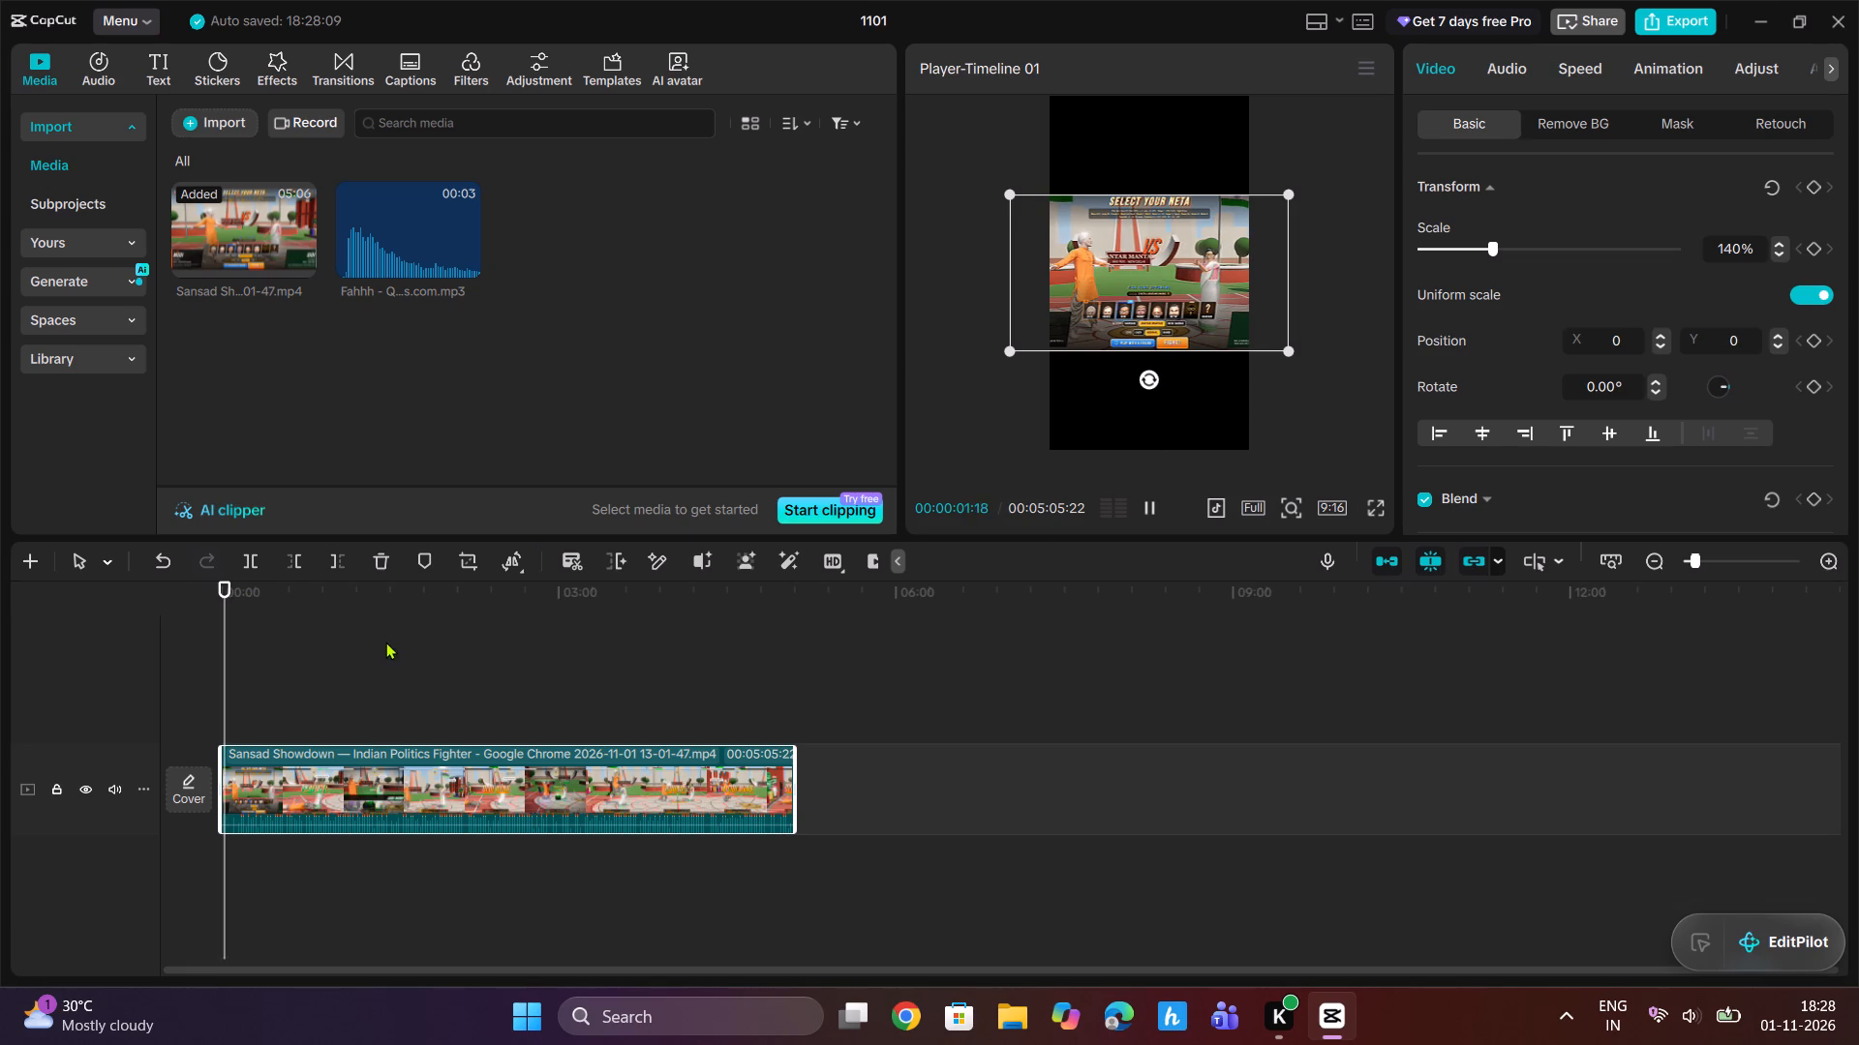
drag(227, 592, 306, 597)
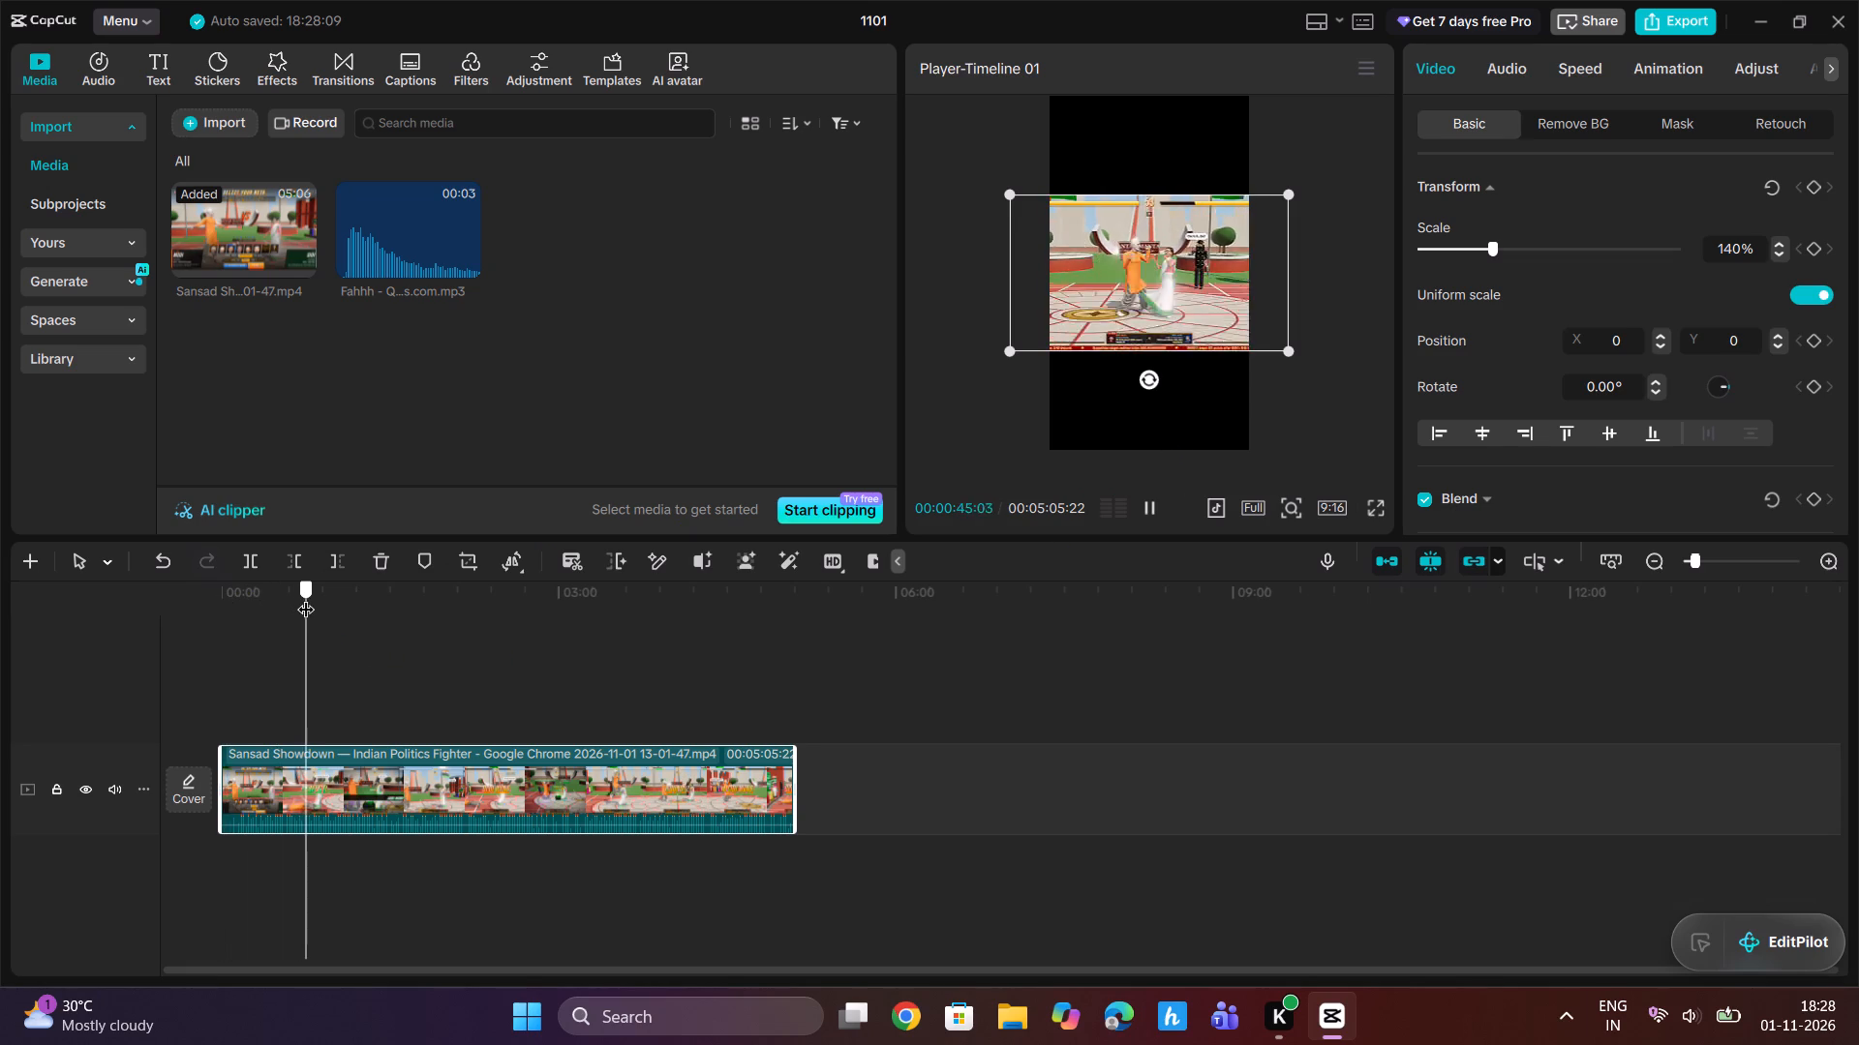
drag(306, 597, 354, 603)
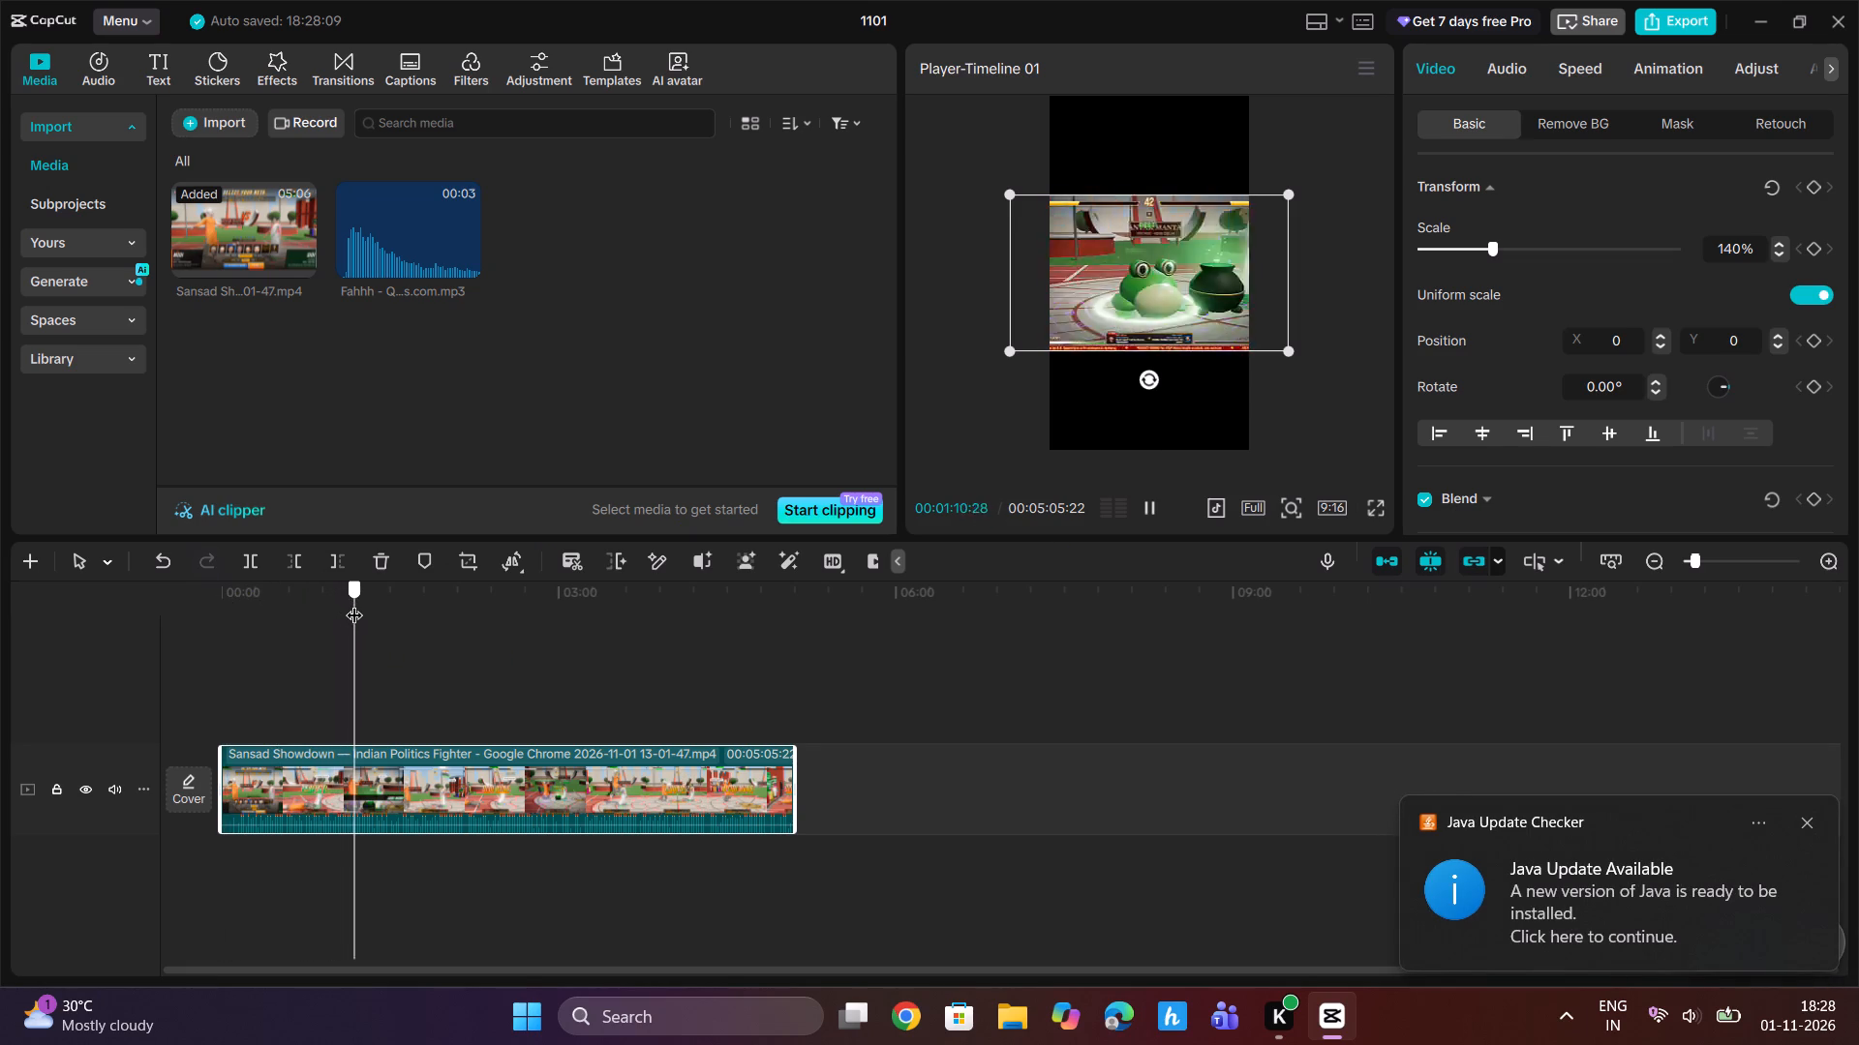
drag(354, 603, 399, 609)
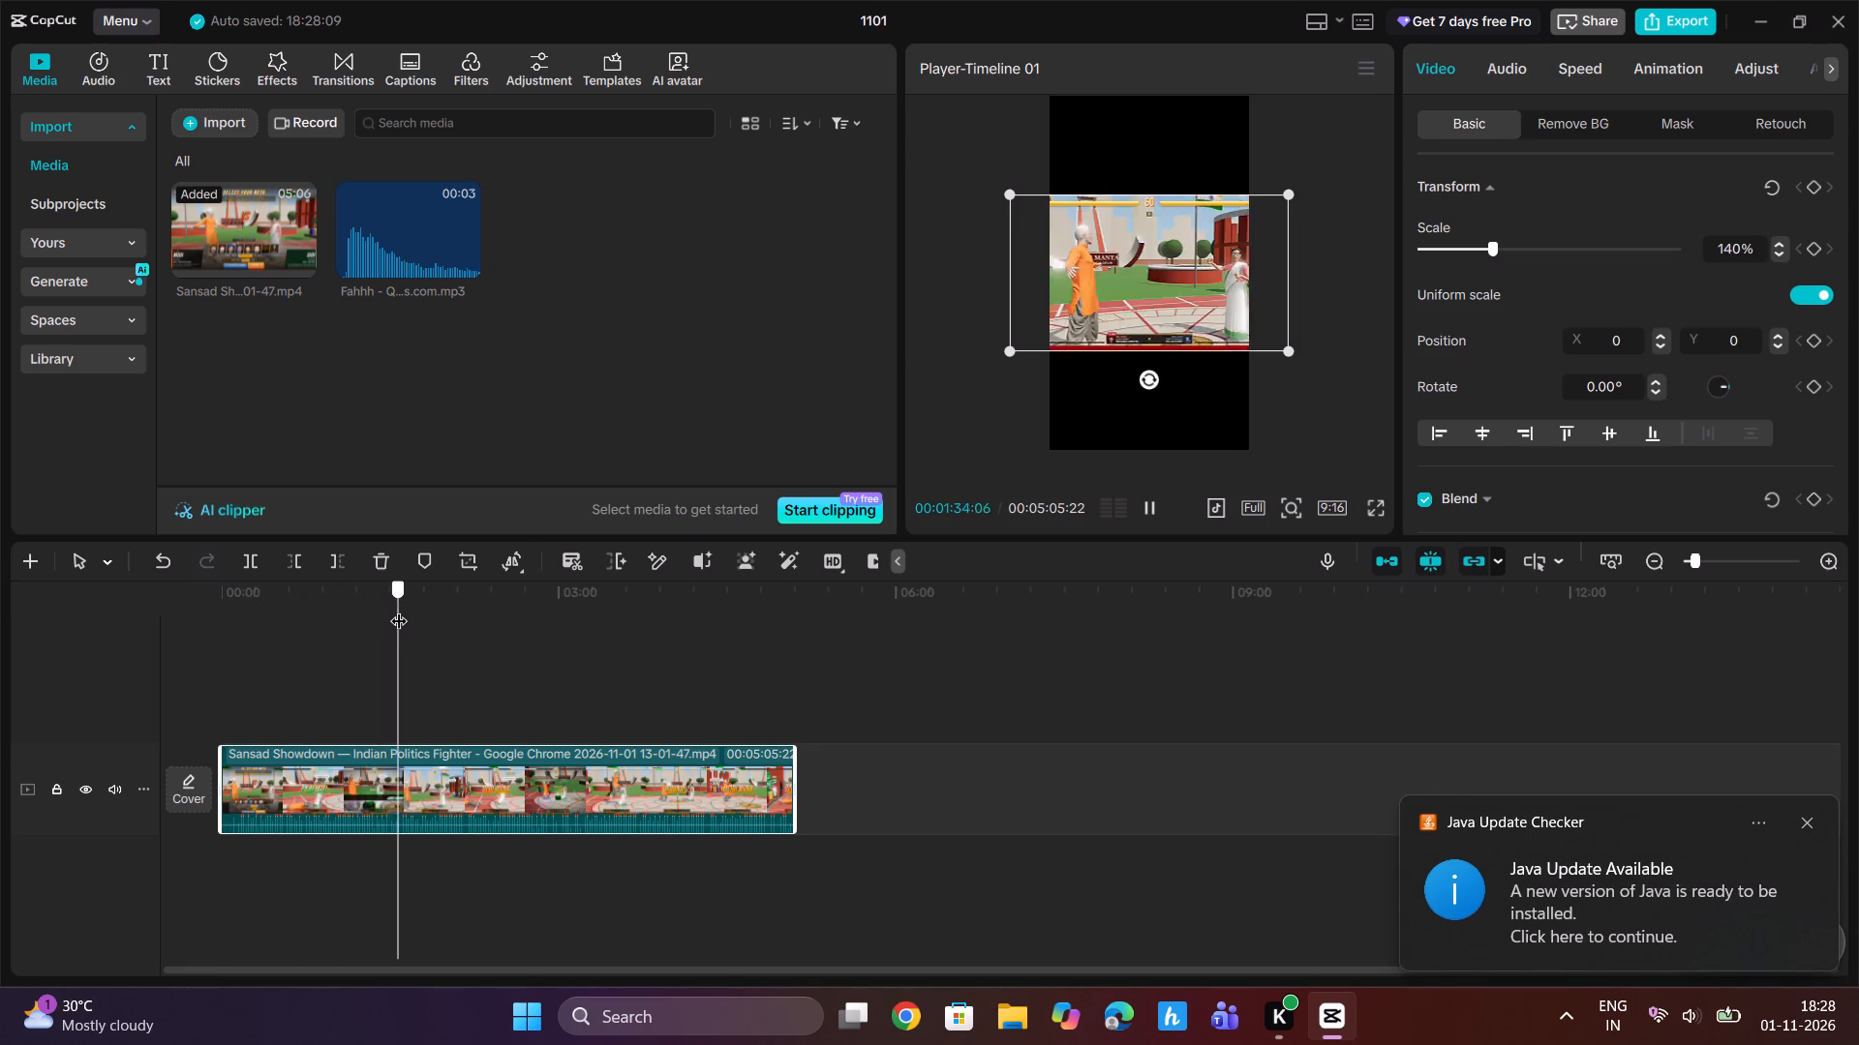
drag(399, 609, 446, 612)
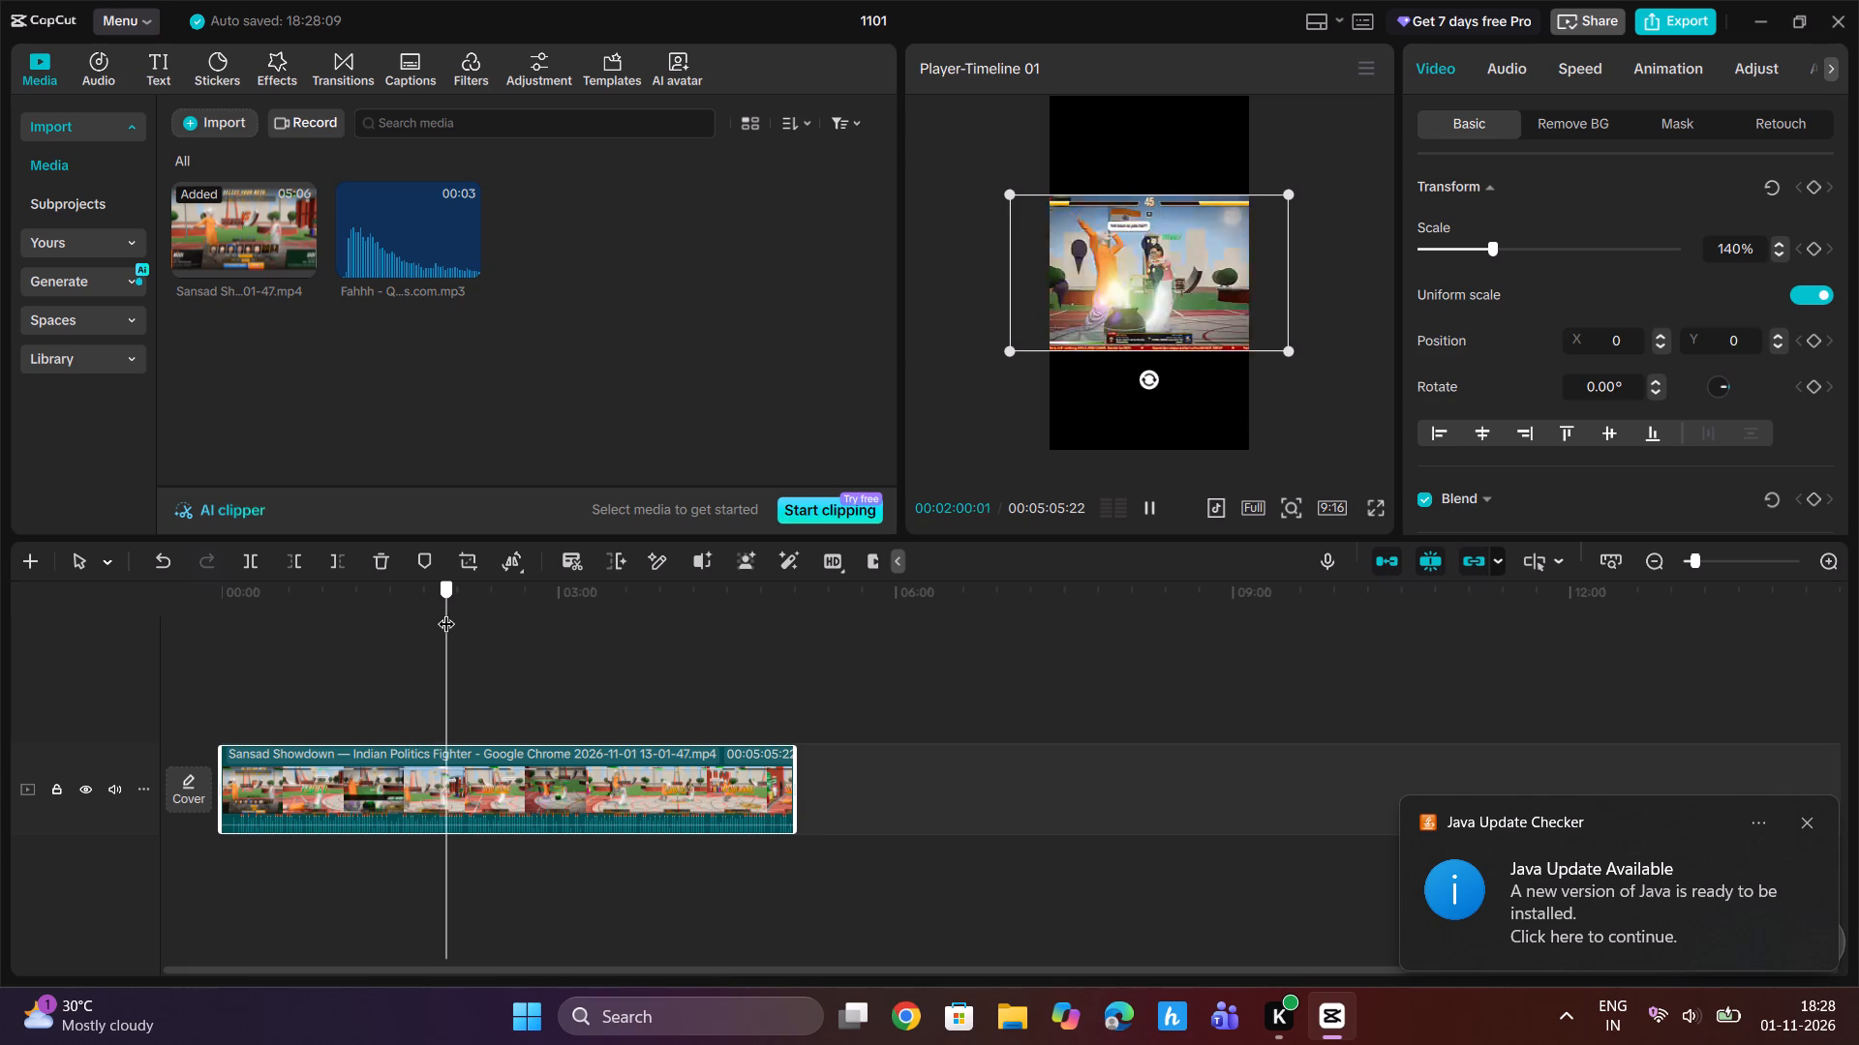
drag(446, 612, 492, 612)
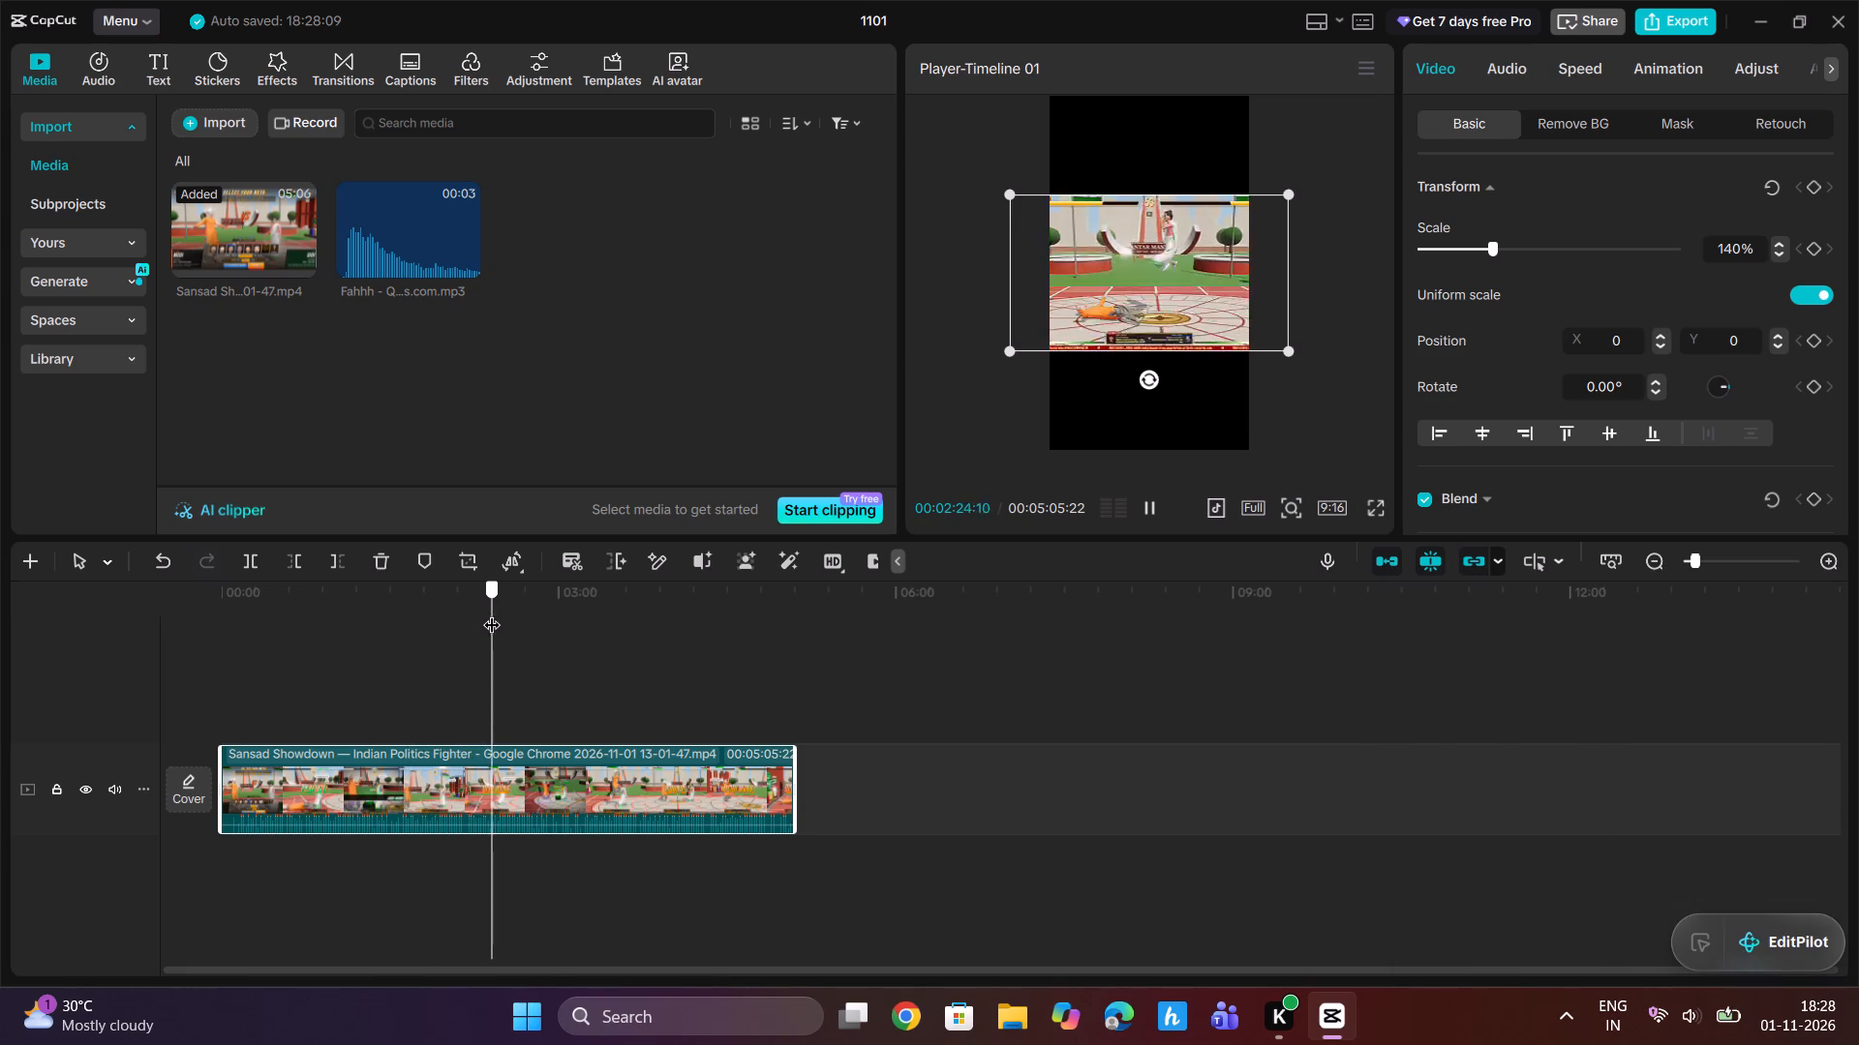
drag(492, 612, 527, 613)
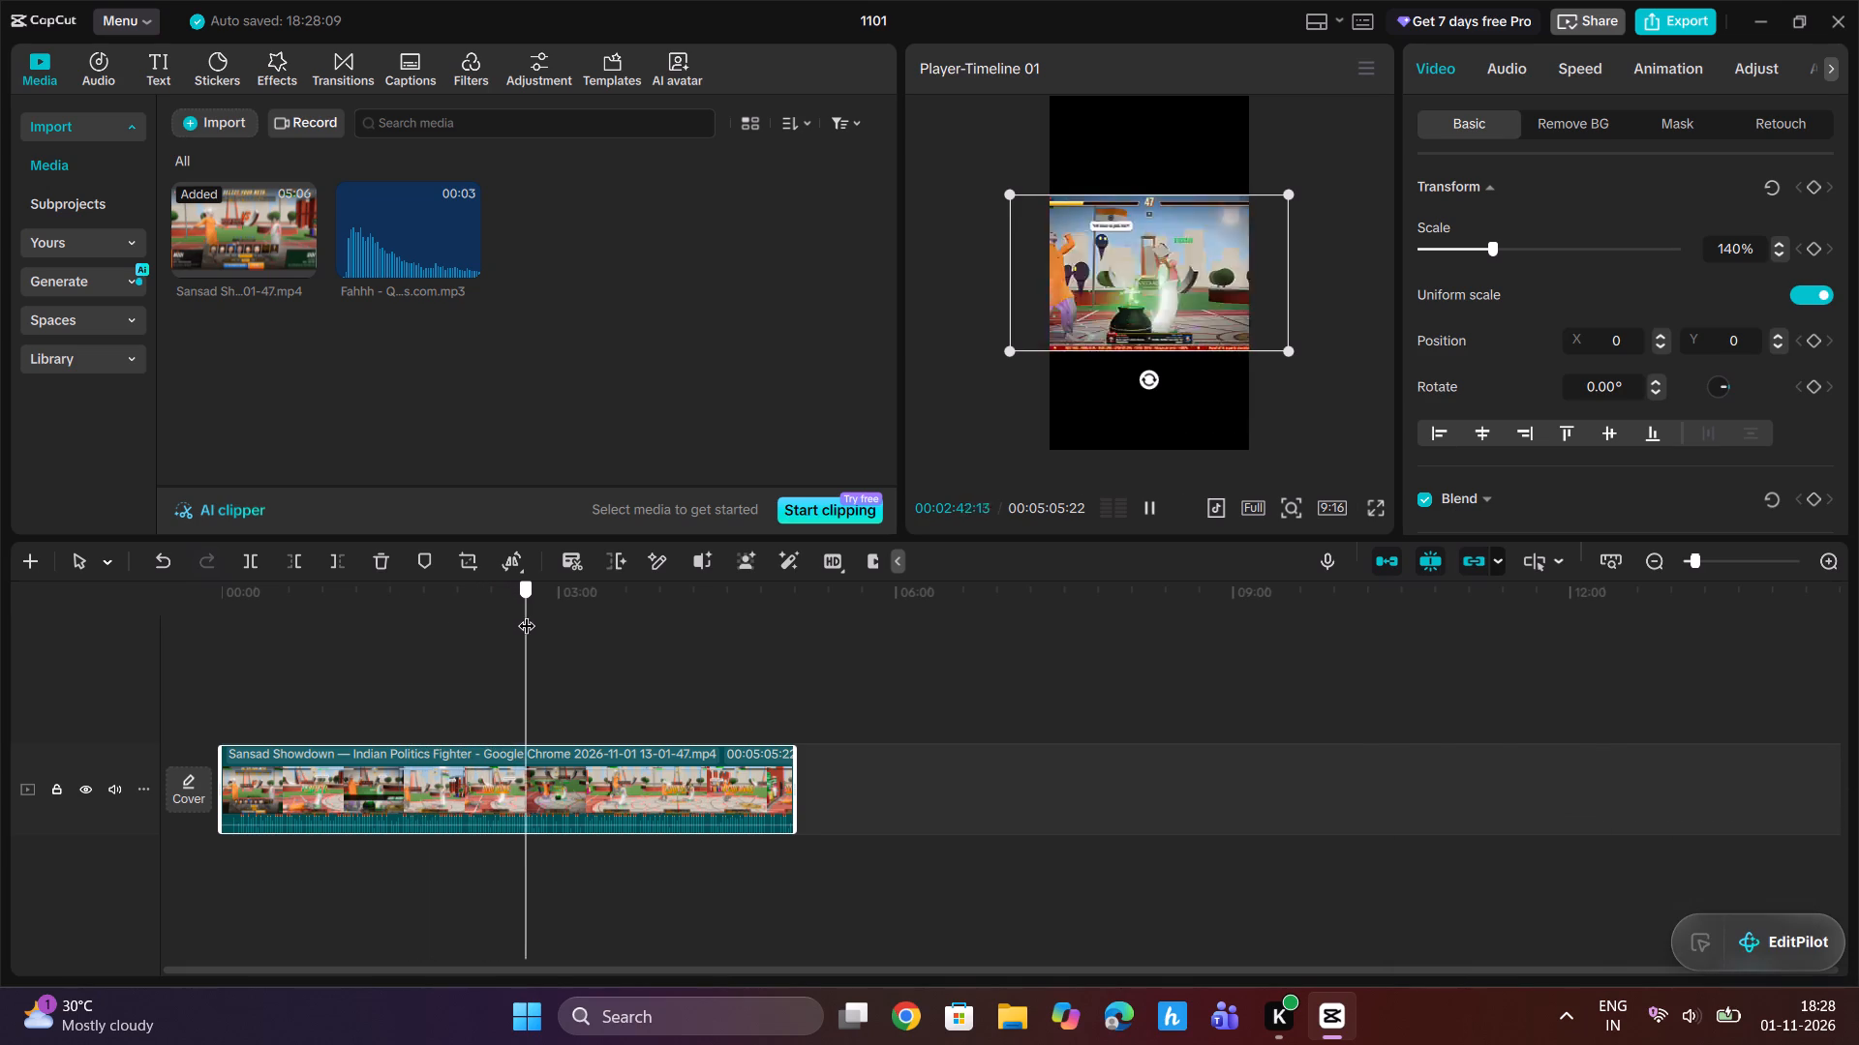
drag(527, 613, 570, 614)
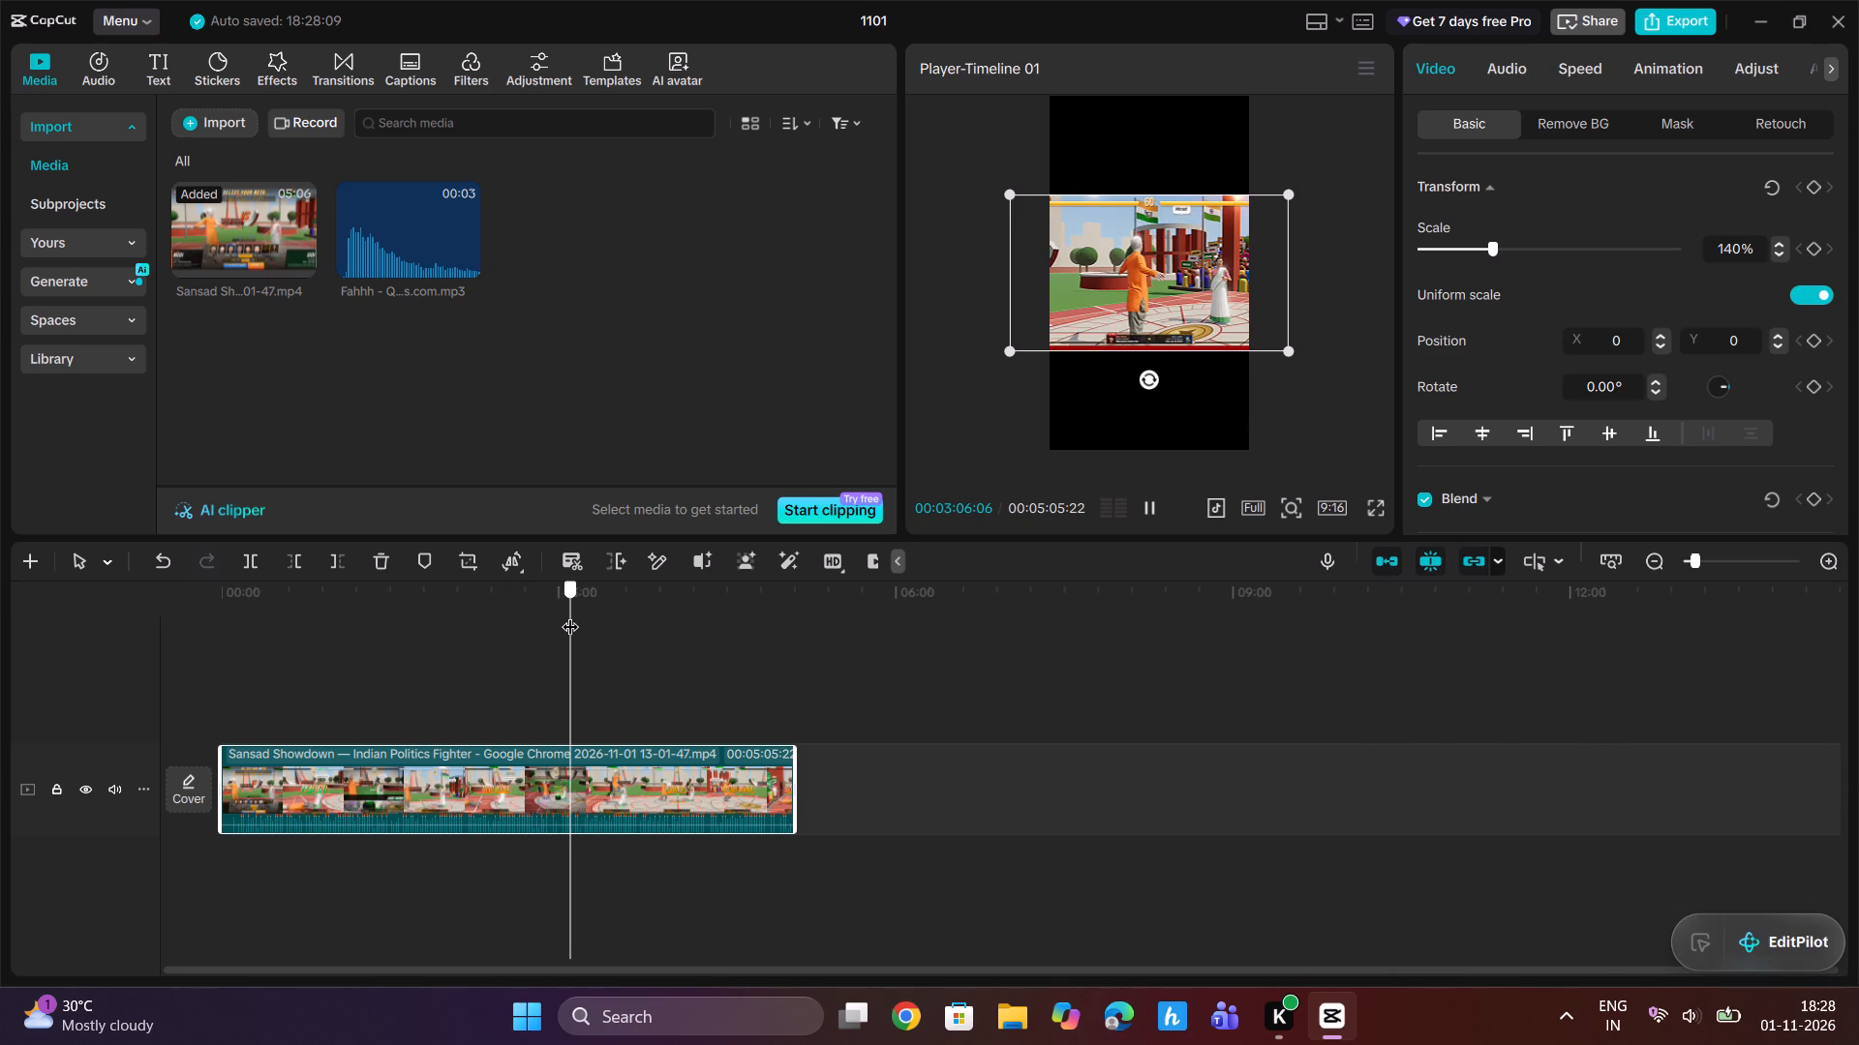
drag(570, 614, 657, 614)
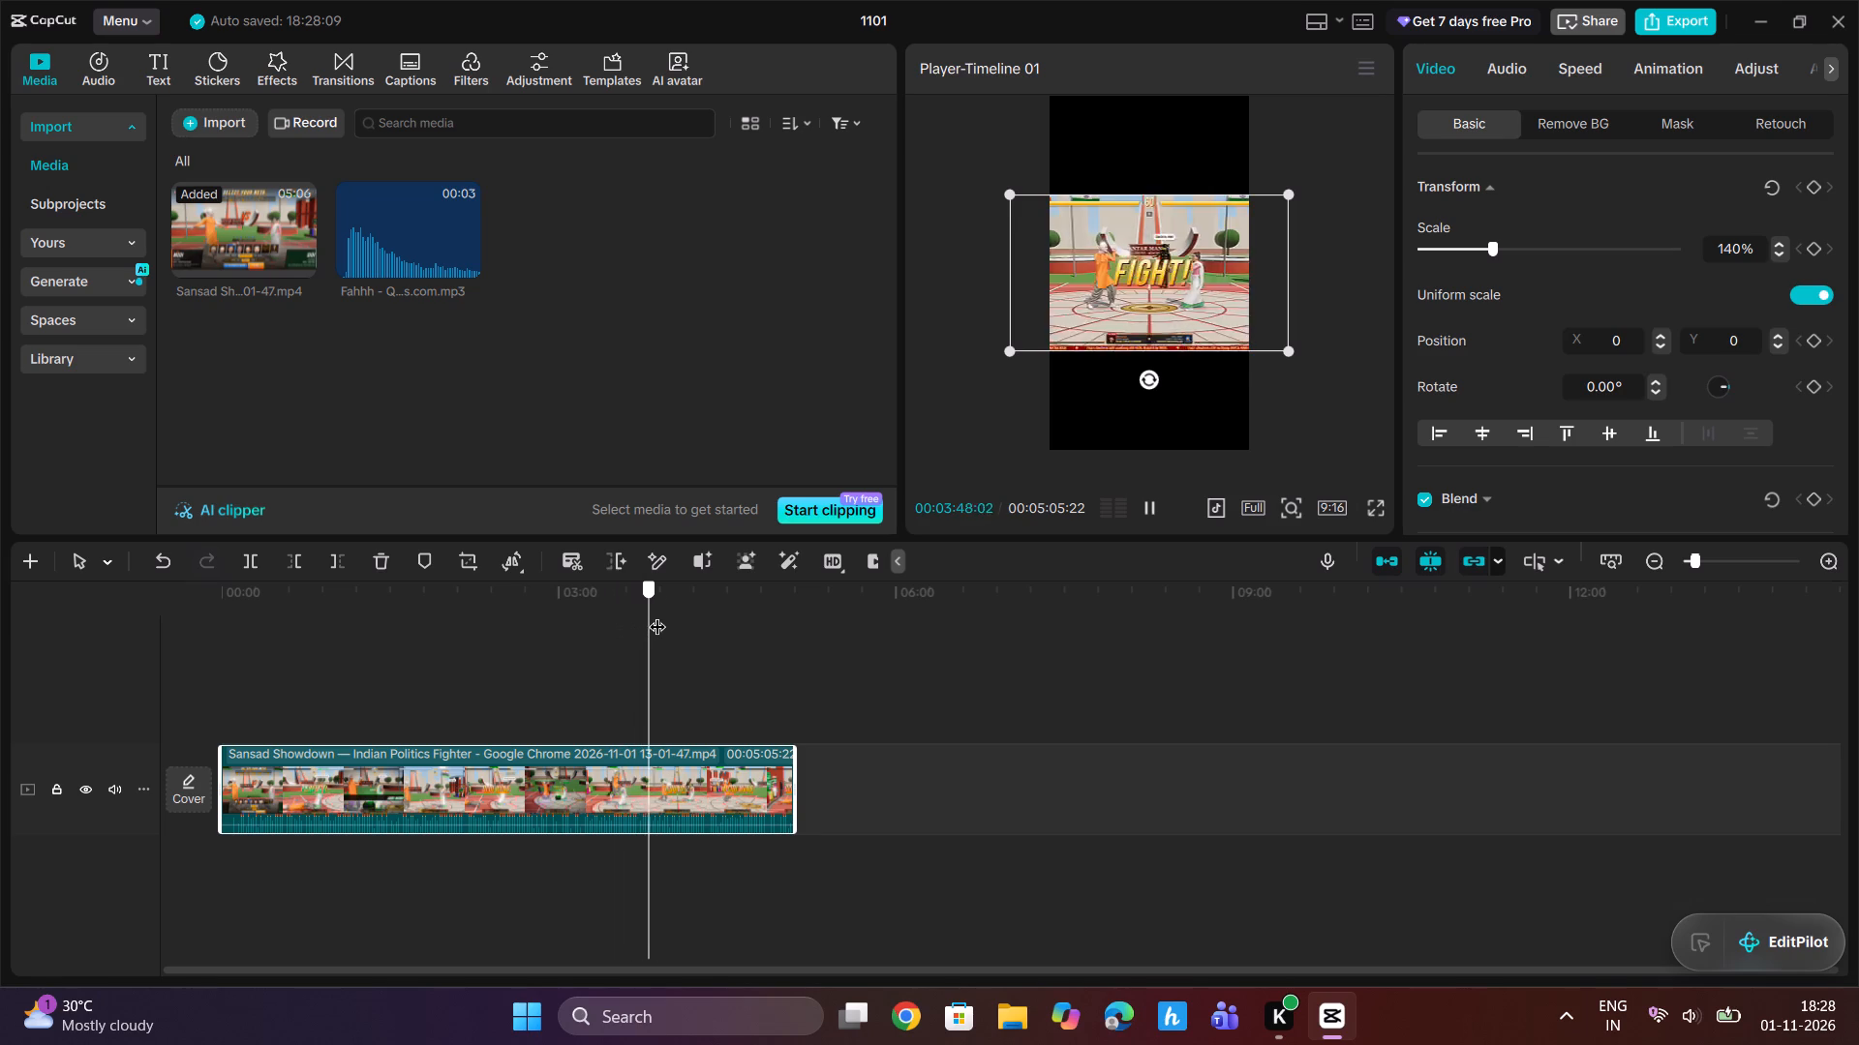
drag(657, 614, 726, 618)
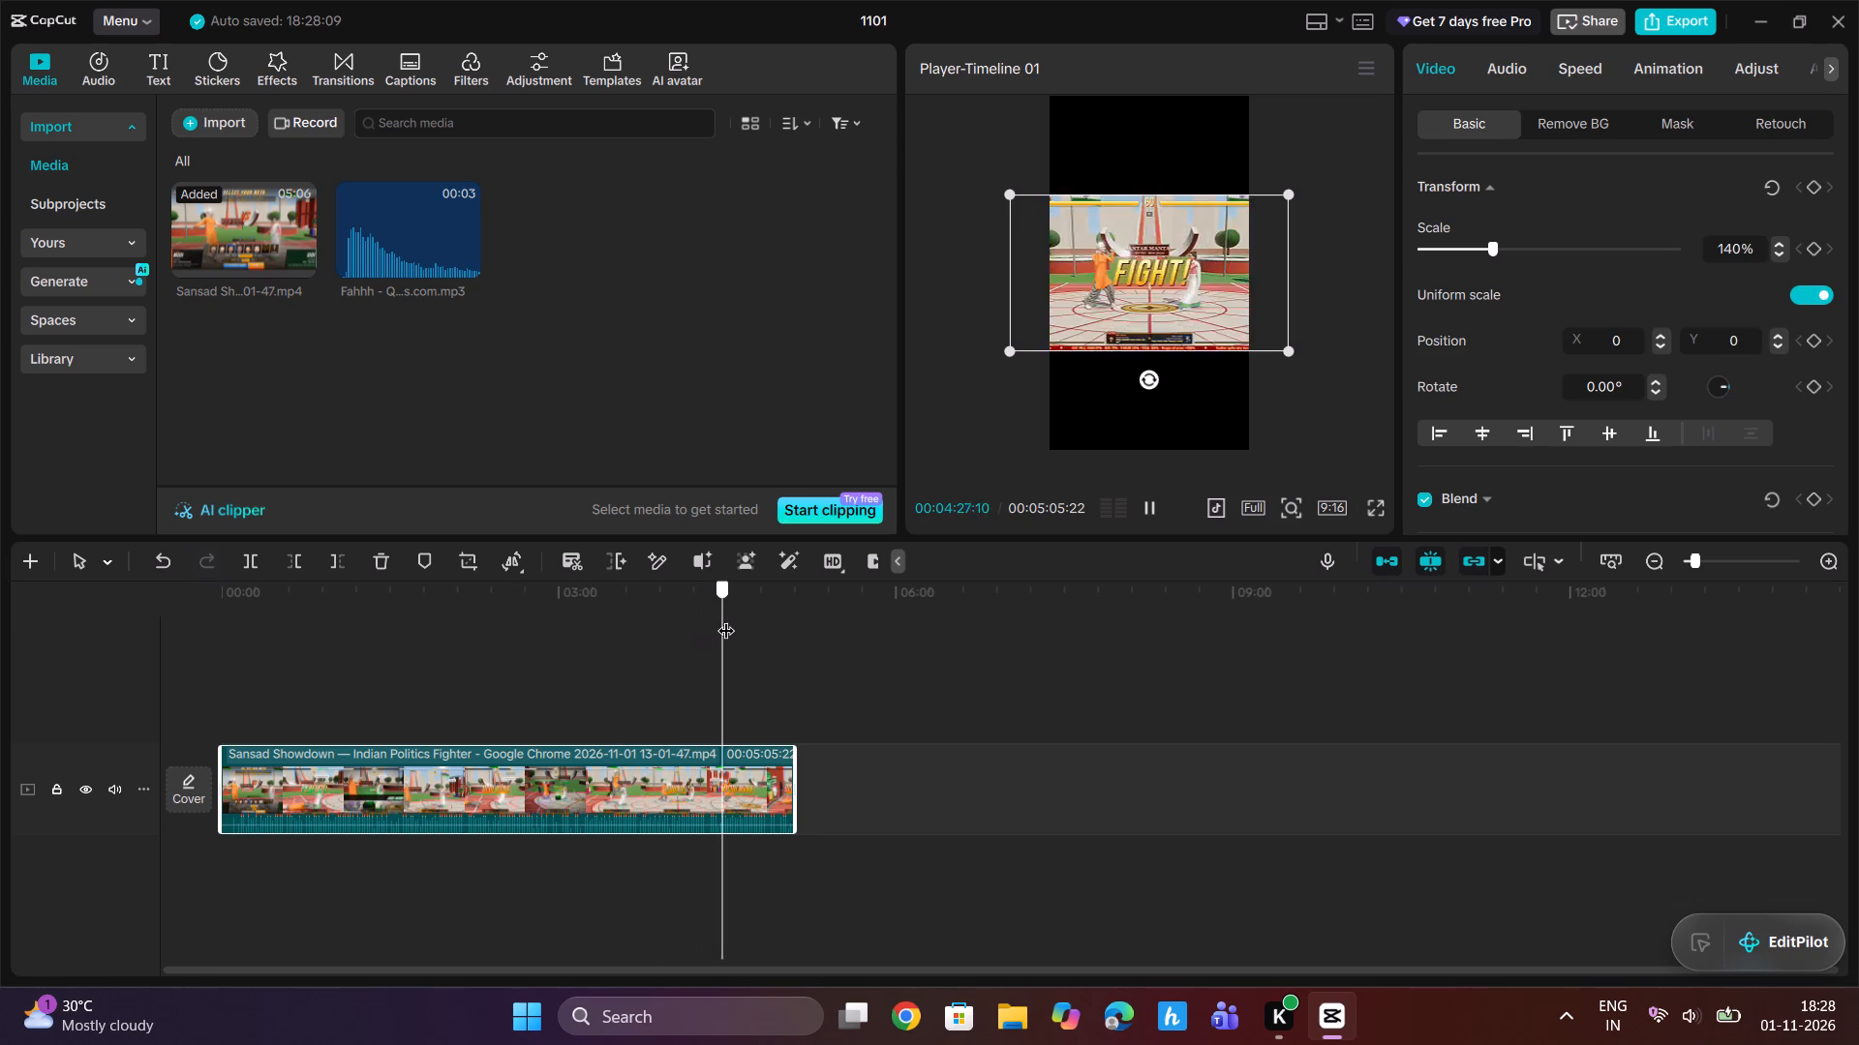
drag(726, 618, 801, 618)
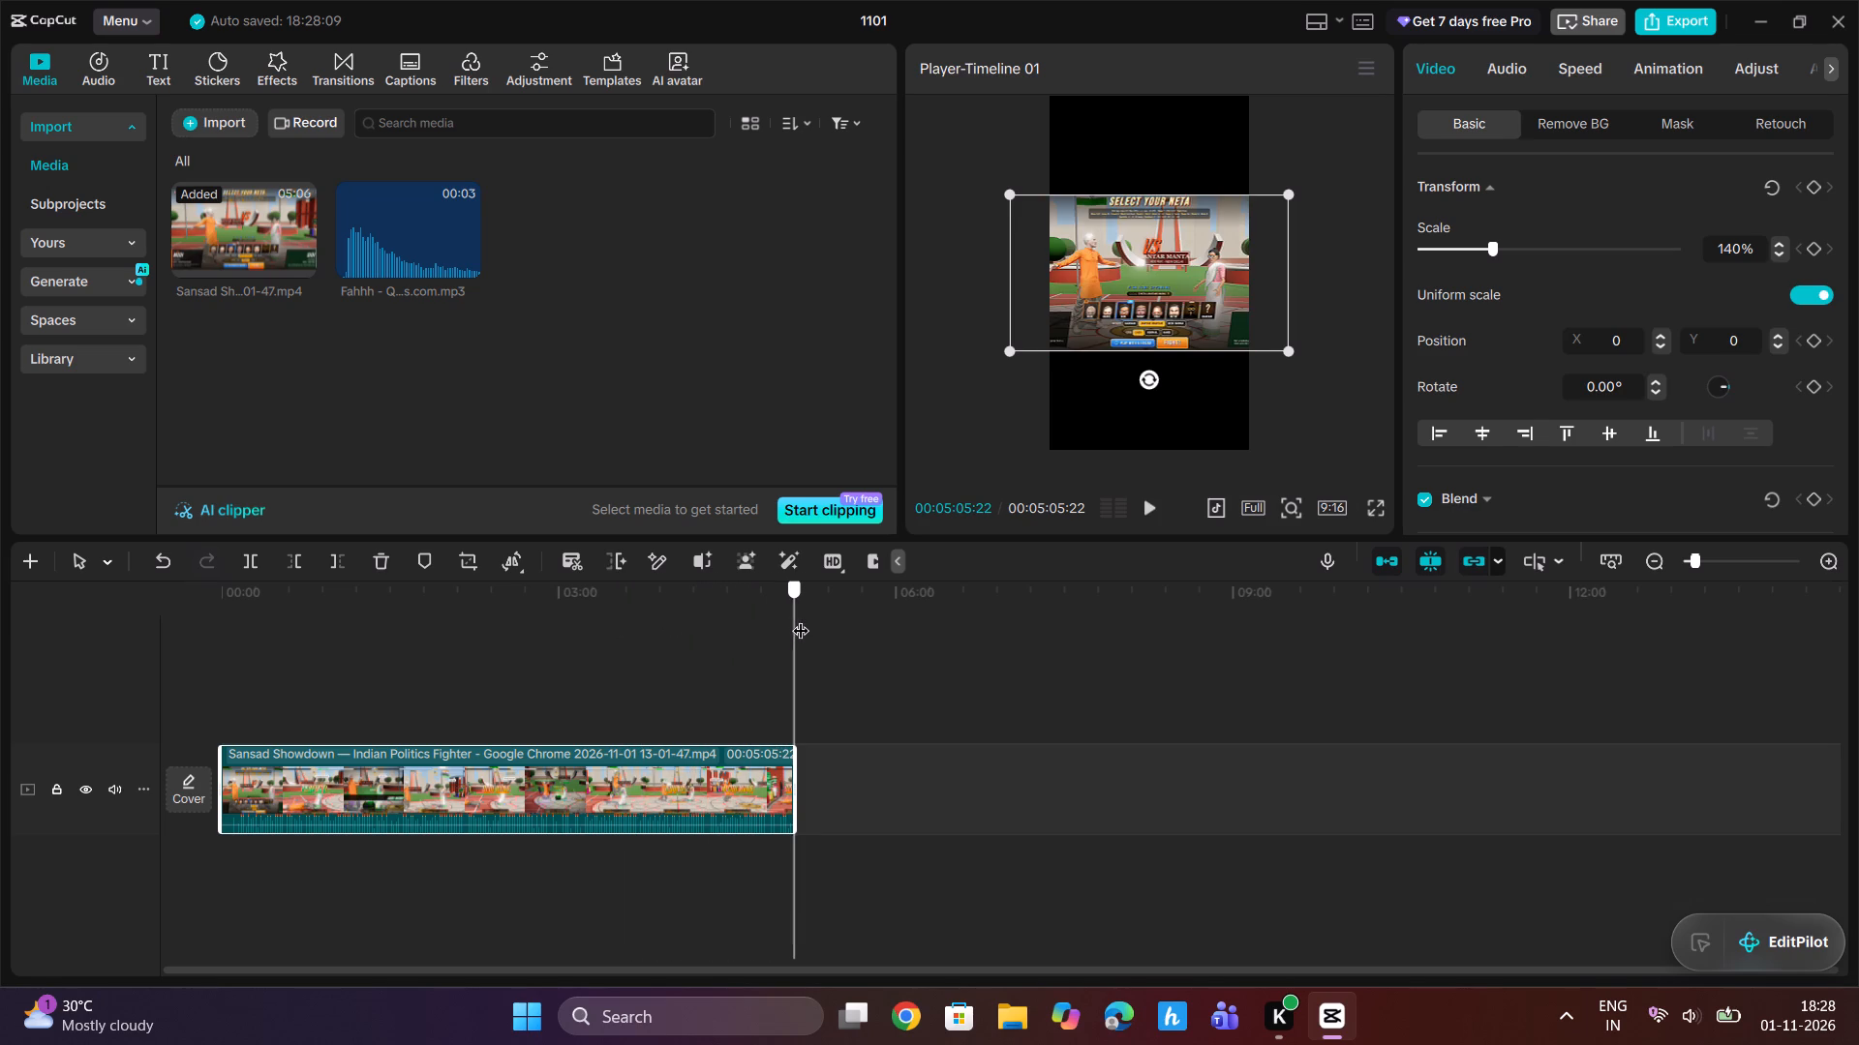
drag(801, 618, 811, 618)
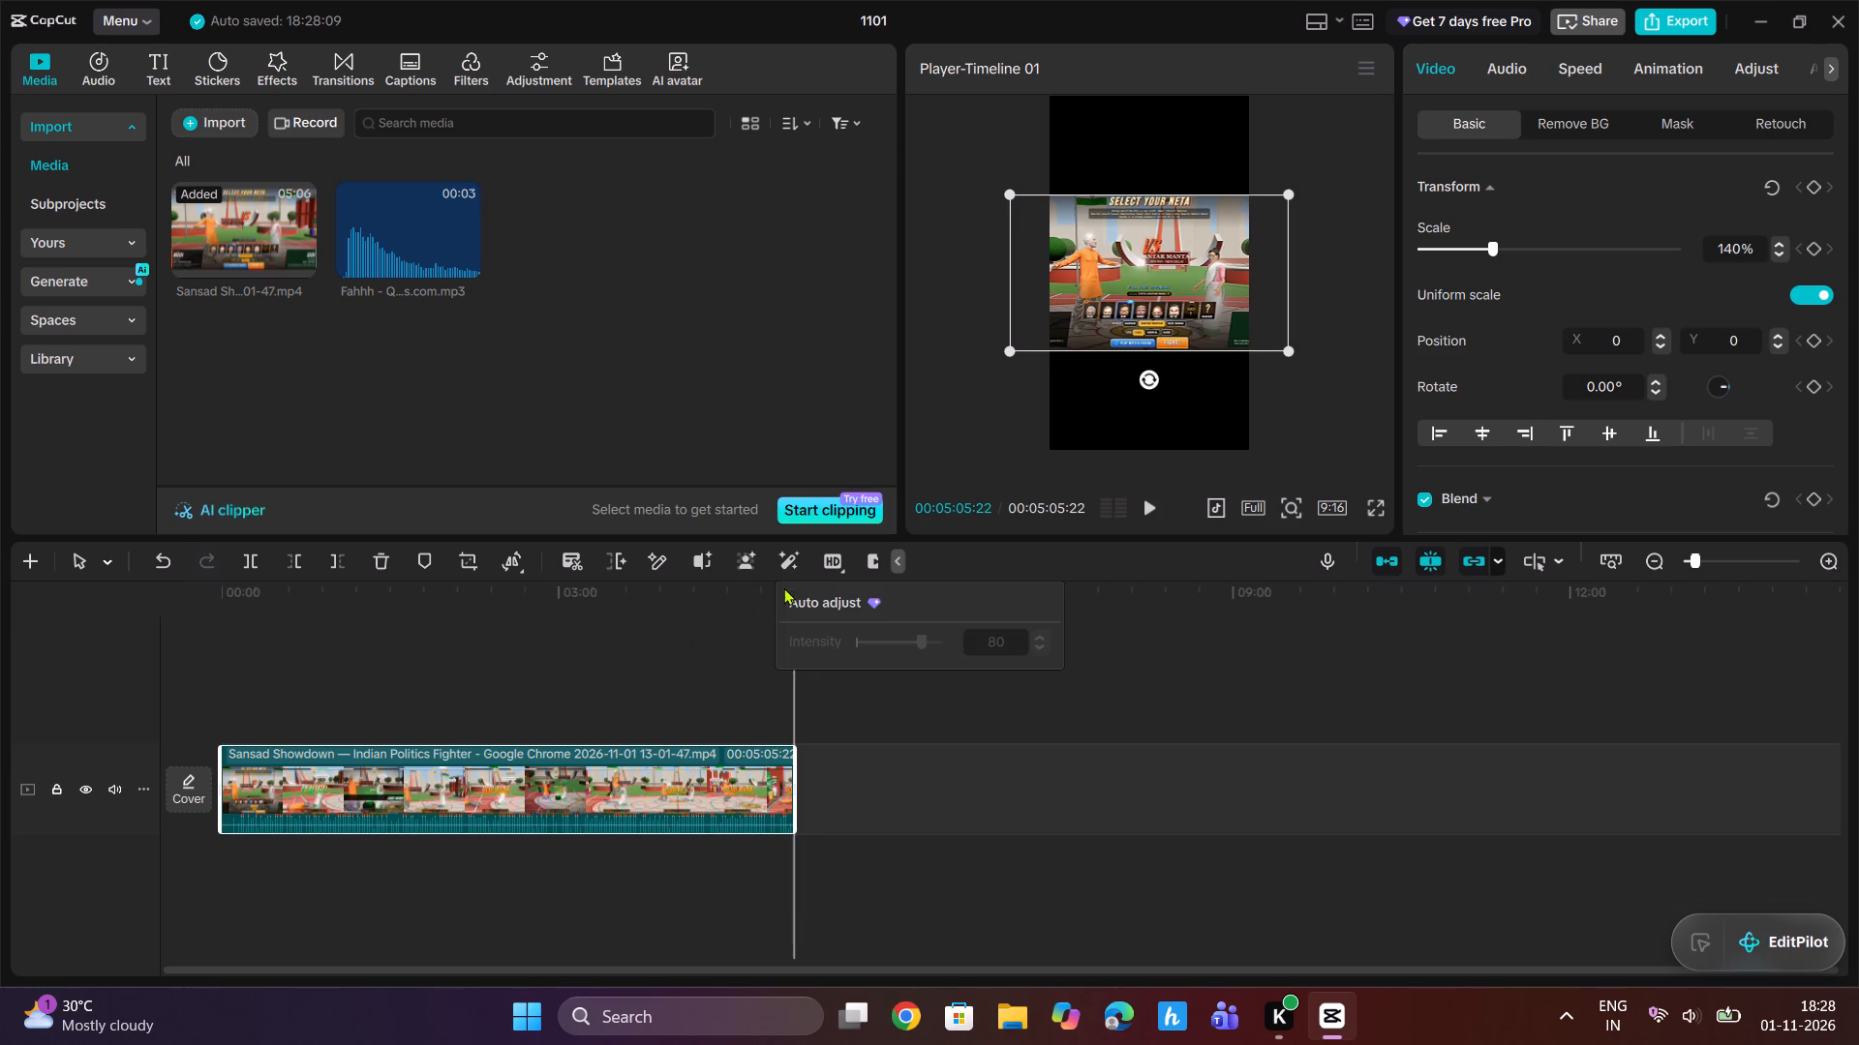
Review the recording backwards from its end, checking the final fight and the section around 03:04 to 03:20 closely.
drag(799, 596, 777, 610)
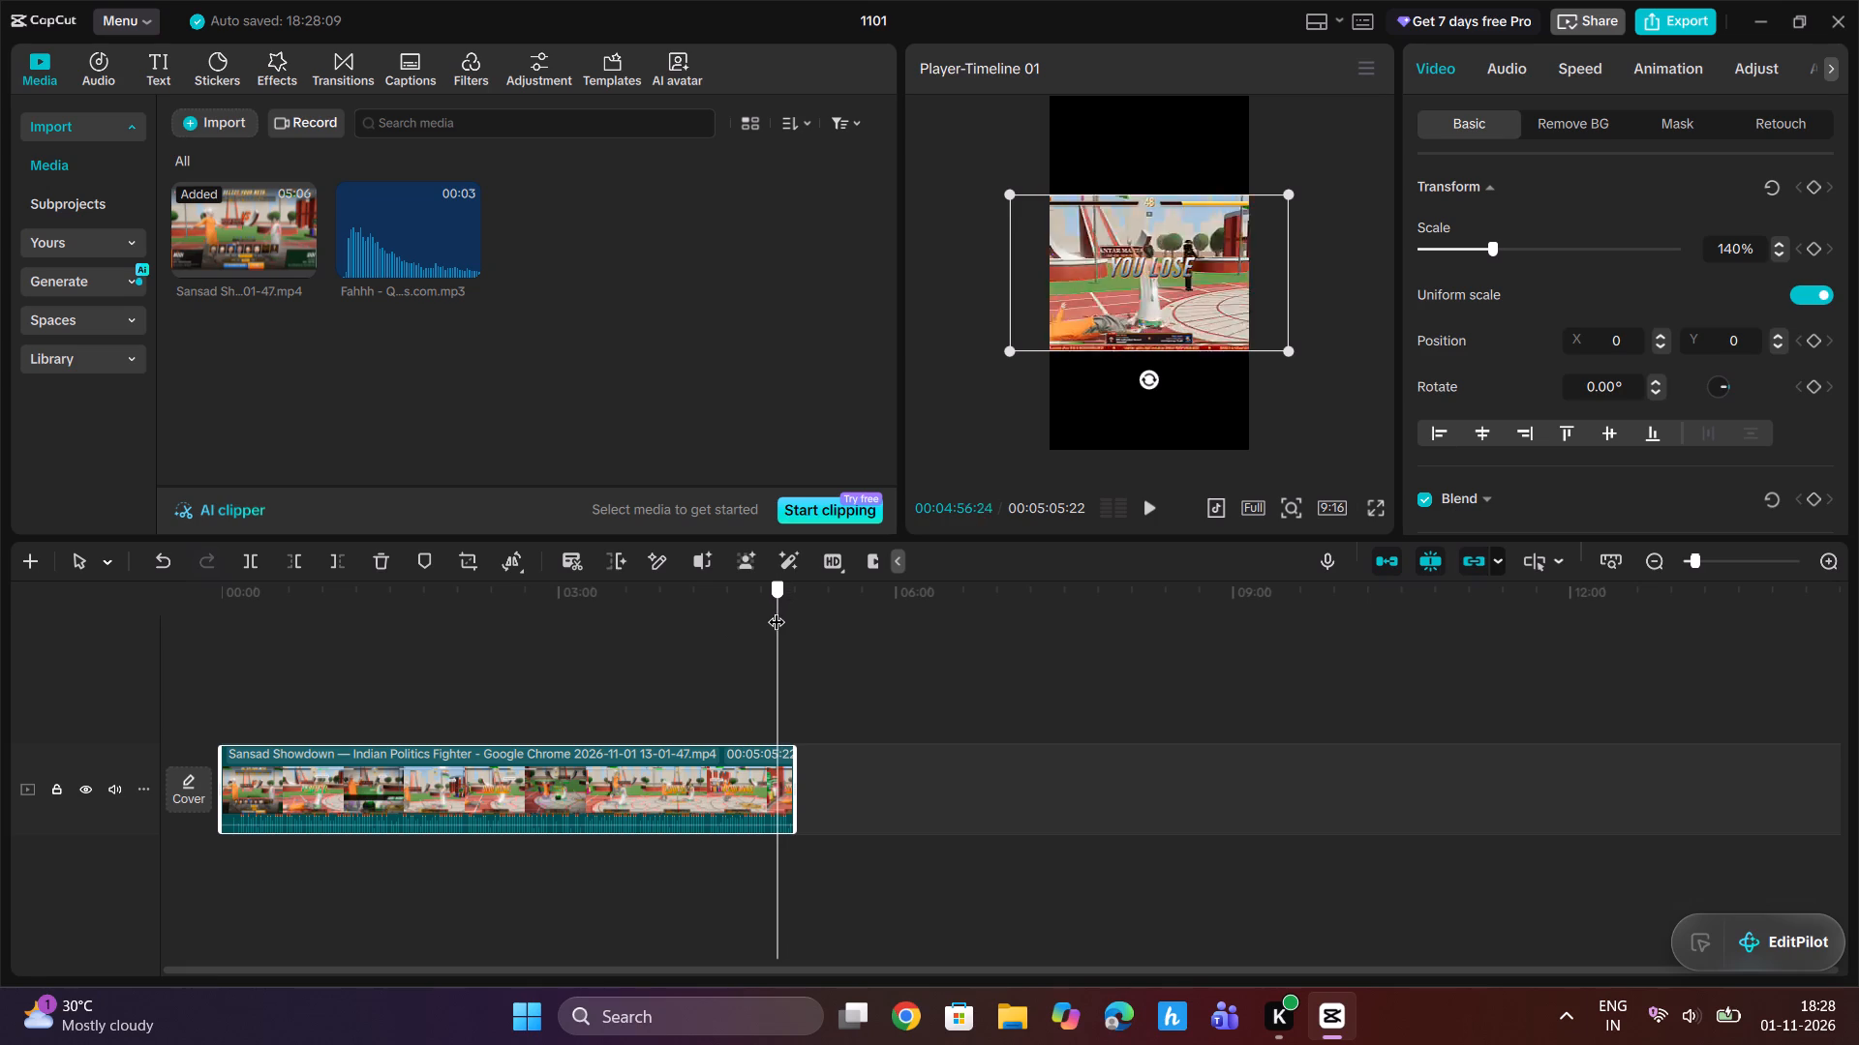
drag(777, 610, 731, 622)
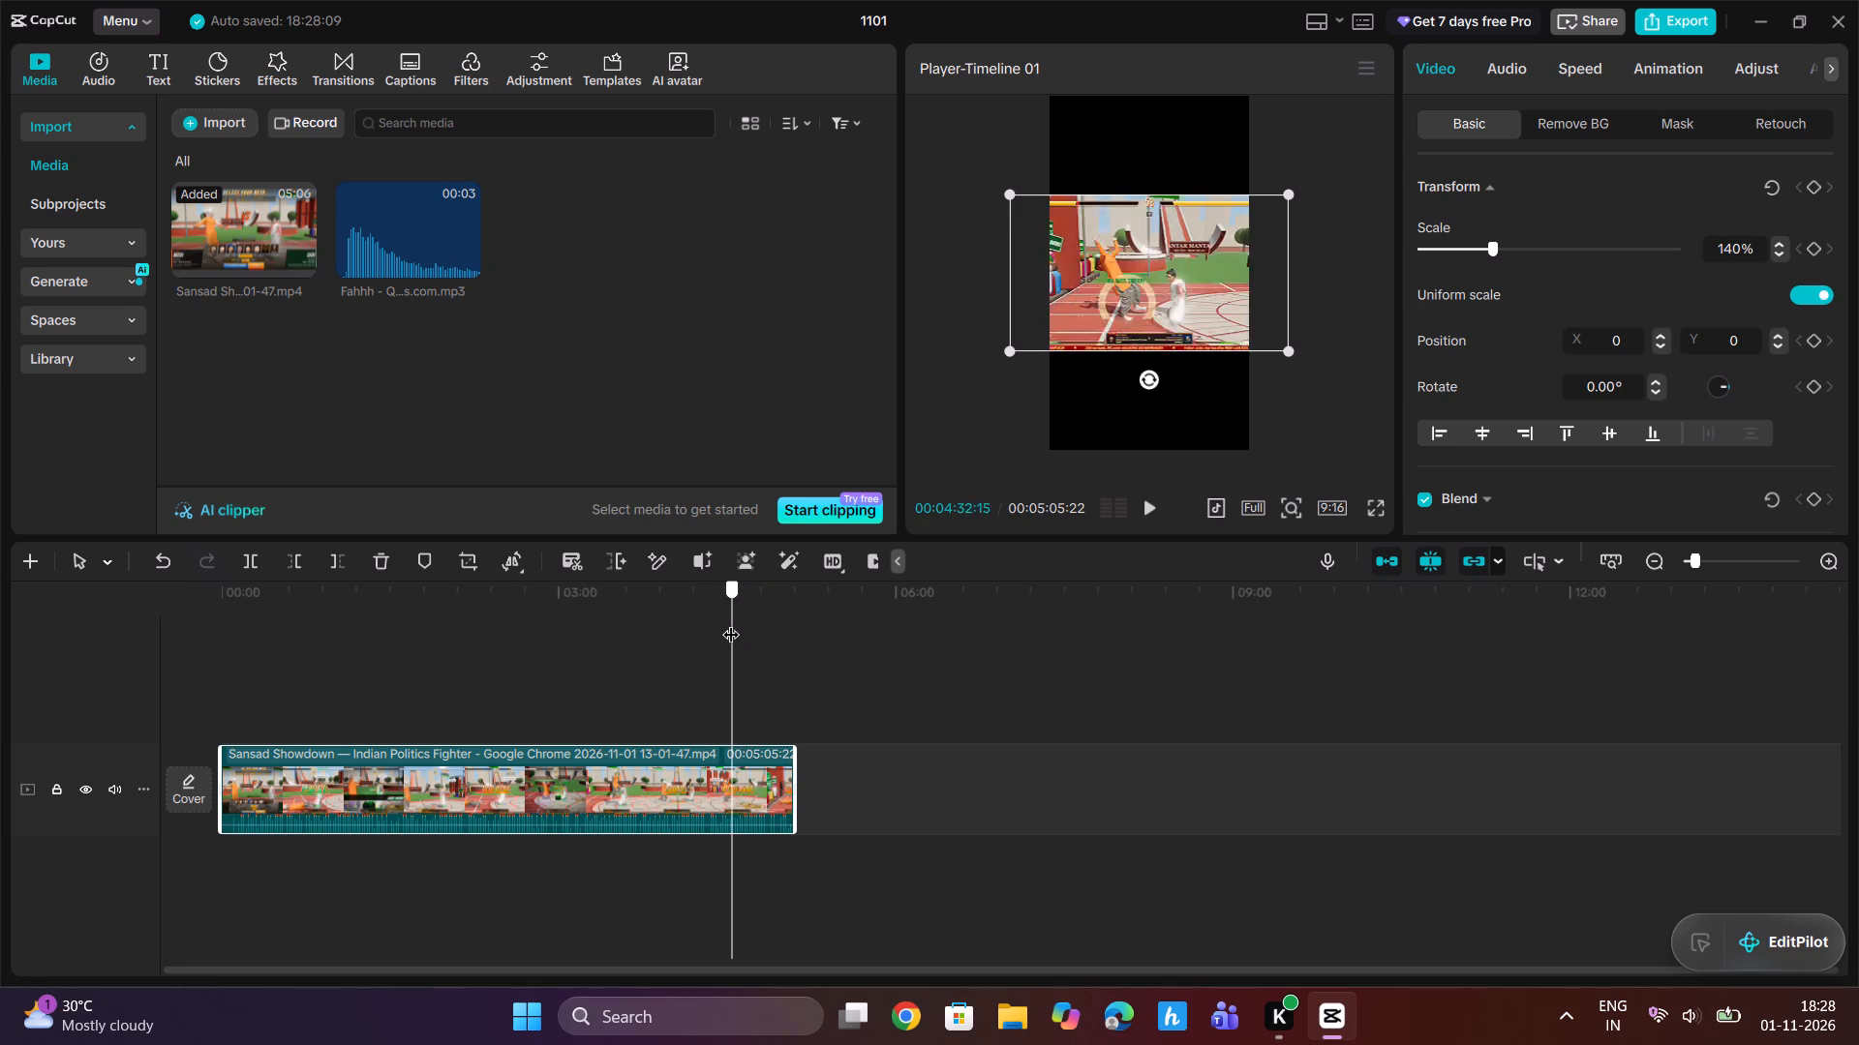
drag(731, 622, 594, 644)
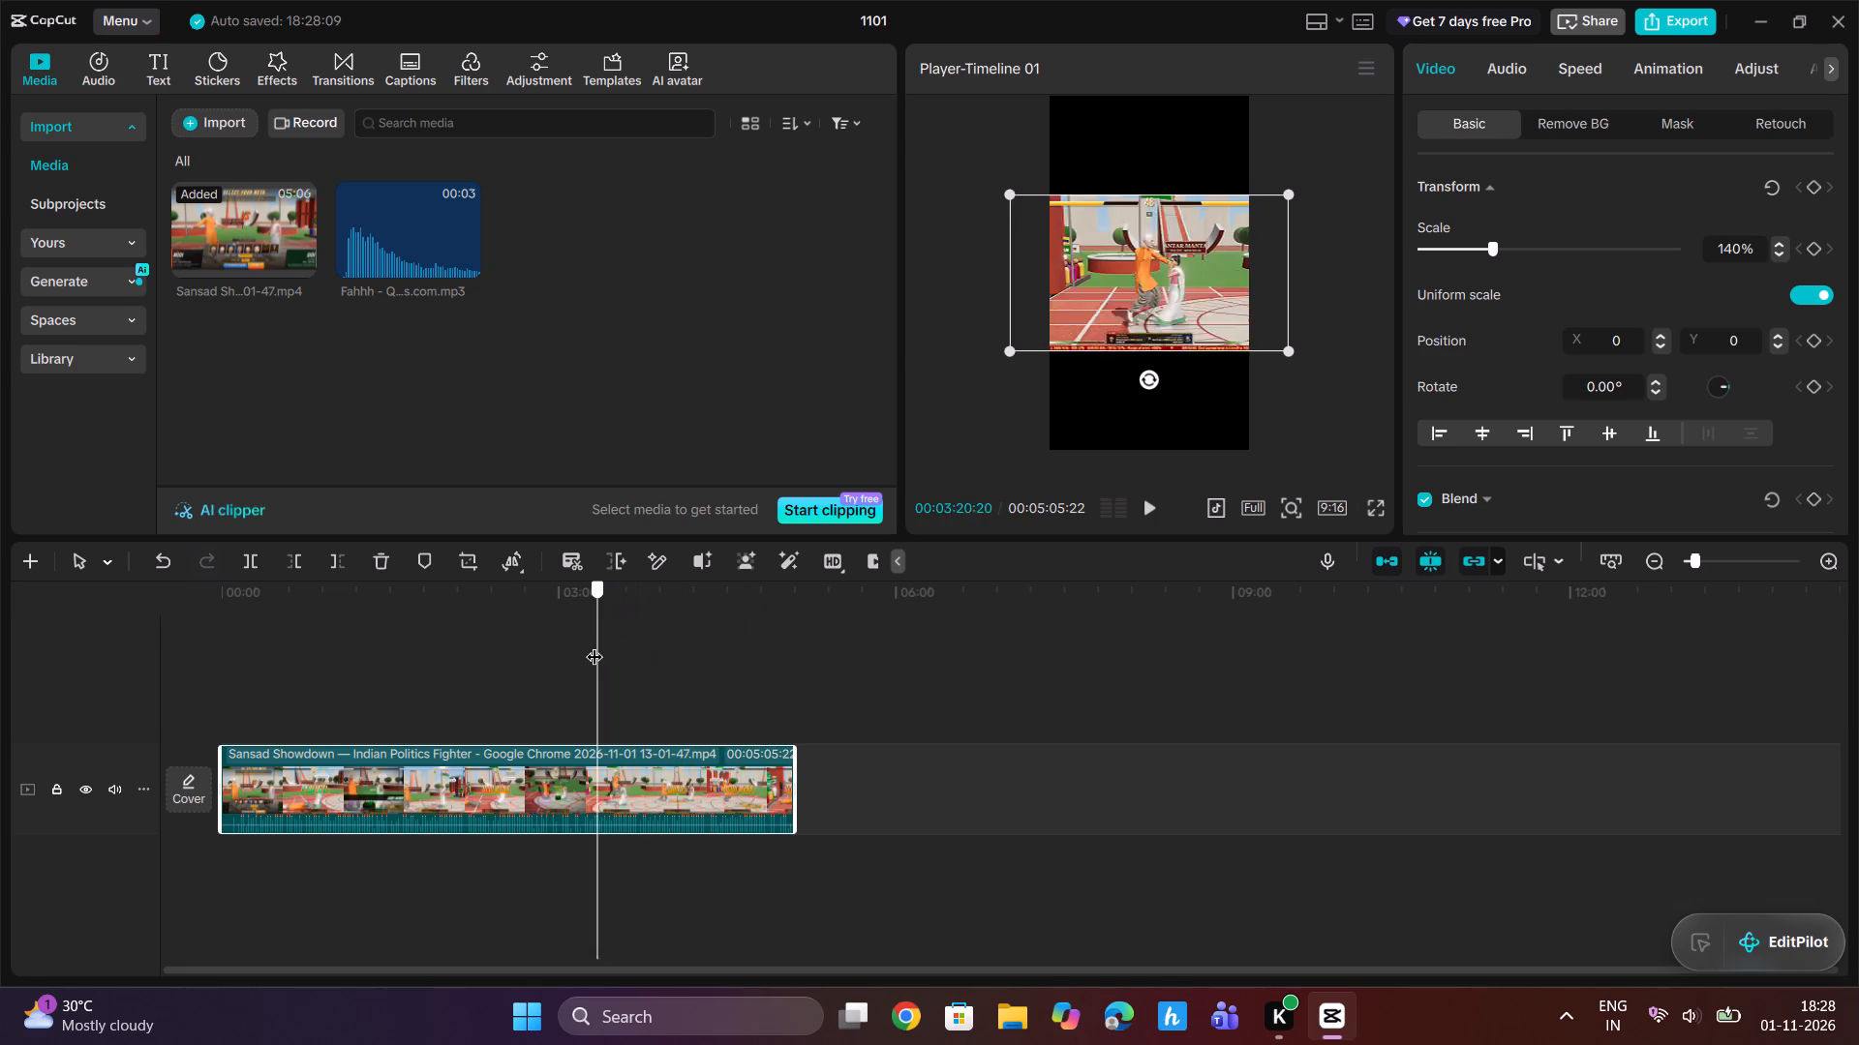
drag(594, 644, 594, 644)
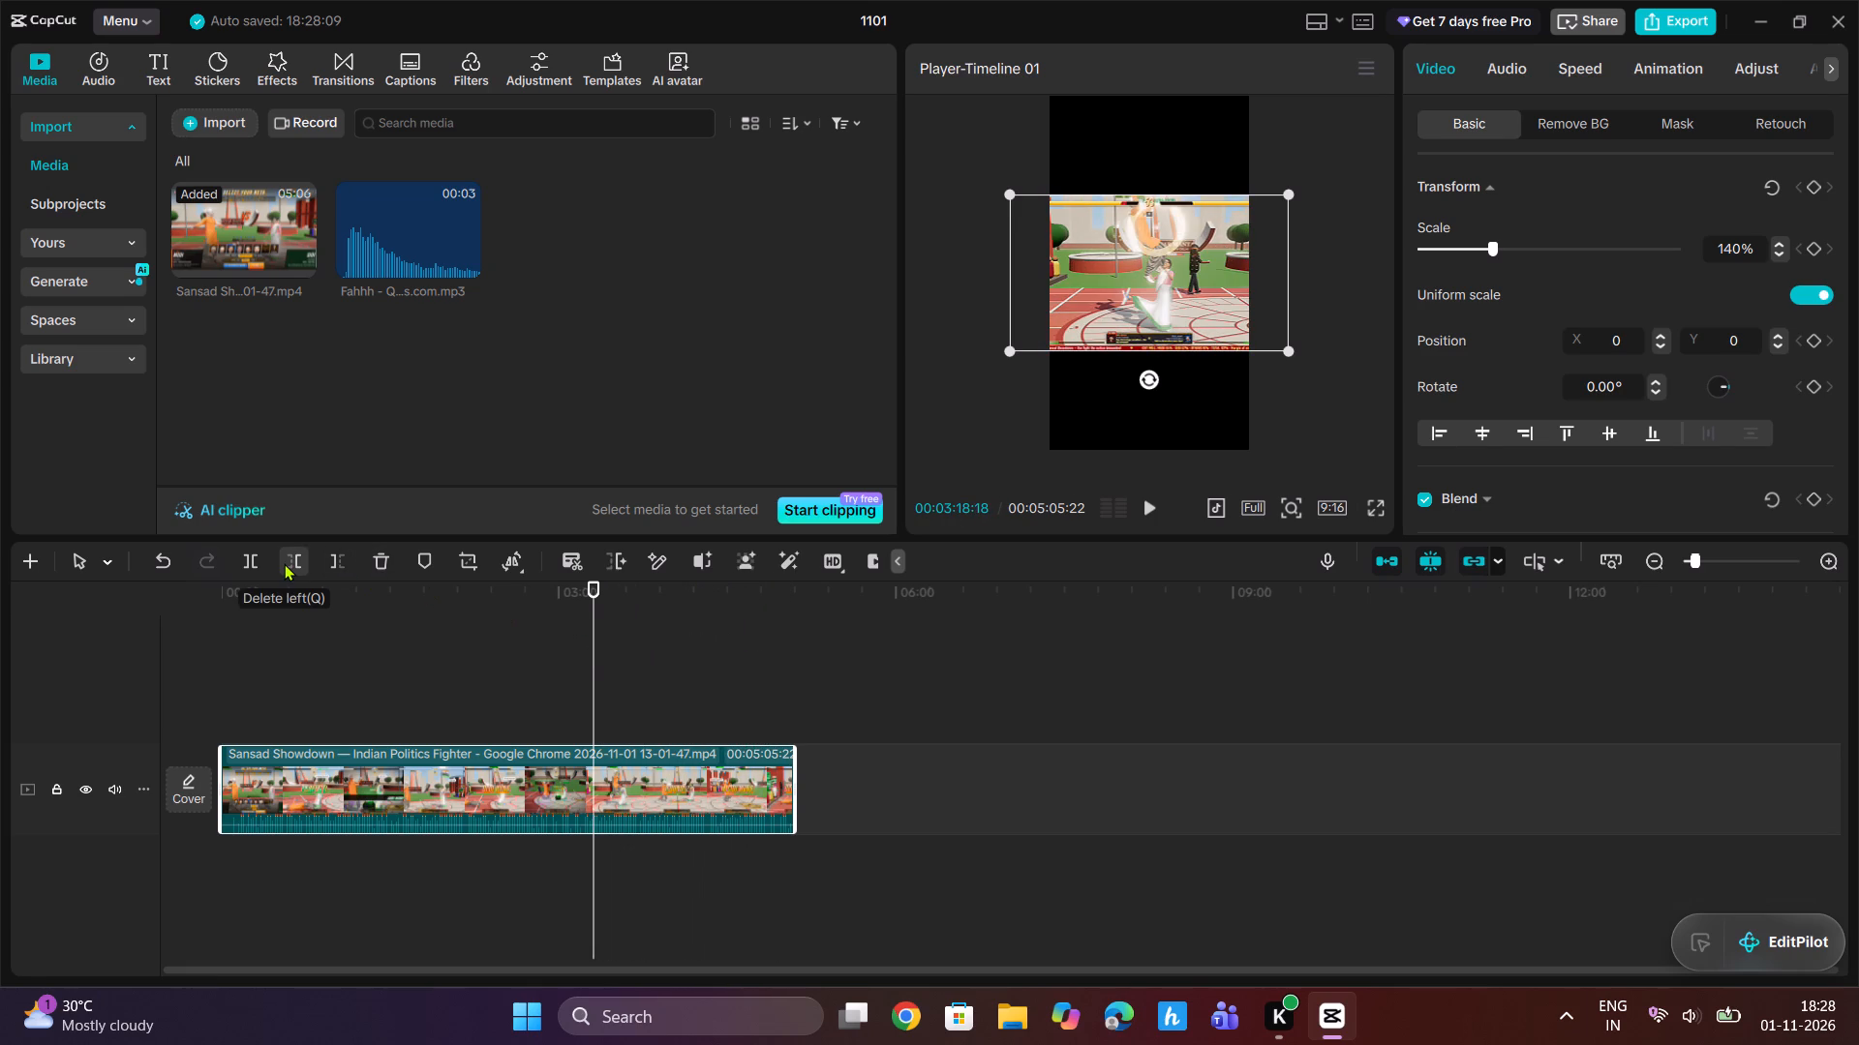
drag(593, 593, 568, 604)
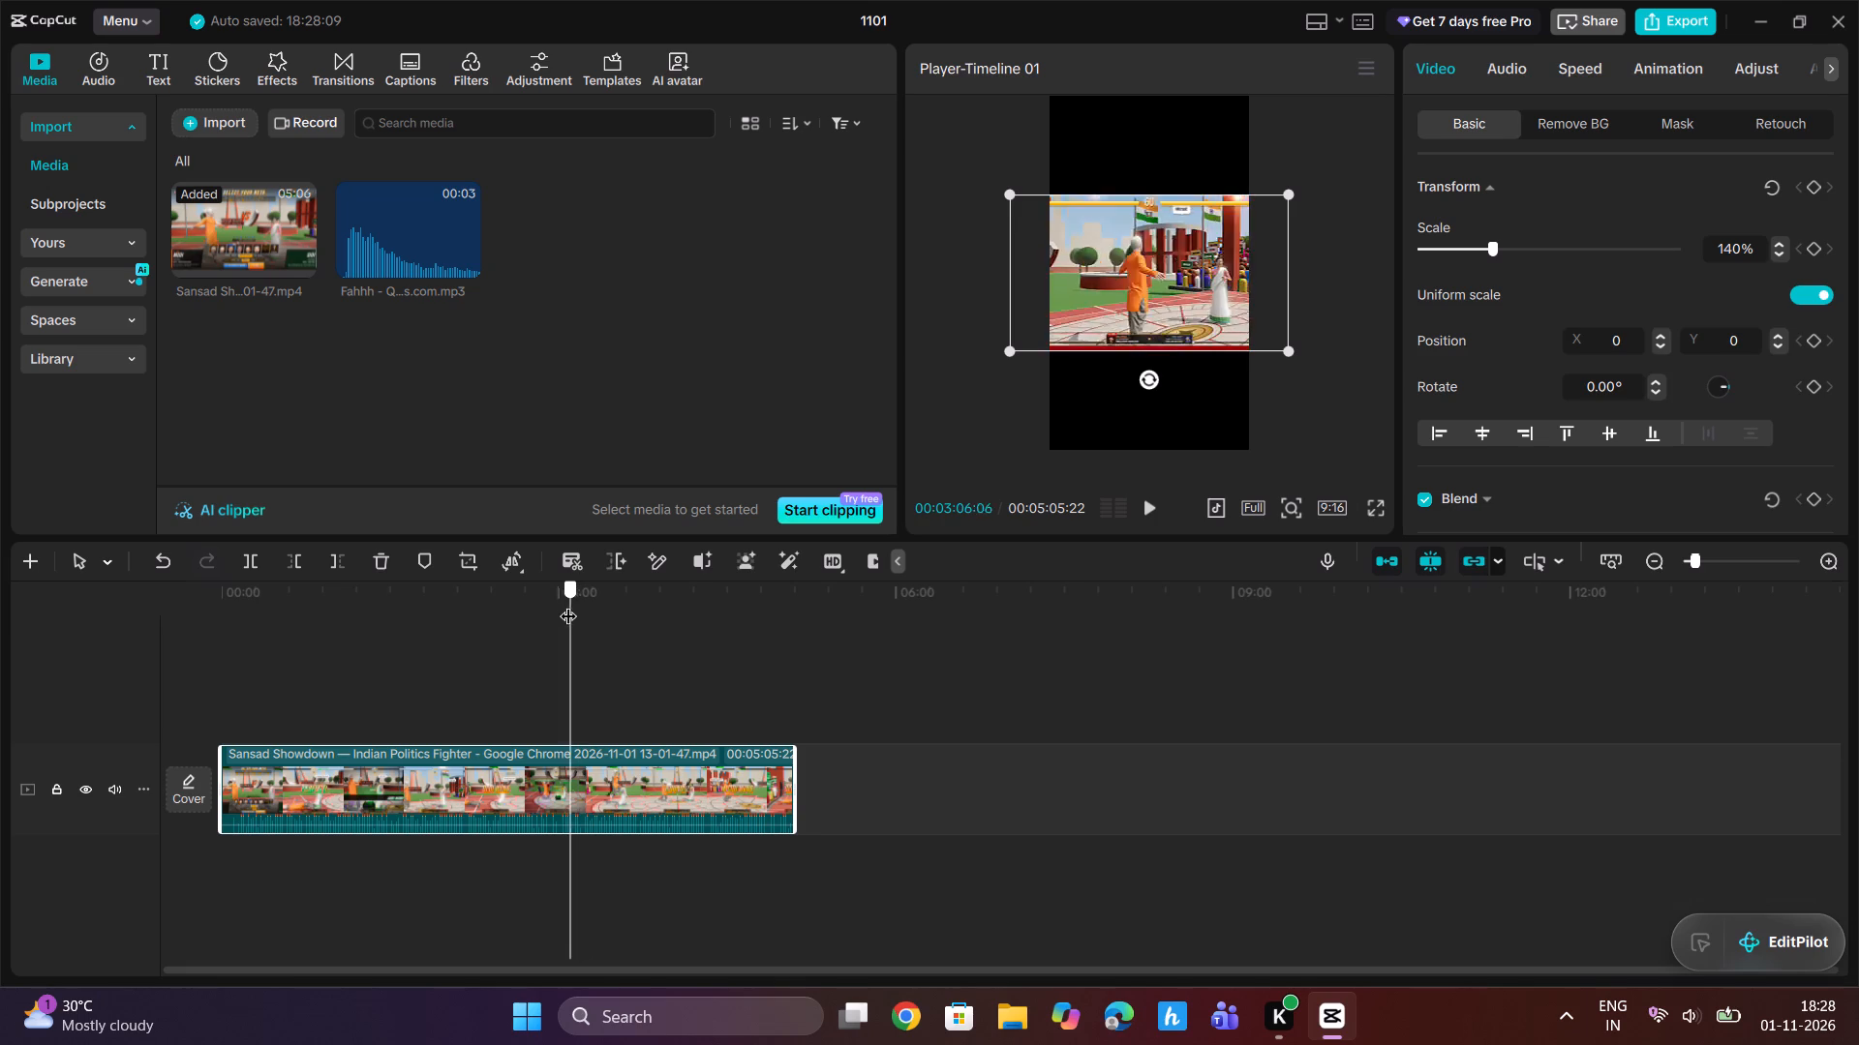
drag(568, 604, 586, 609)
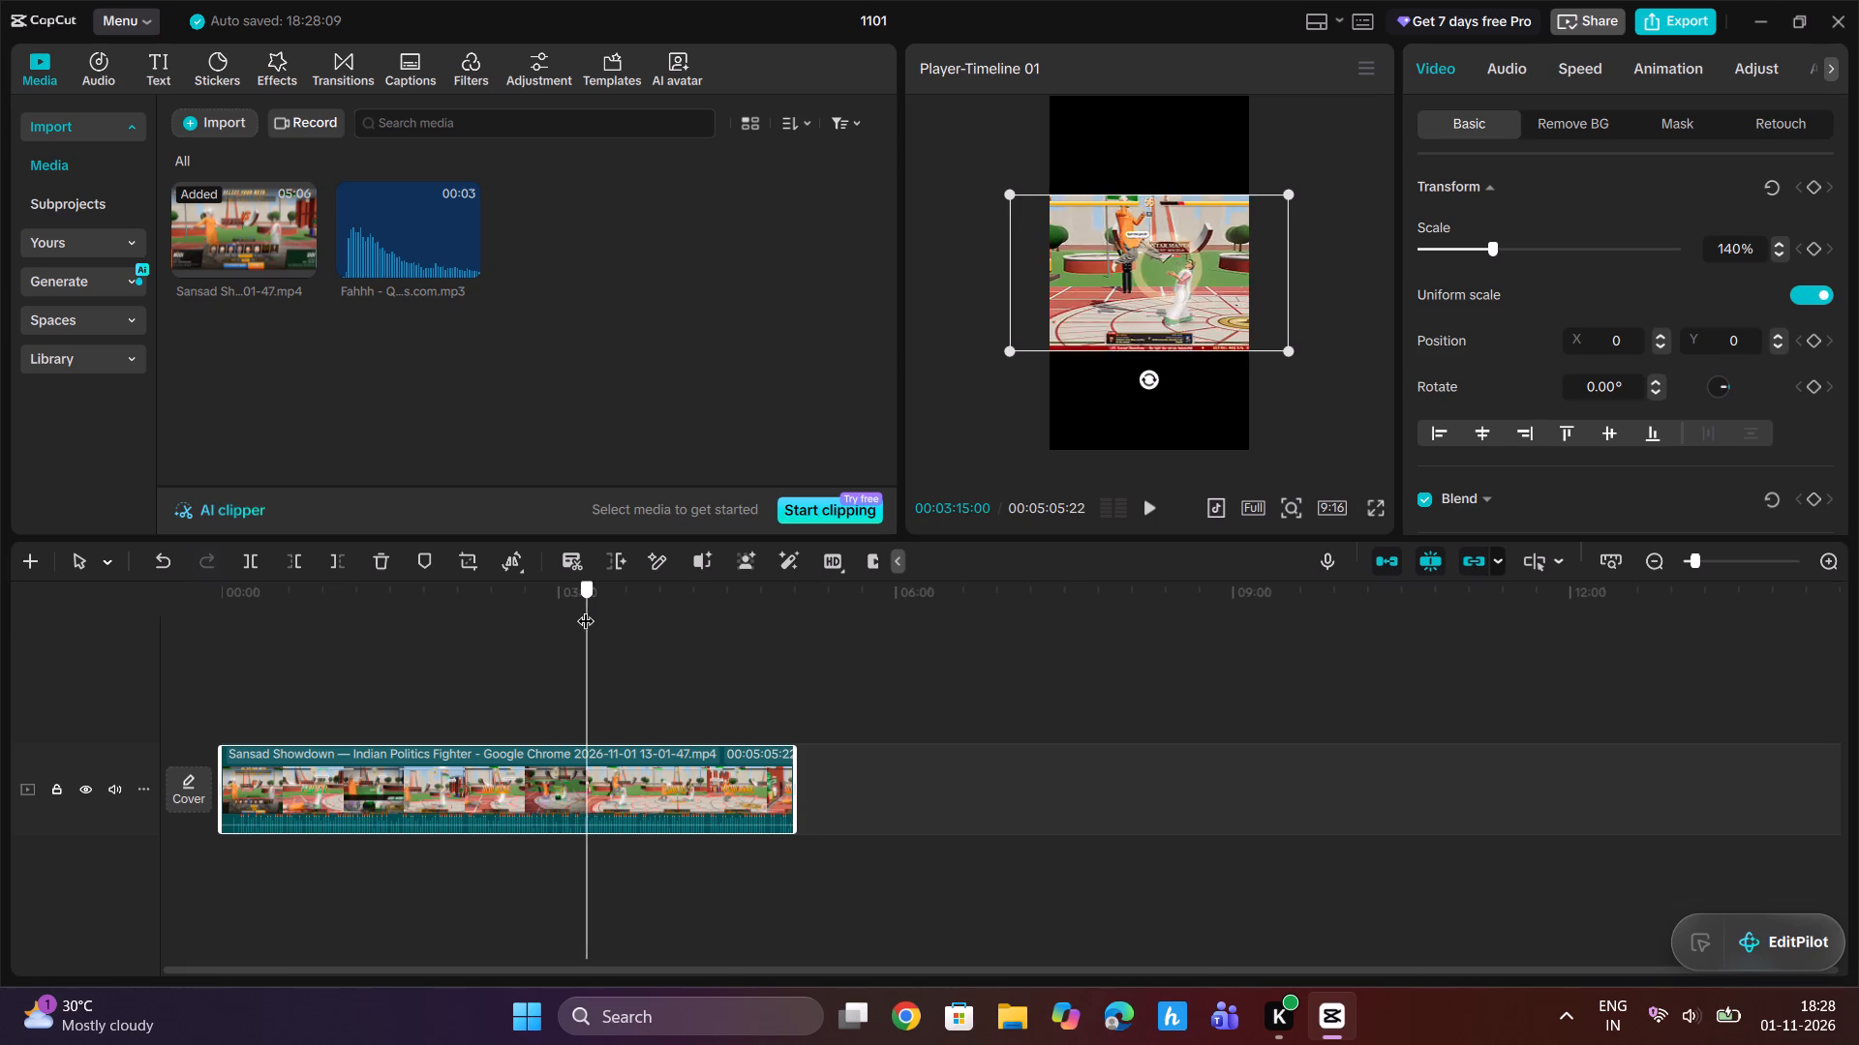
drag(586, 609, 569, 615)
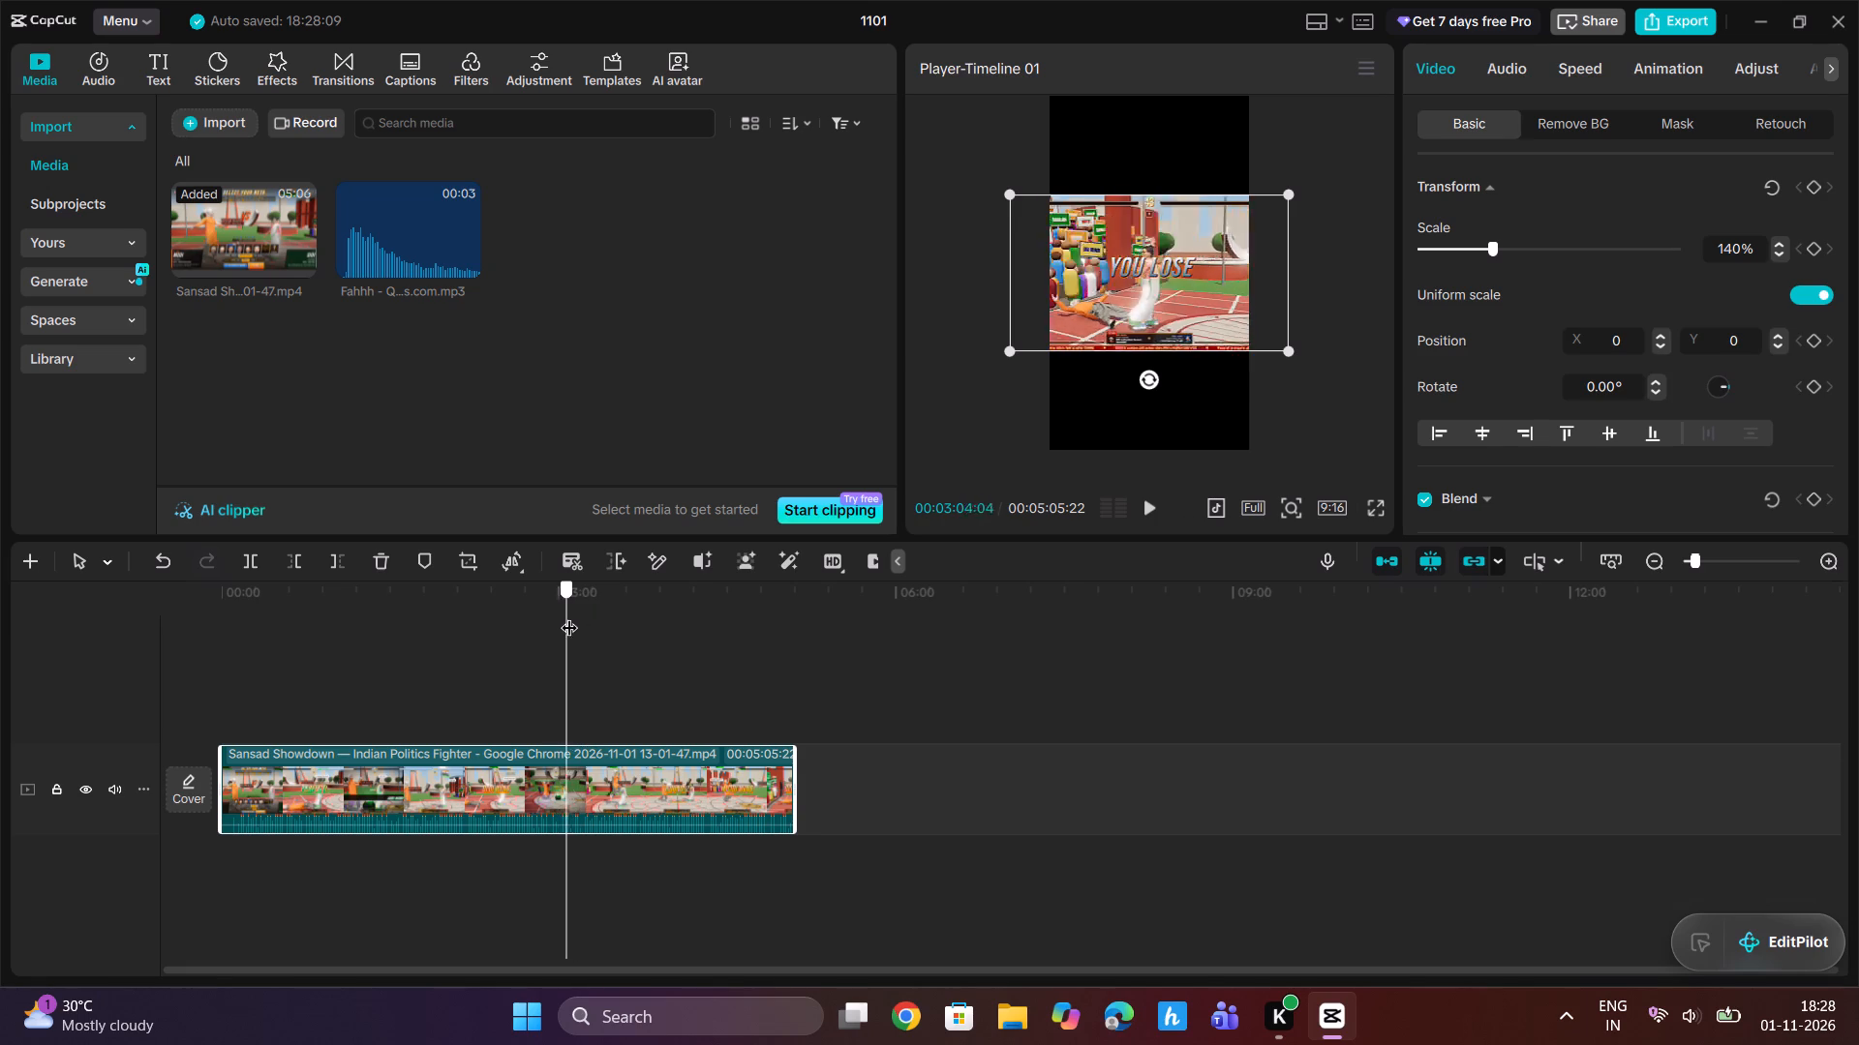
Play the recording from the beginning and split the gameplay clip at 00:00:11:15, where the FIGHT! title shows.
drag(569, 615, 118, 642)
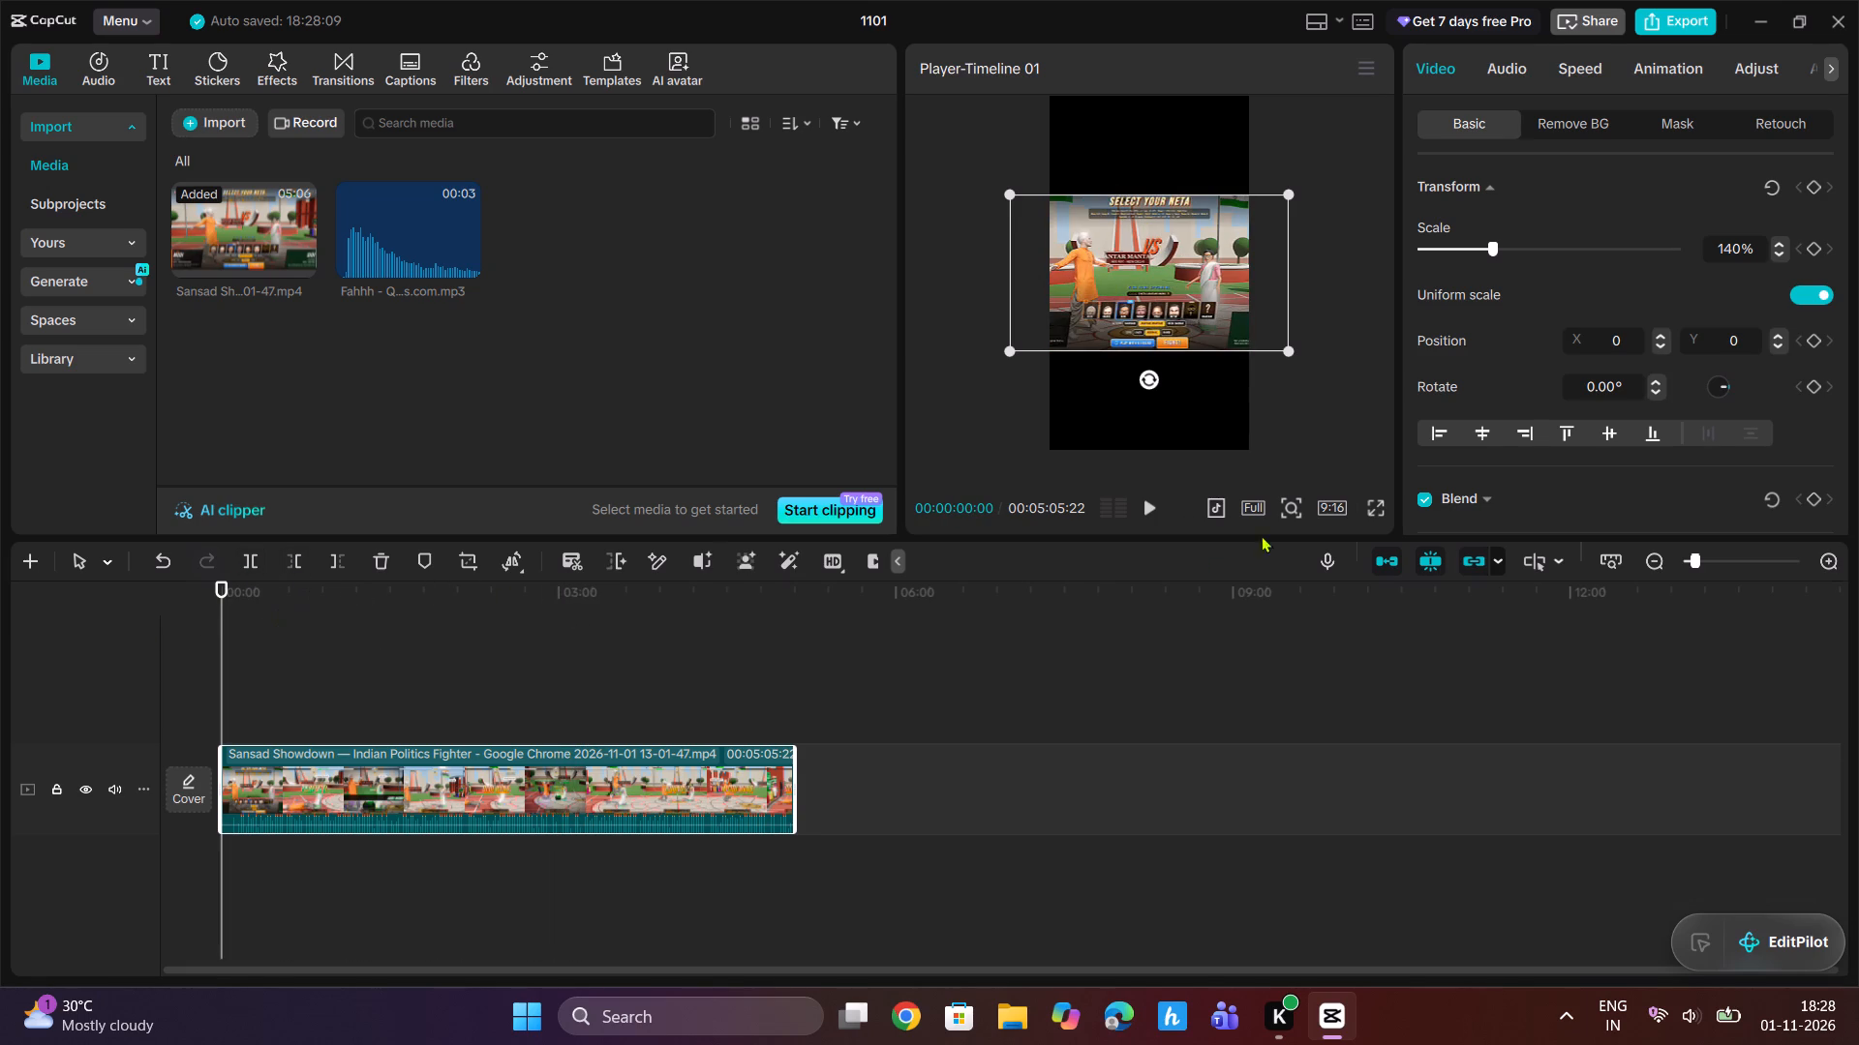
key(space)
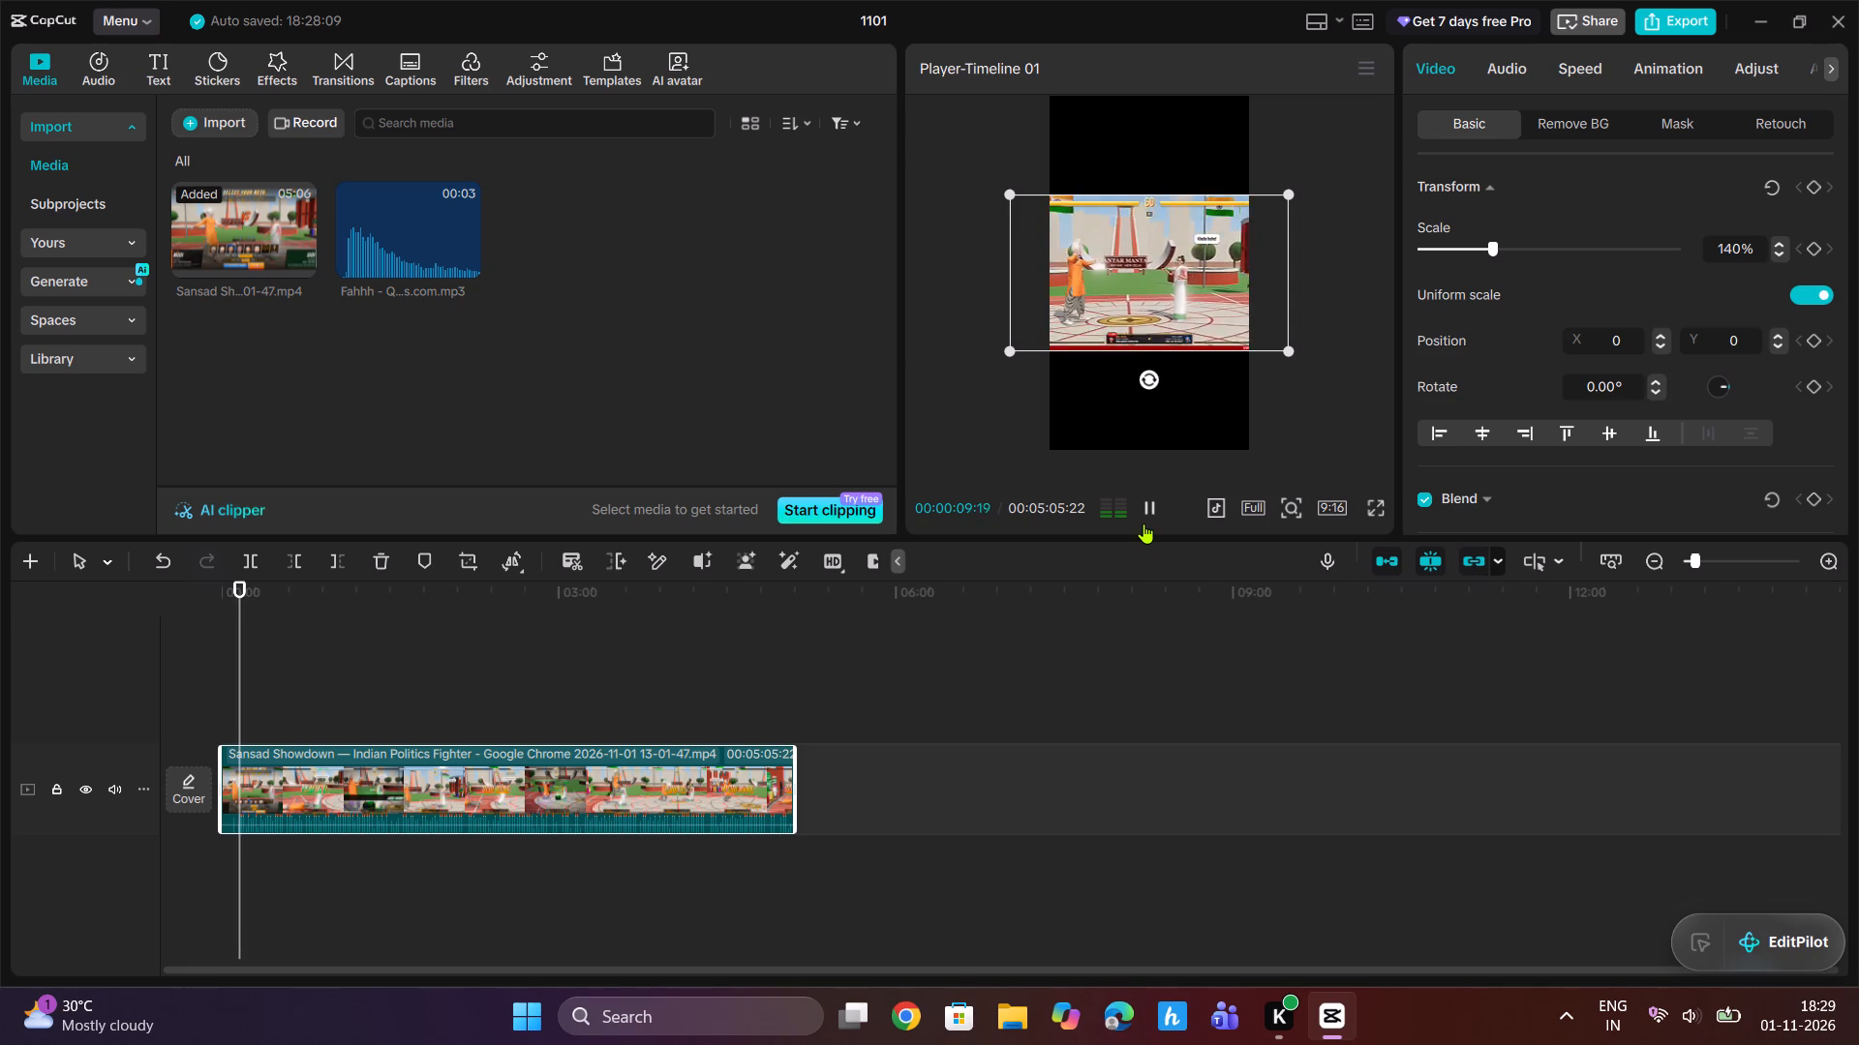
key(space)
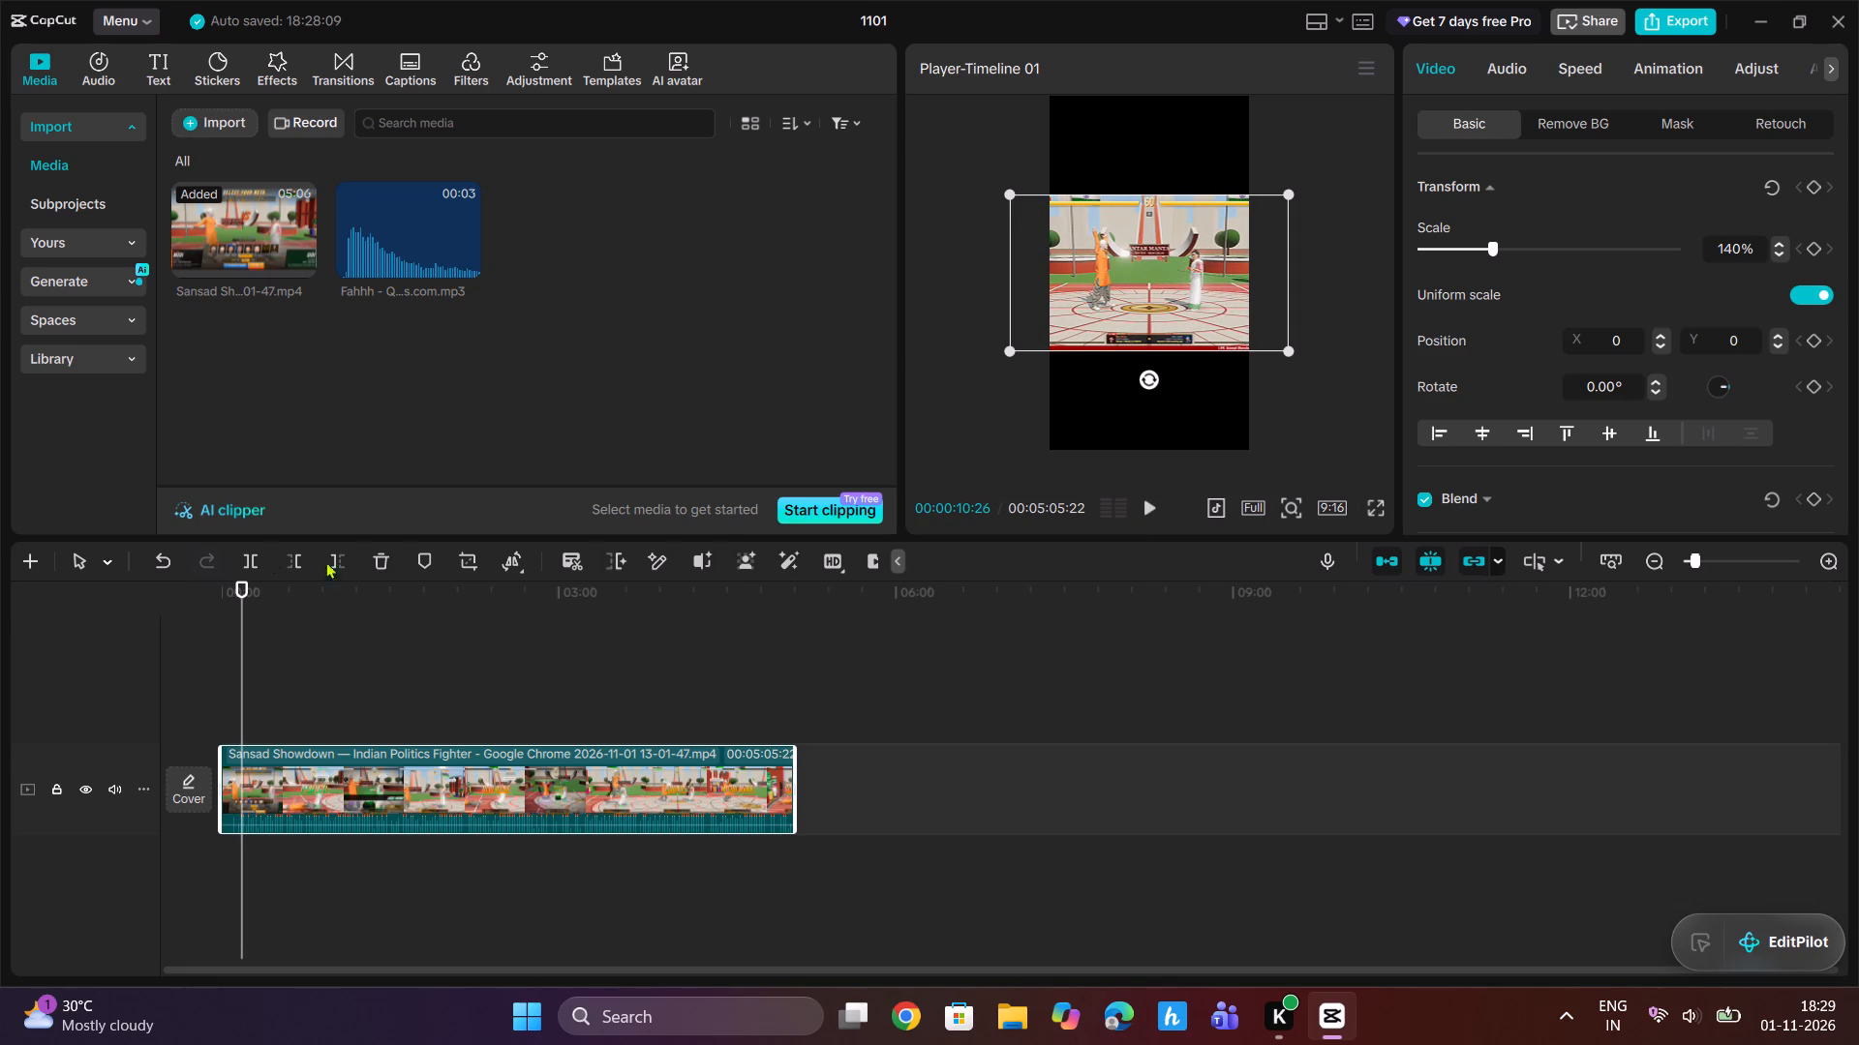
drag(243, 590, 242, 623)
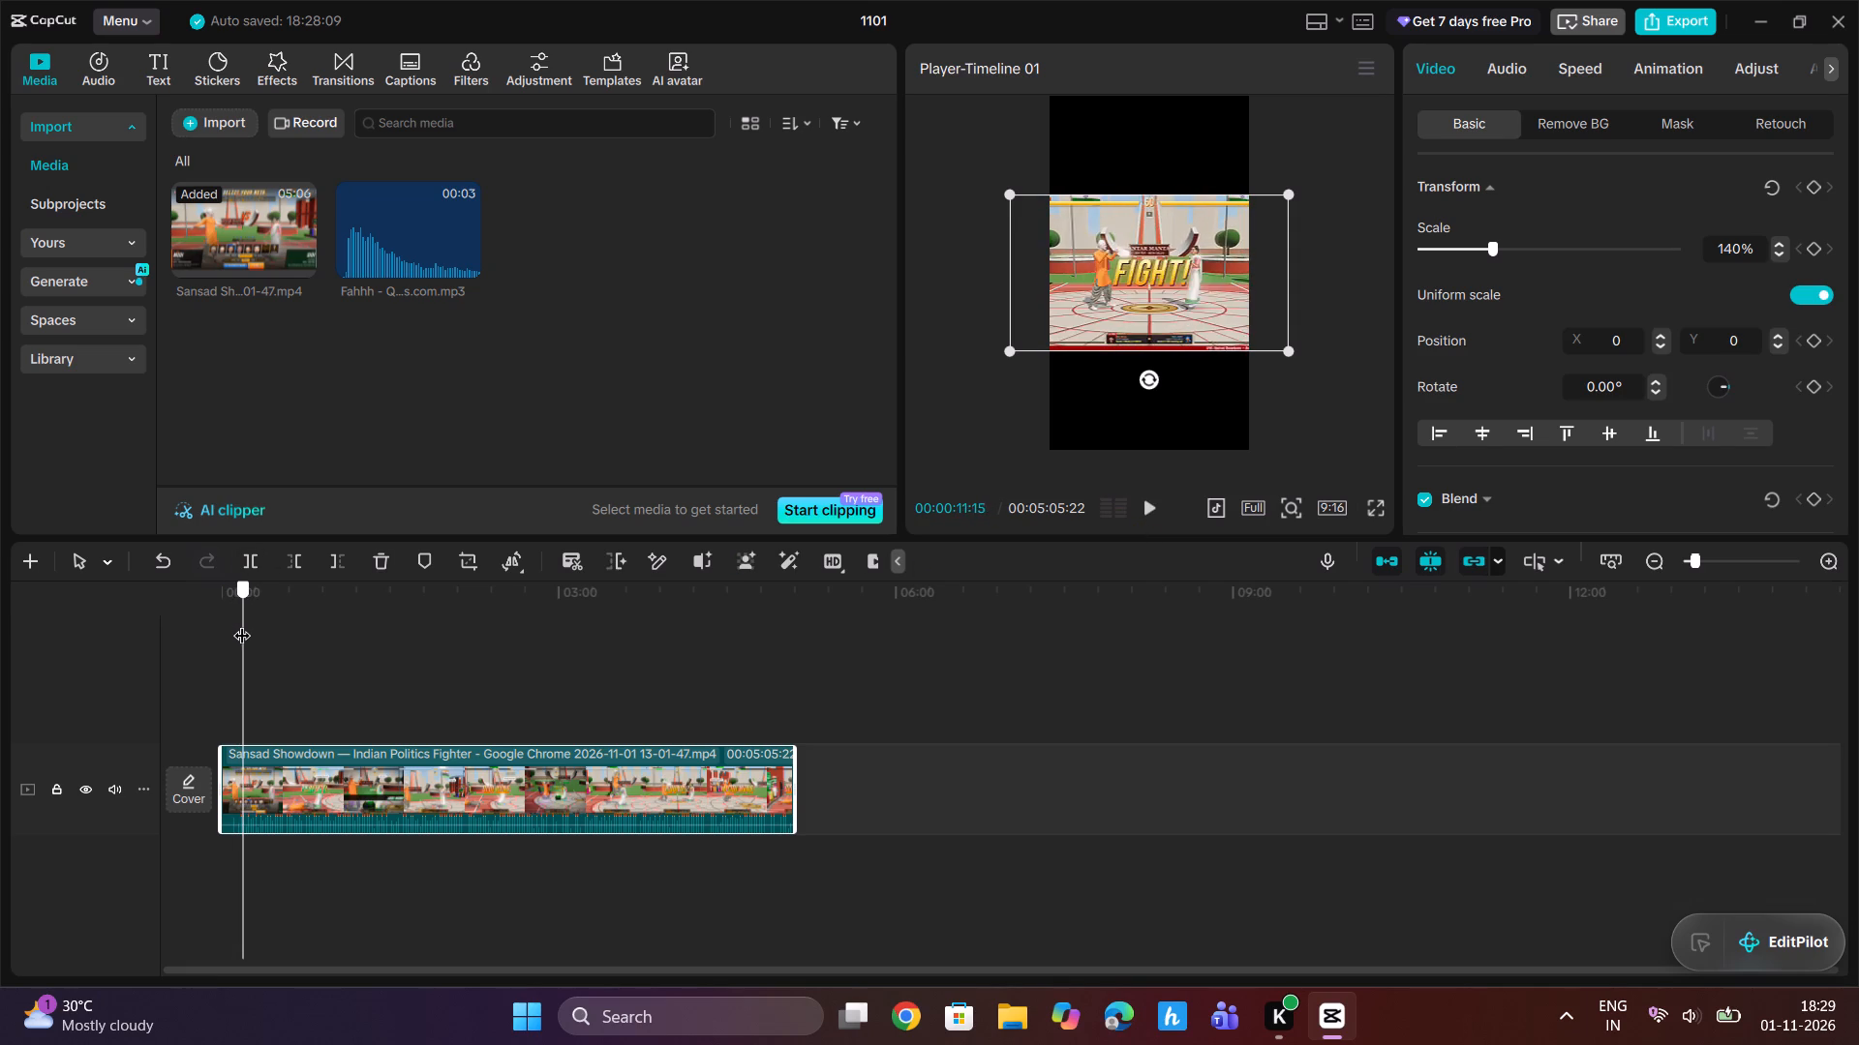
drag(242, 623, 243, 629)
click(257, 567)
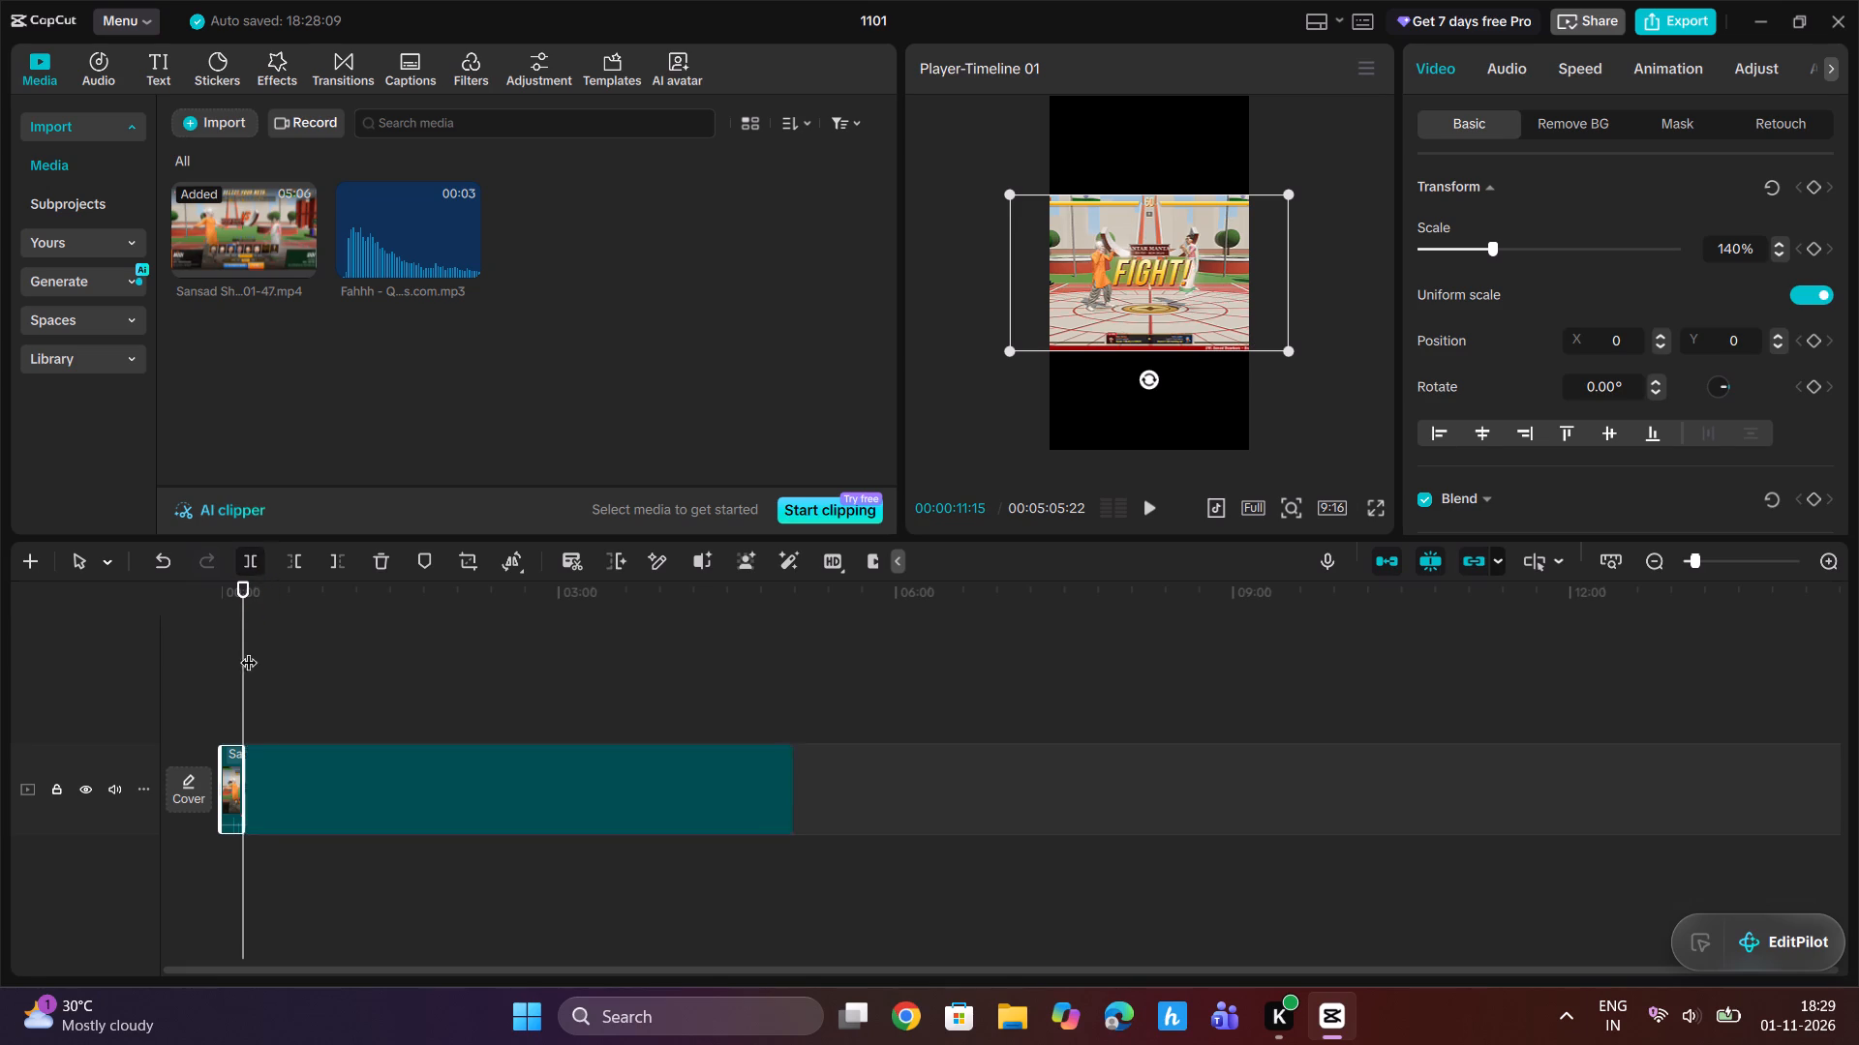
Review the gameplay recording from about 00:04:02 to its end, then back to about 00:04:18.
drag(243, 598, 677, 667)
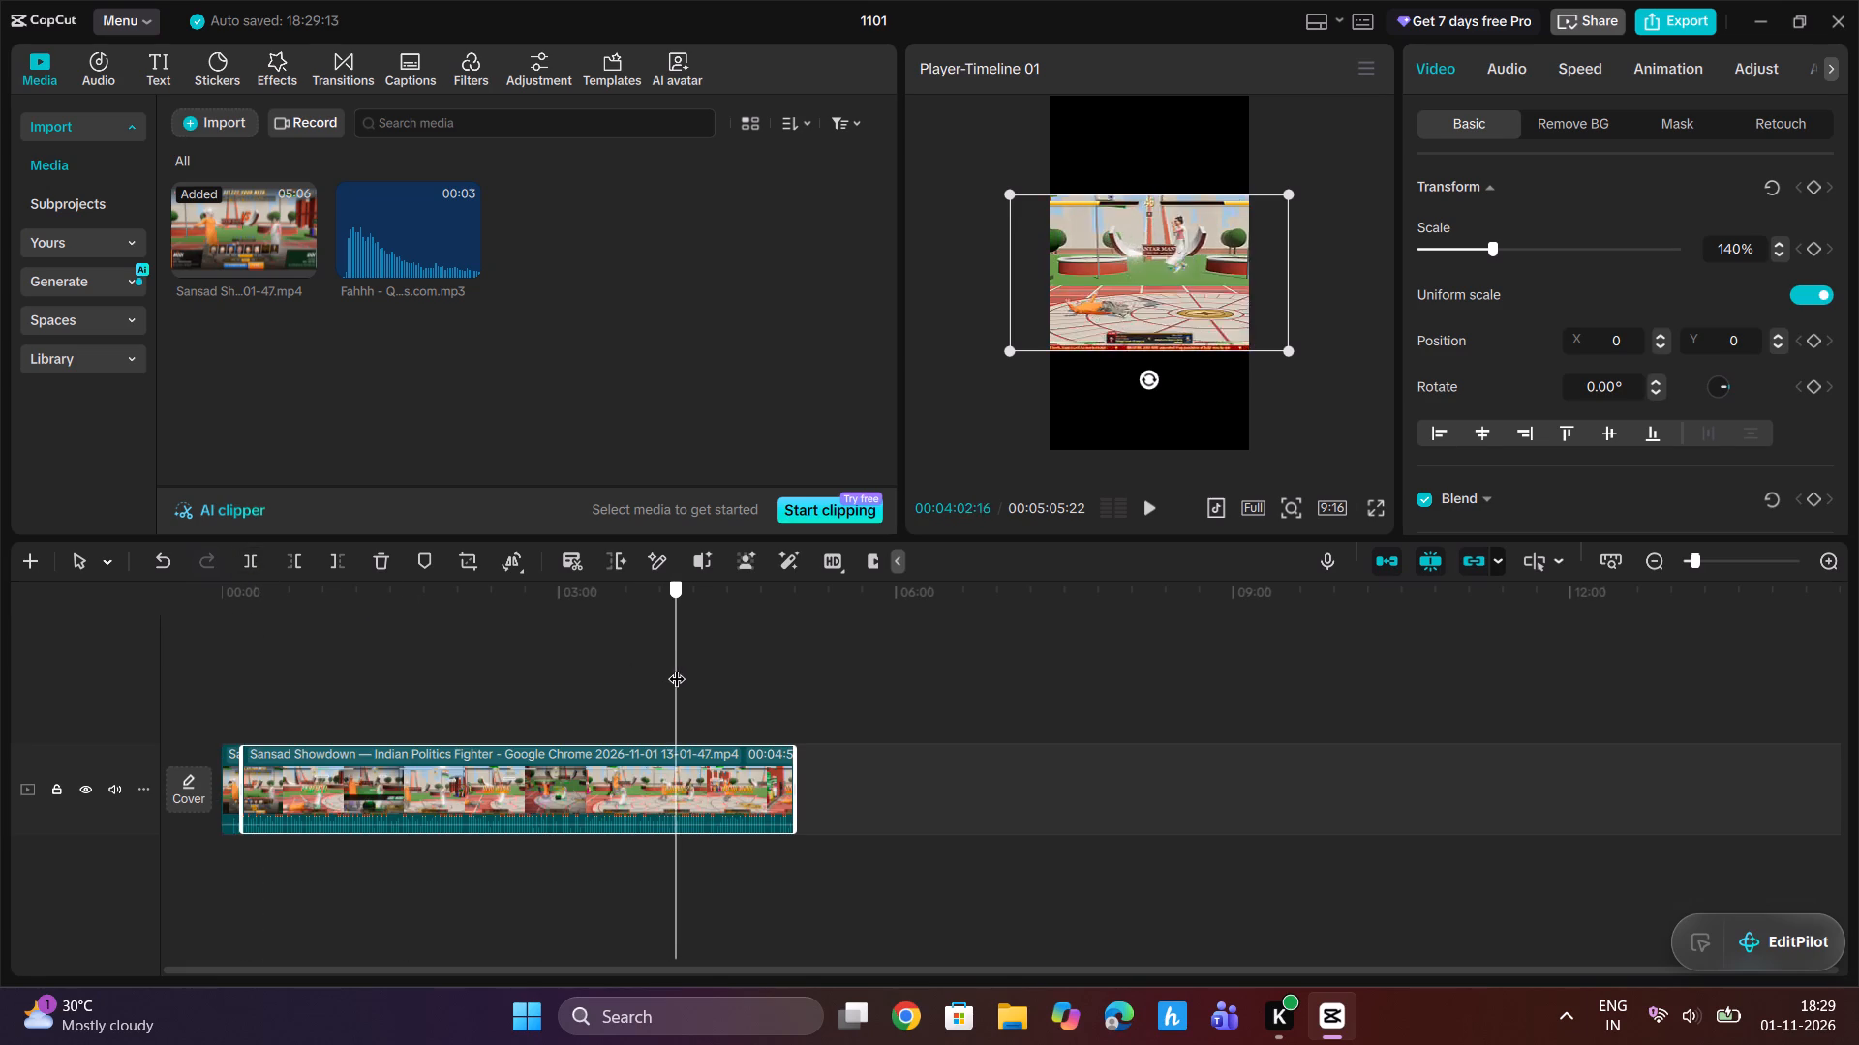
drag(677, 667, 703, 674)
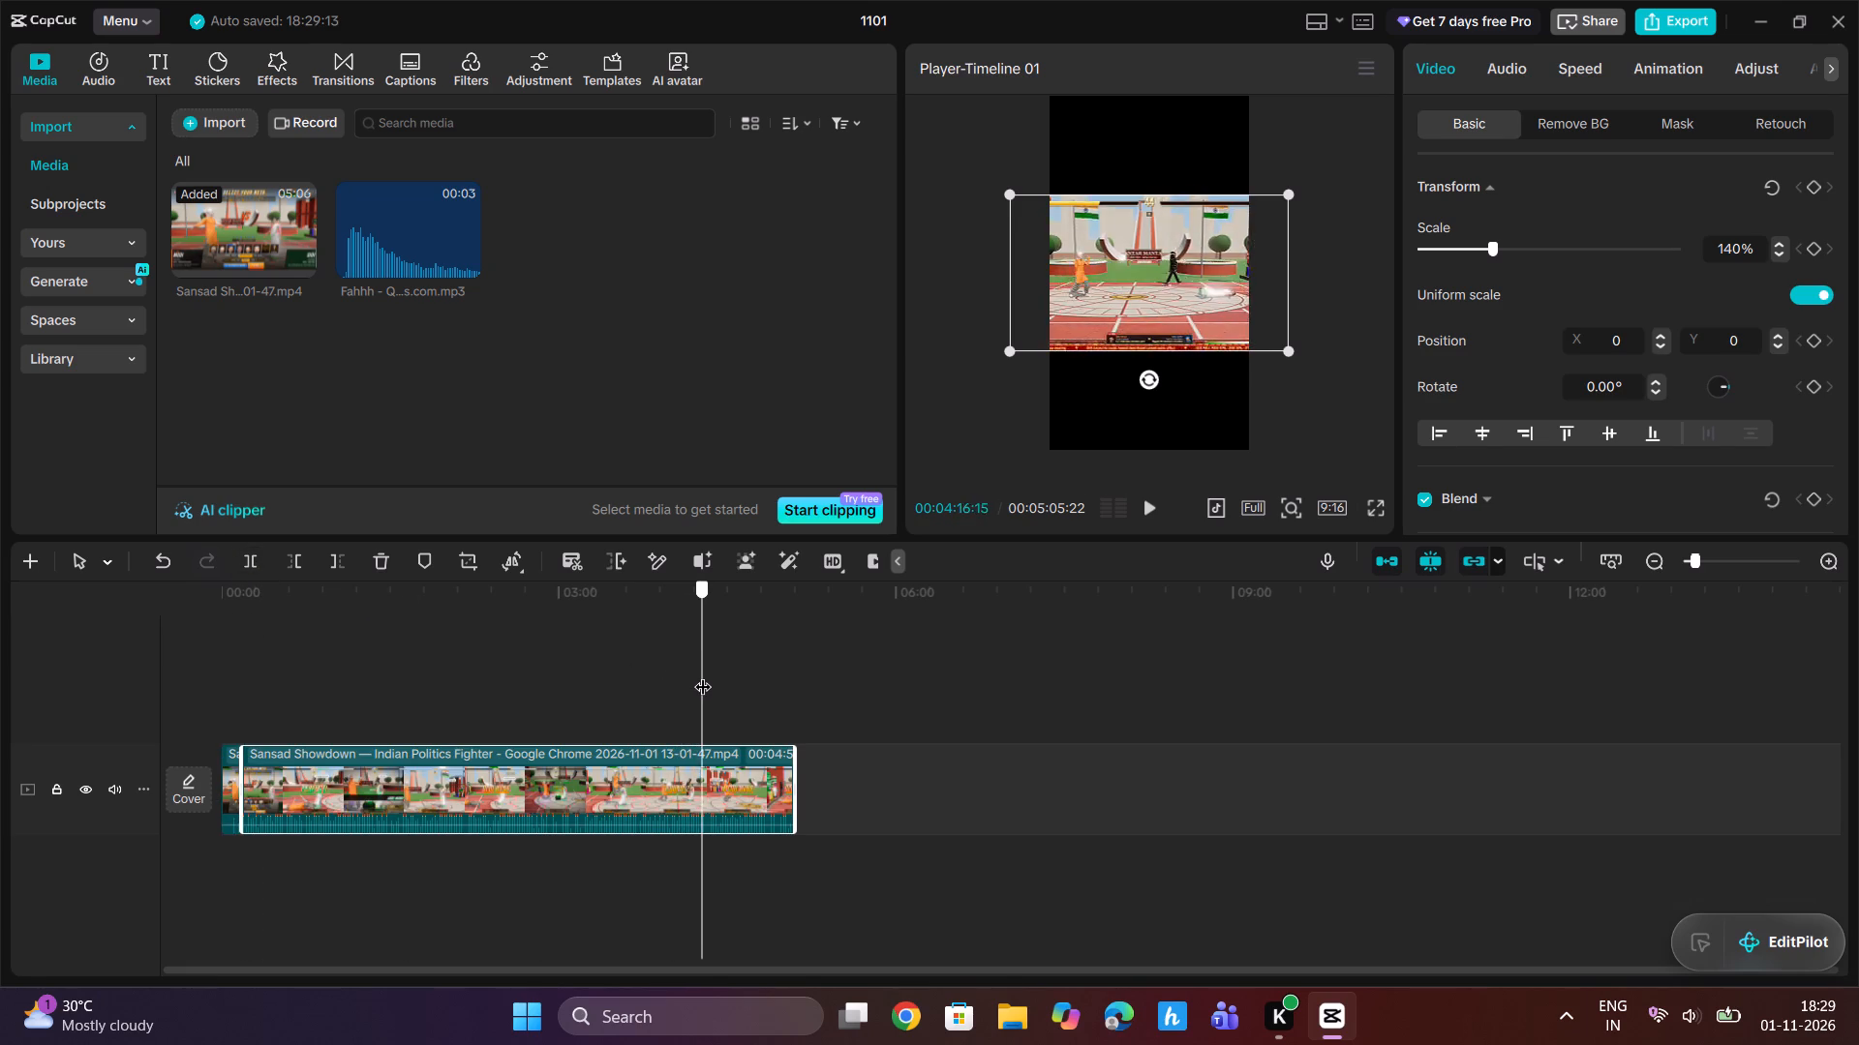
drag(703, 674, 728, 678)
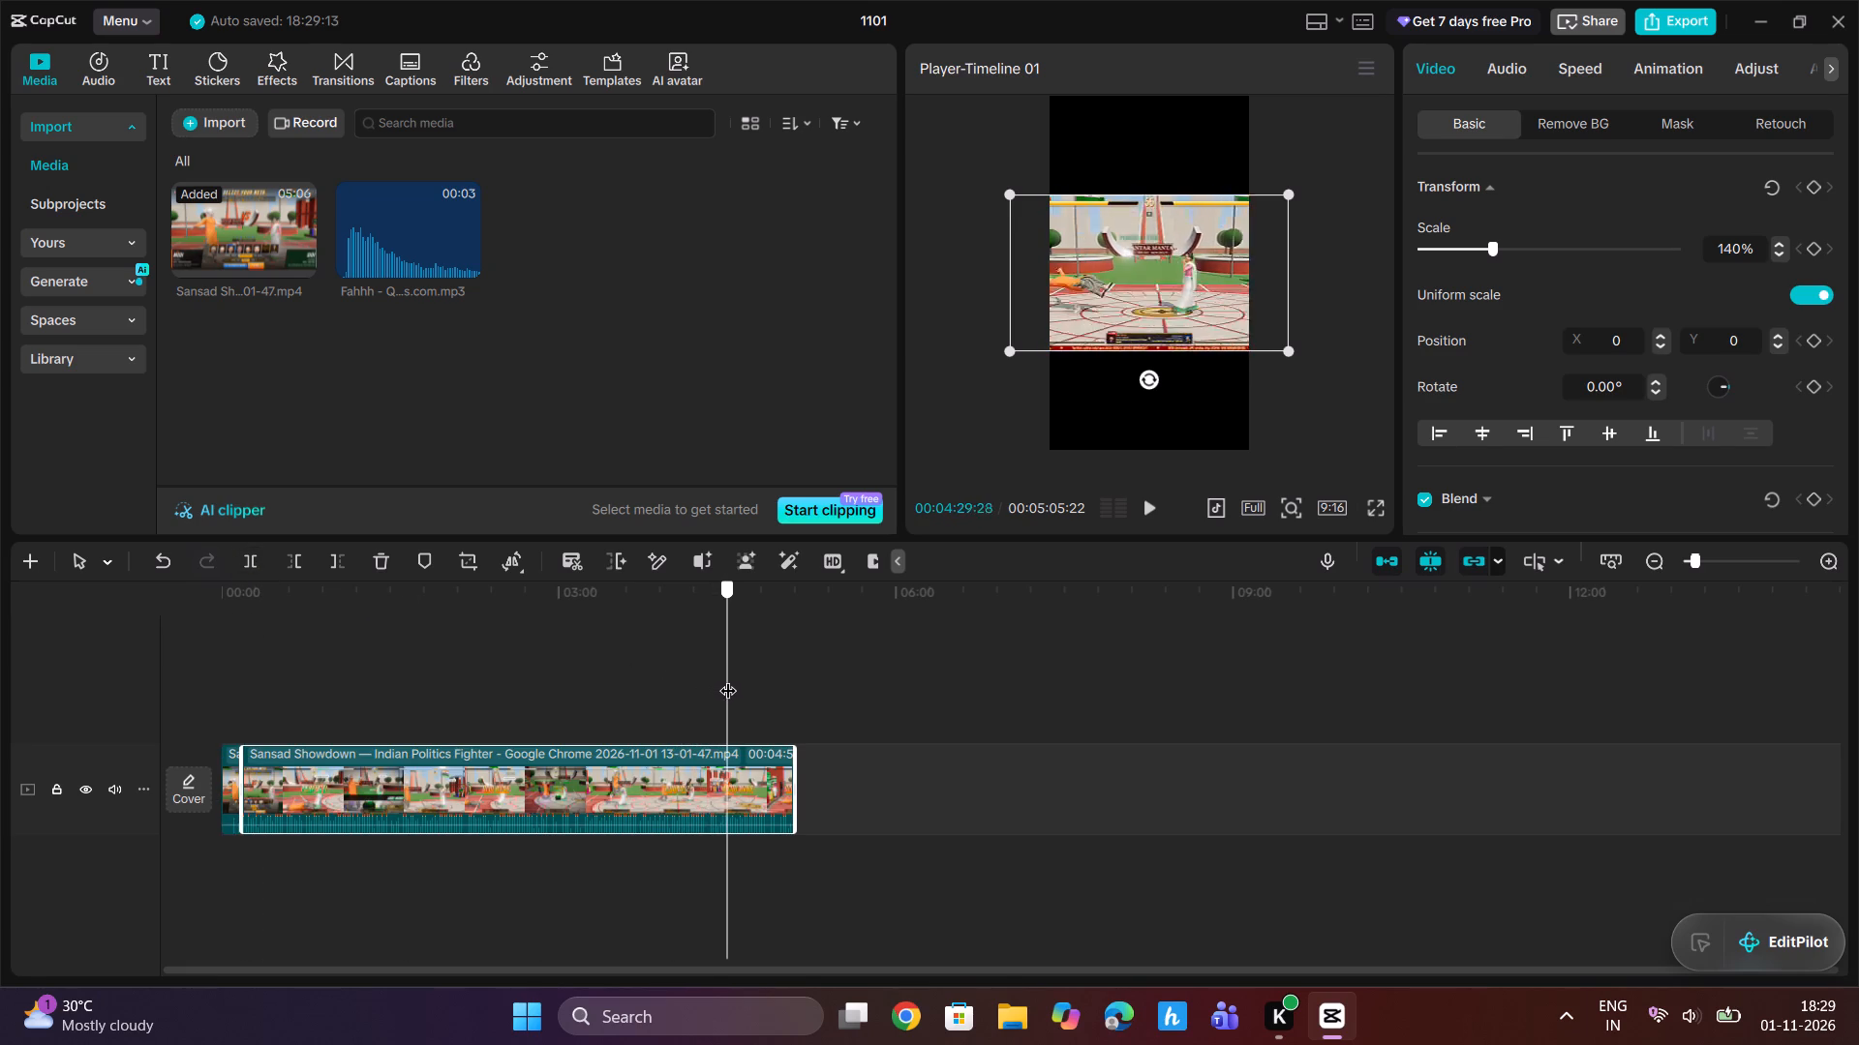
drag(728, 678, 754, 680)
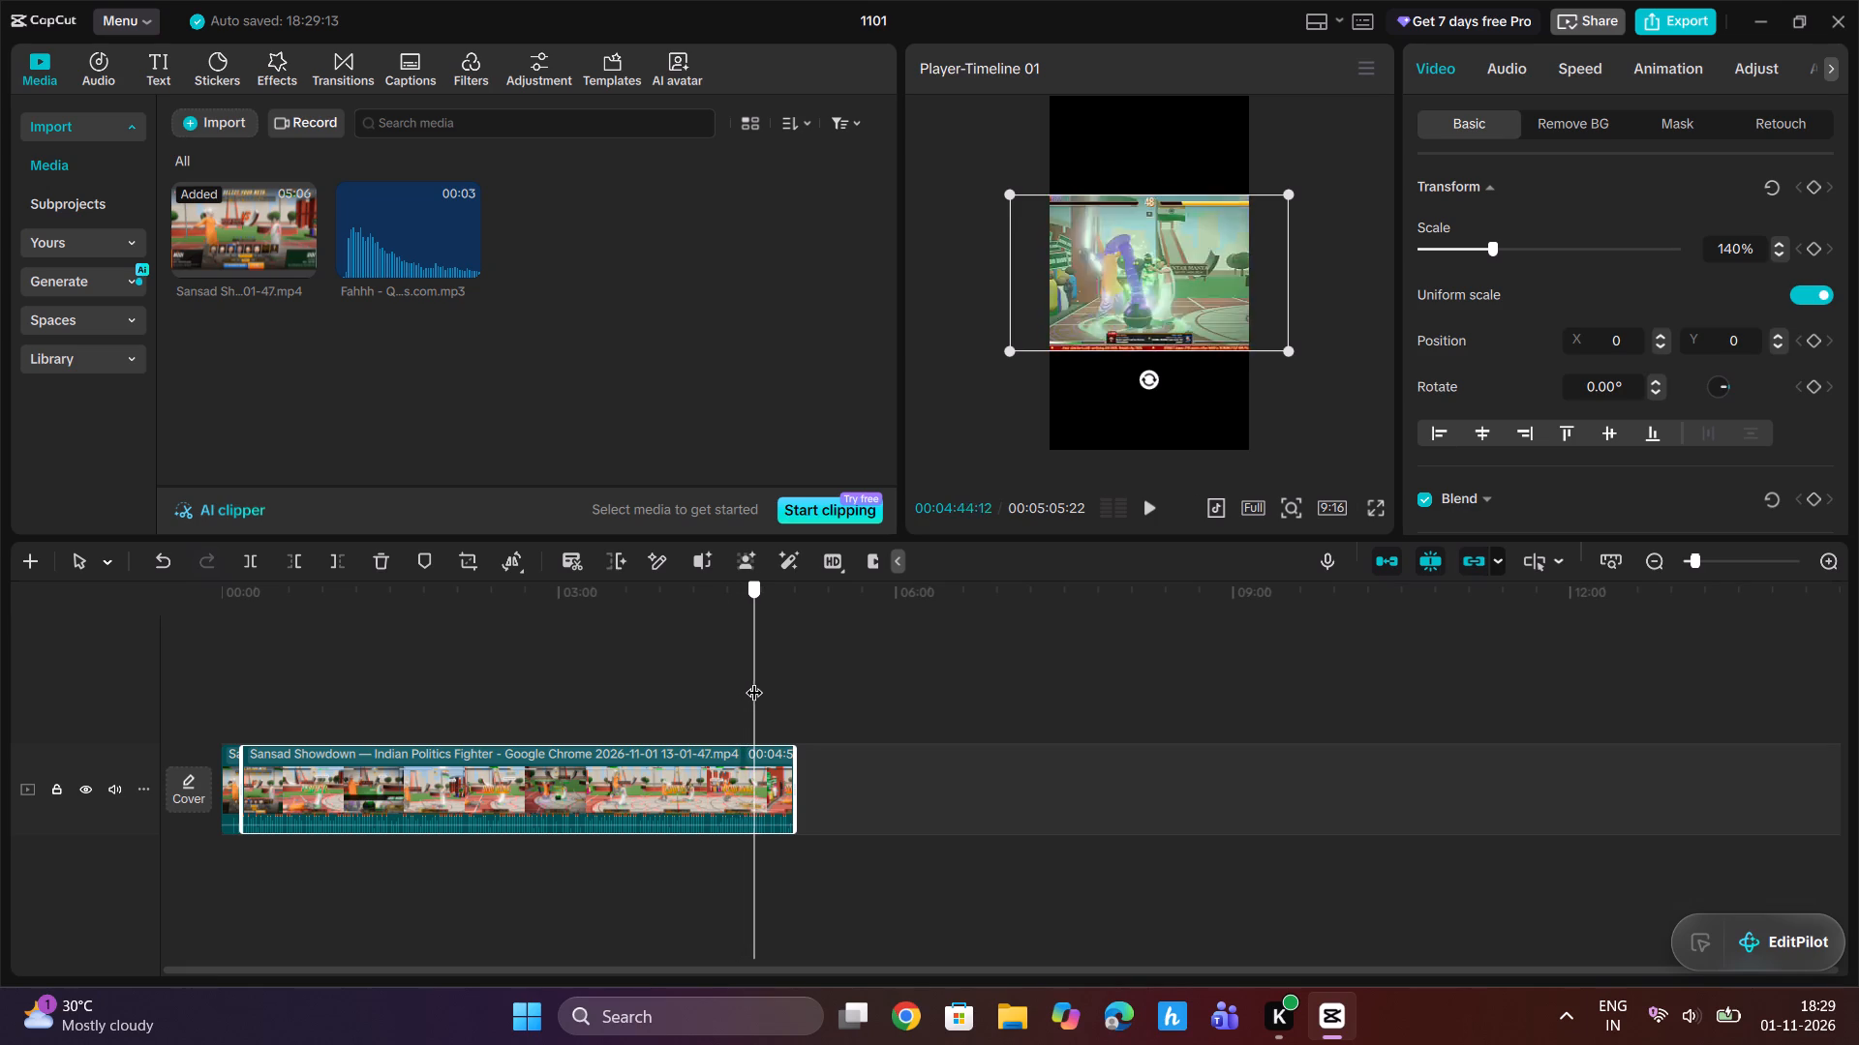
drag(754, 680, 790, 681)
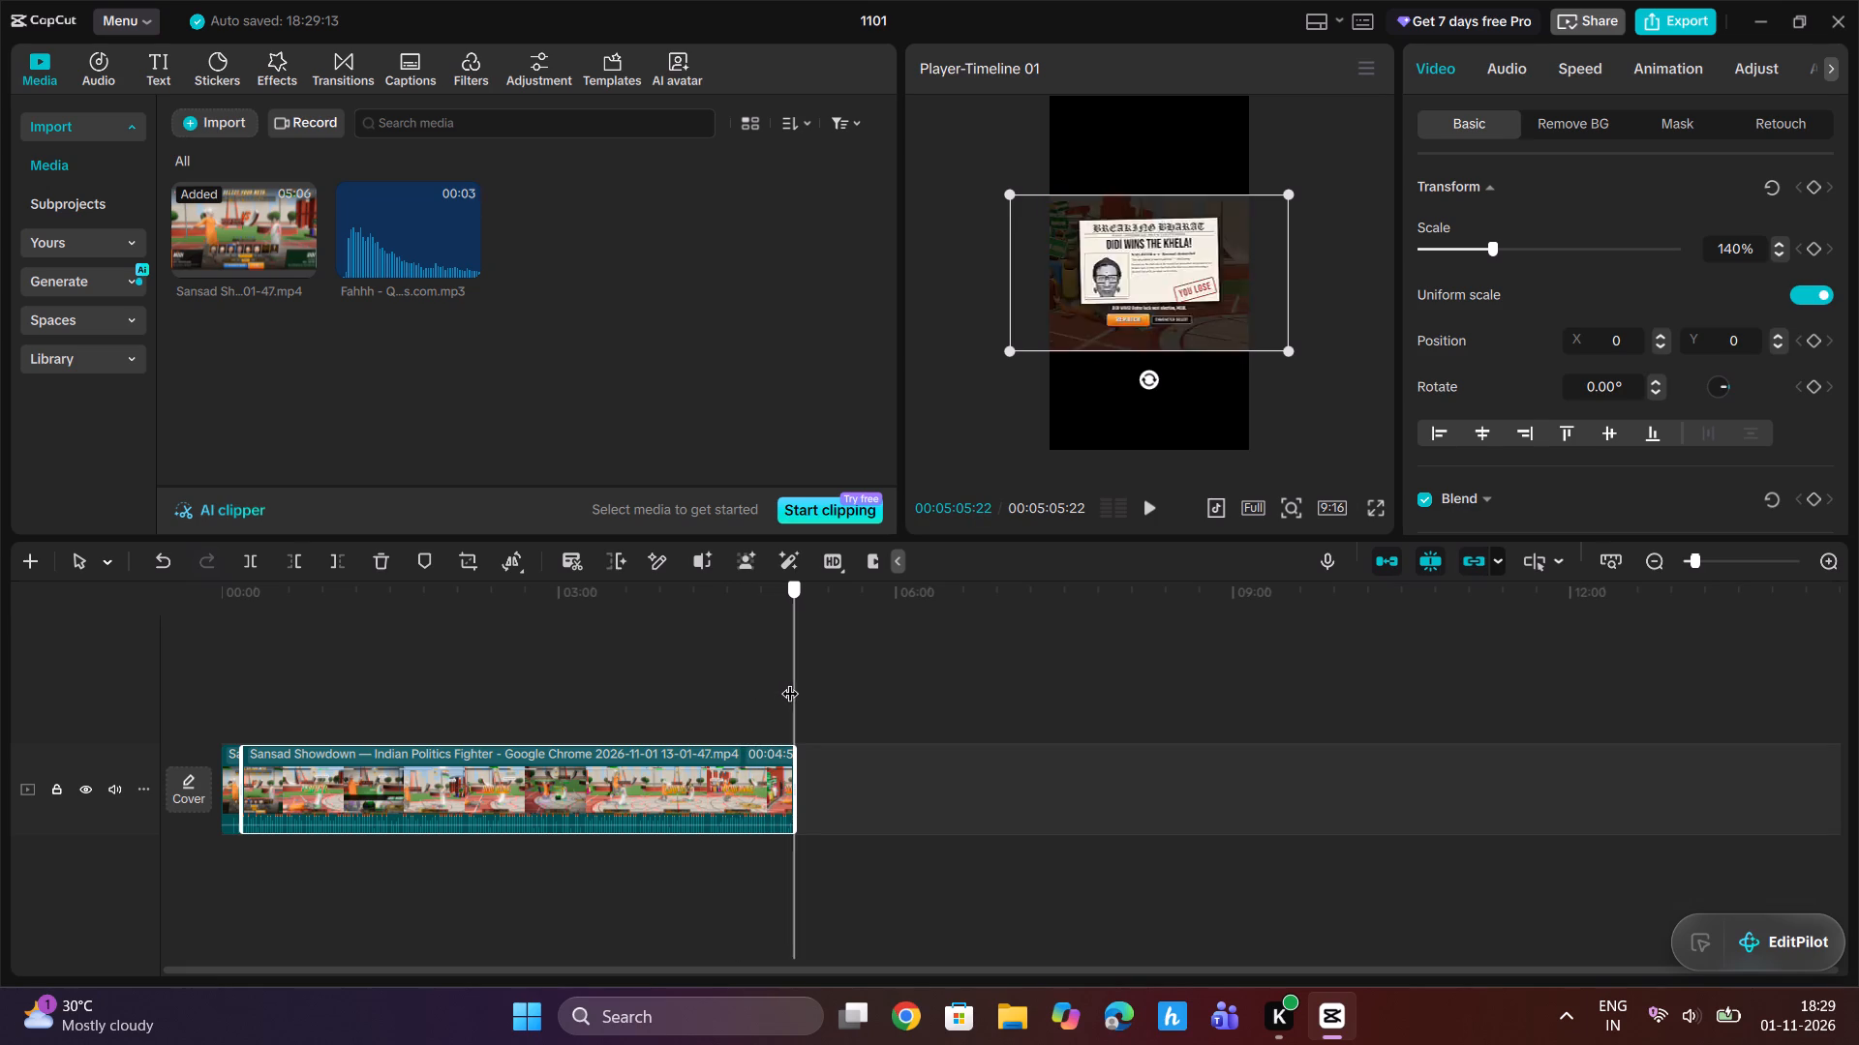
drag(790, 681, 751, 694)
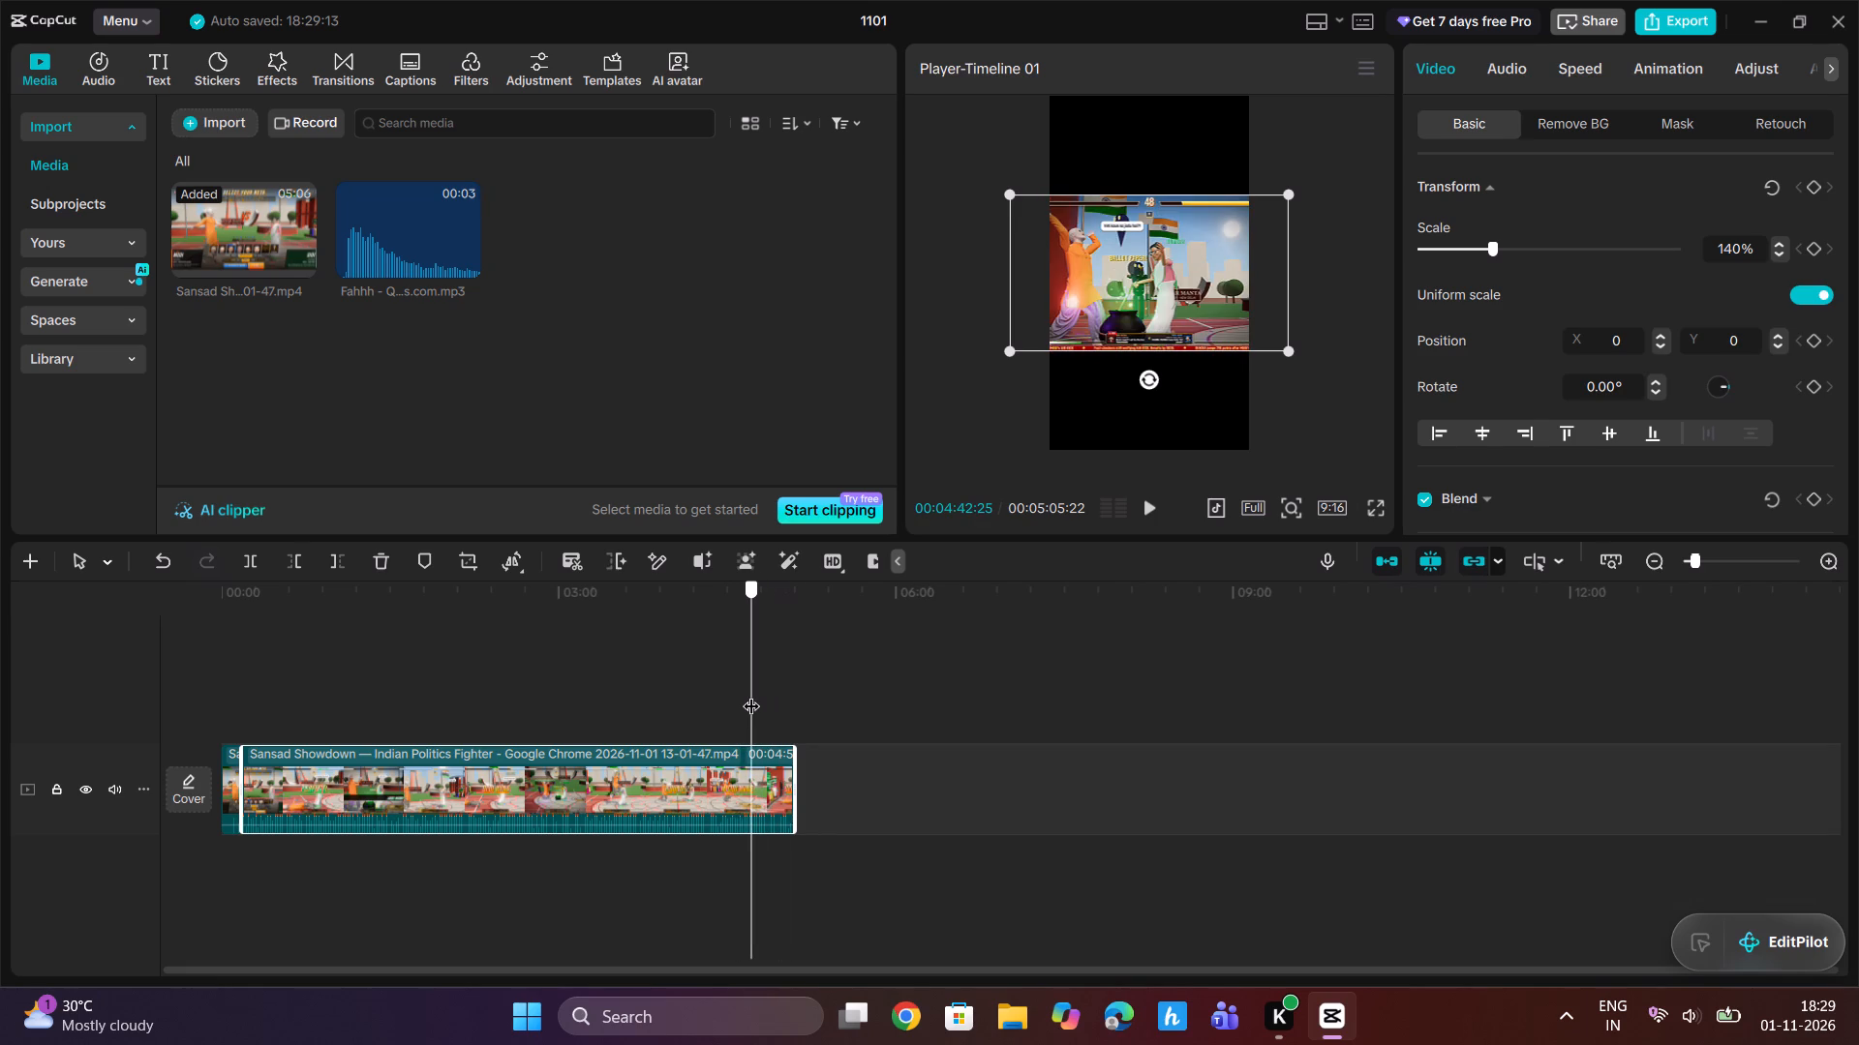
drag(751, 694, 734, 704)
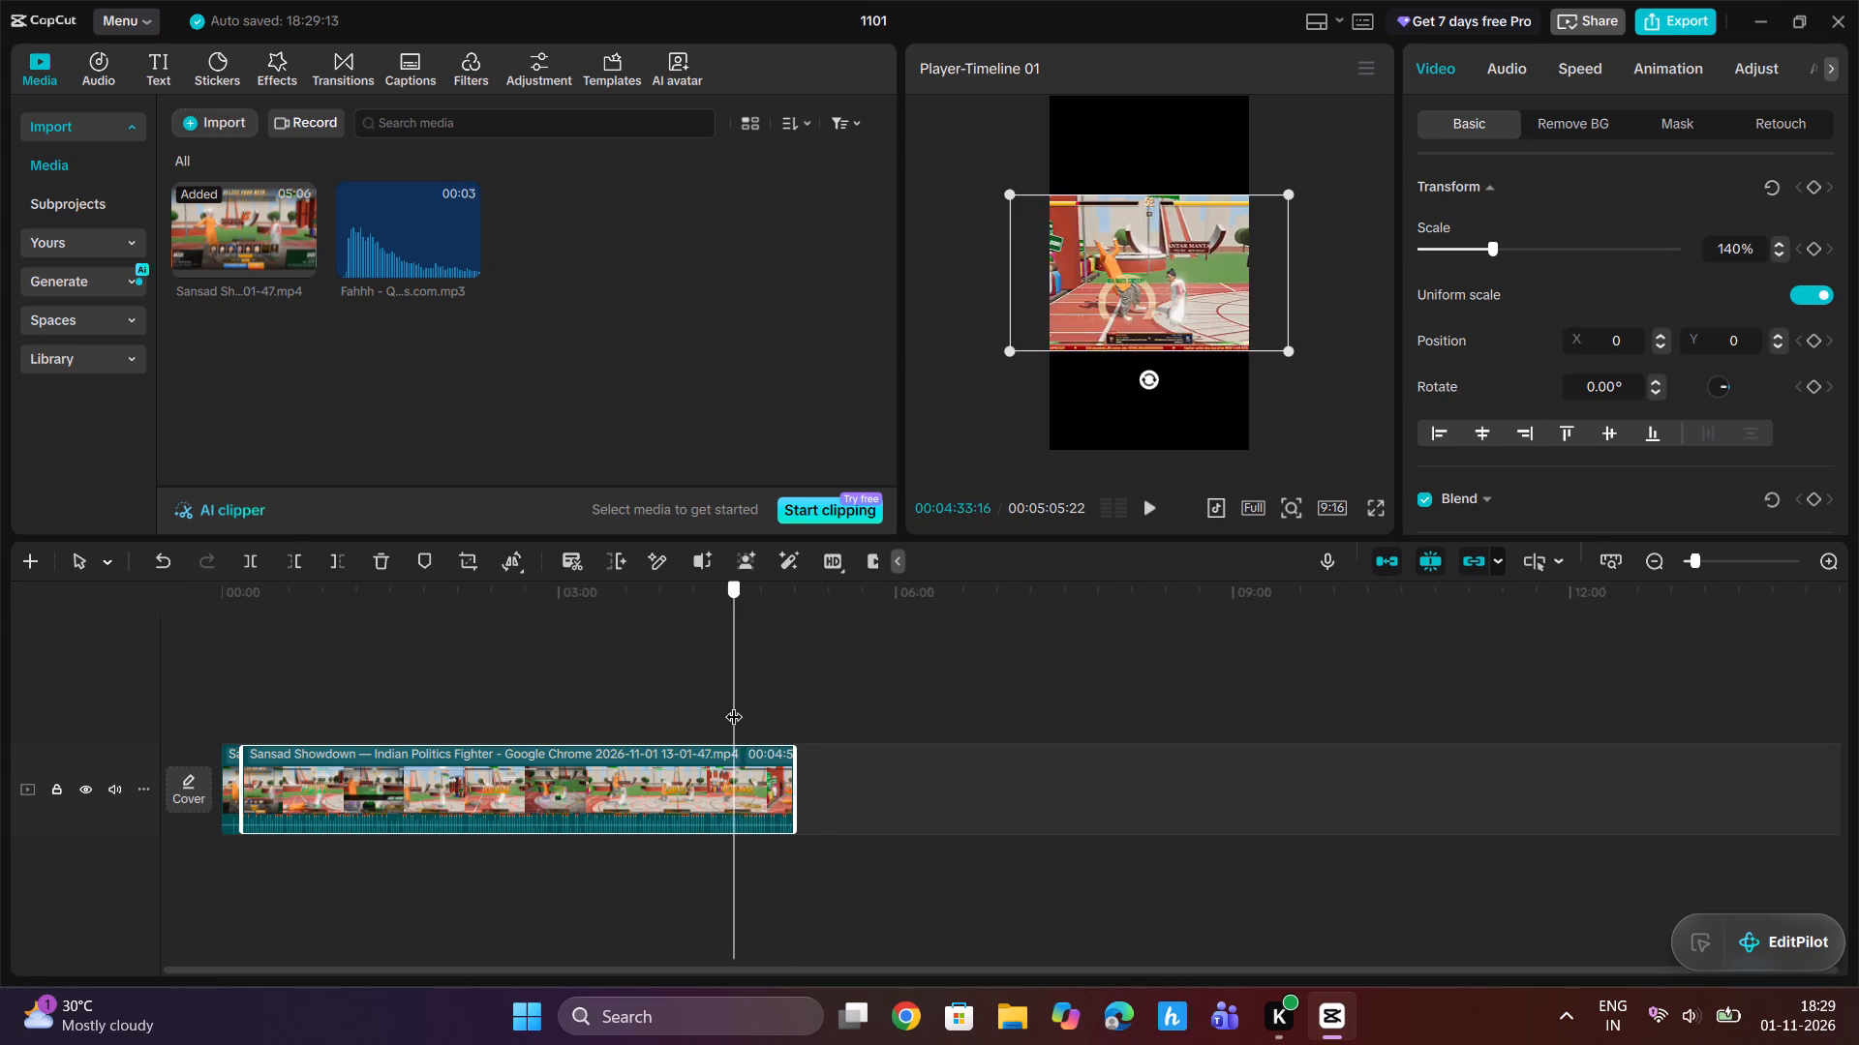
drag(734, 704, 717, 716)
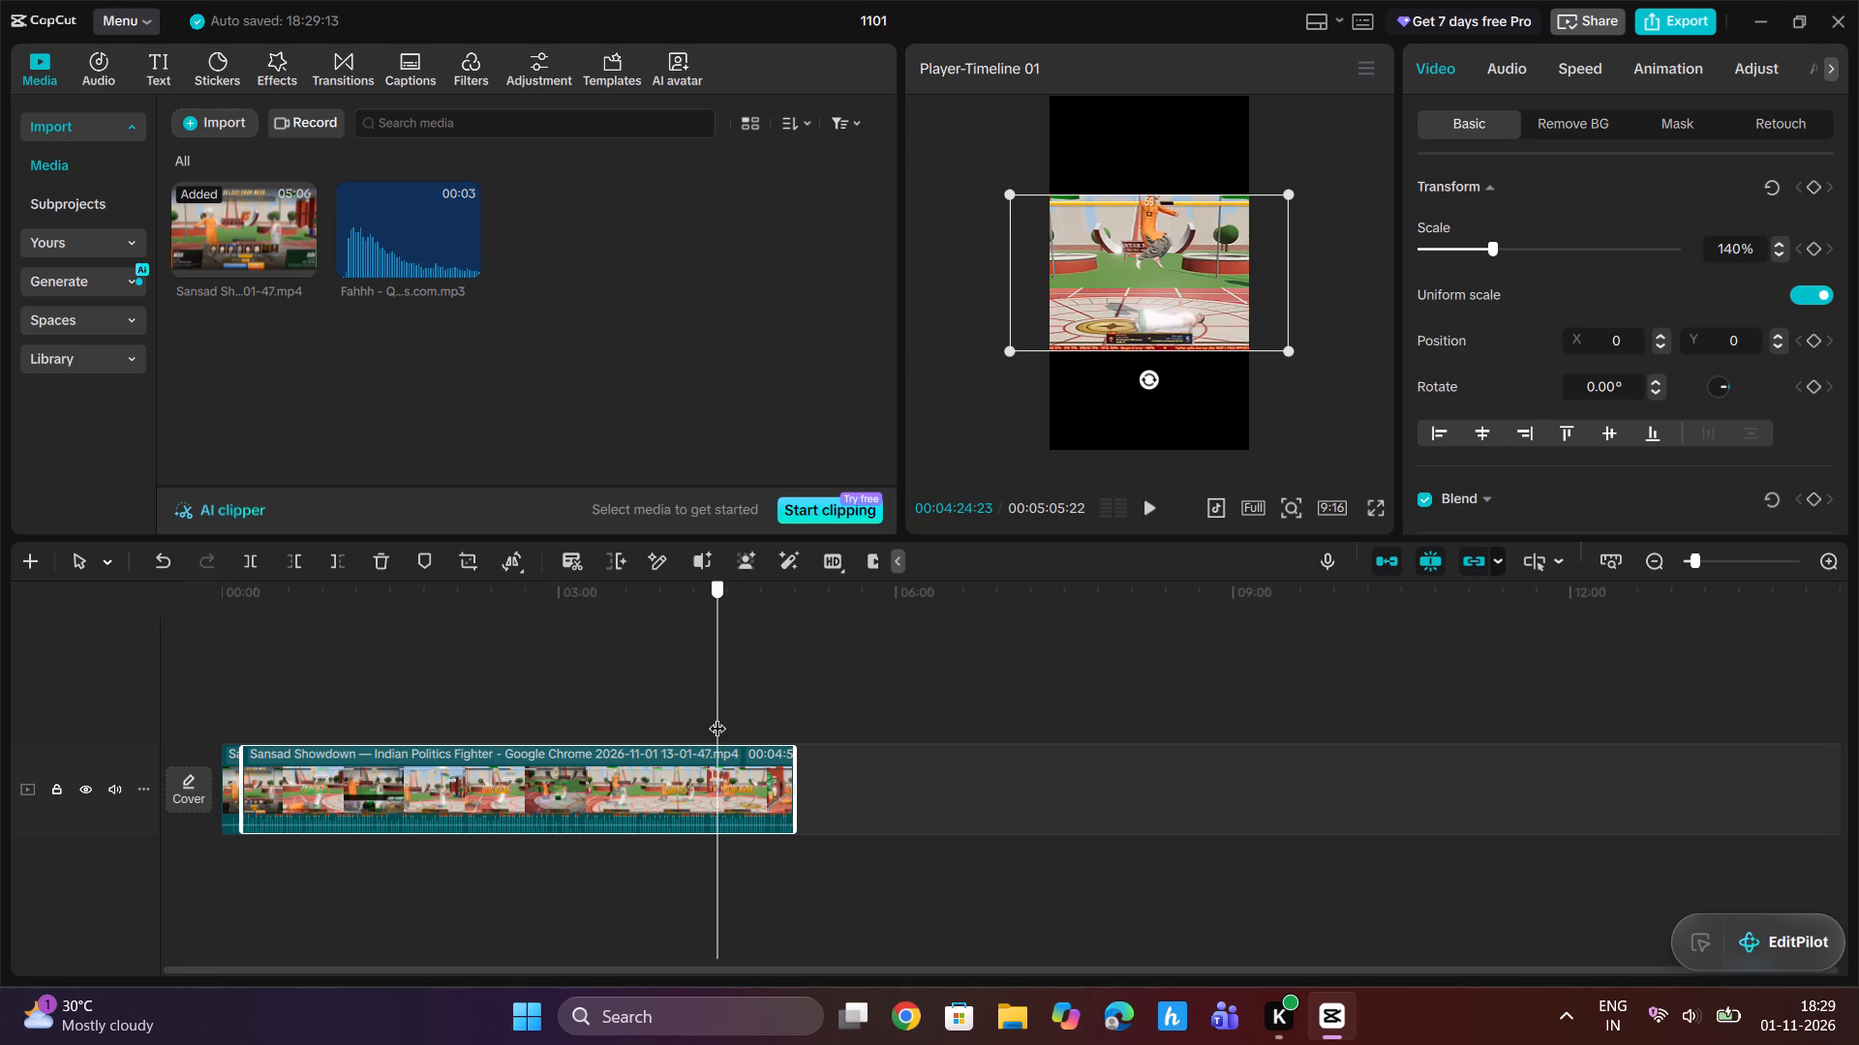
drag(717, 716, 704, 729)
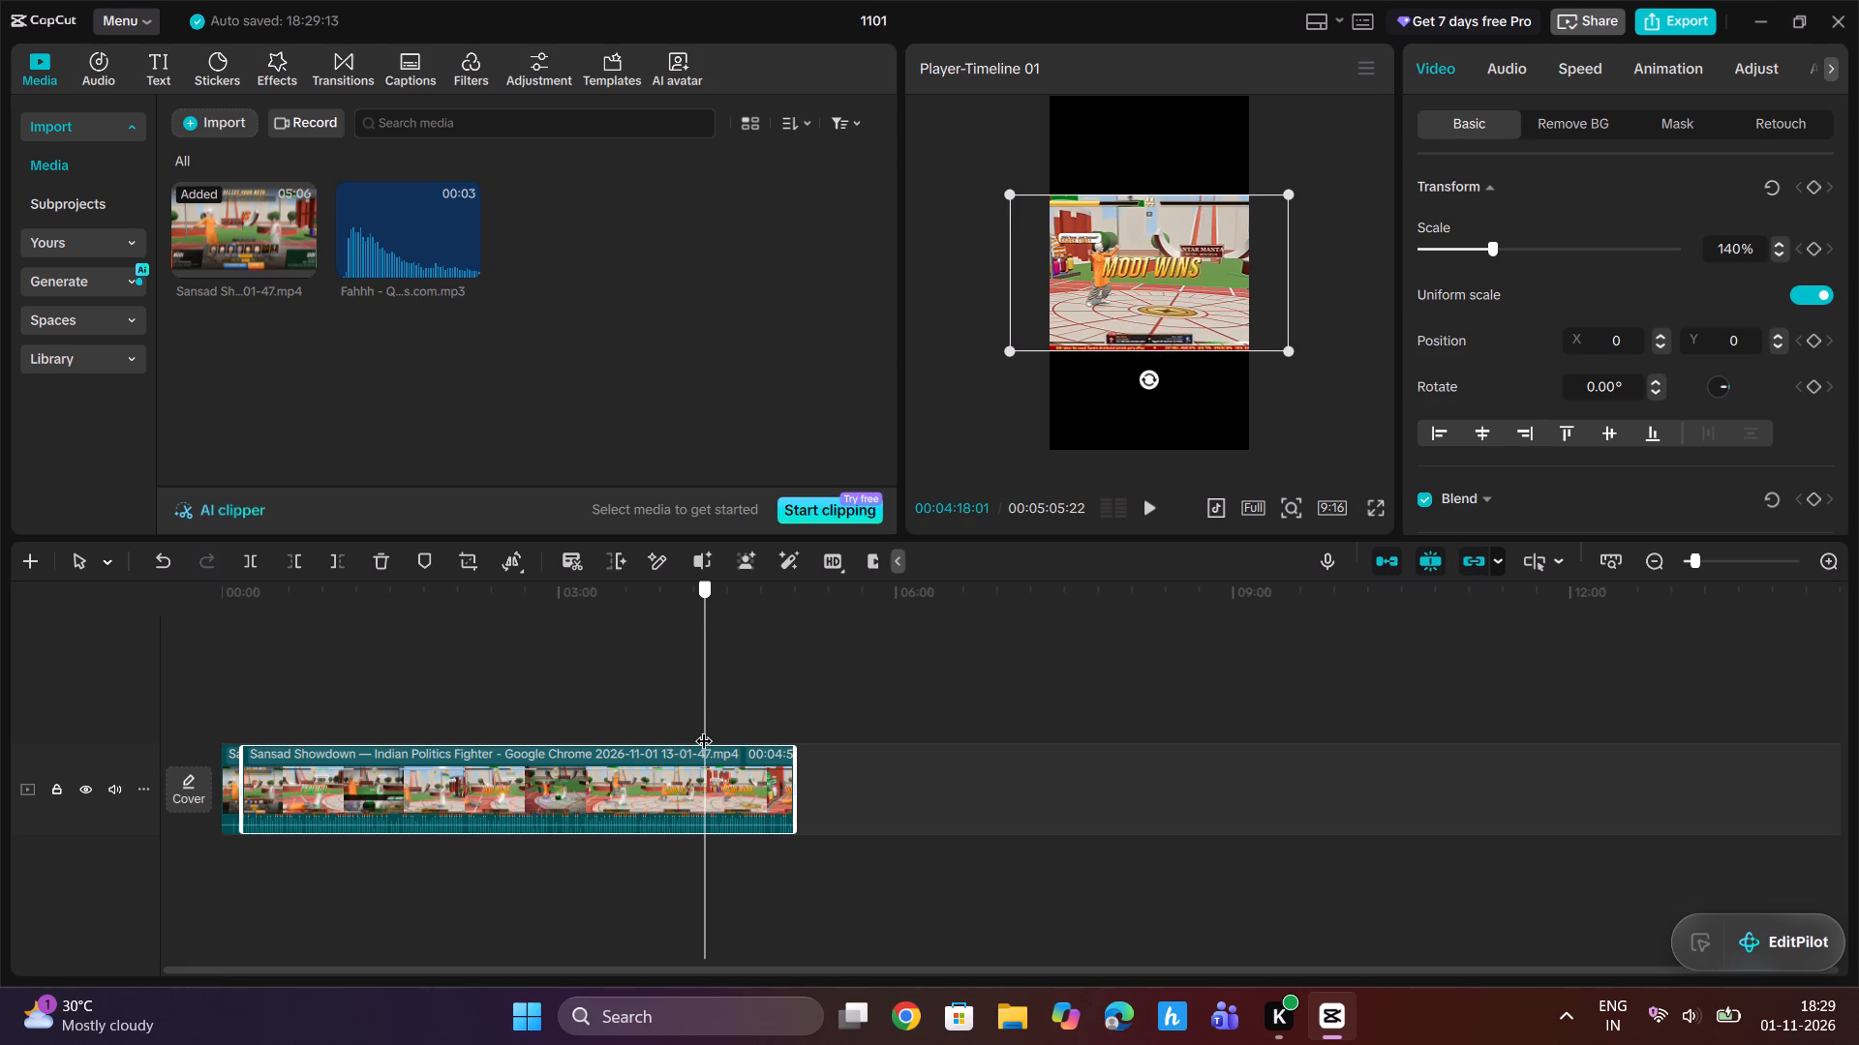
Examine the glowing special move around 00:04:09 to 00:04:15 and the surrounding action from the ROUND 2 title to the FINAL ROUND title.
drag(704, 729, 692, 734)
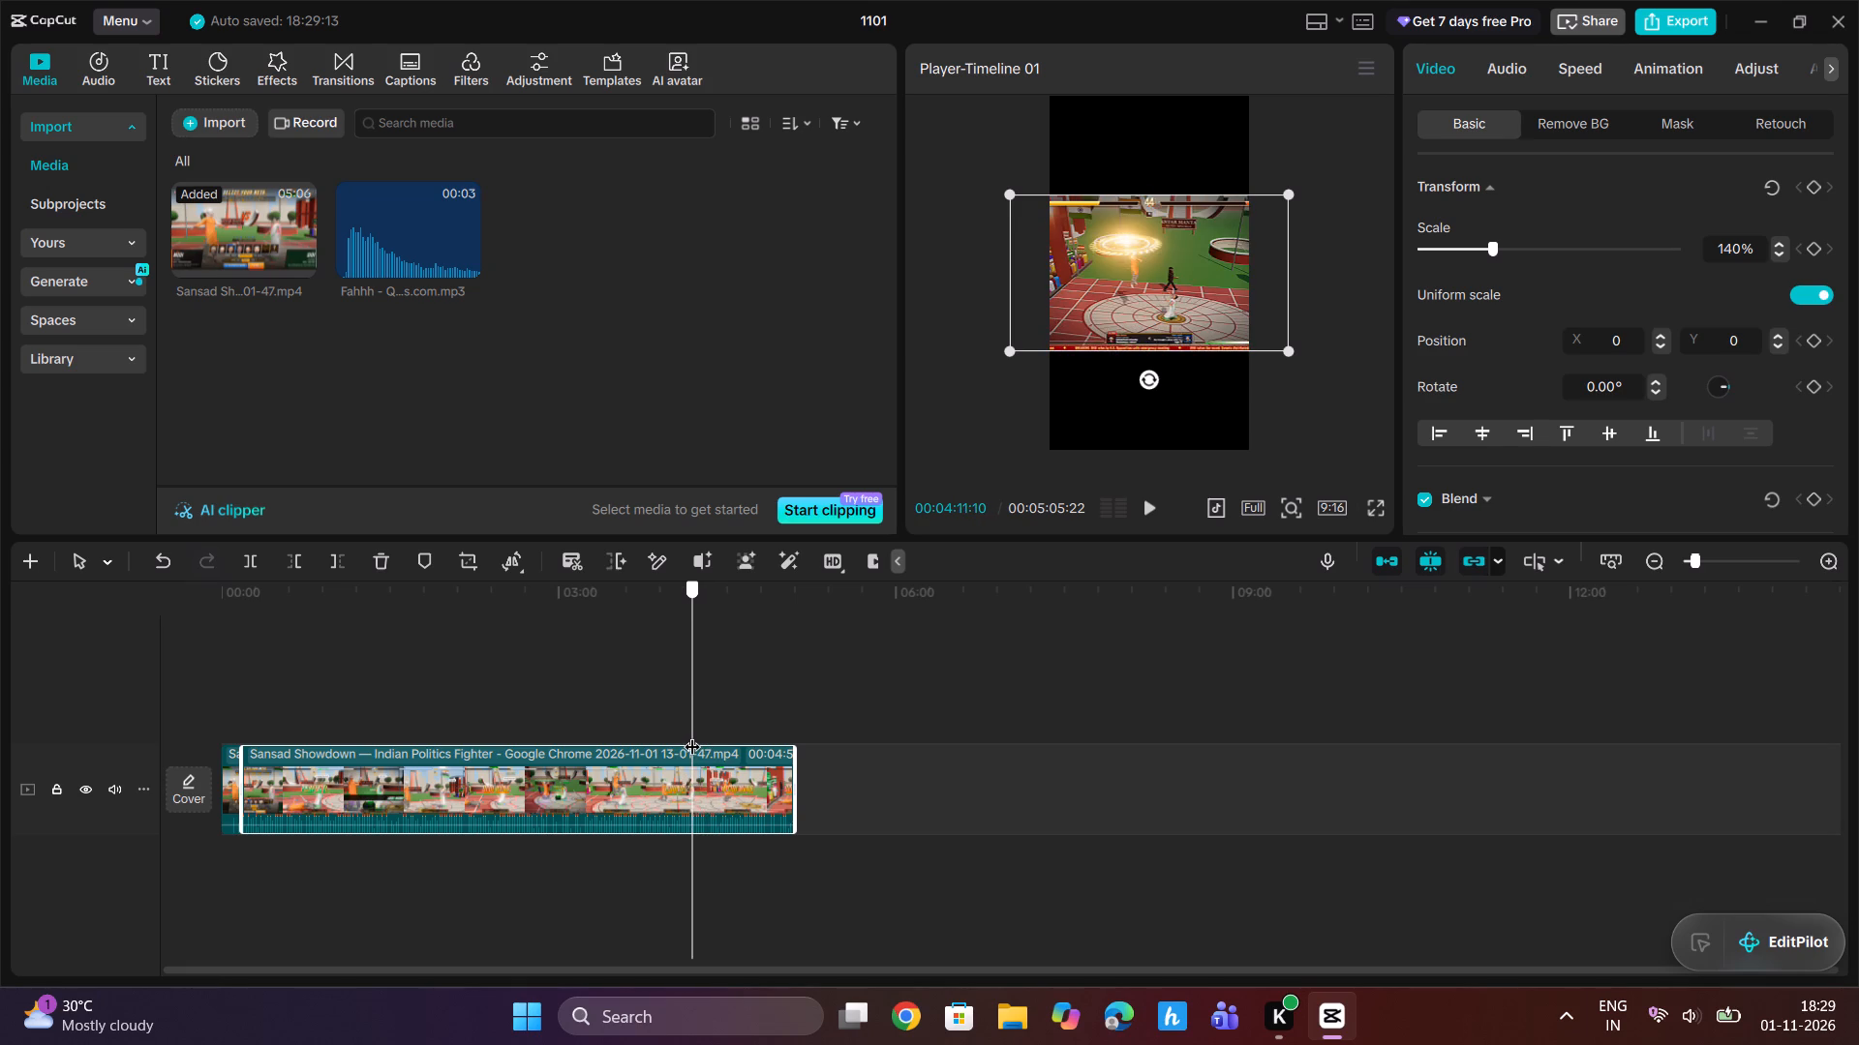
drag(692, 734, 689, 736)
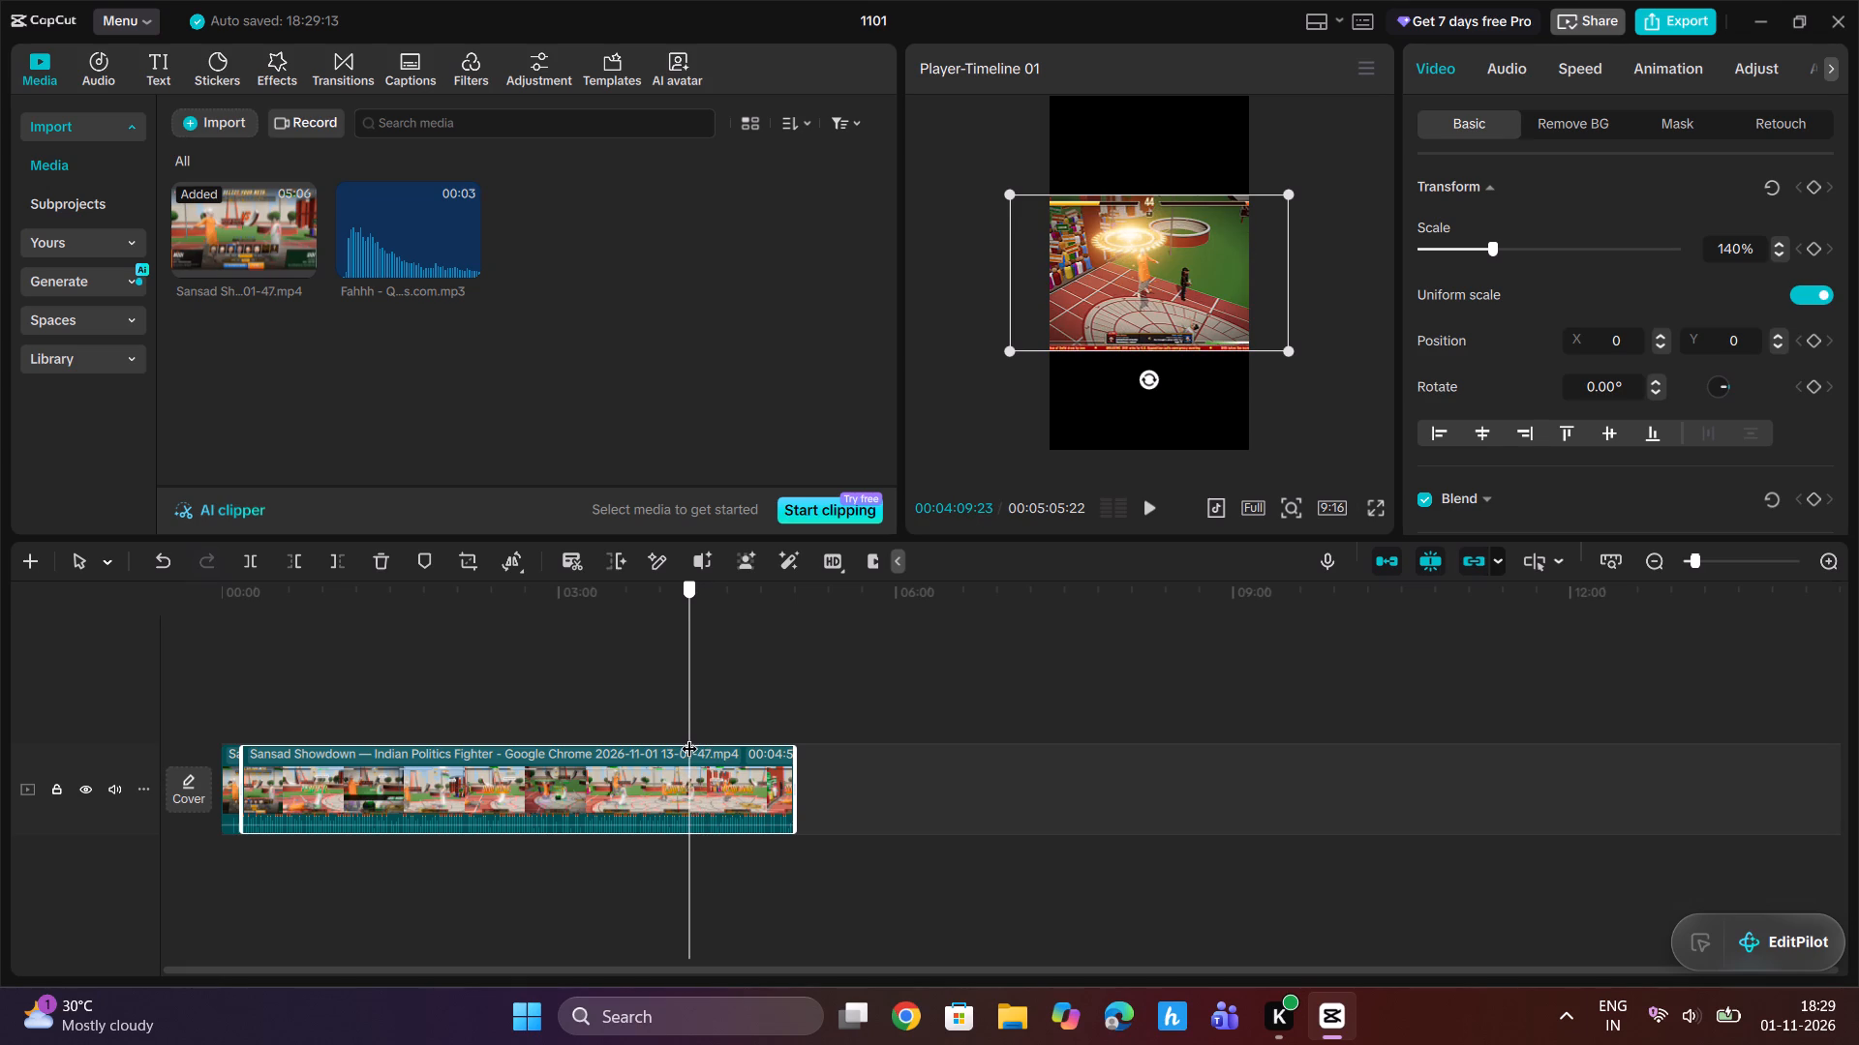
drag(689, 736, 694, 736)
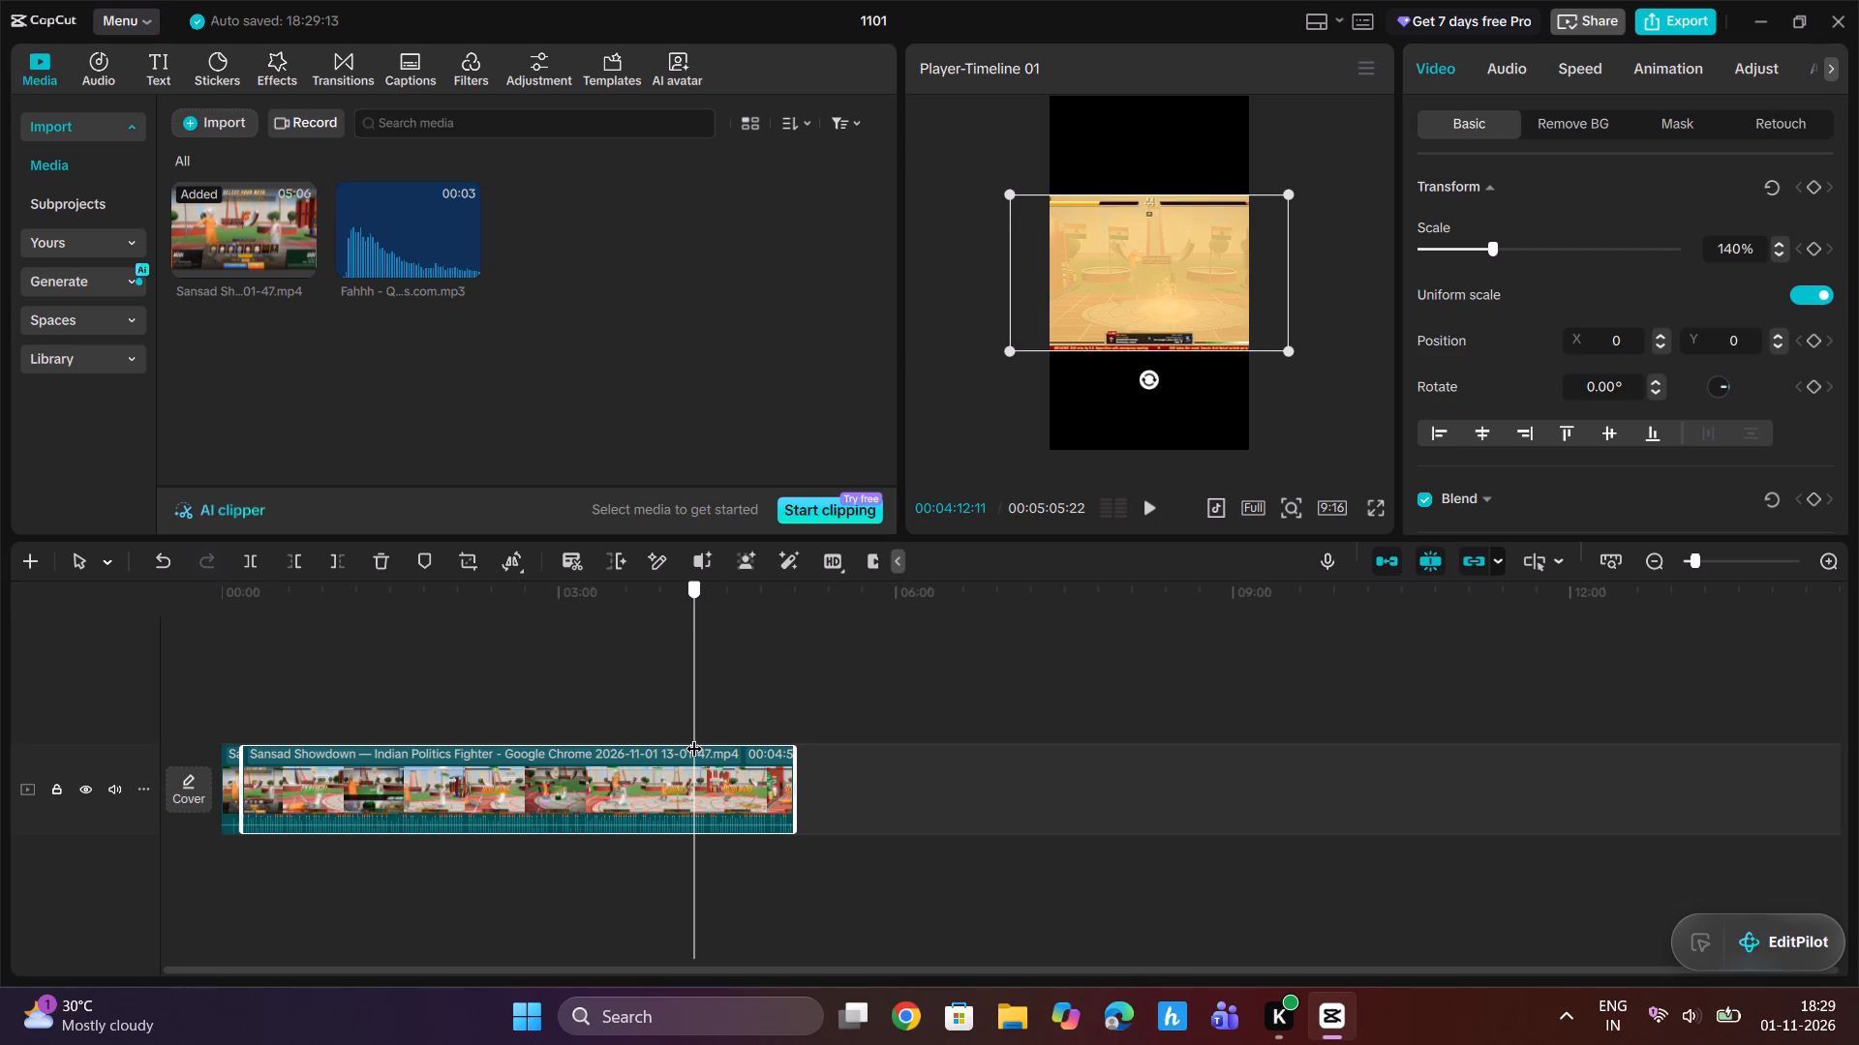
drag(694, 736, 700, 736)
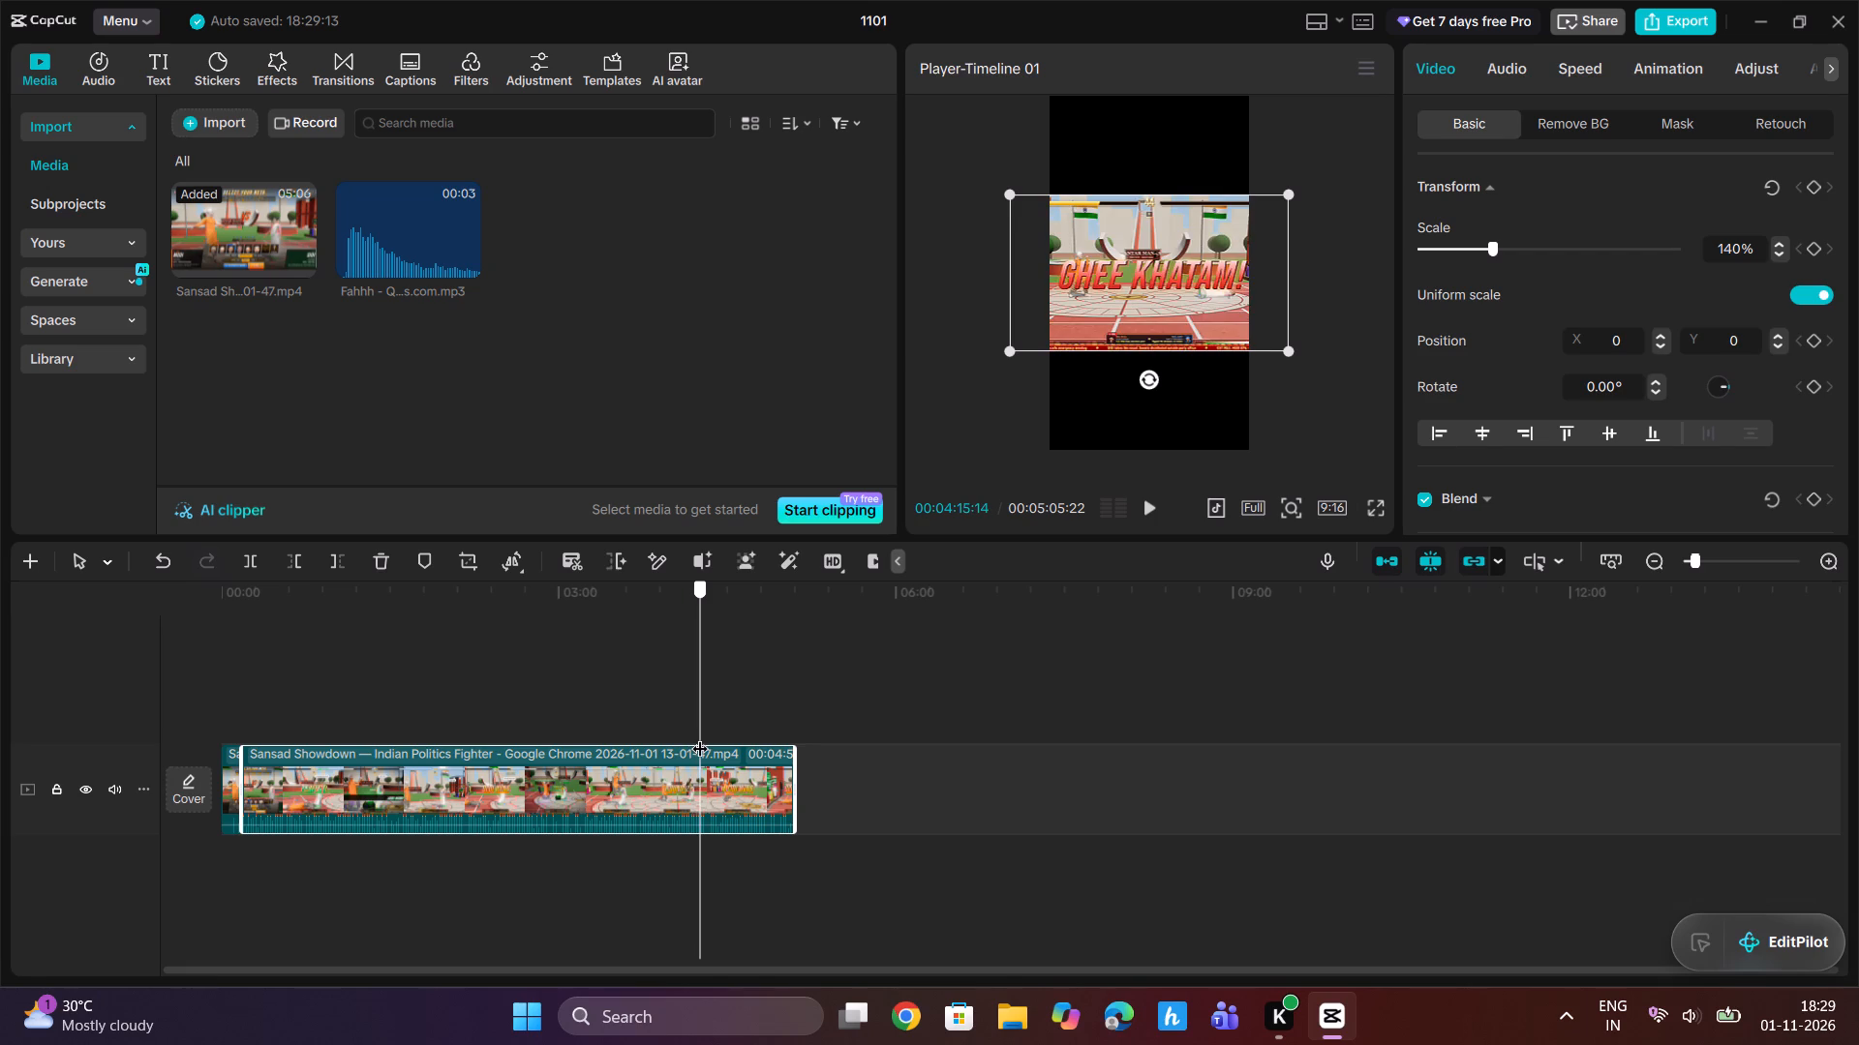
drag(700, 736, 690, 740)
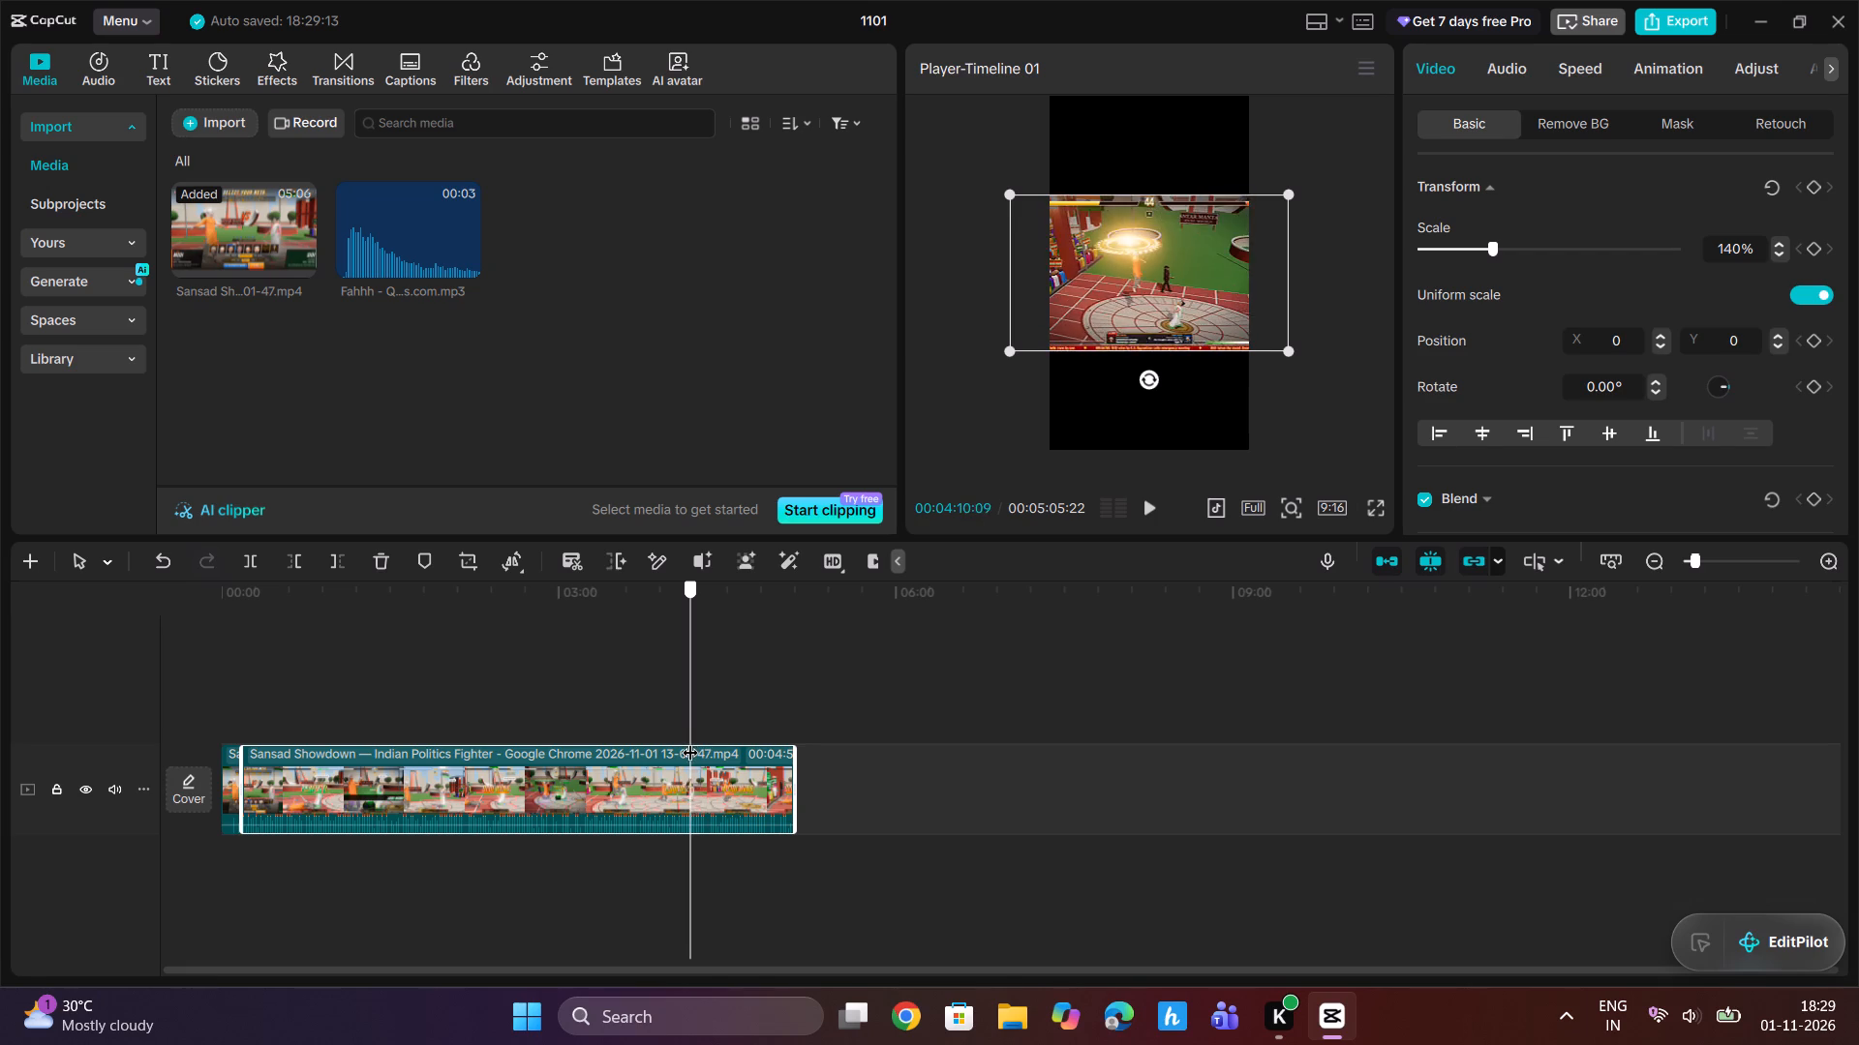
drag(690, 740, 653, 754)
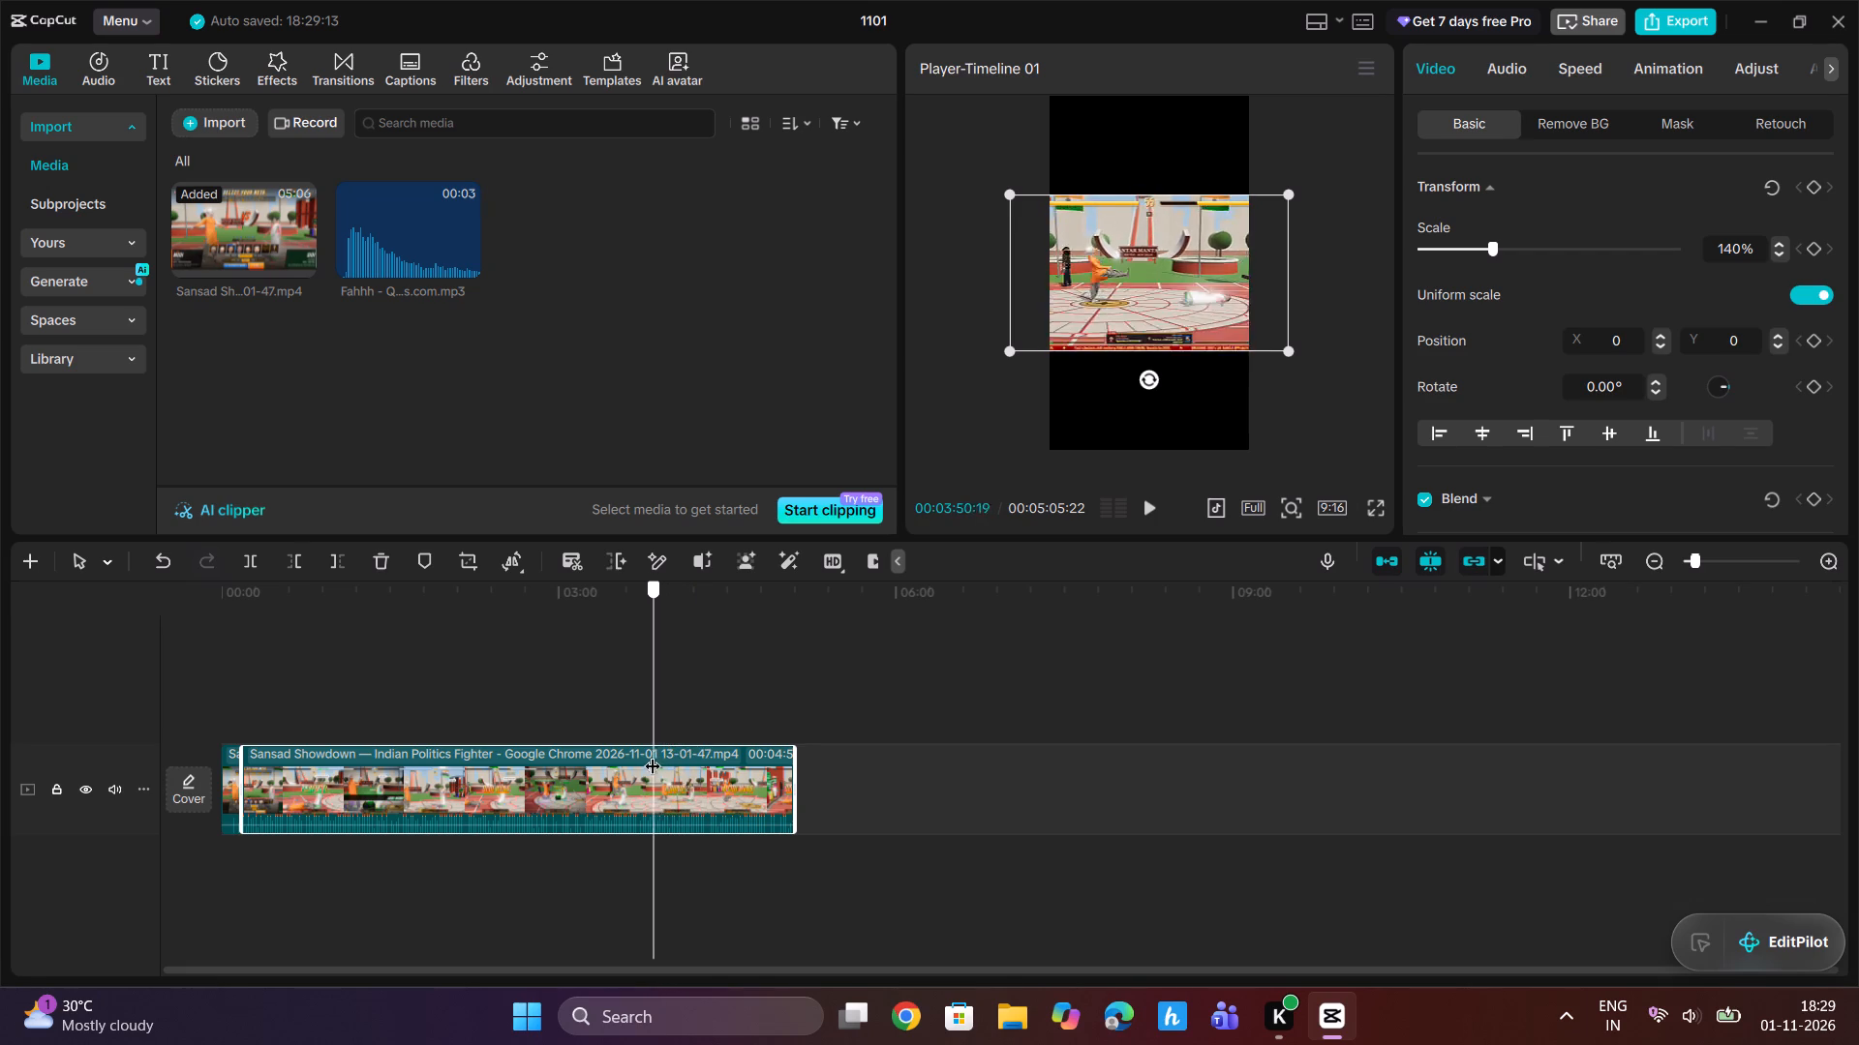
drag(653, 754, 645, 756)
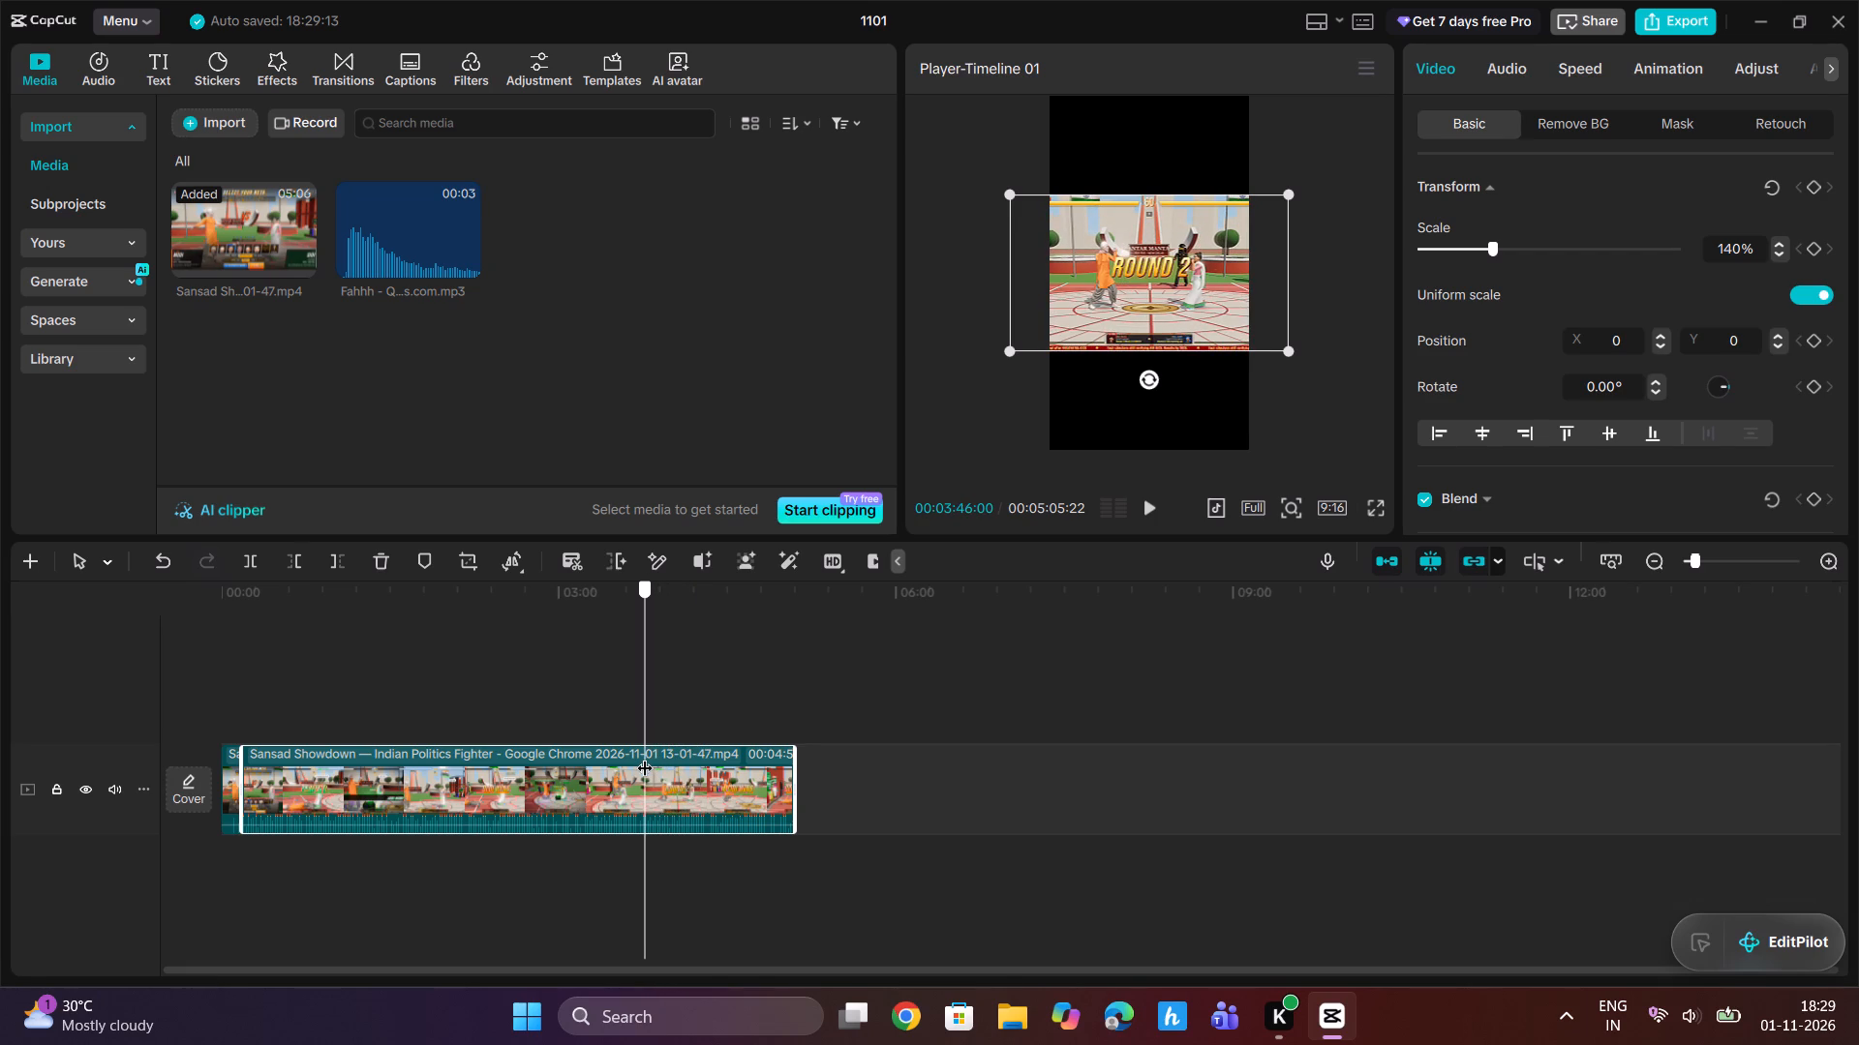
drag(645, 756, 650, 756)
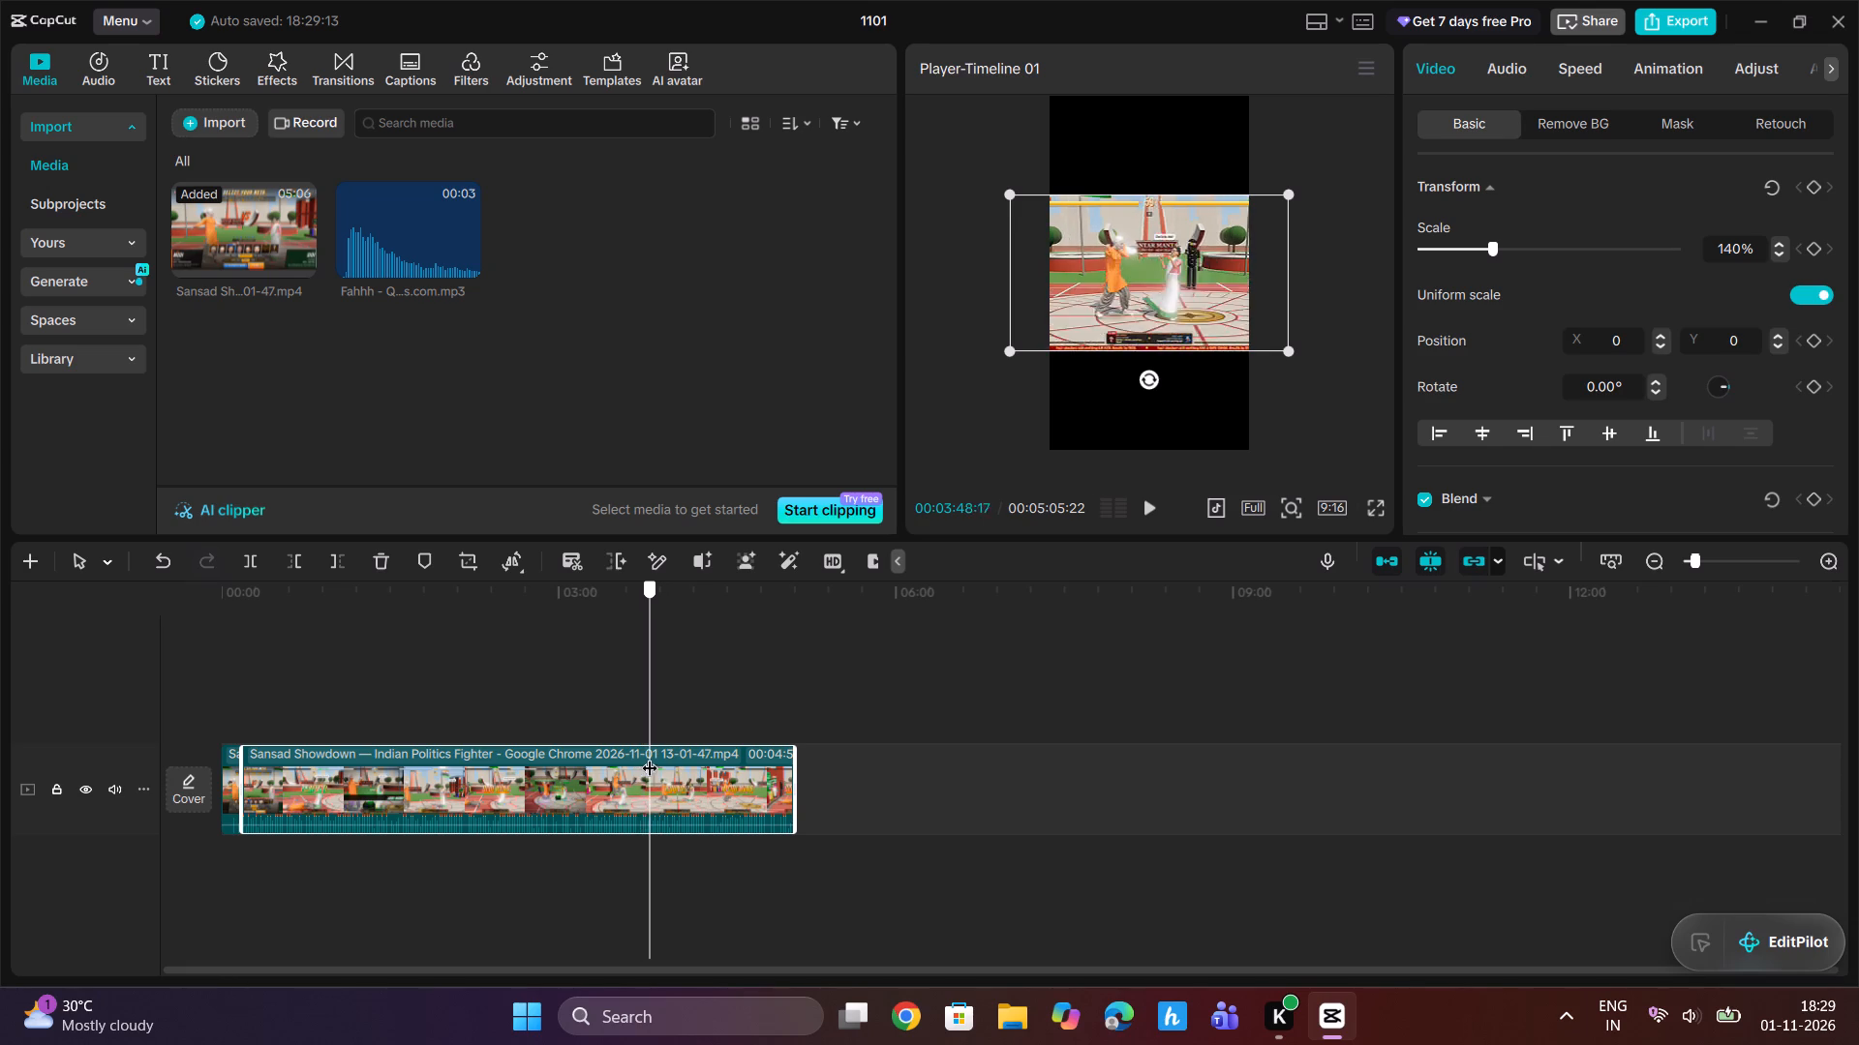
drag(650, 756, 672, 754)
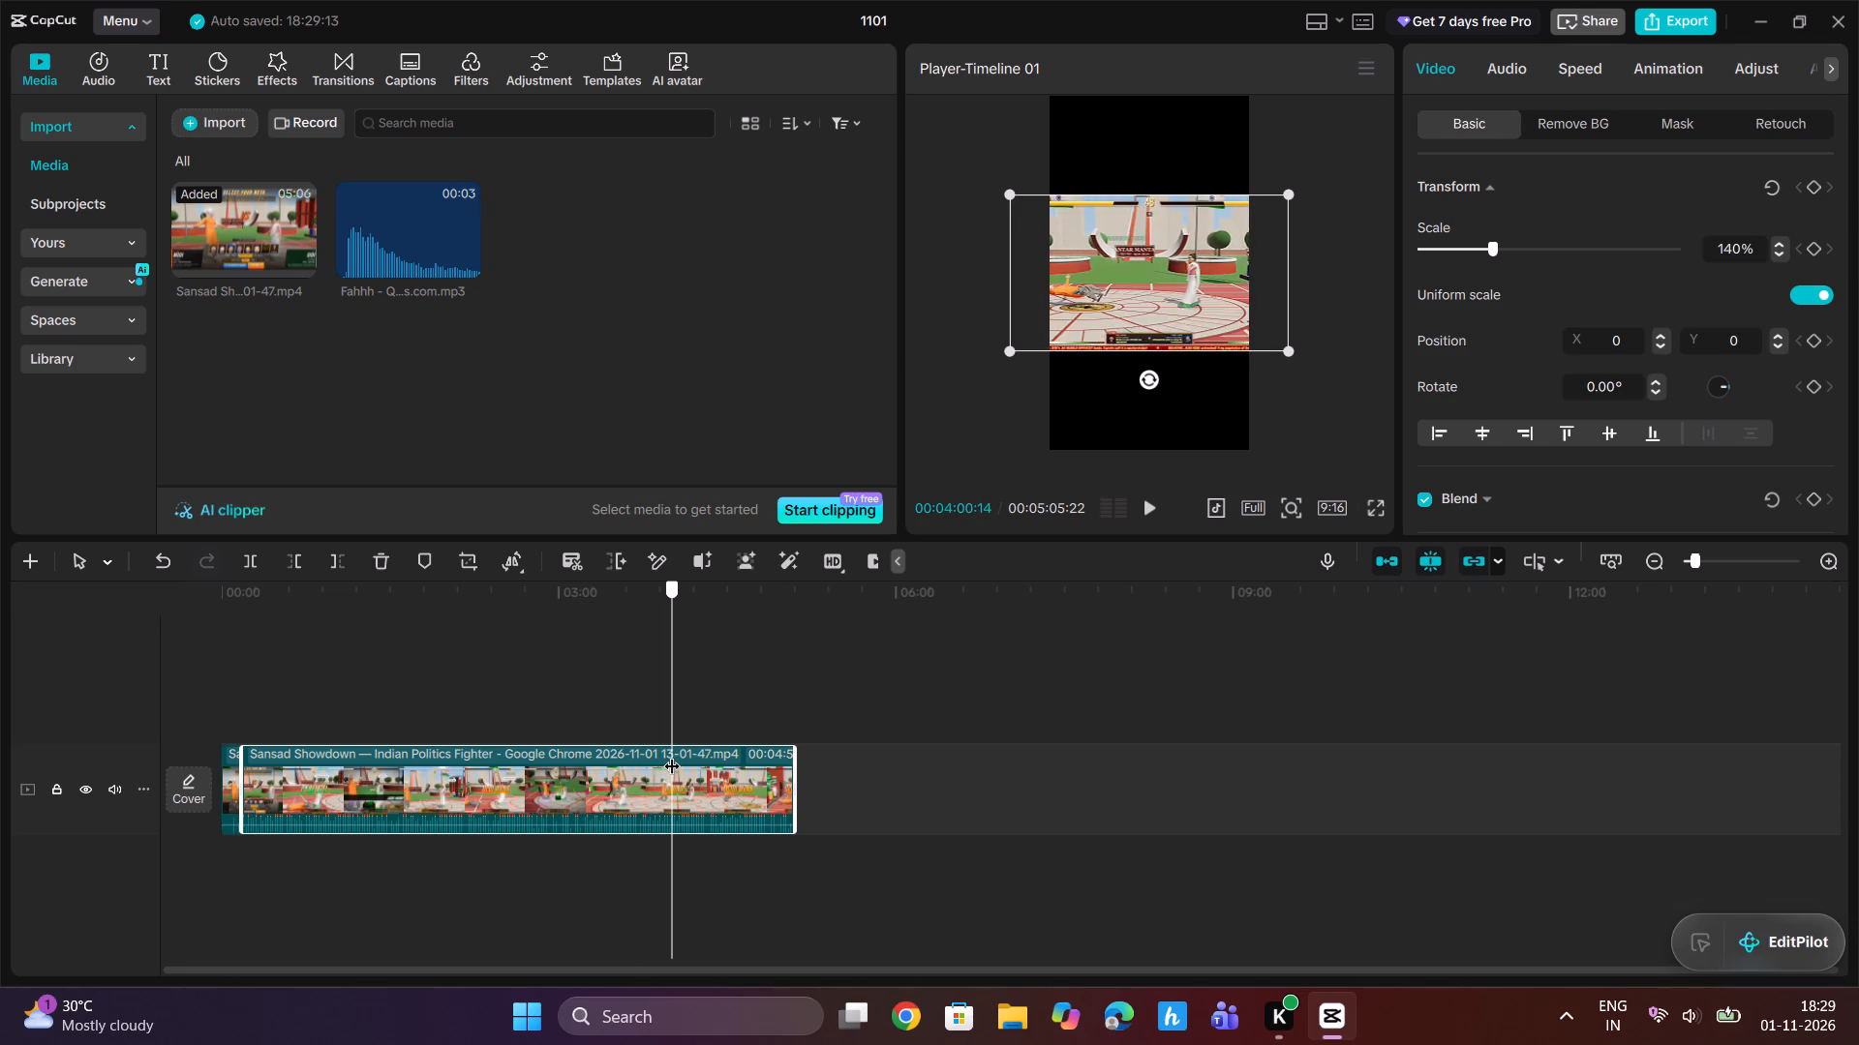
drag(672, 754, 690, 753)
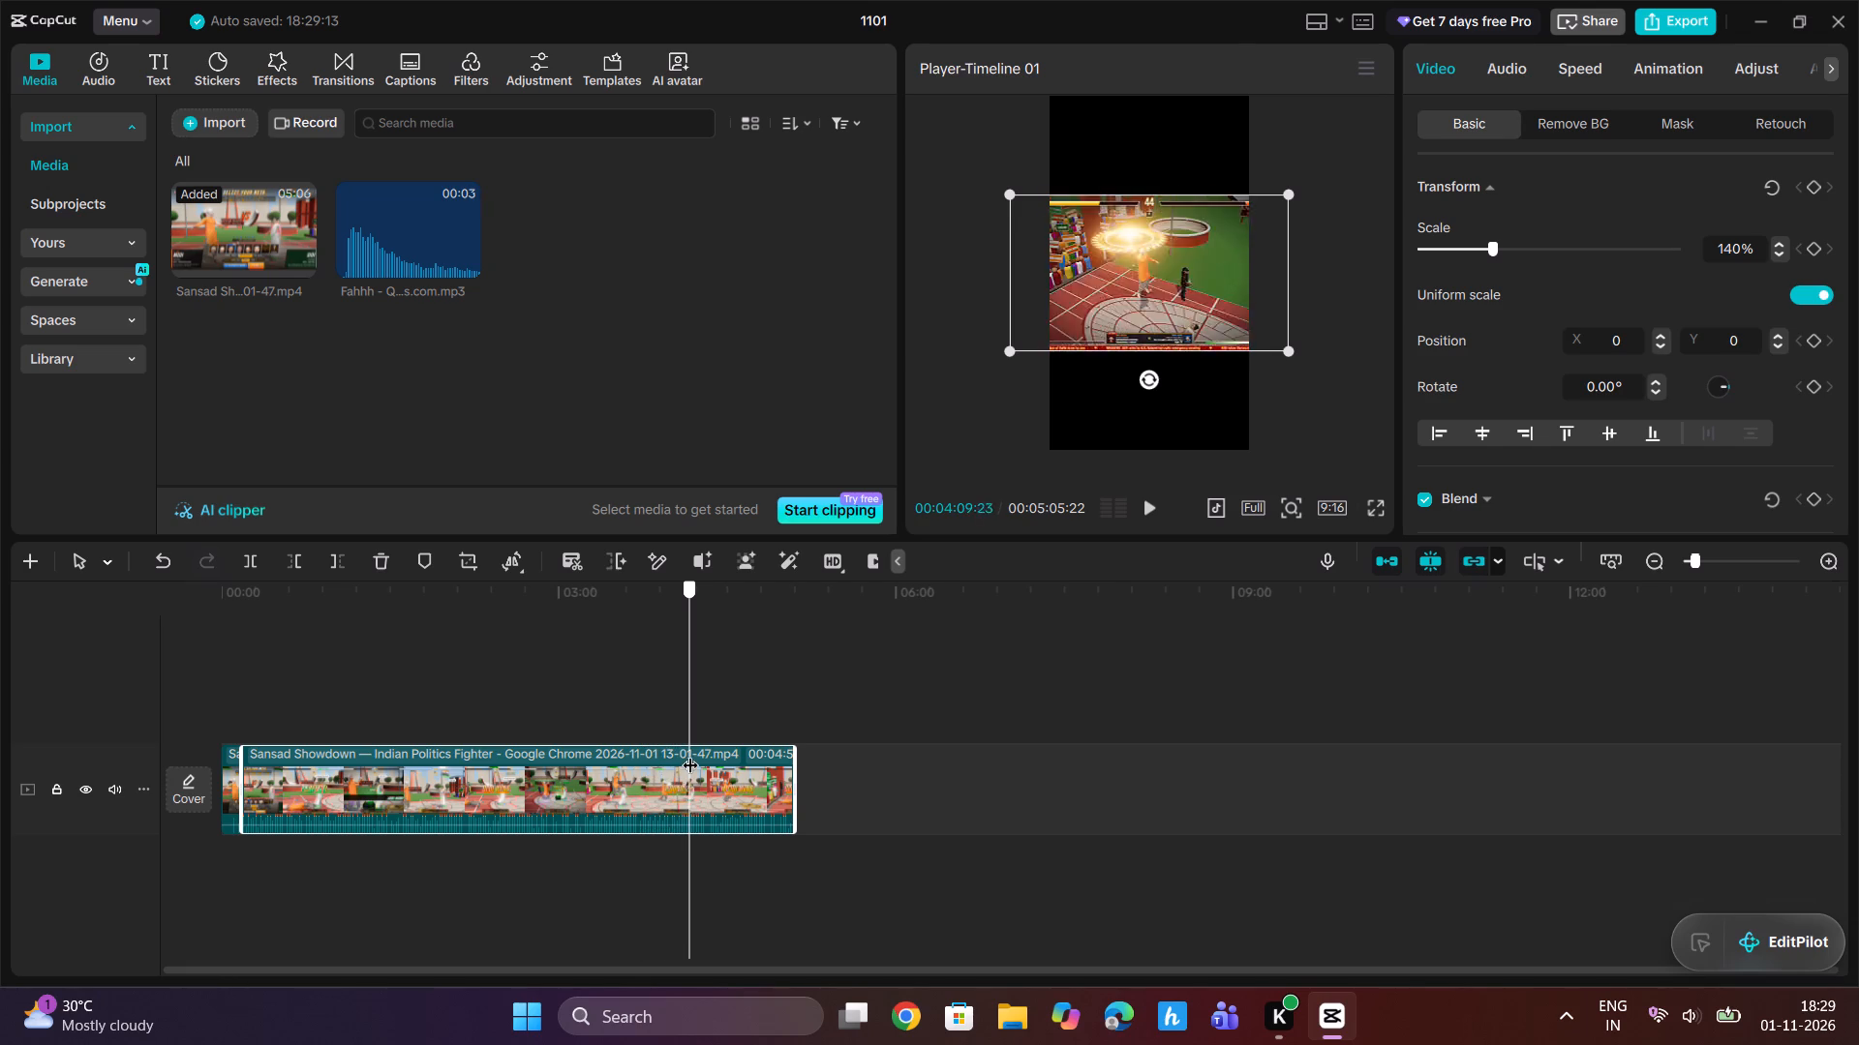
drag(690, 753, 714, 752)
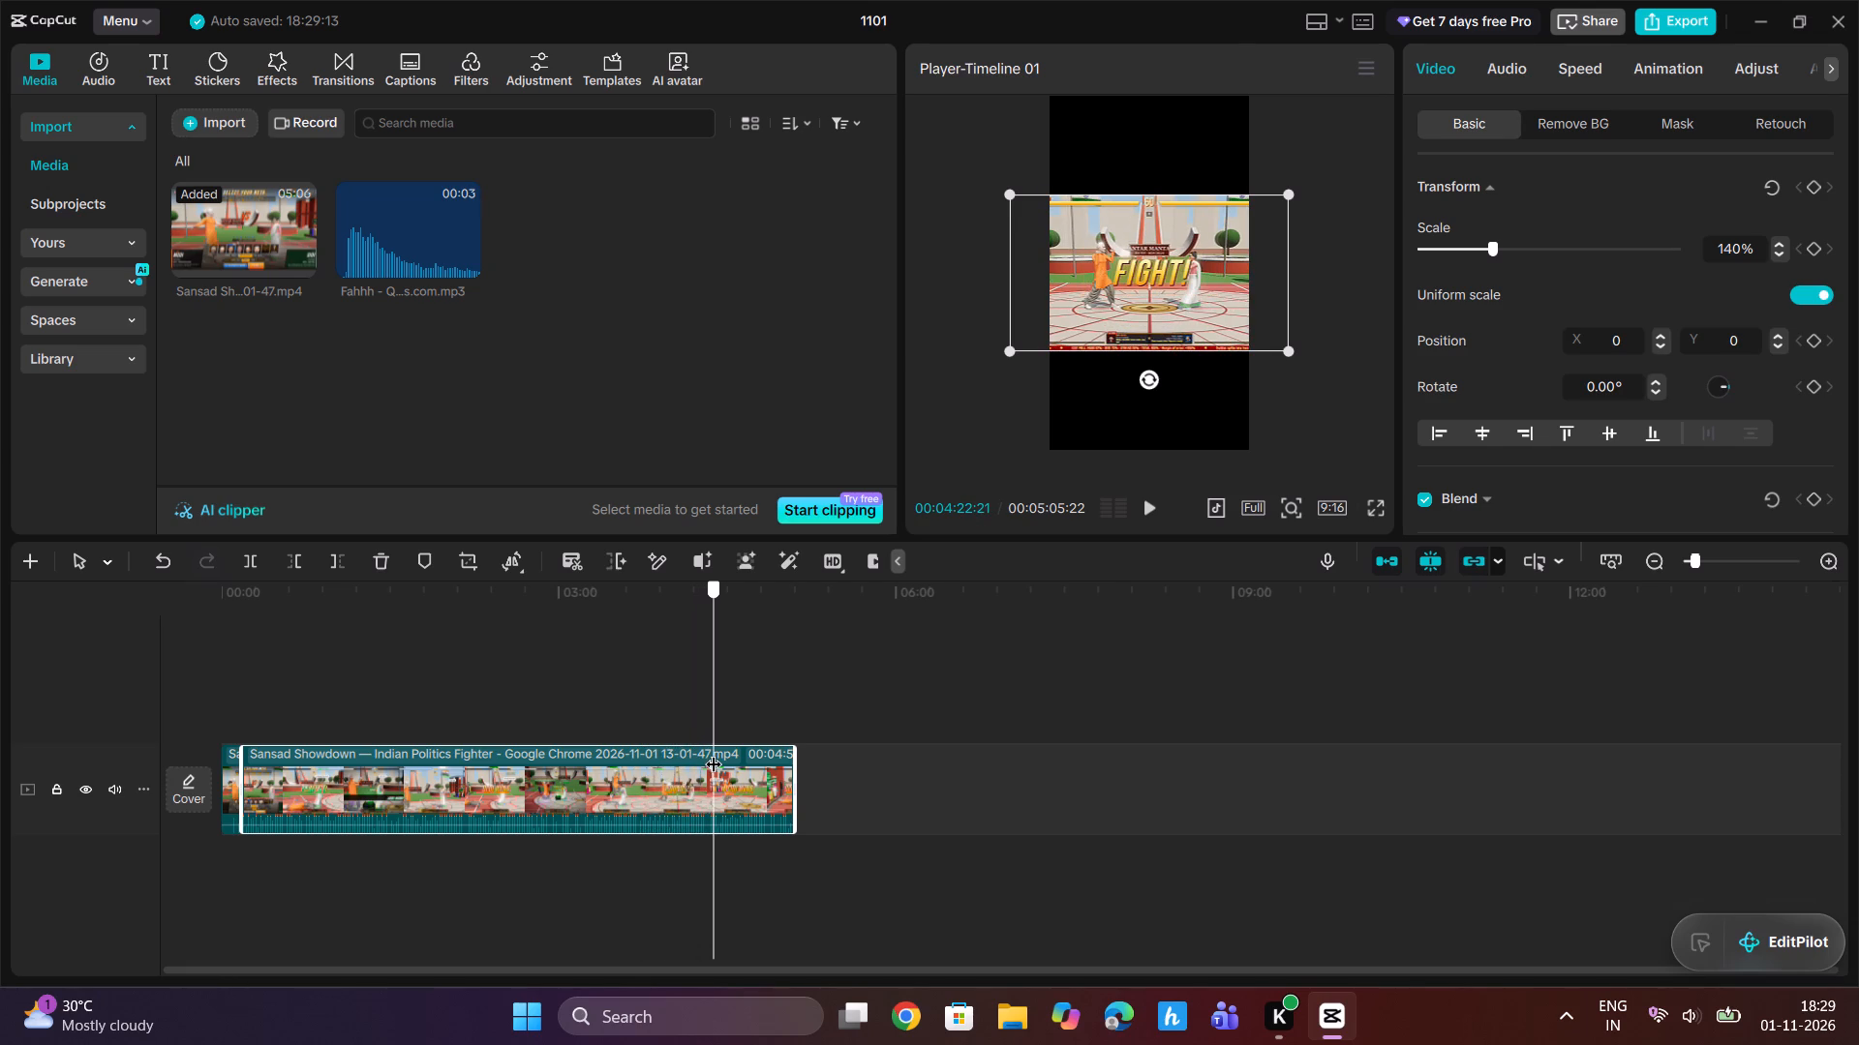
drag(714, 752, 712, 753)
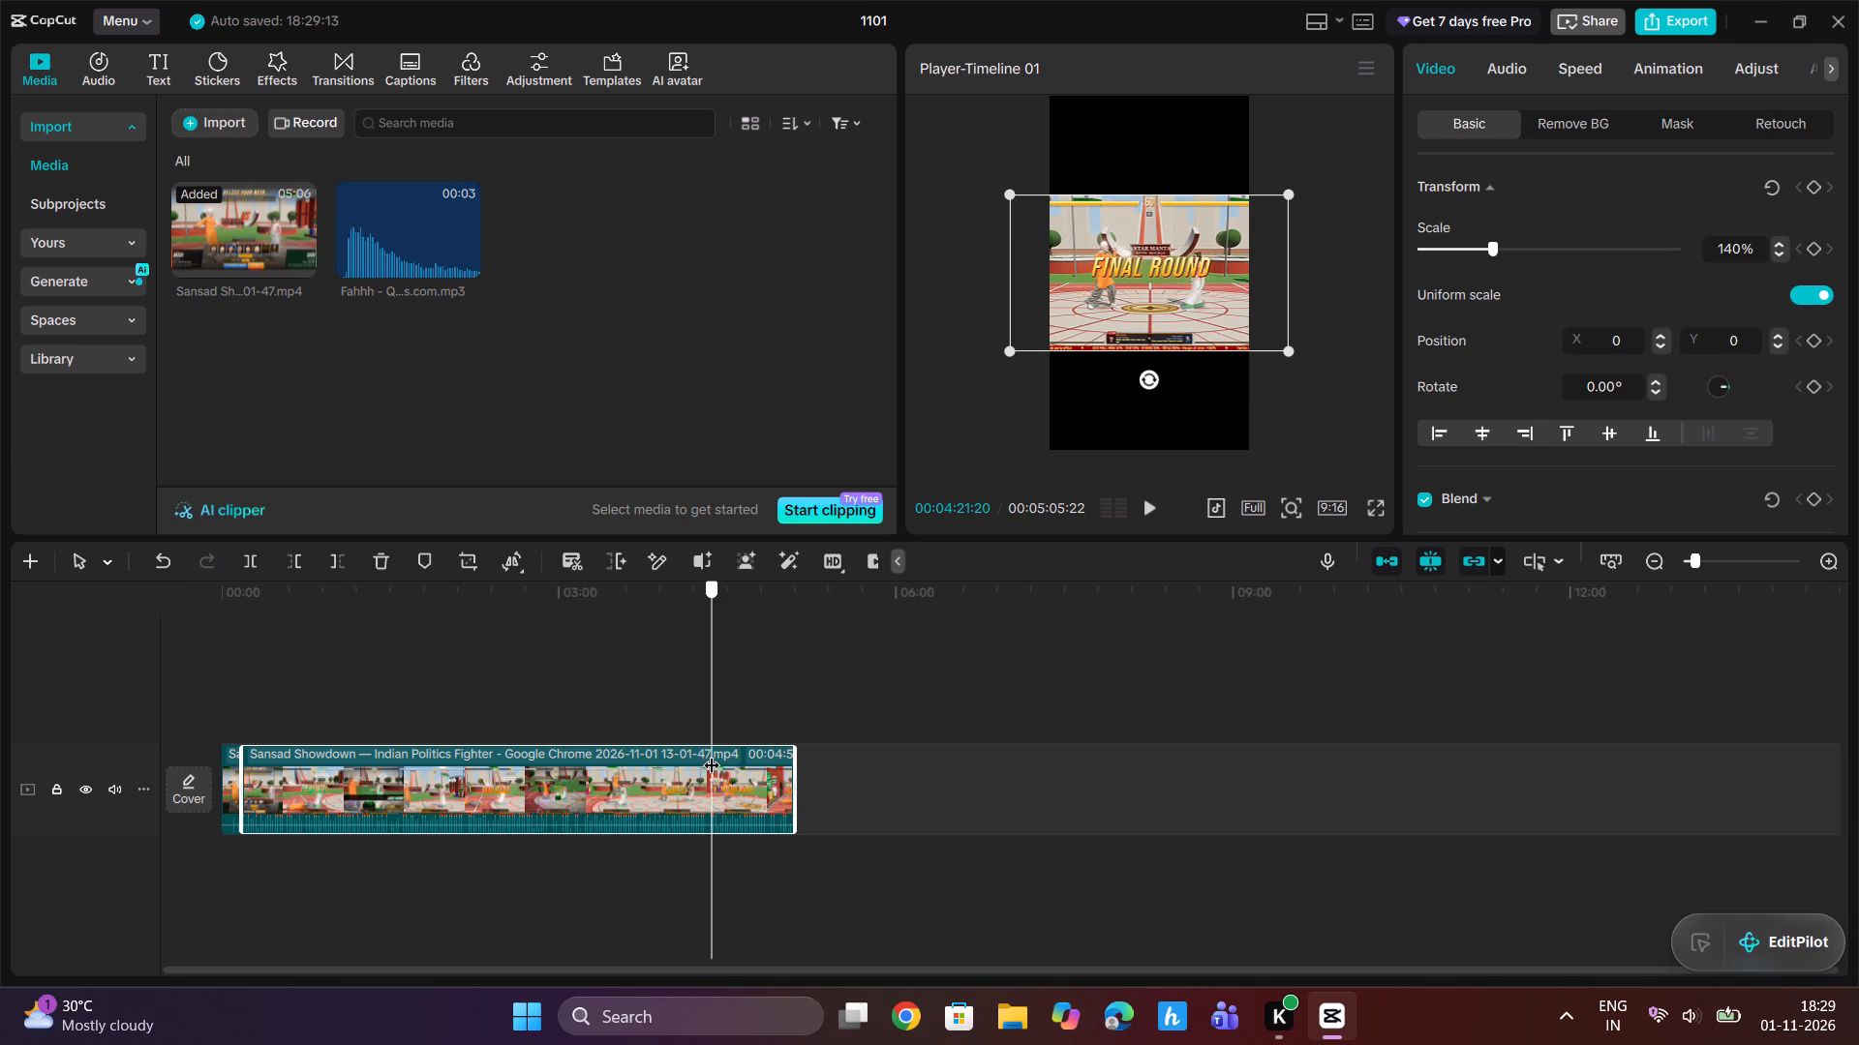
drag(712, 753, 694, 761)
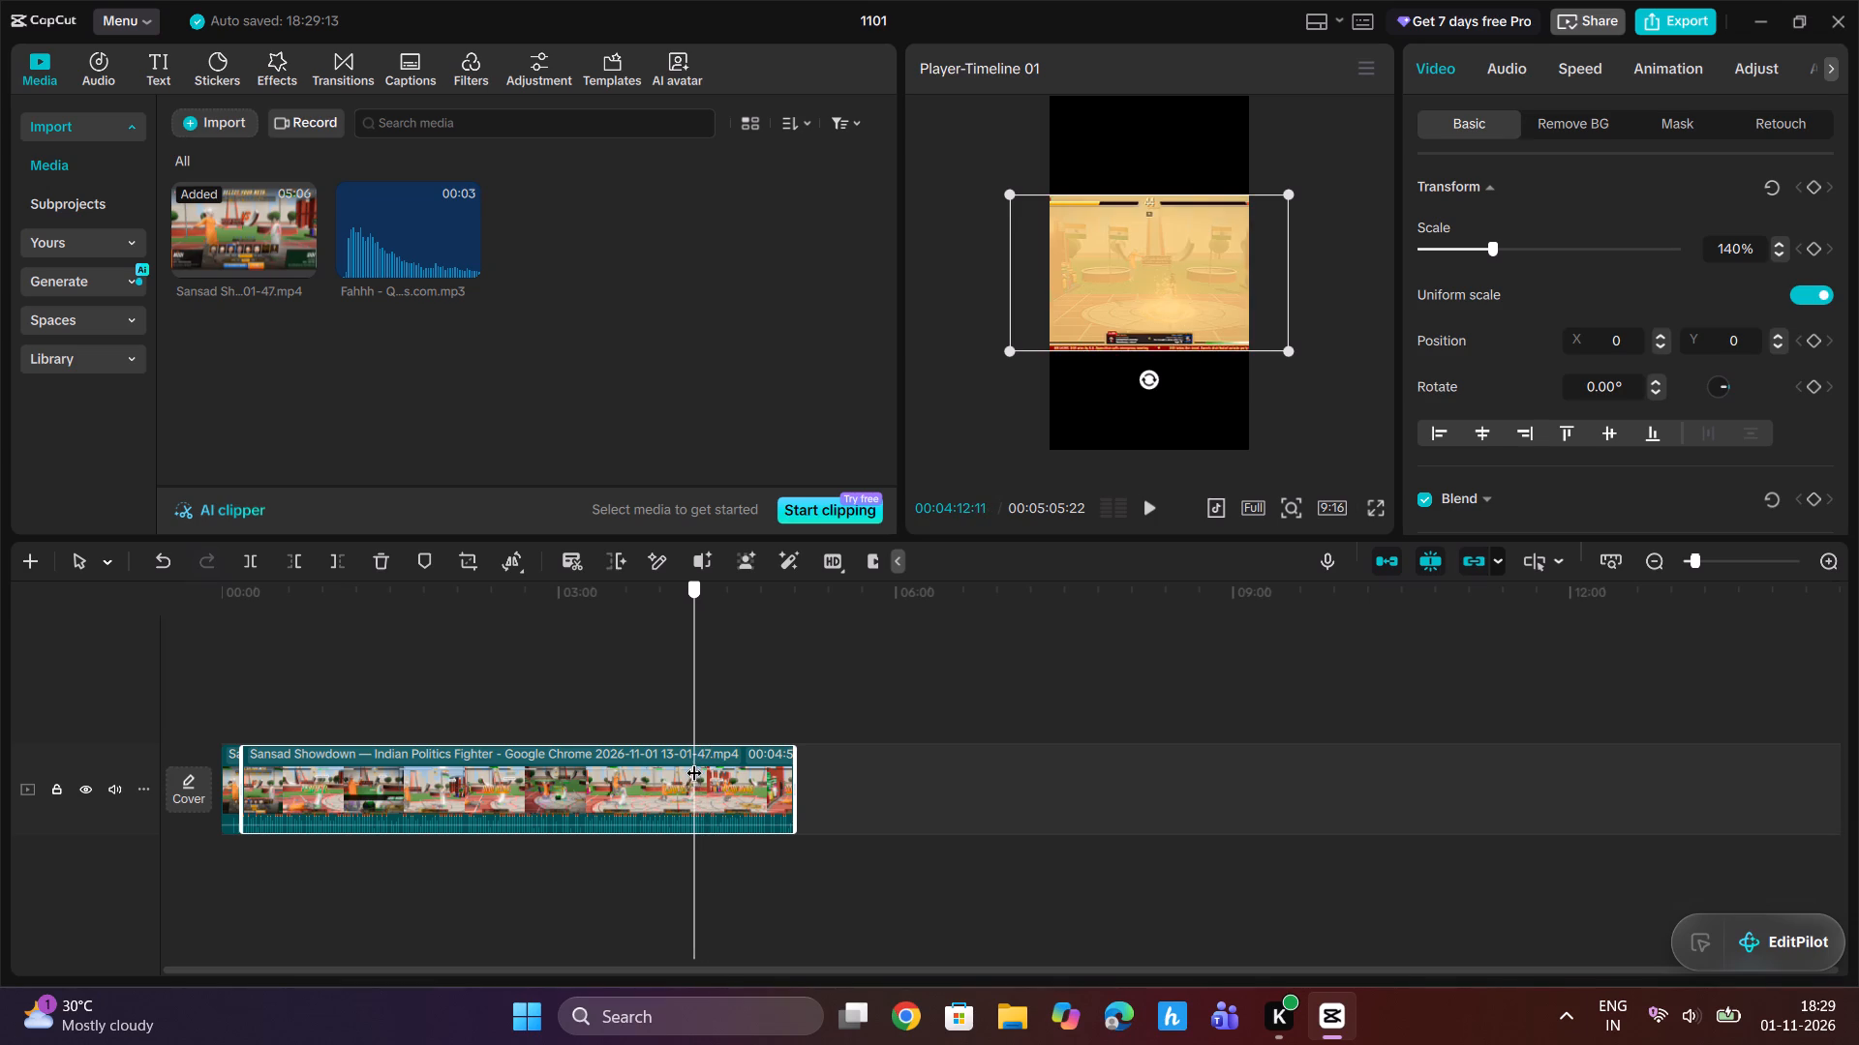
drag(694, 761, 679, 774)
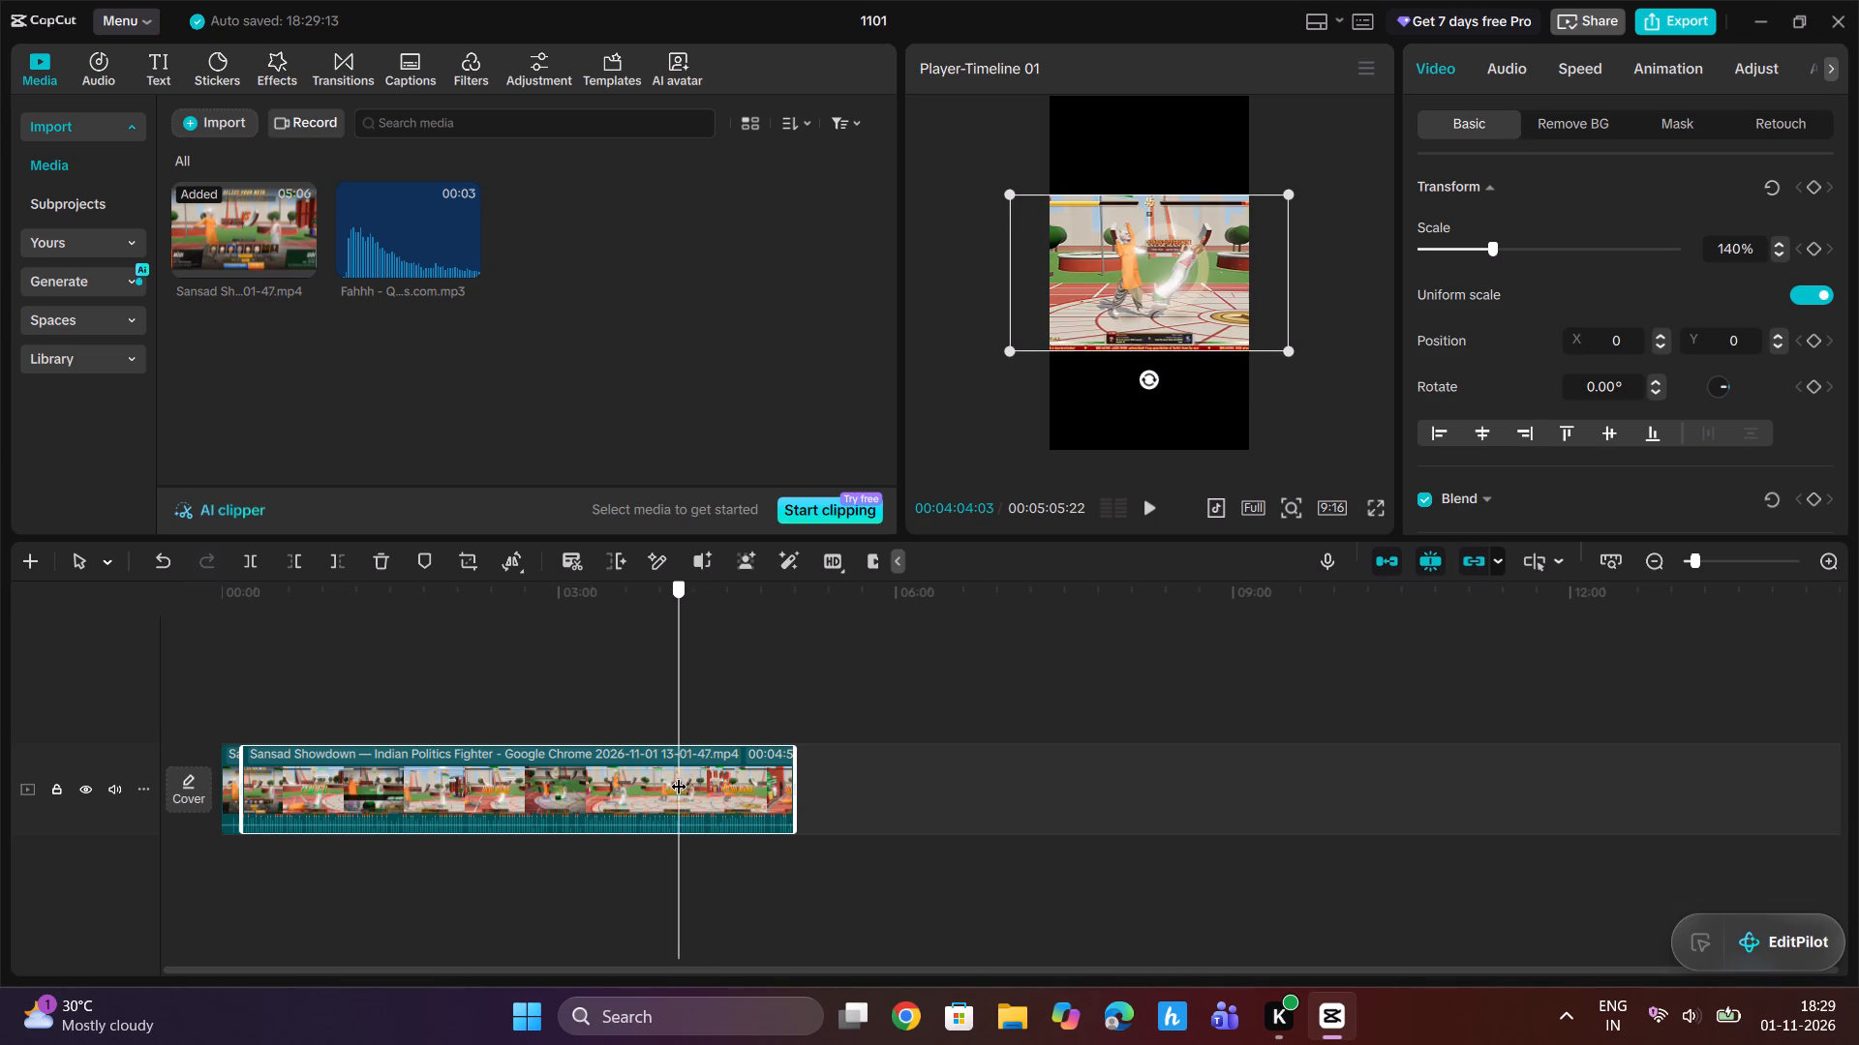
Examine the recording from the DIDI WINS title around 03:42 through ROUND 2 to the MODI WINS title around 04:18.
drag(679, 774, 639, 788)
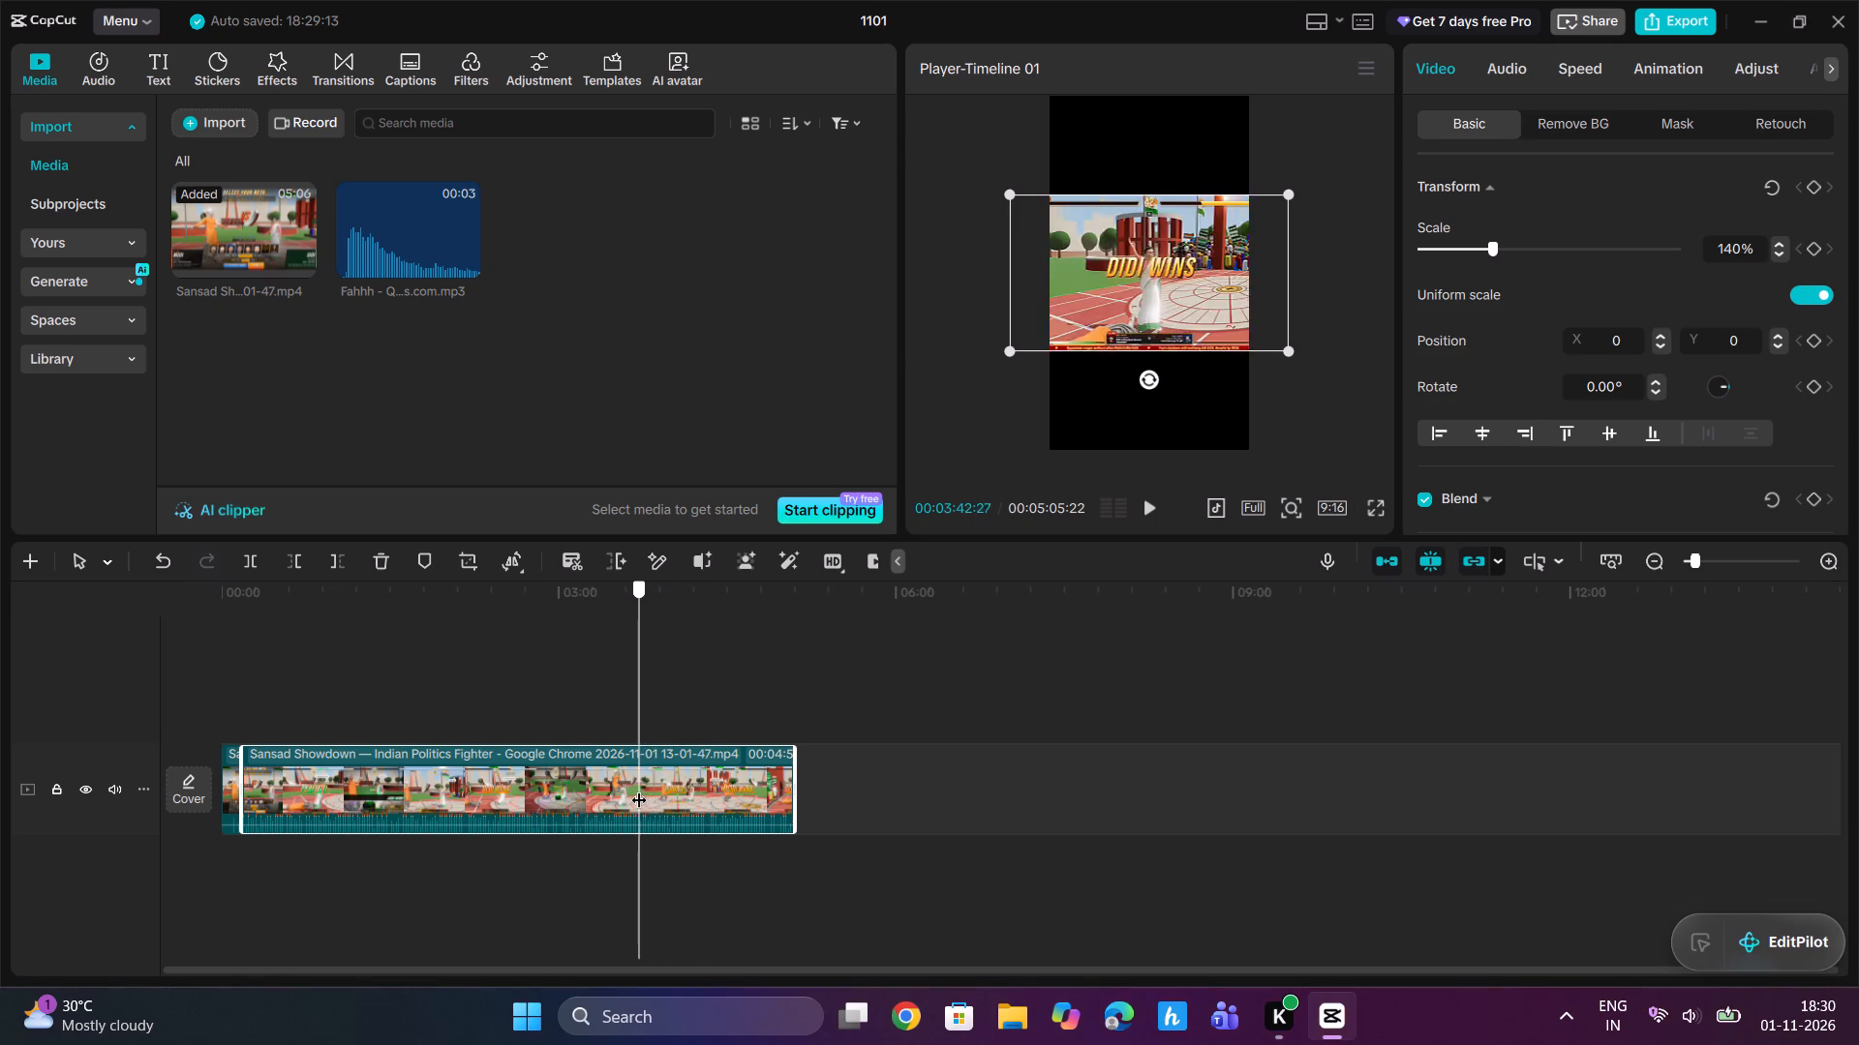
drag(639, 788, 643, 788)
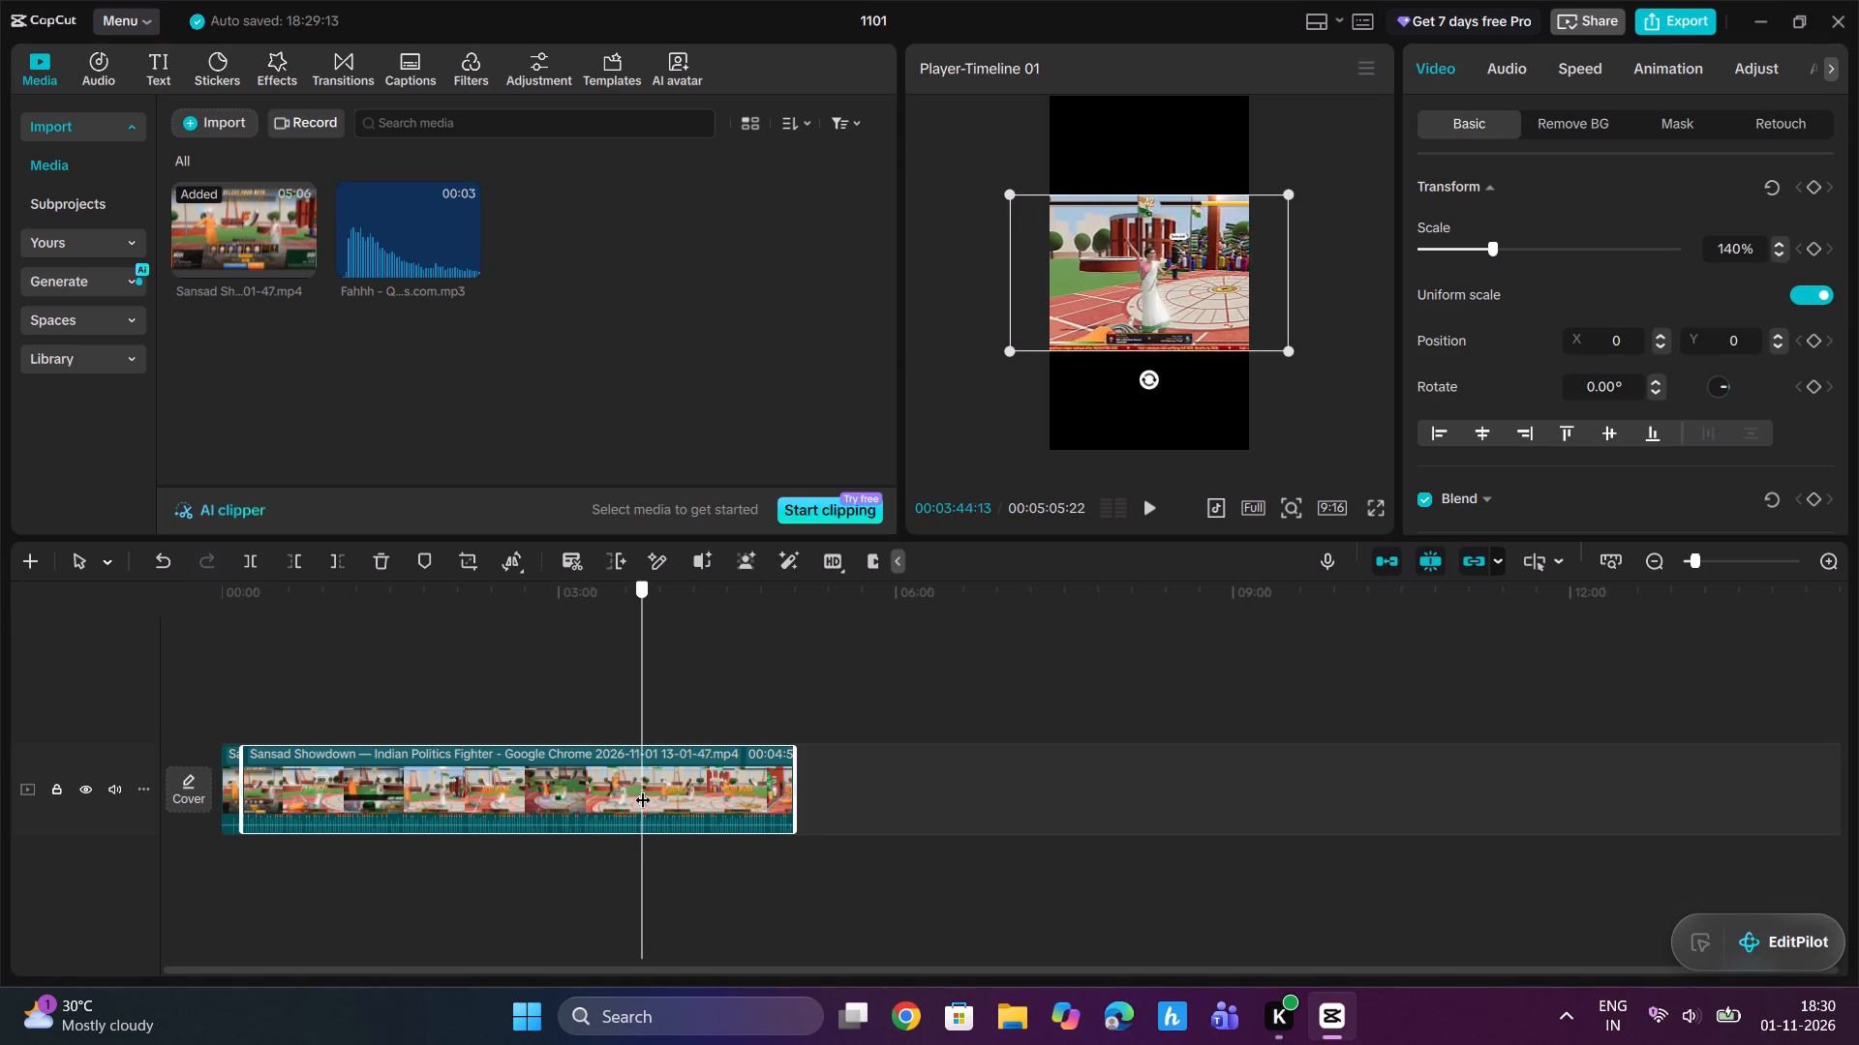
drag(643, 788, 642, 788)
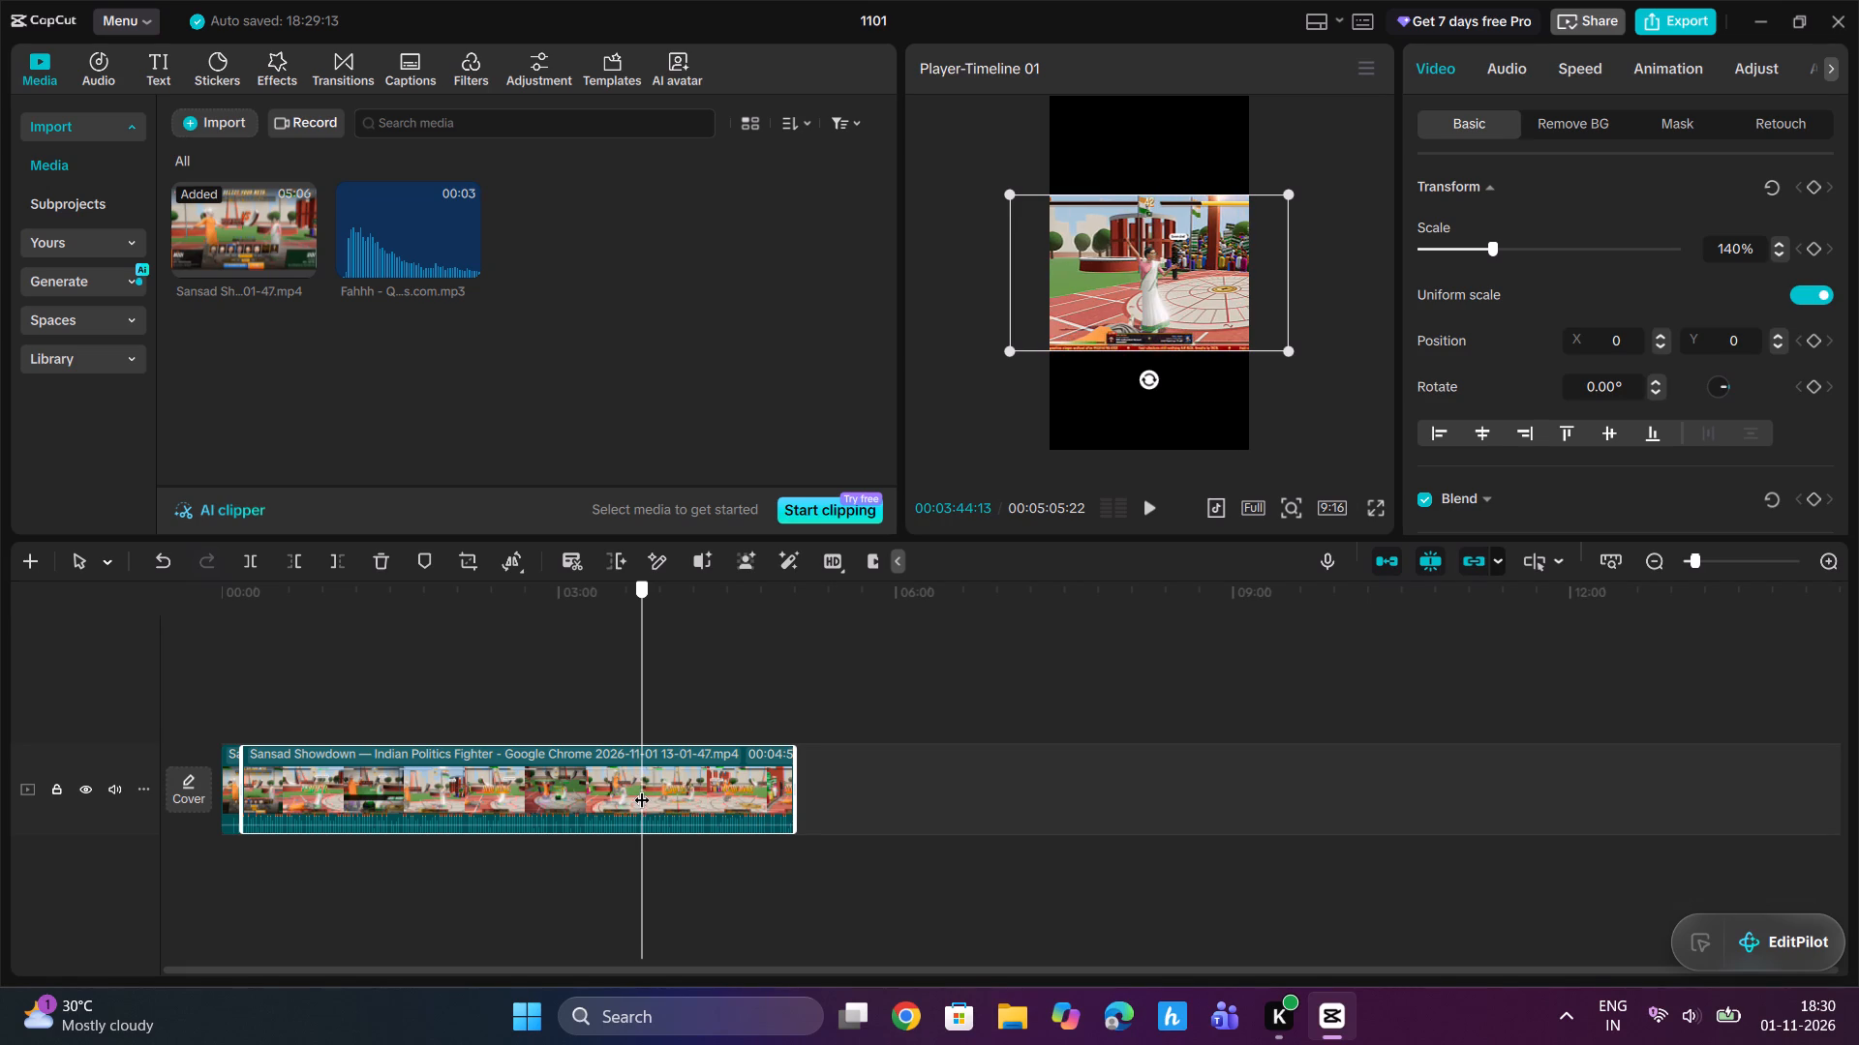
drag(642, 788, 639, 790)
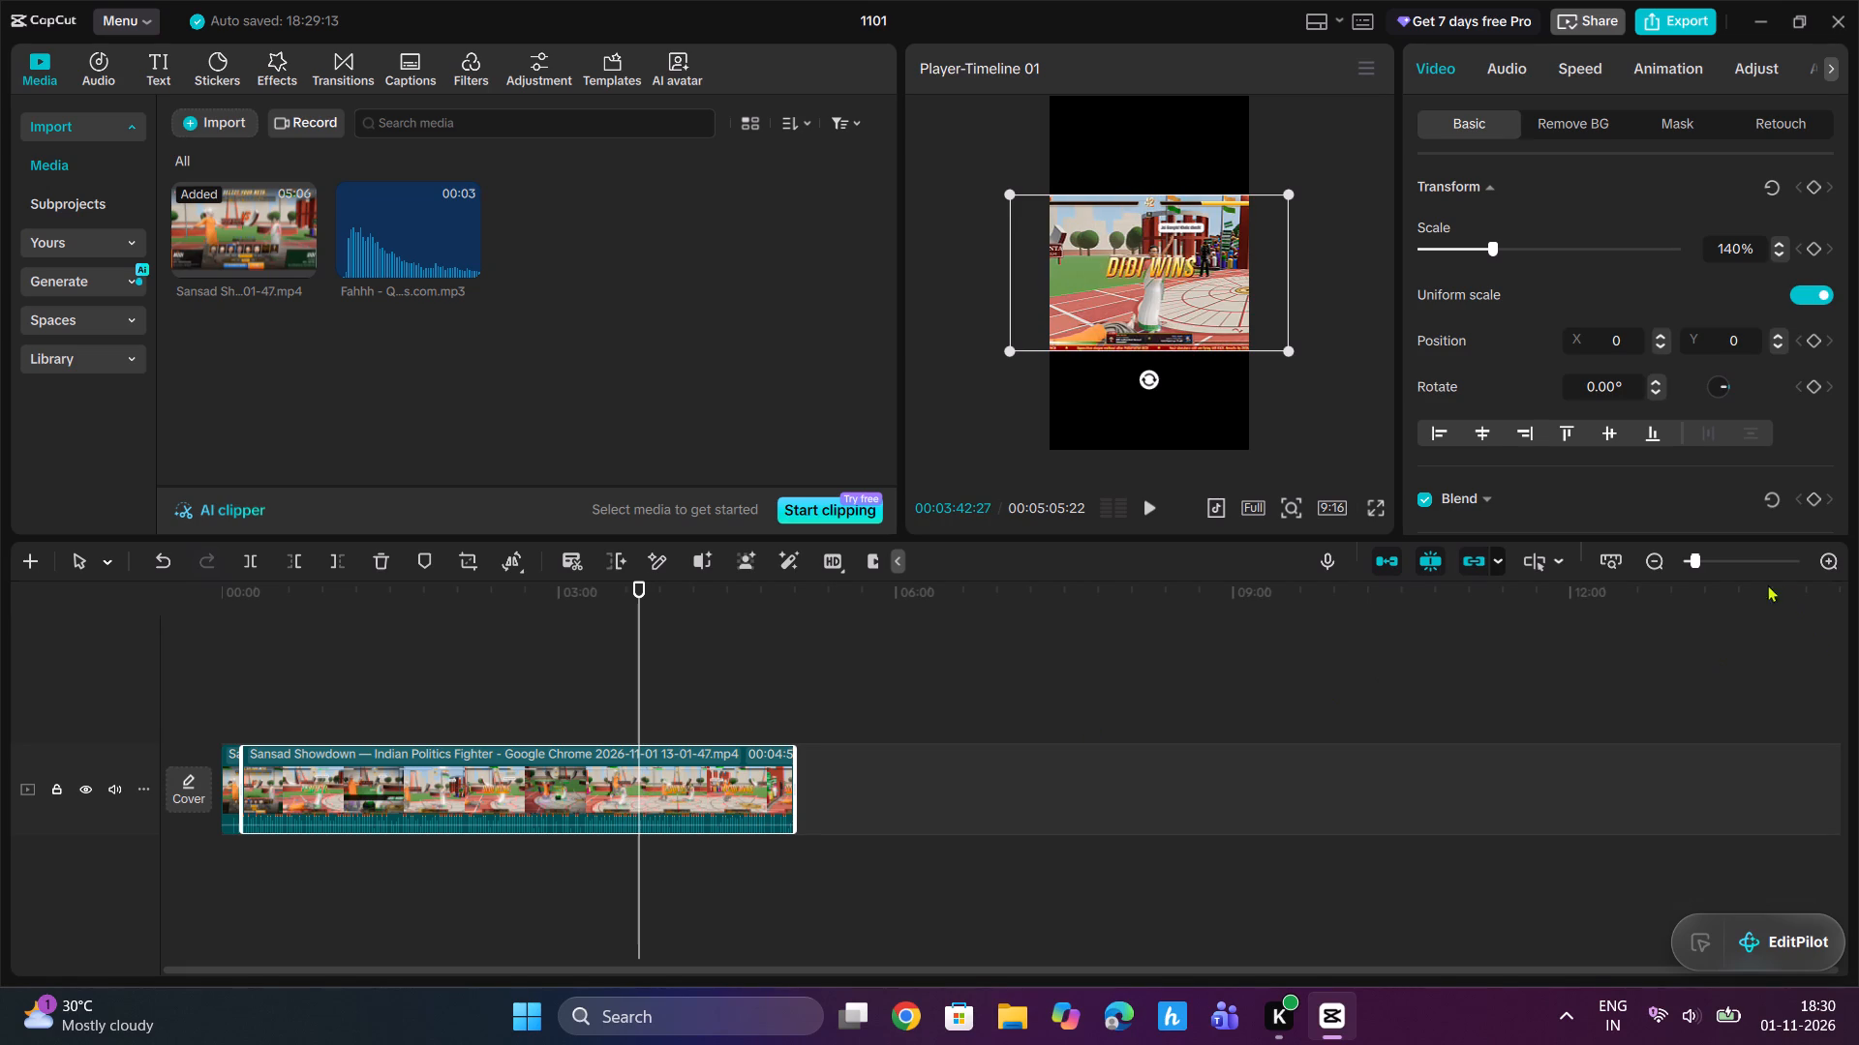
drag(1700, 561, 1722, 569)
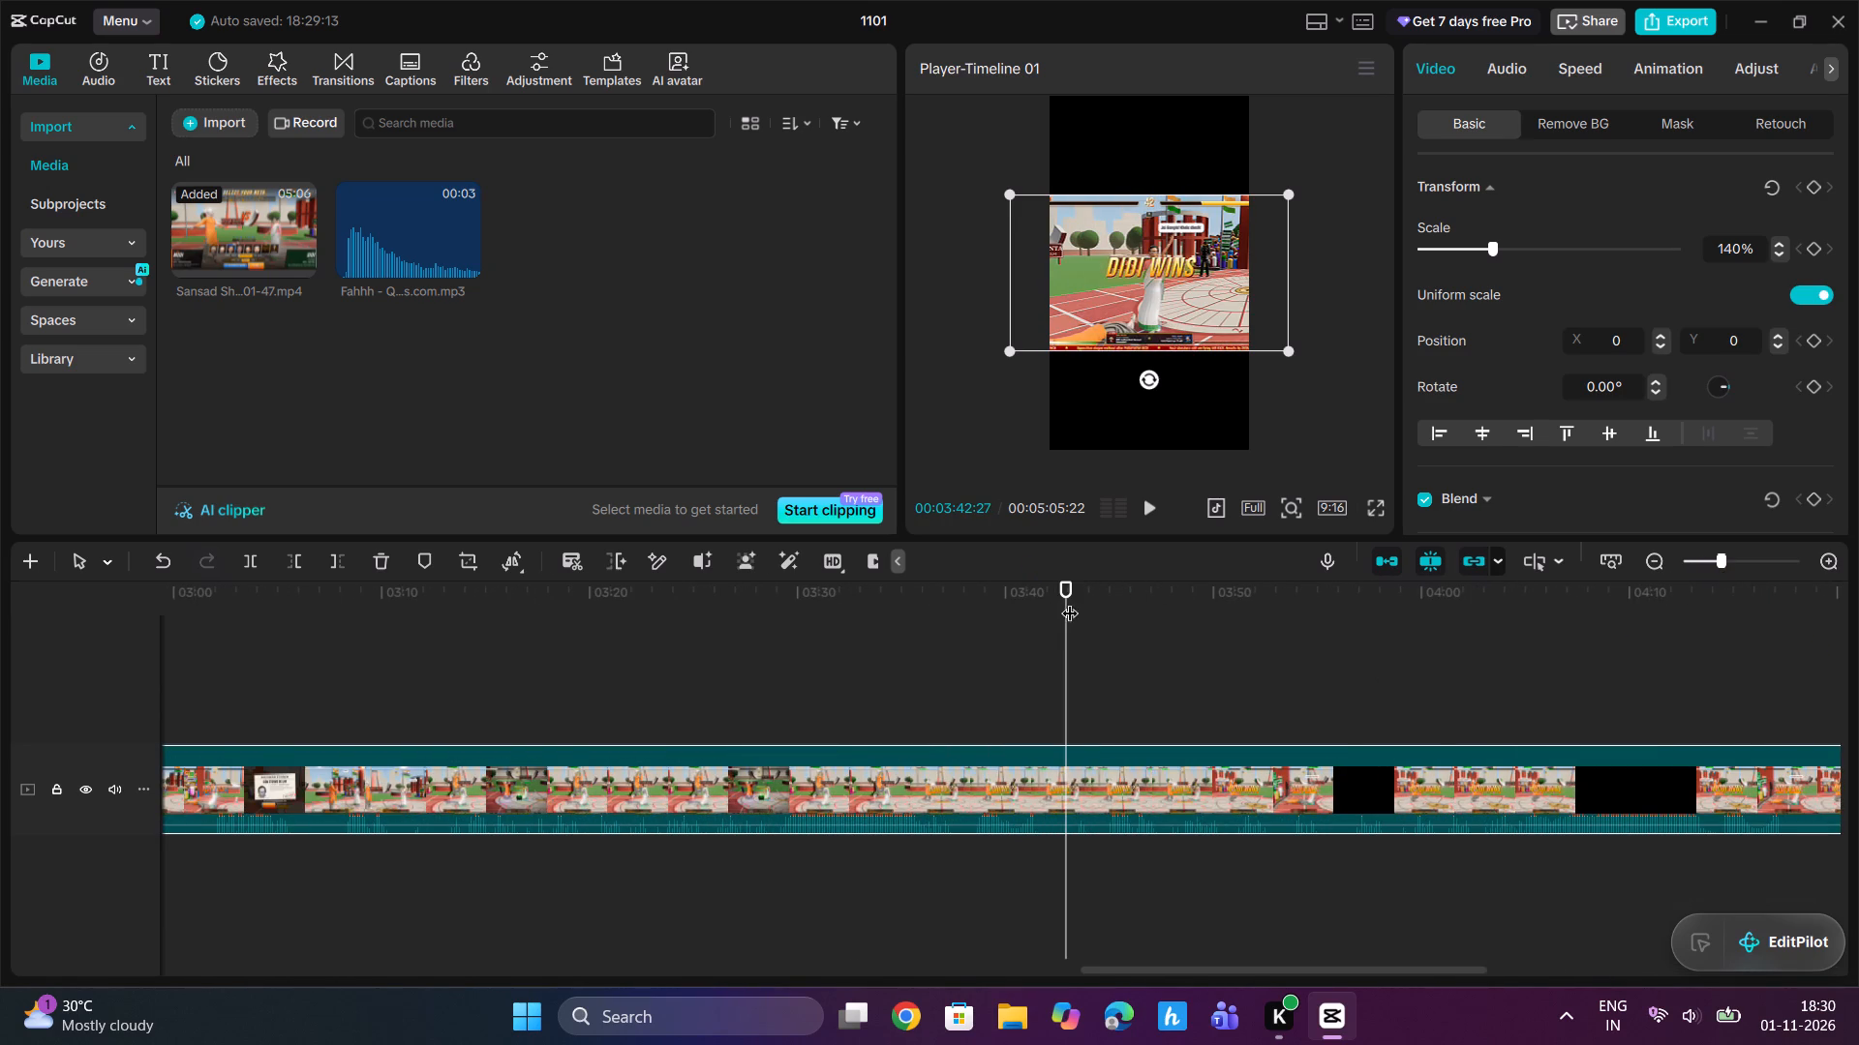
drag(1075, 602, 1135, 622)
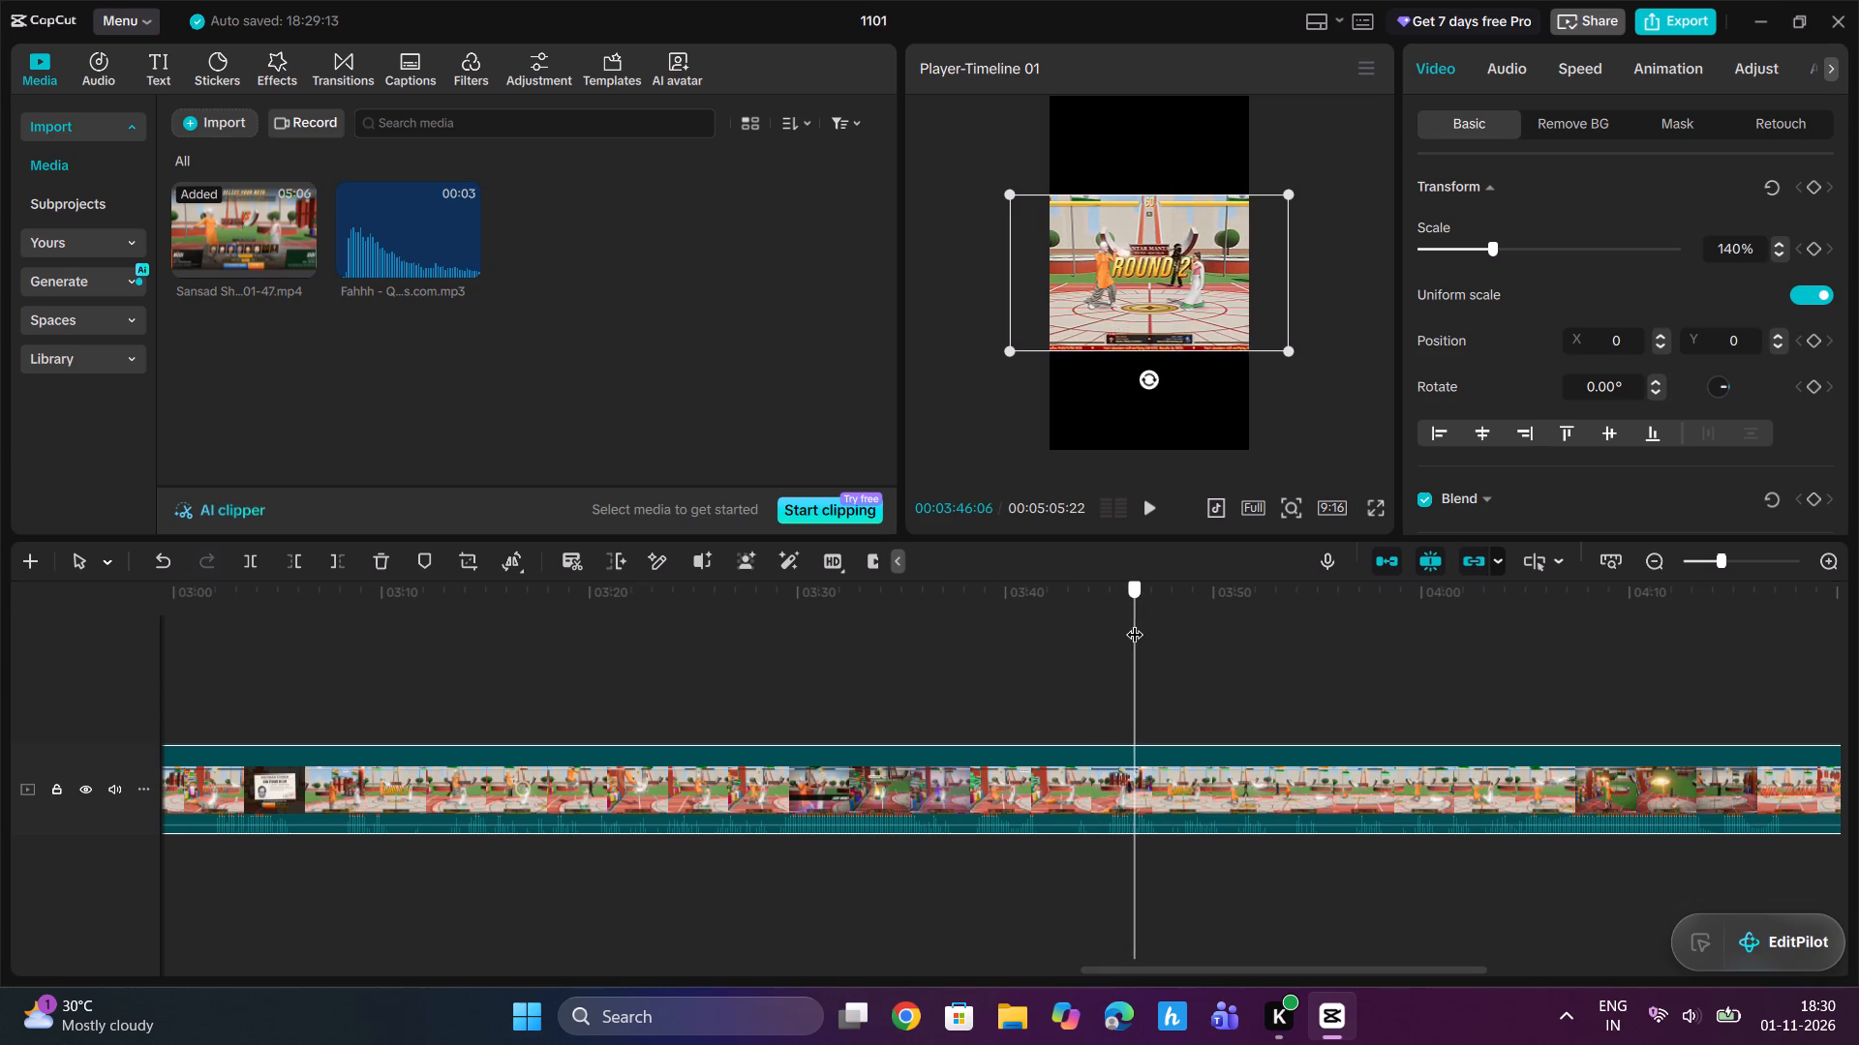
drag(1135, 622, 1092, 655)
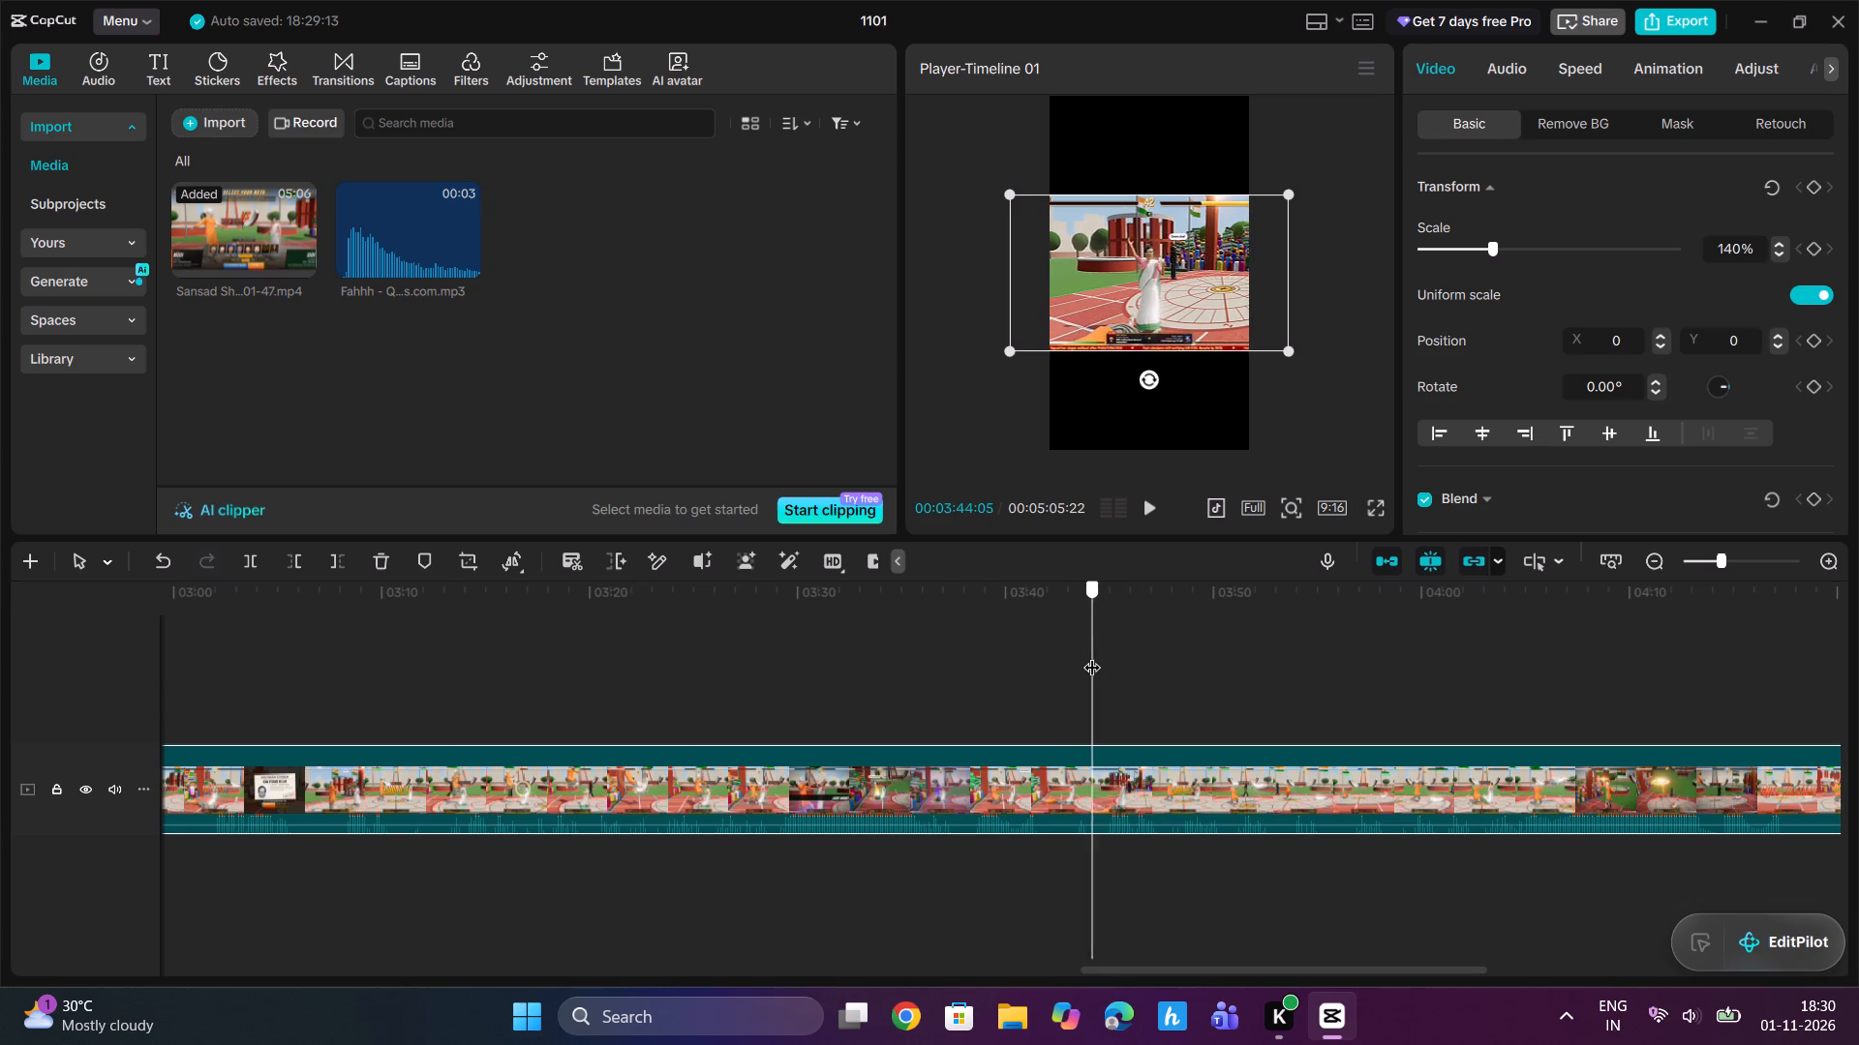
drag(1092, 655, 1058, 673)
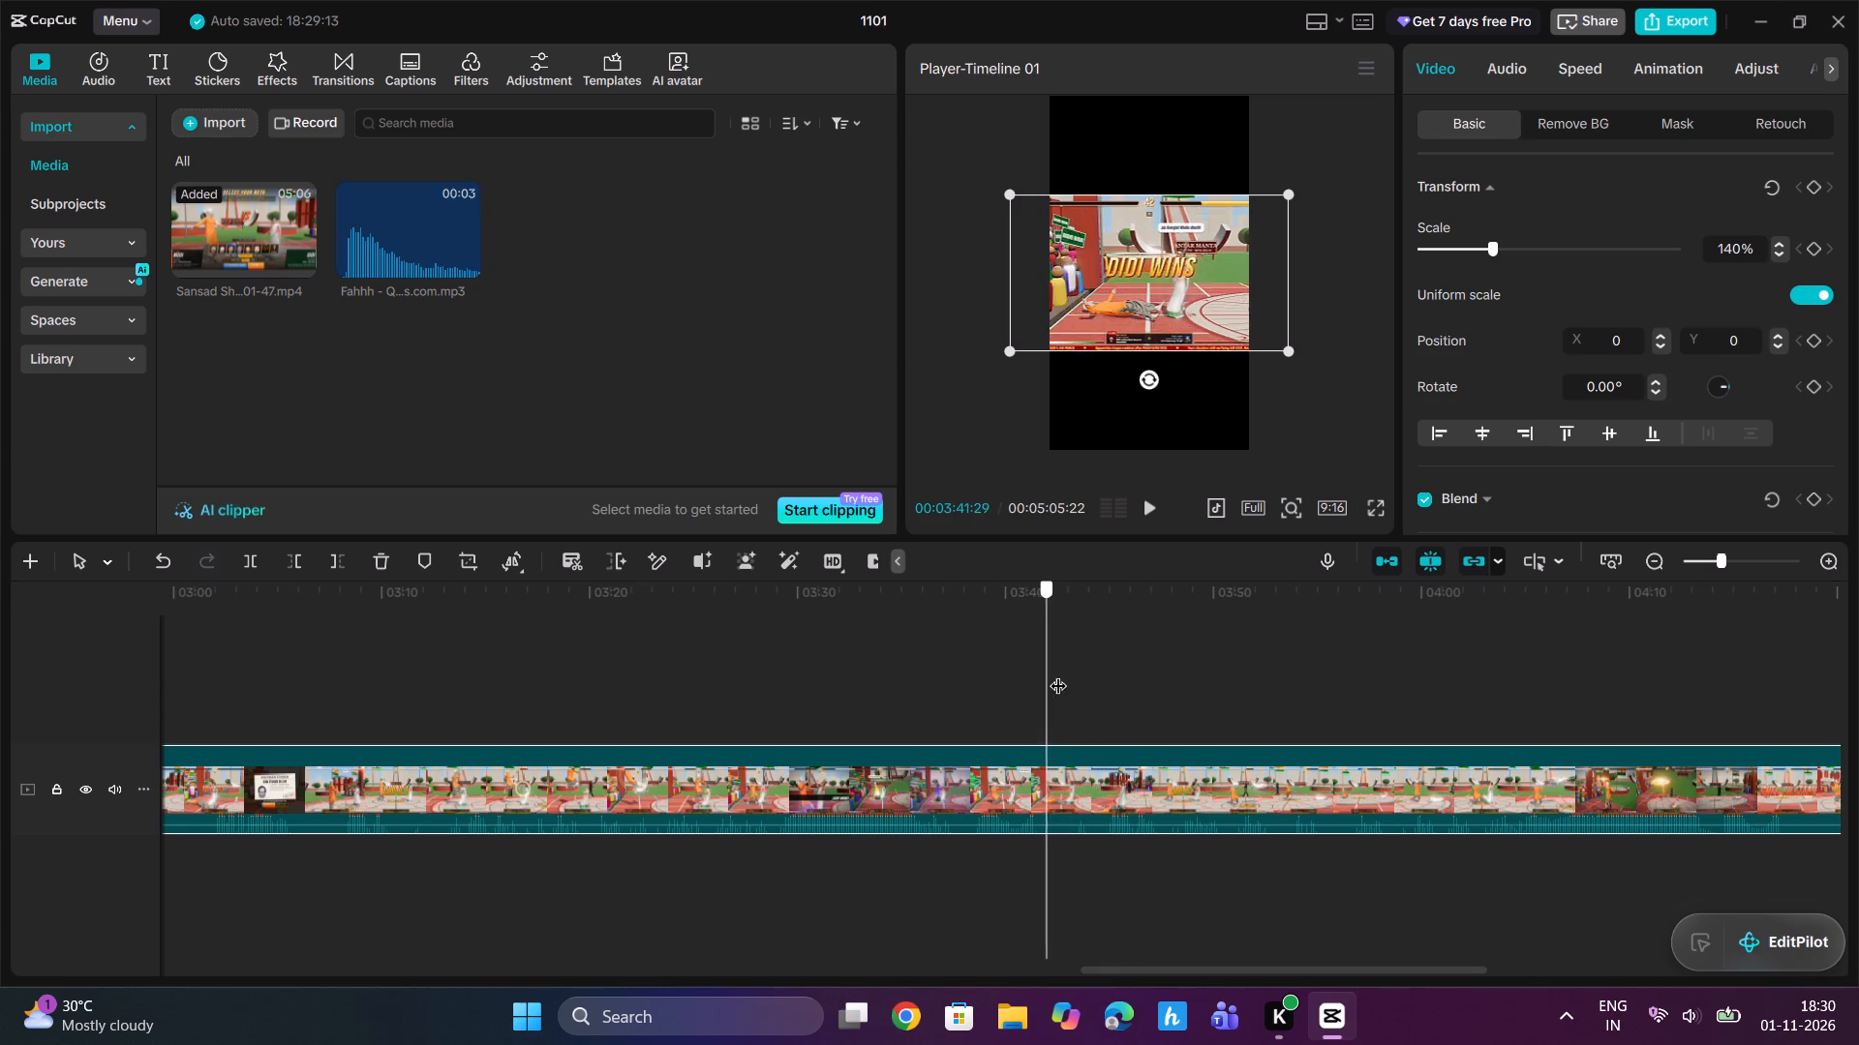
drag(1058, 673, 1225, 673)
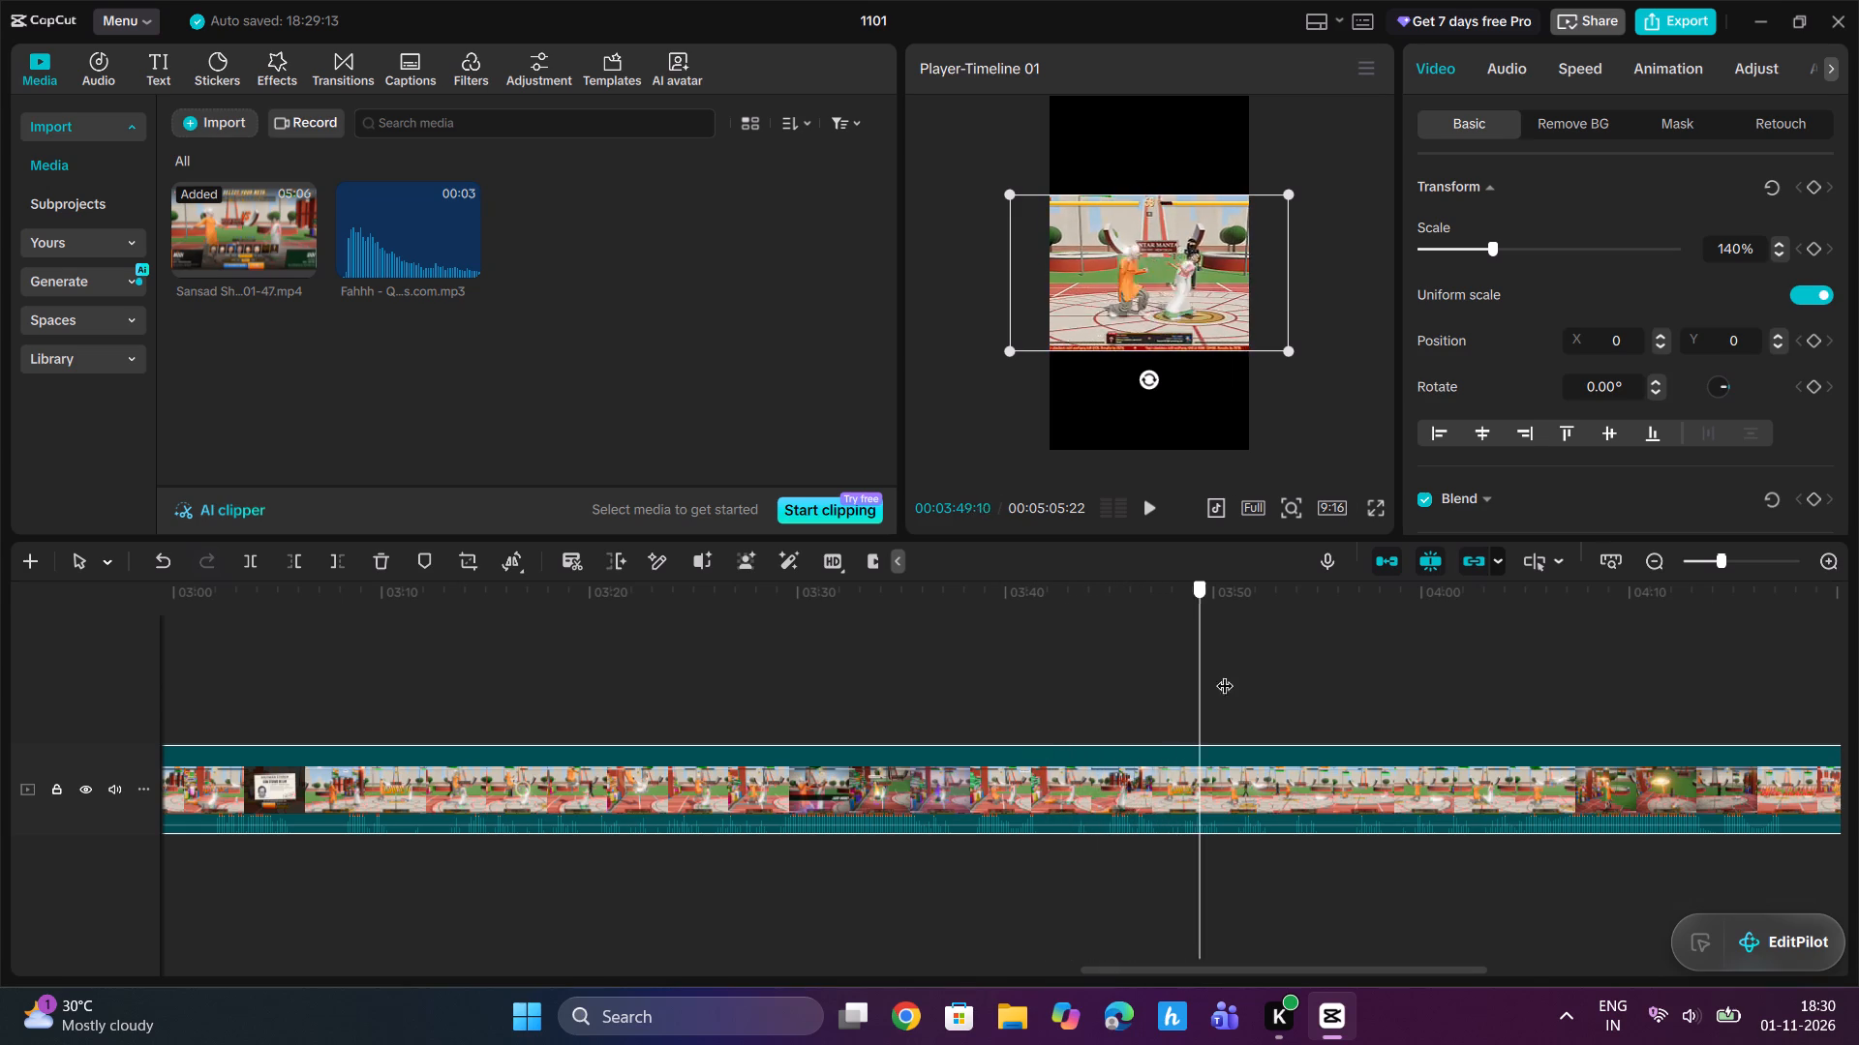
drag(1225, 673, 1626, 692)
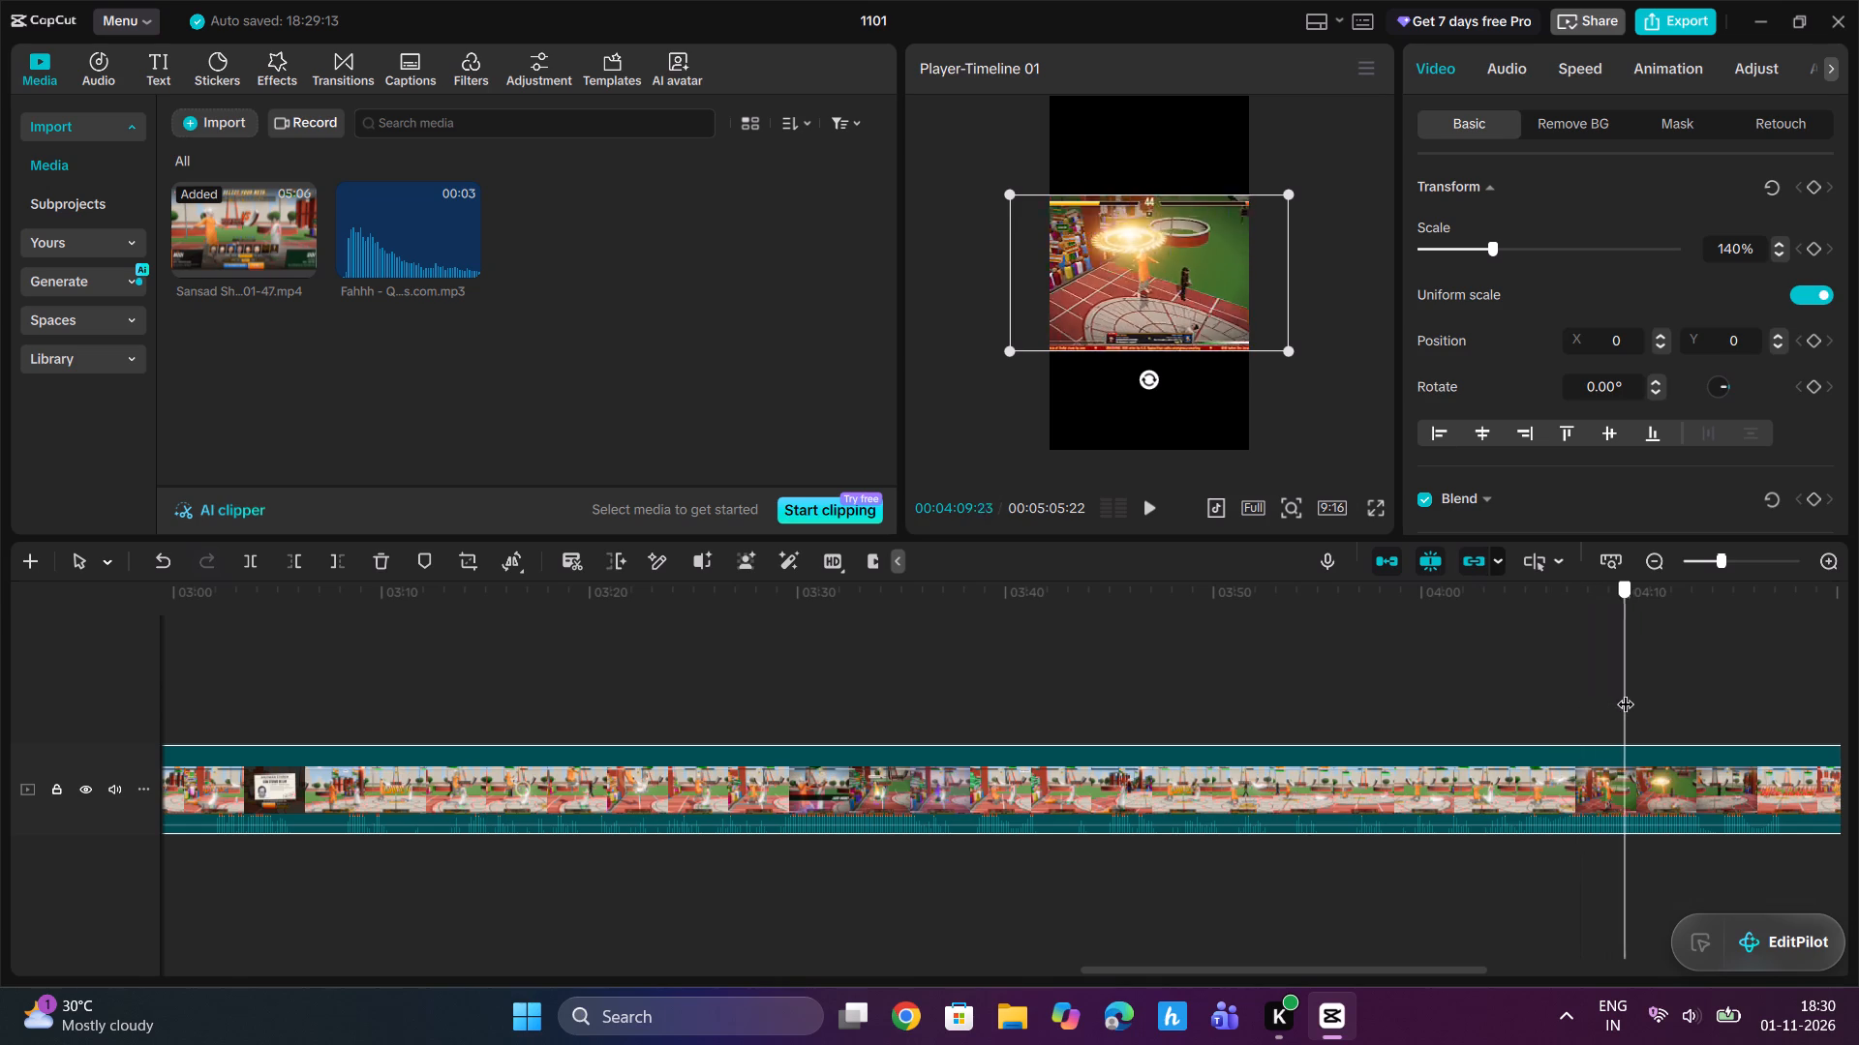
drag(1626, 692, 1733, 691)
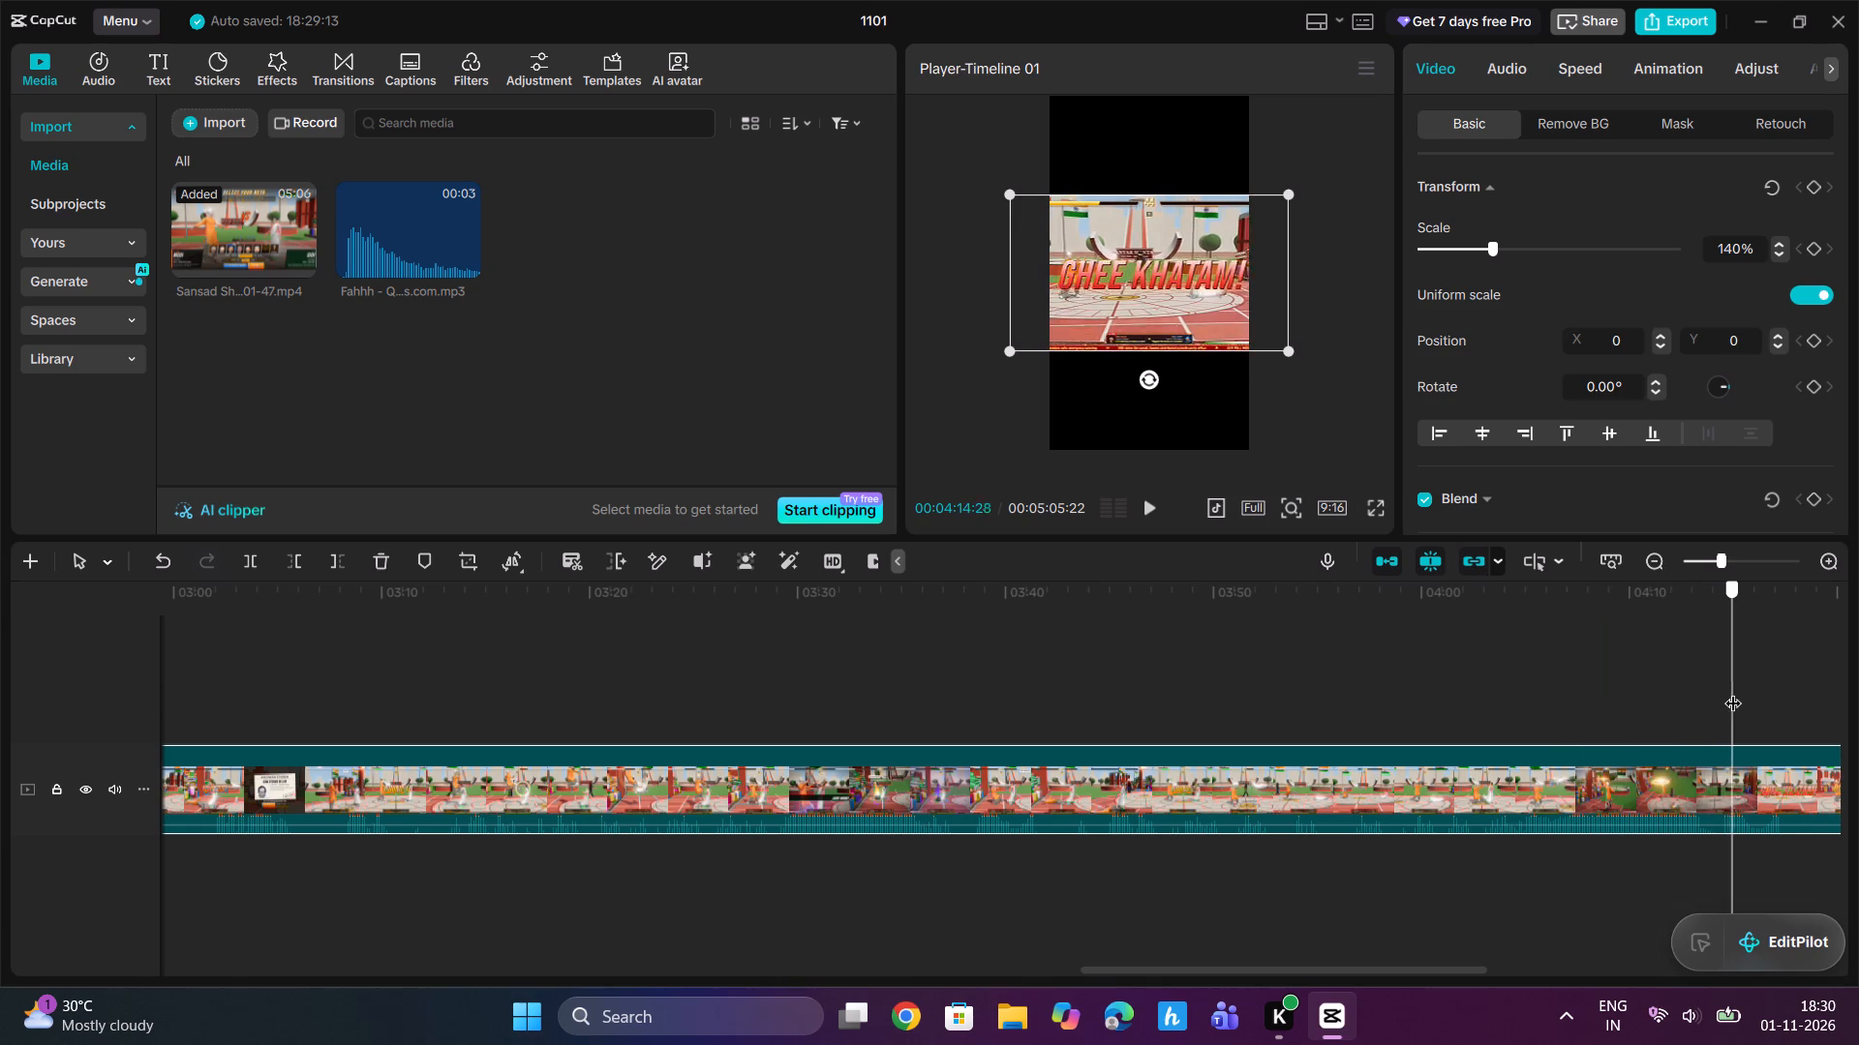
drag(1733, 691, 1799, 690)
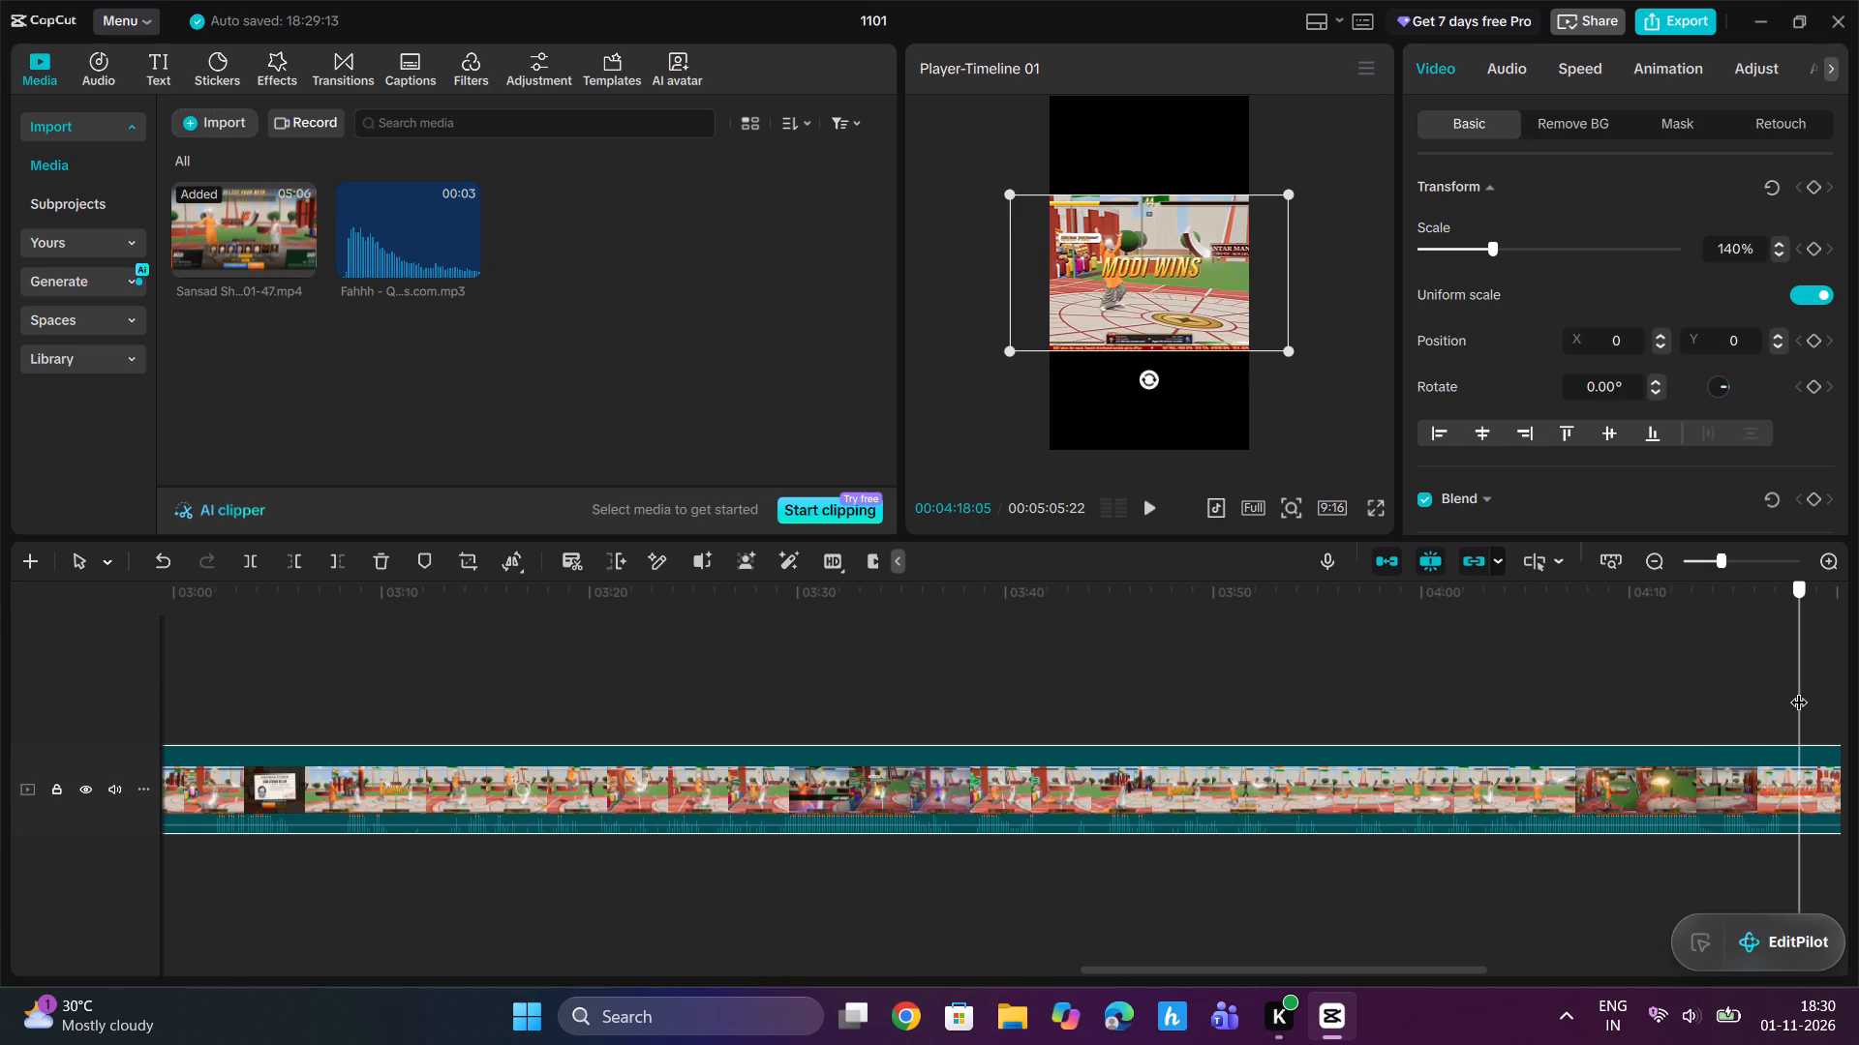
Review the fight backwards from about 04:23 to 03:21, and recheck the frog special move and GHEE KHATAM! finish before 03:40.
drag(1799, 690, 1563, 697)
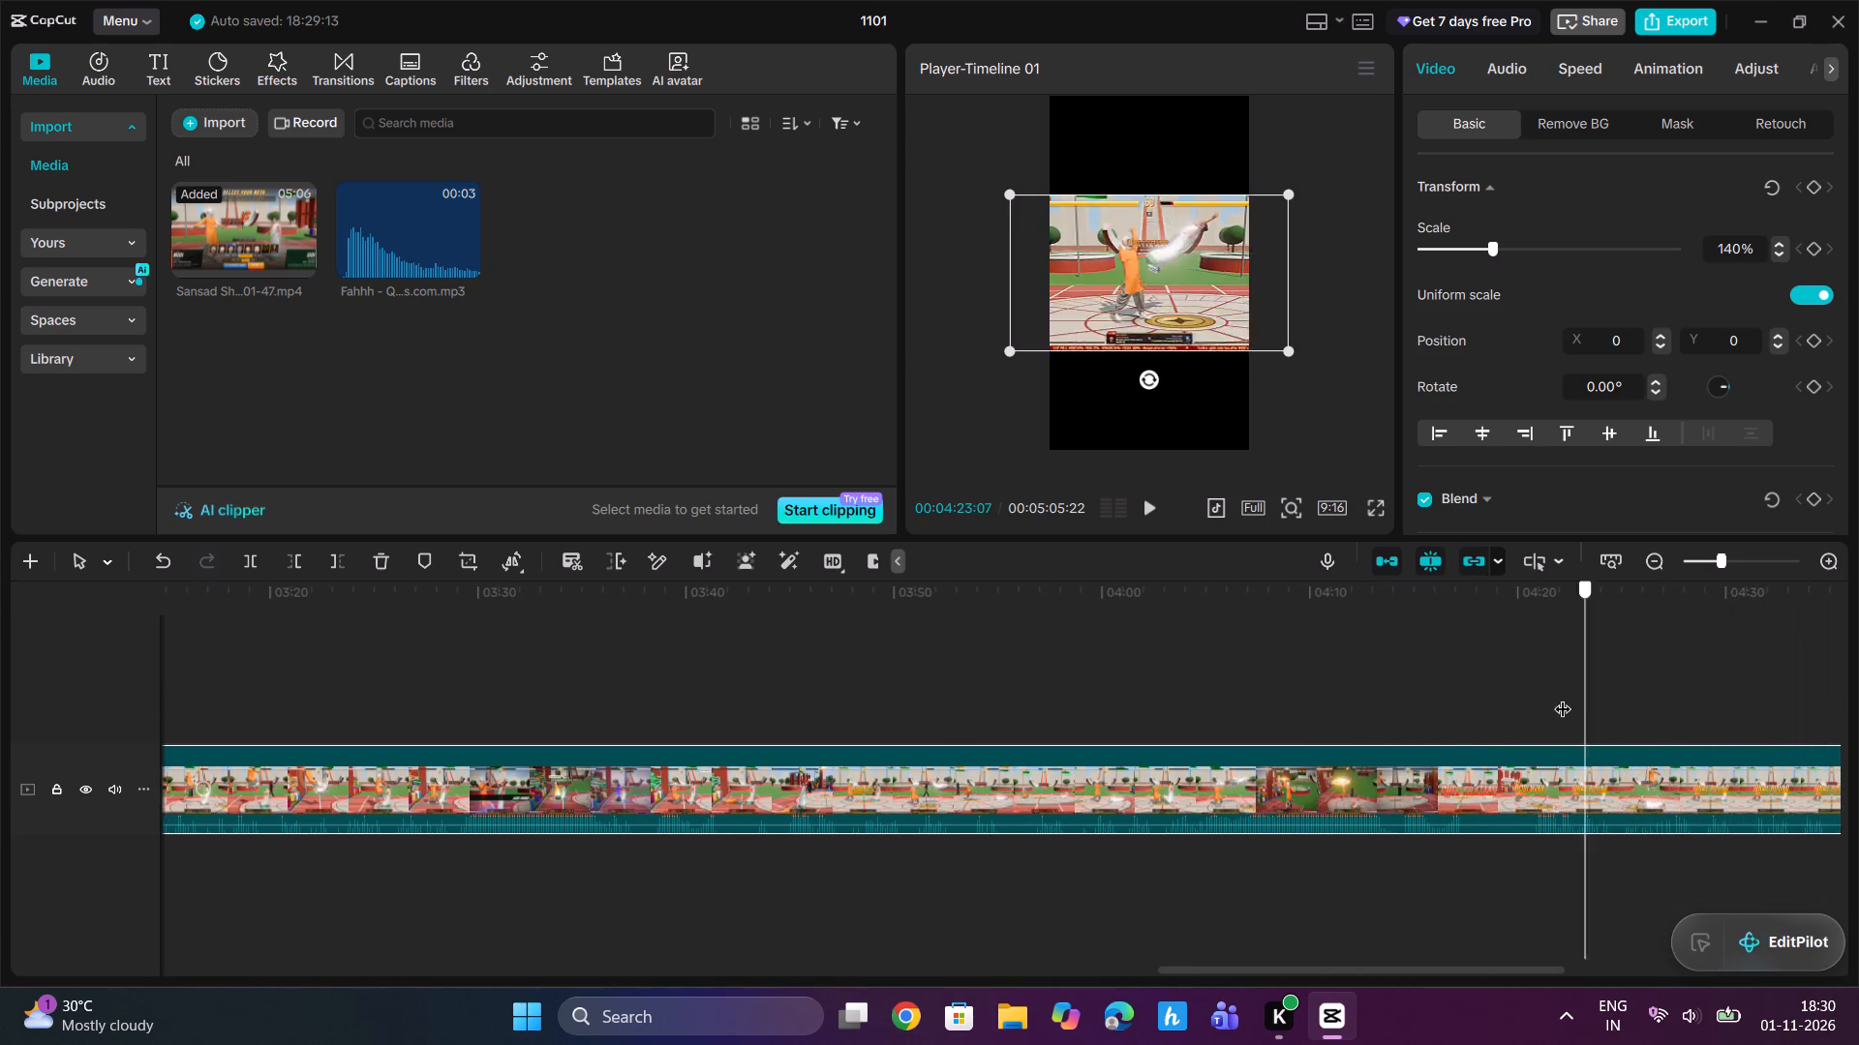
drag(1563, 697, 1276, 708)
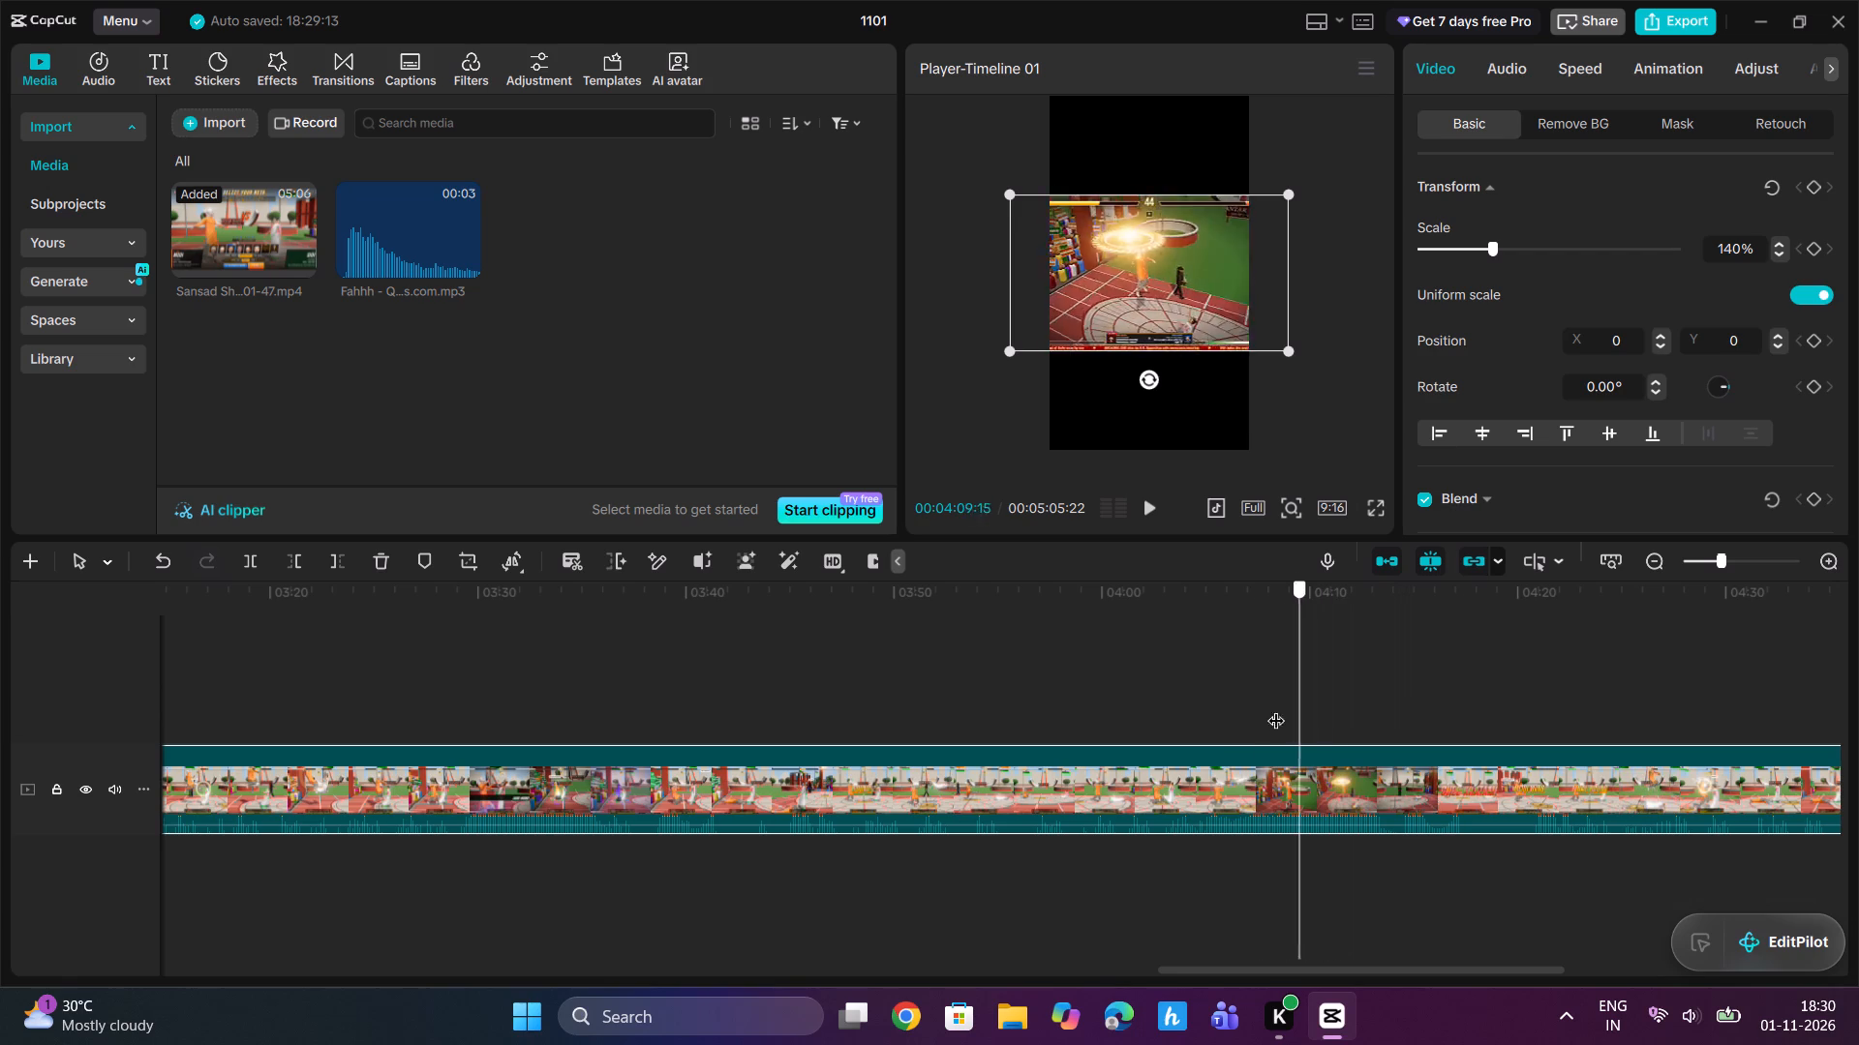
drag(1276, 708, 968, 727)
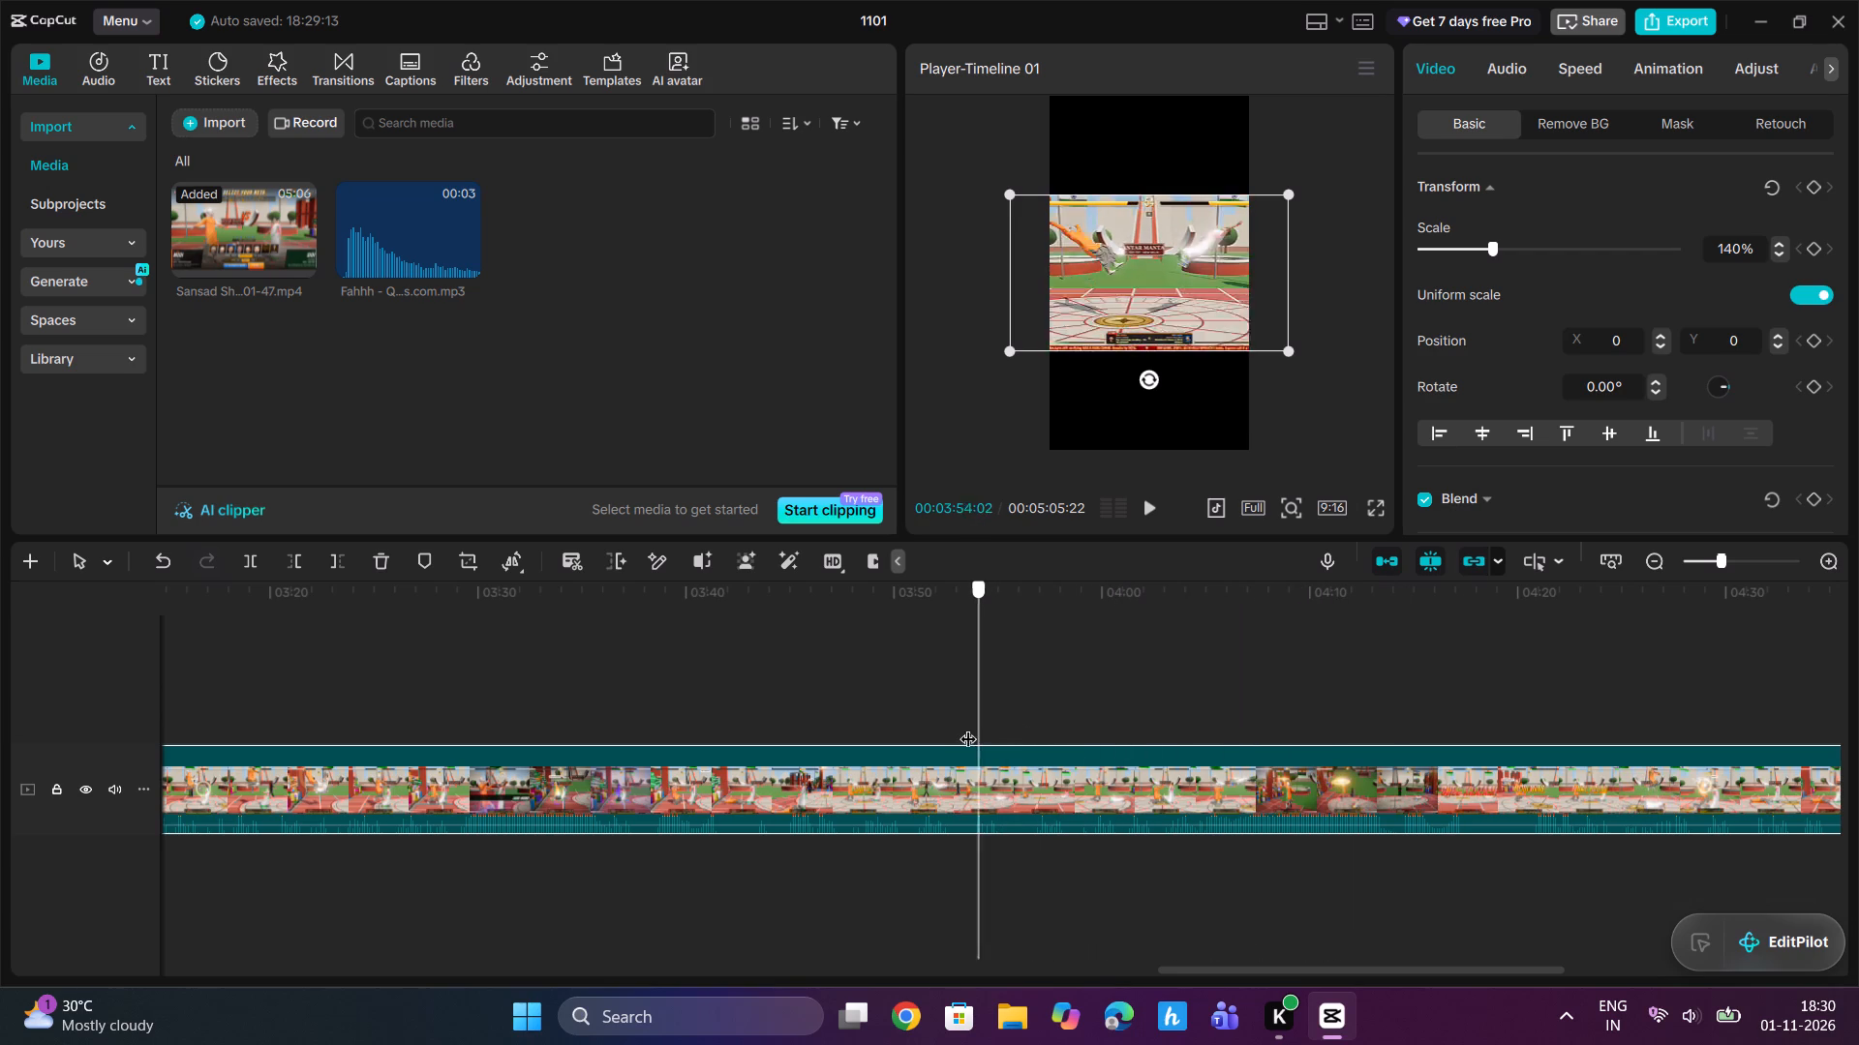
drag(968, 727, 726, 761)
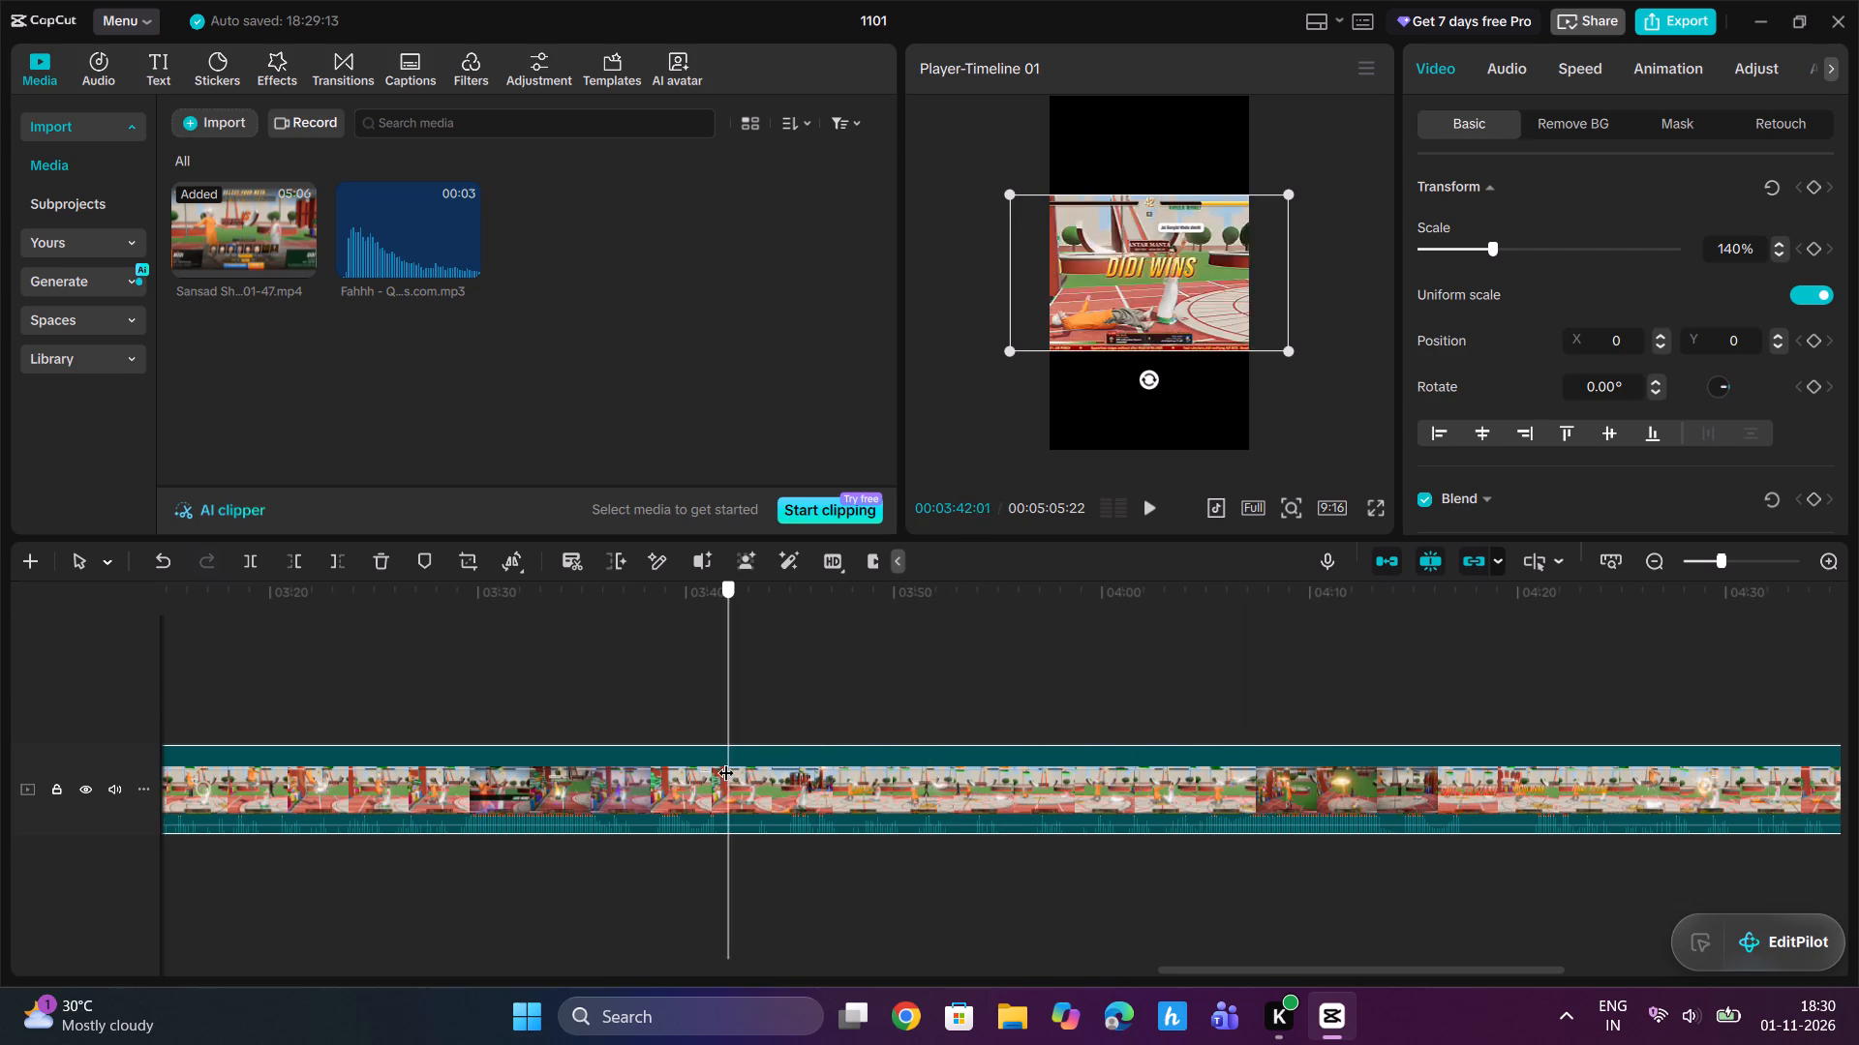
drag(726, 761, 610, 788)
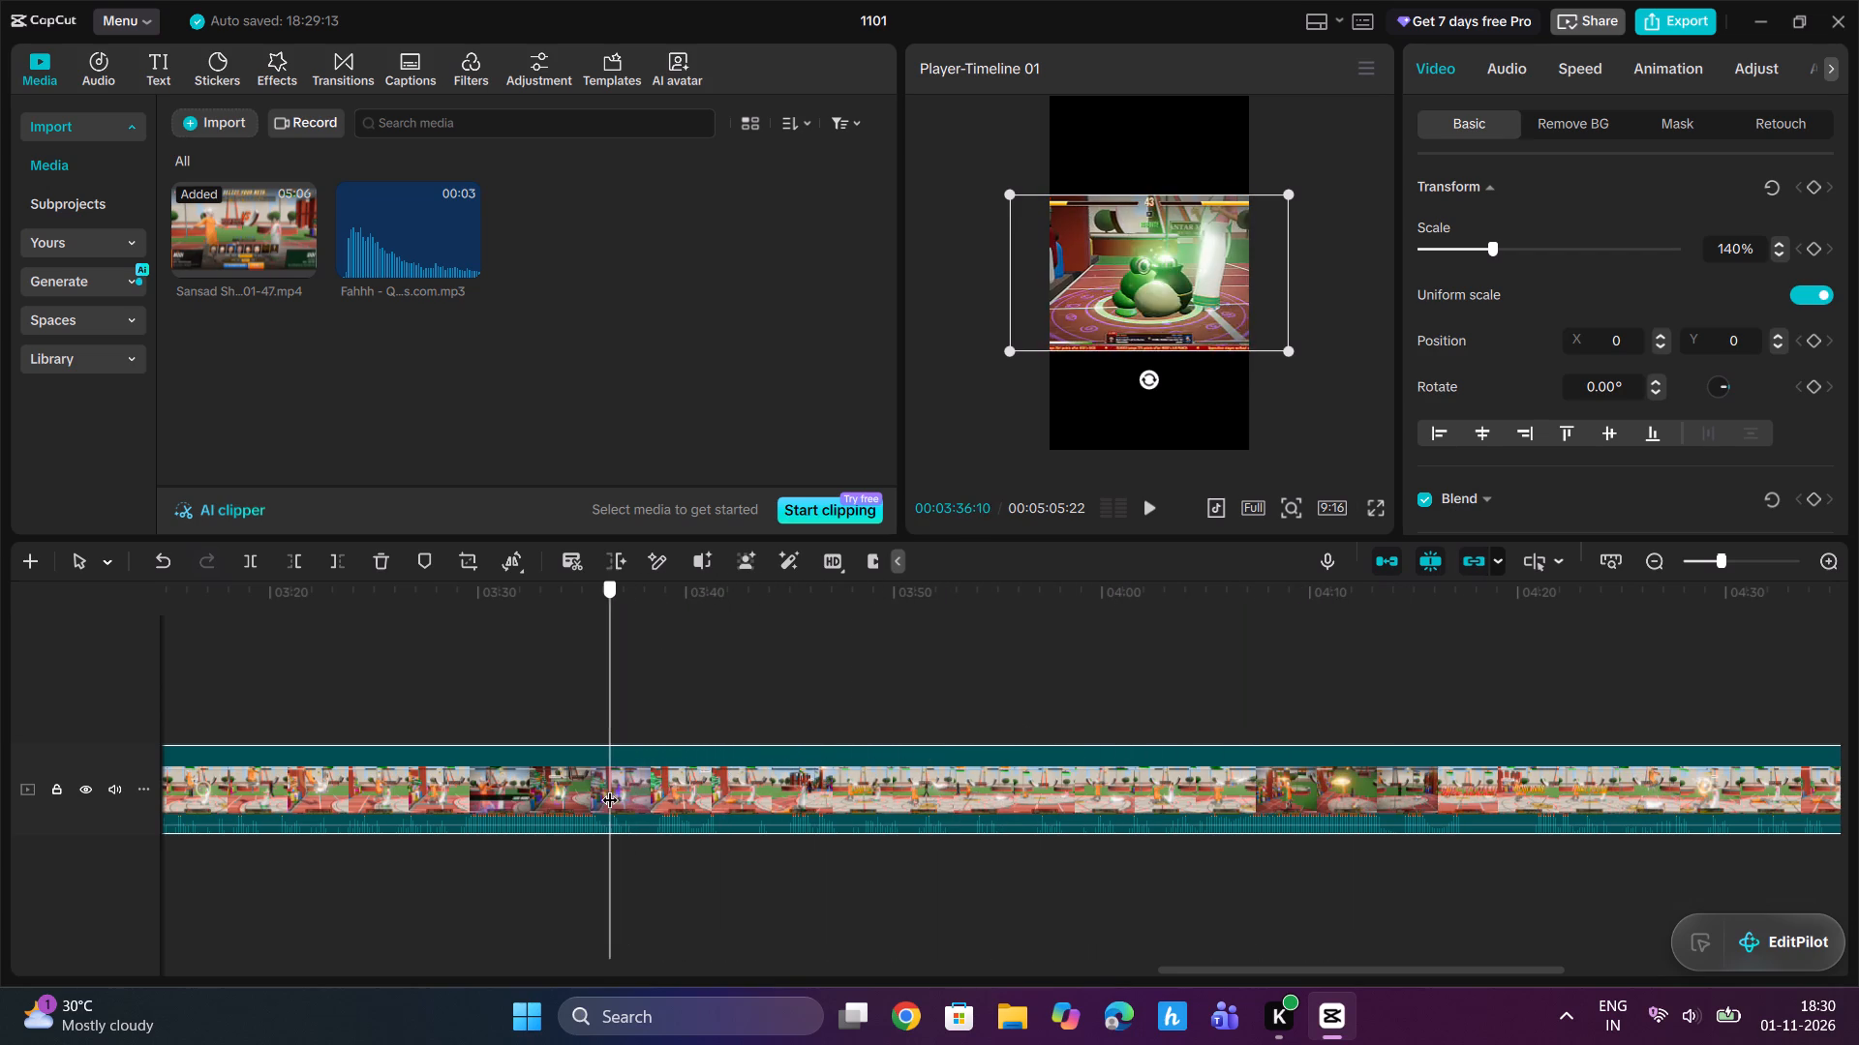
drag(610, 788, 525, 812)
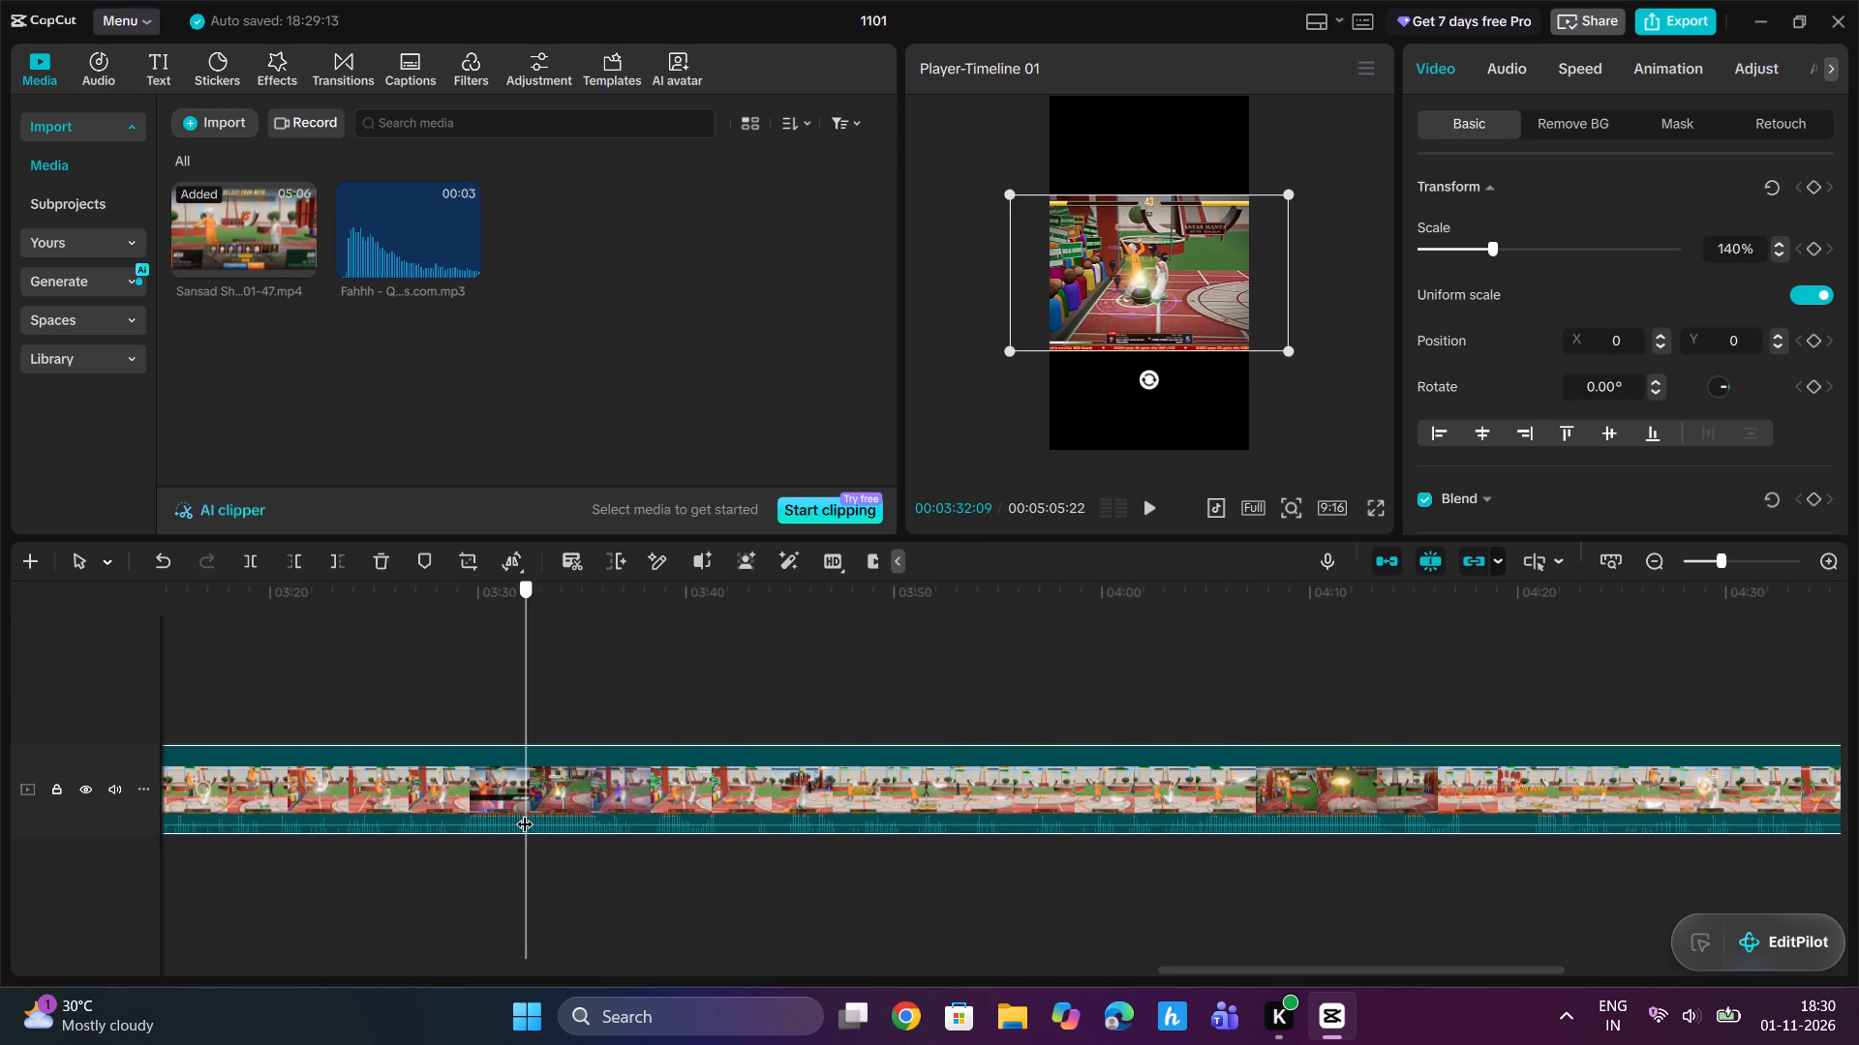
drag(525, 812, 277, 866)
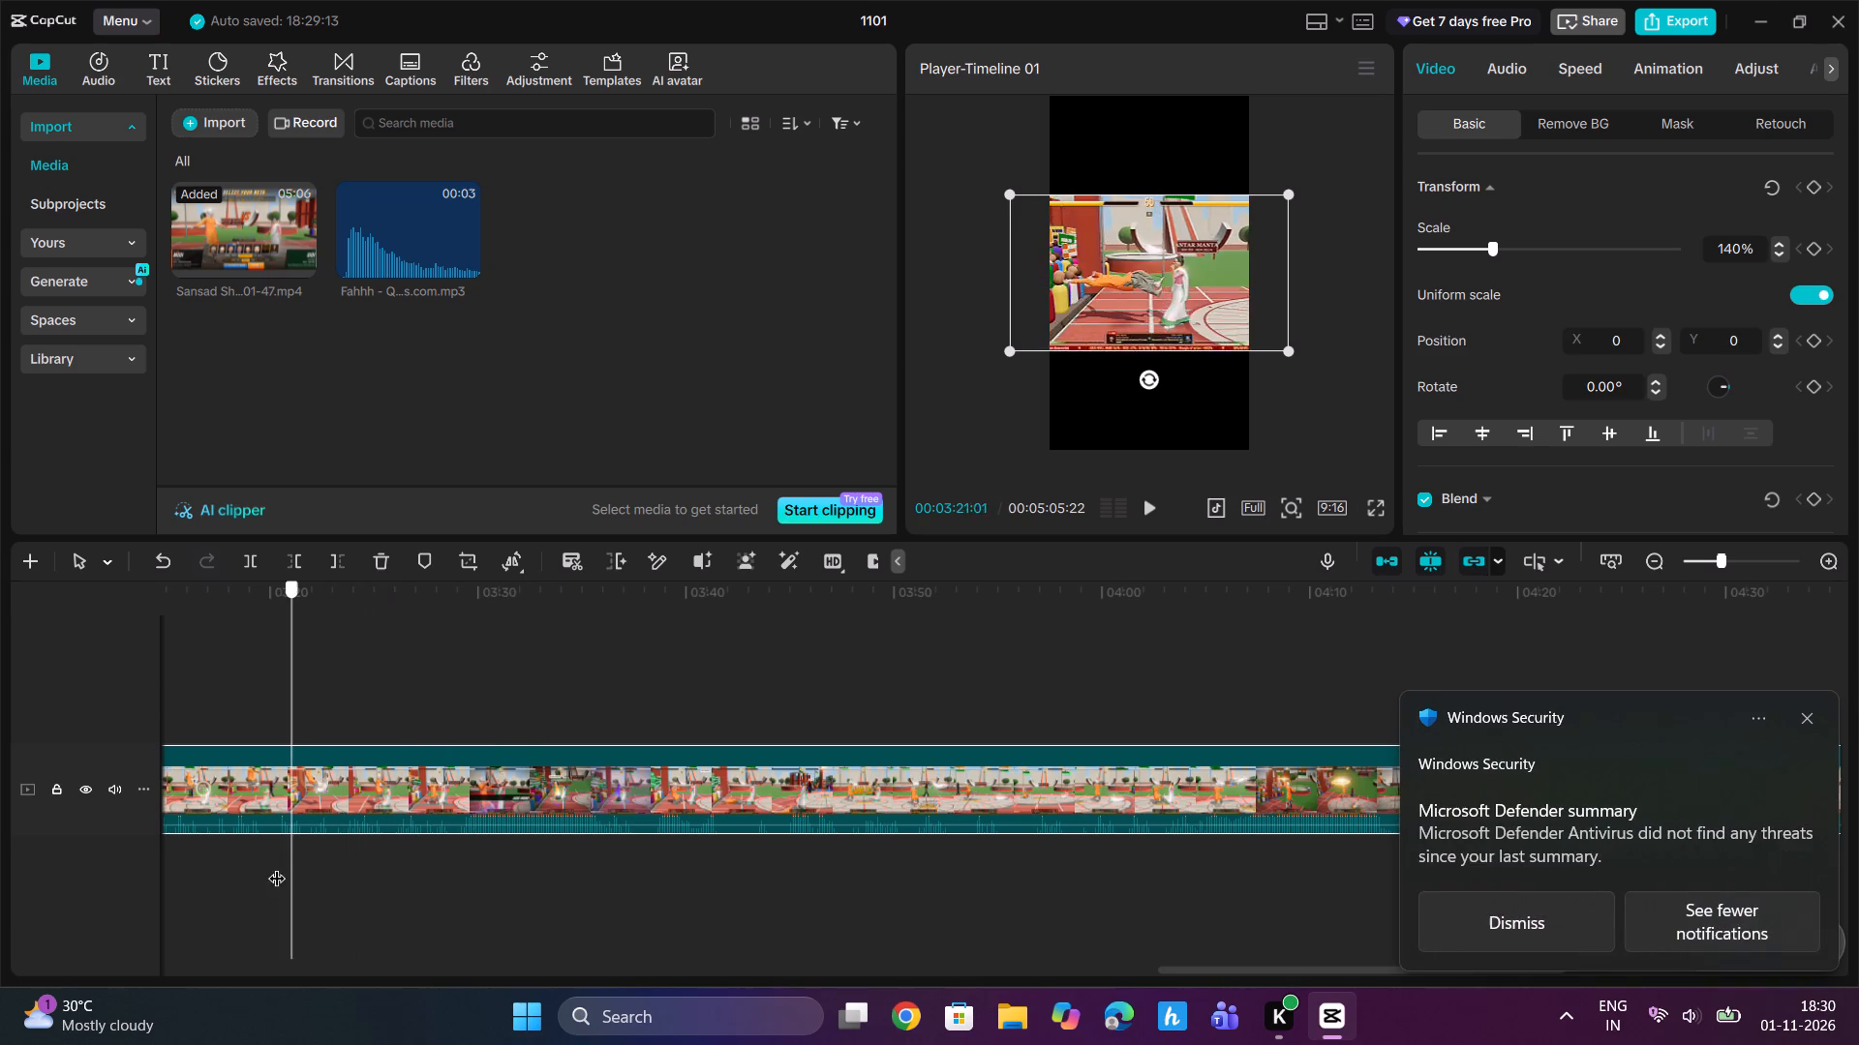
drag(277, 866, 625, 878)
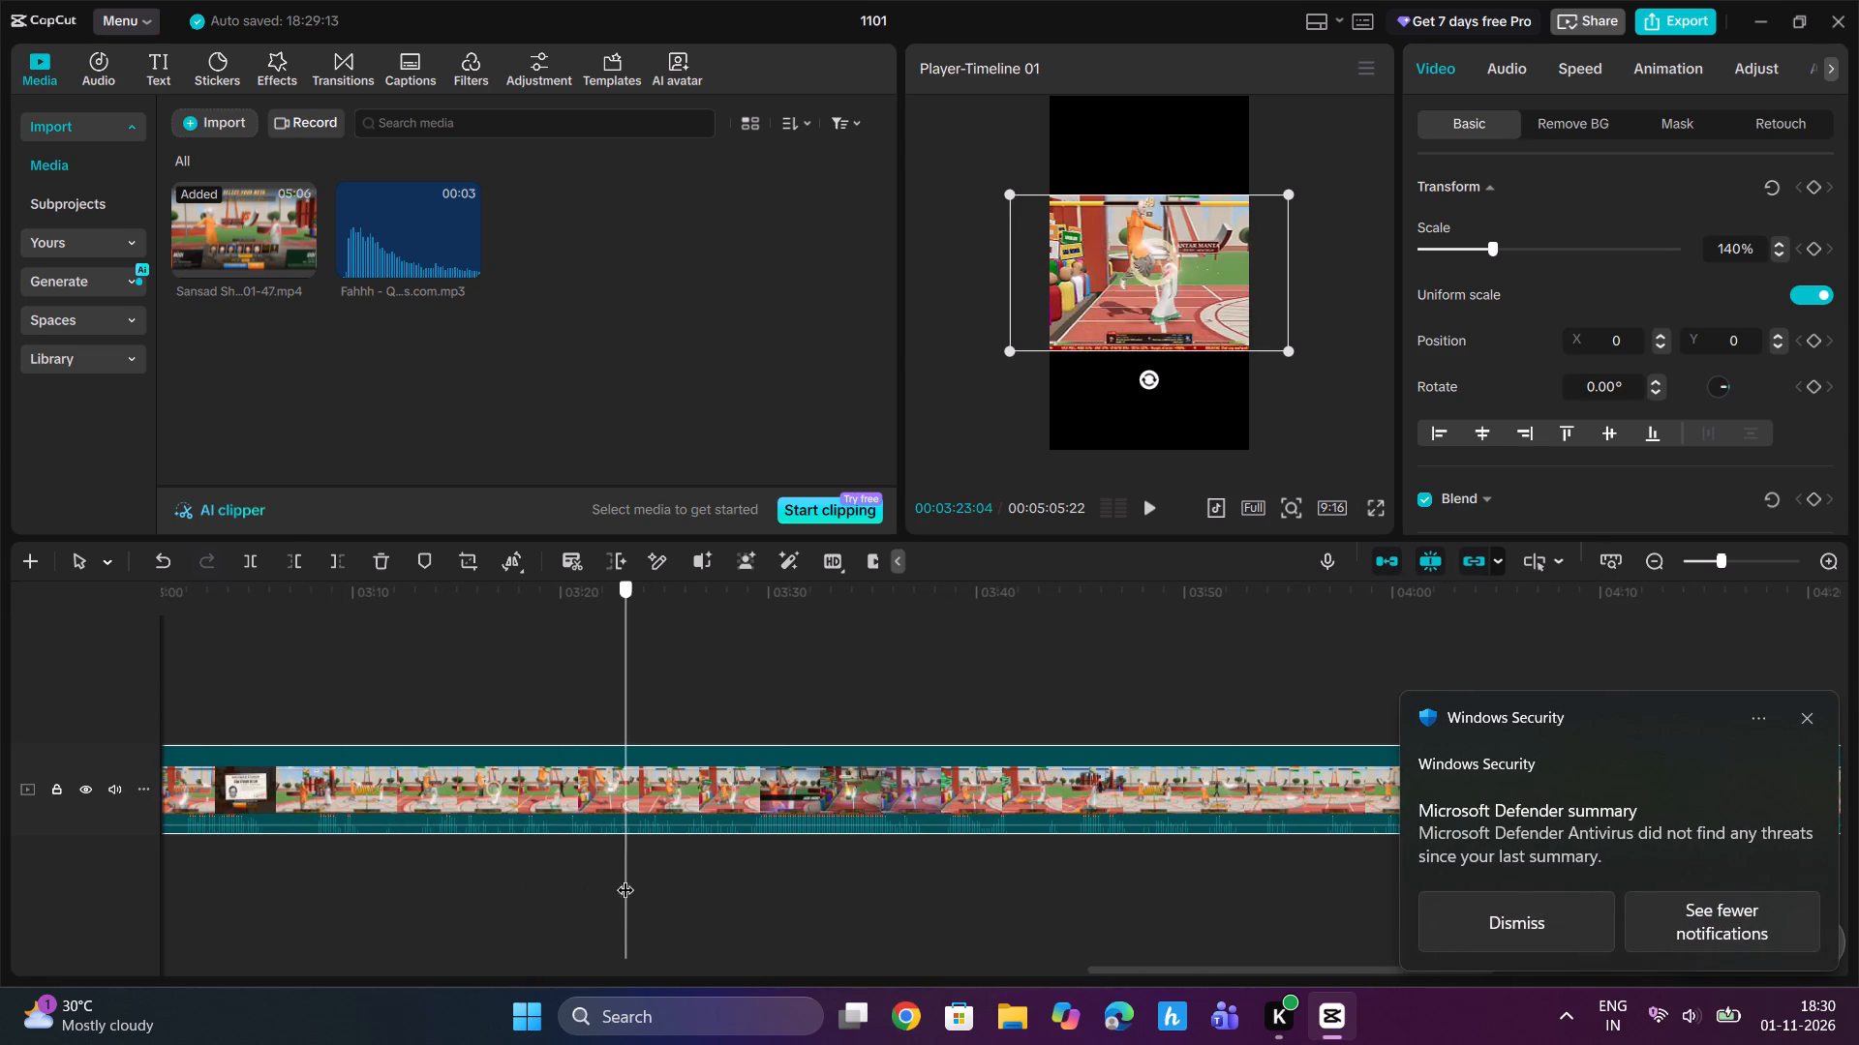
drag(625, 878, 636, 877)
click(1803, 719)
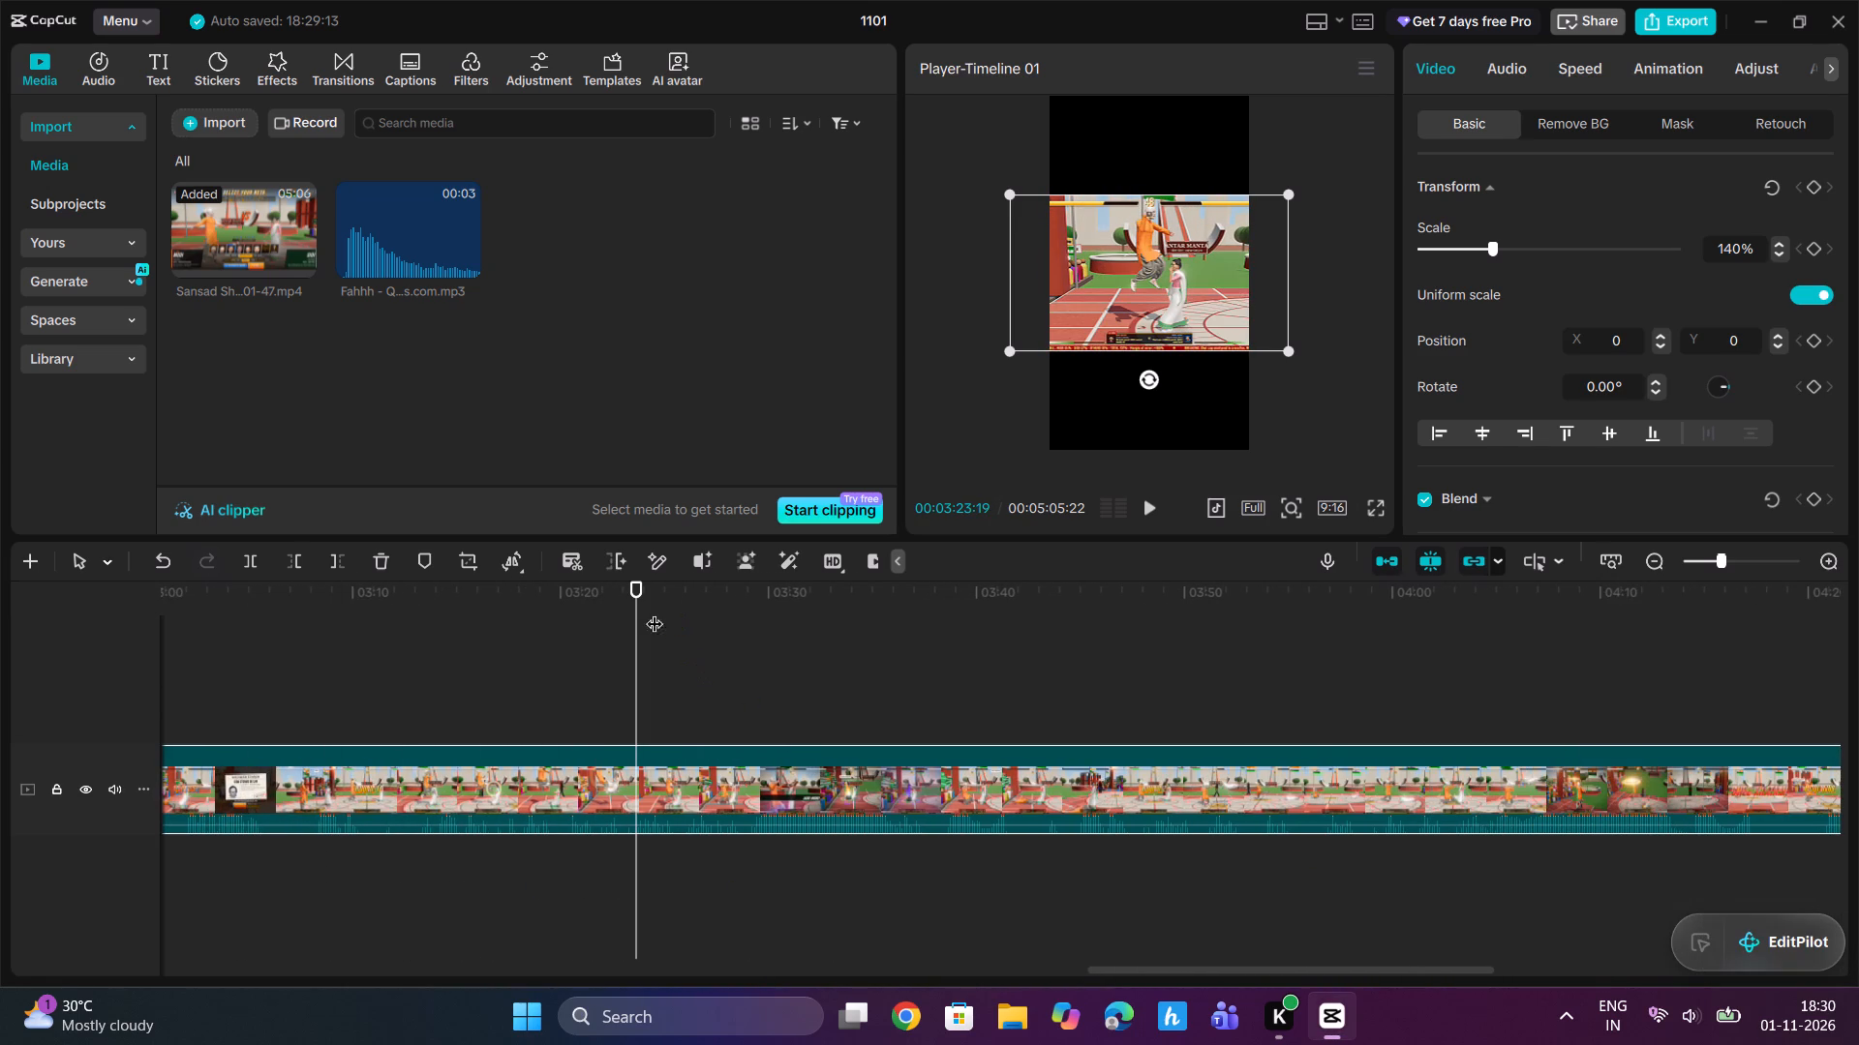
drag(626, 594, 789, 605)
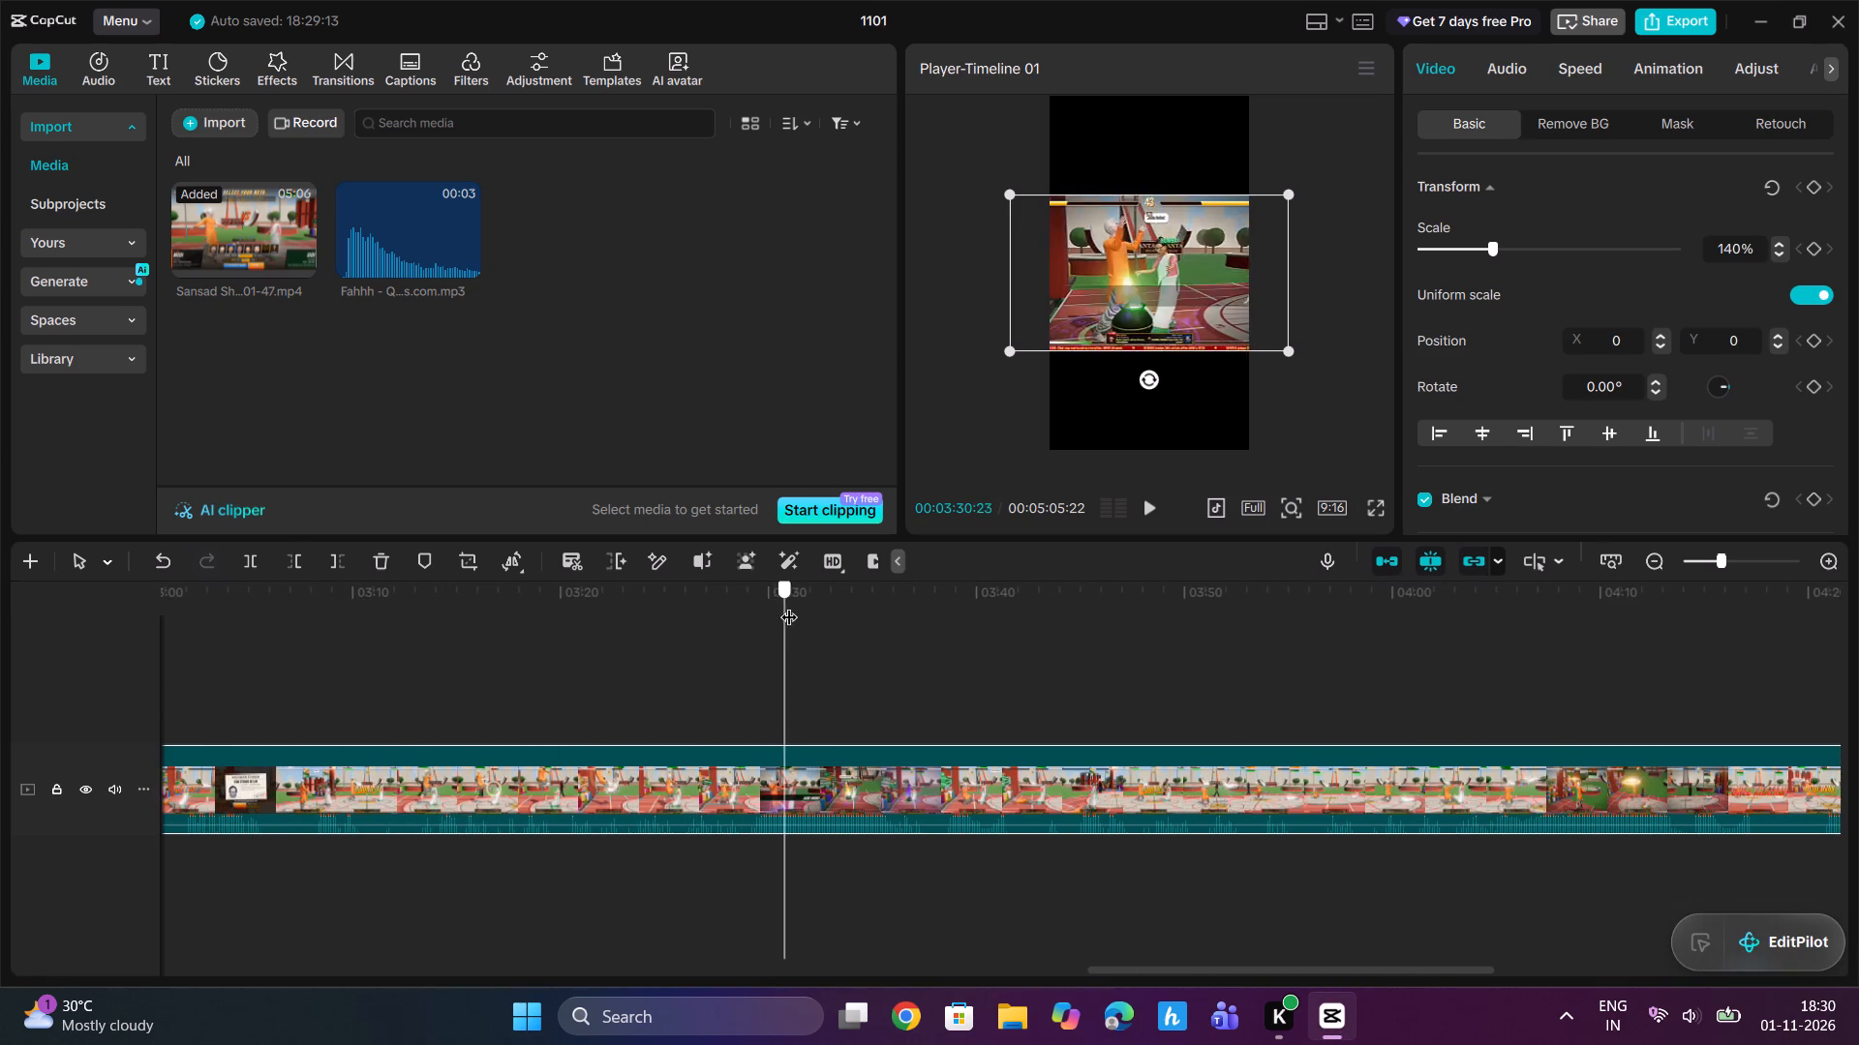
drag(789, 605, 968, 615)
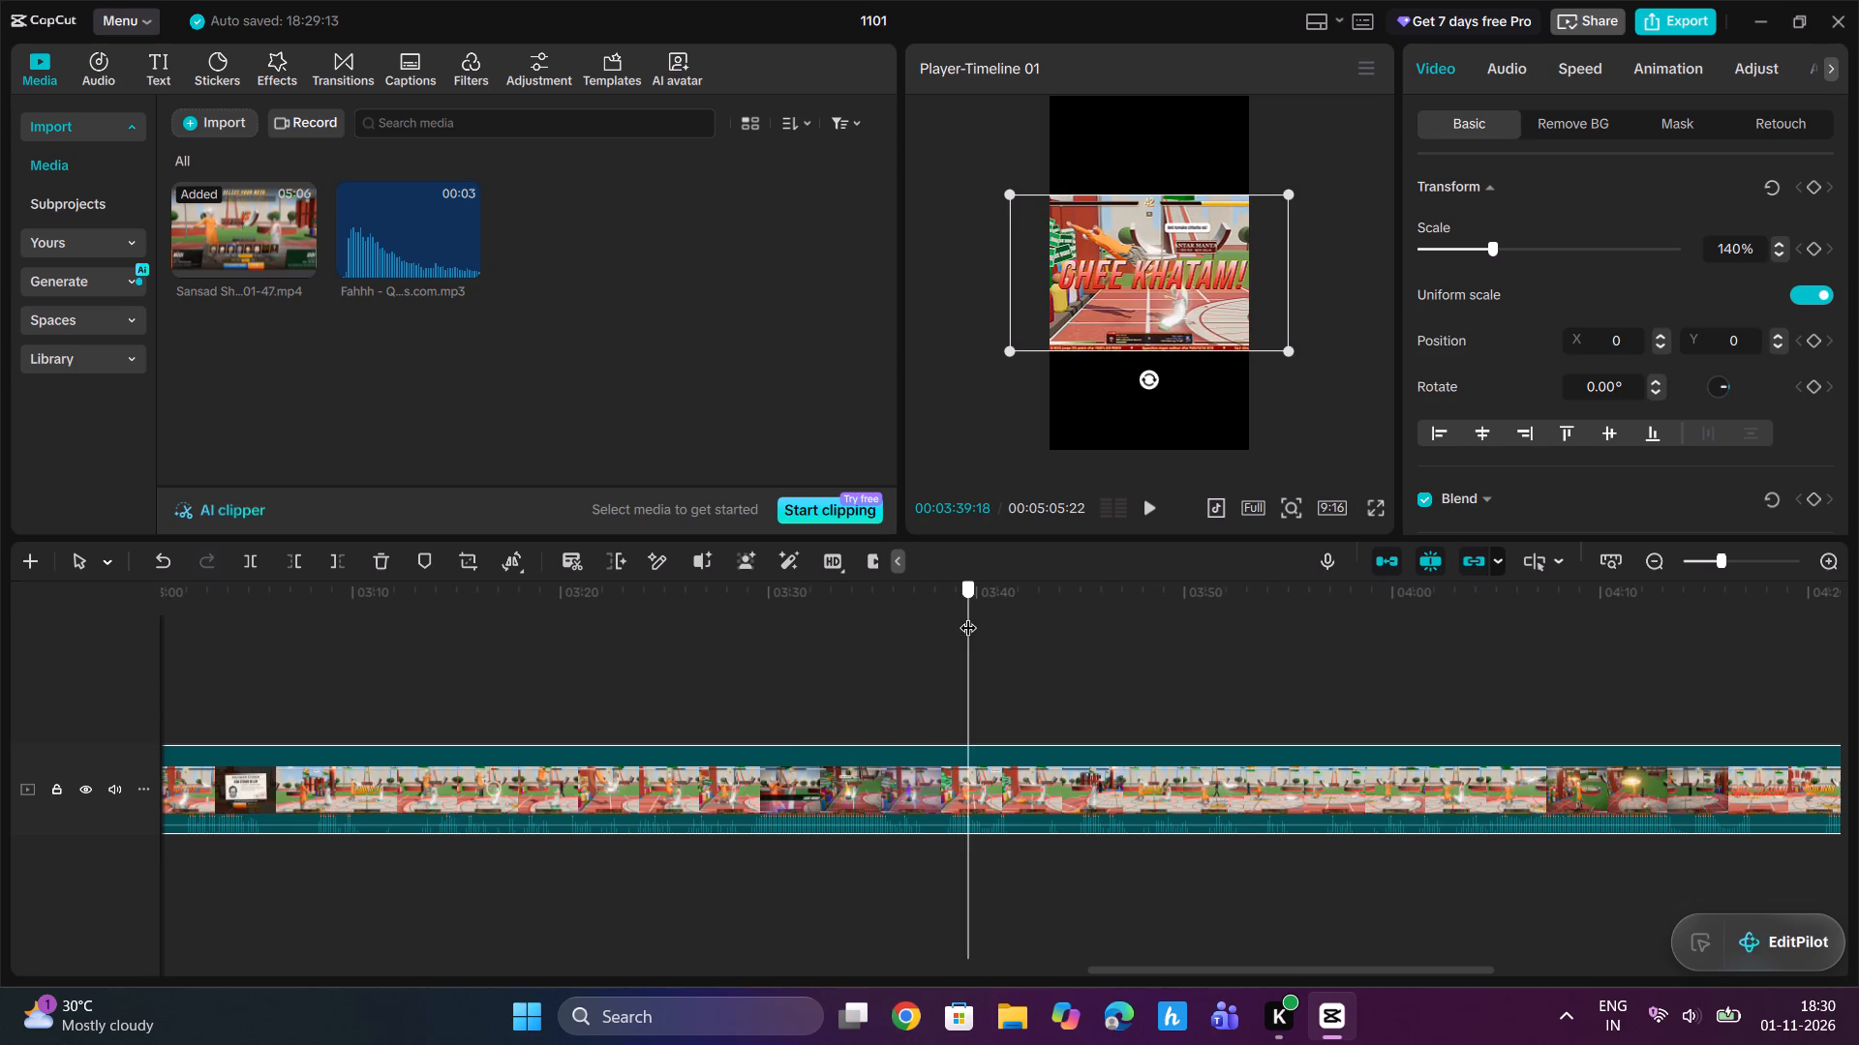
drag(968, 615, 538, 665)
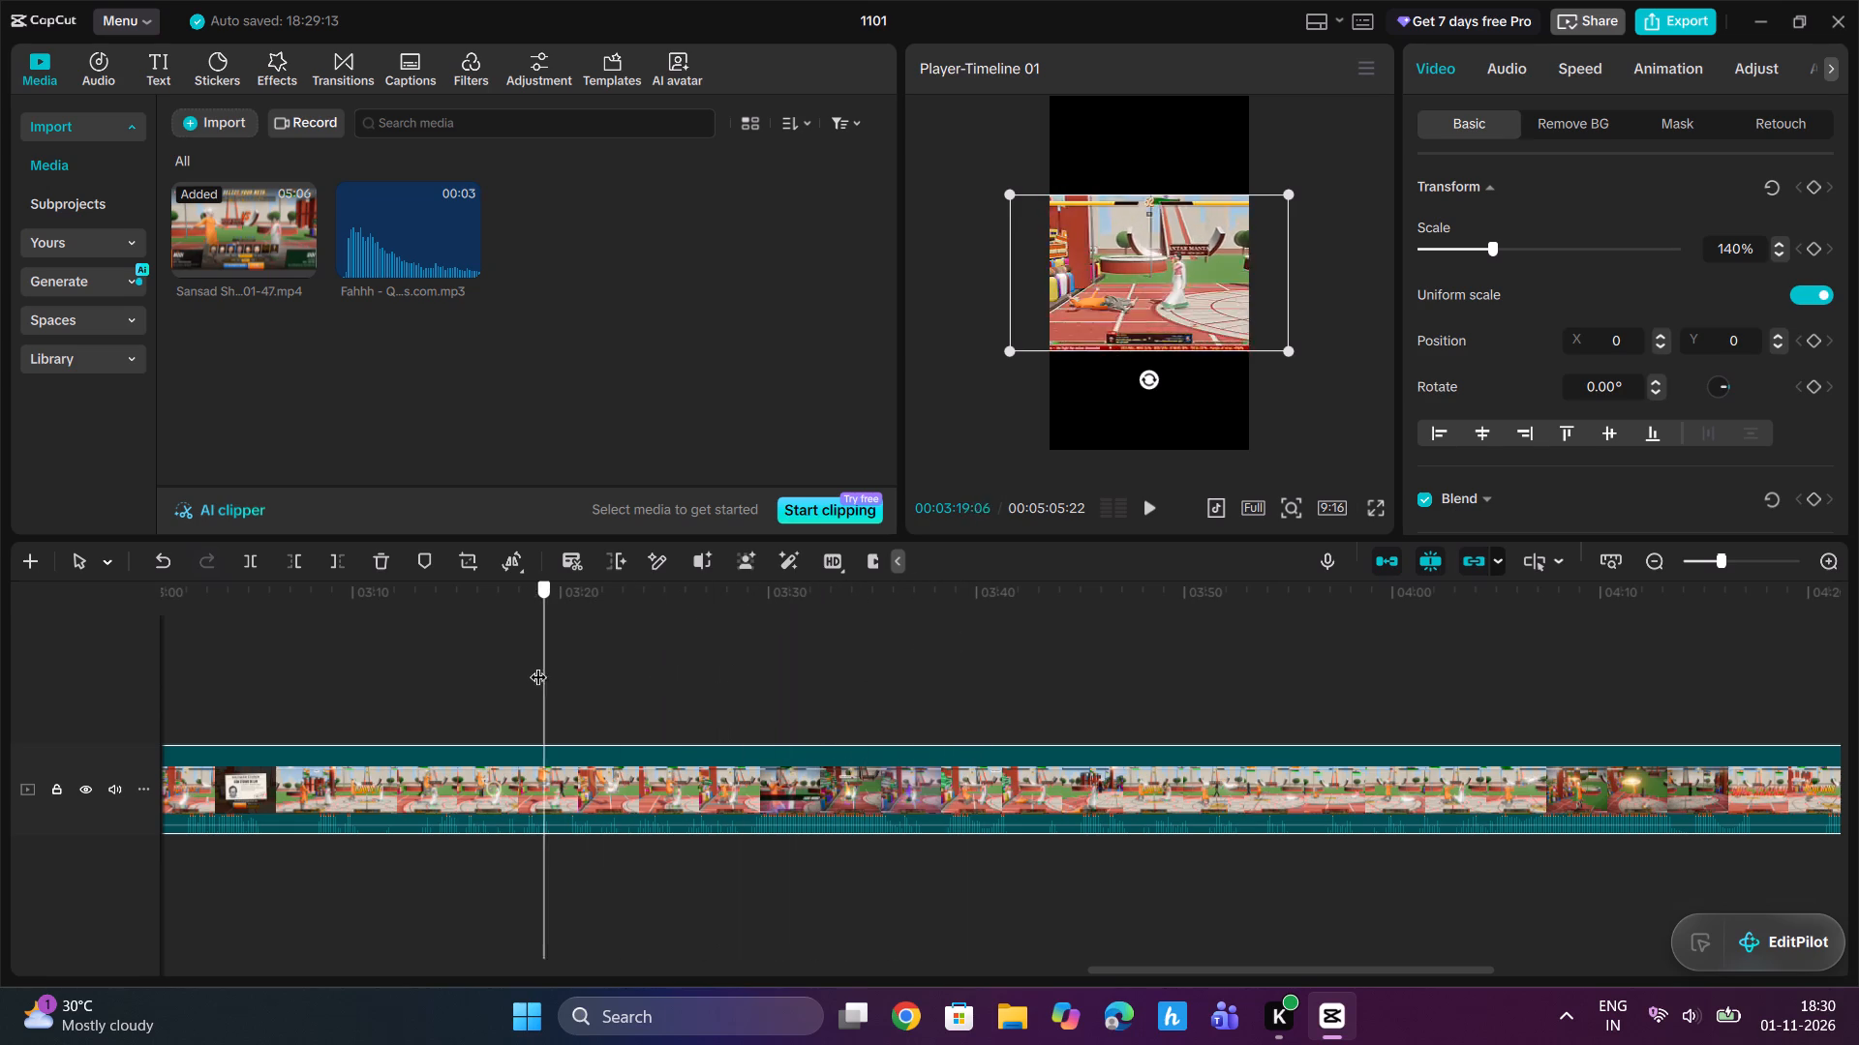
Delete the second clip's footage before the FIGHT! title that follows ROUND 1, at about 03:09.
drag(538, 665, 326, 677)
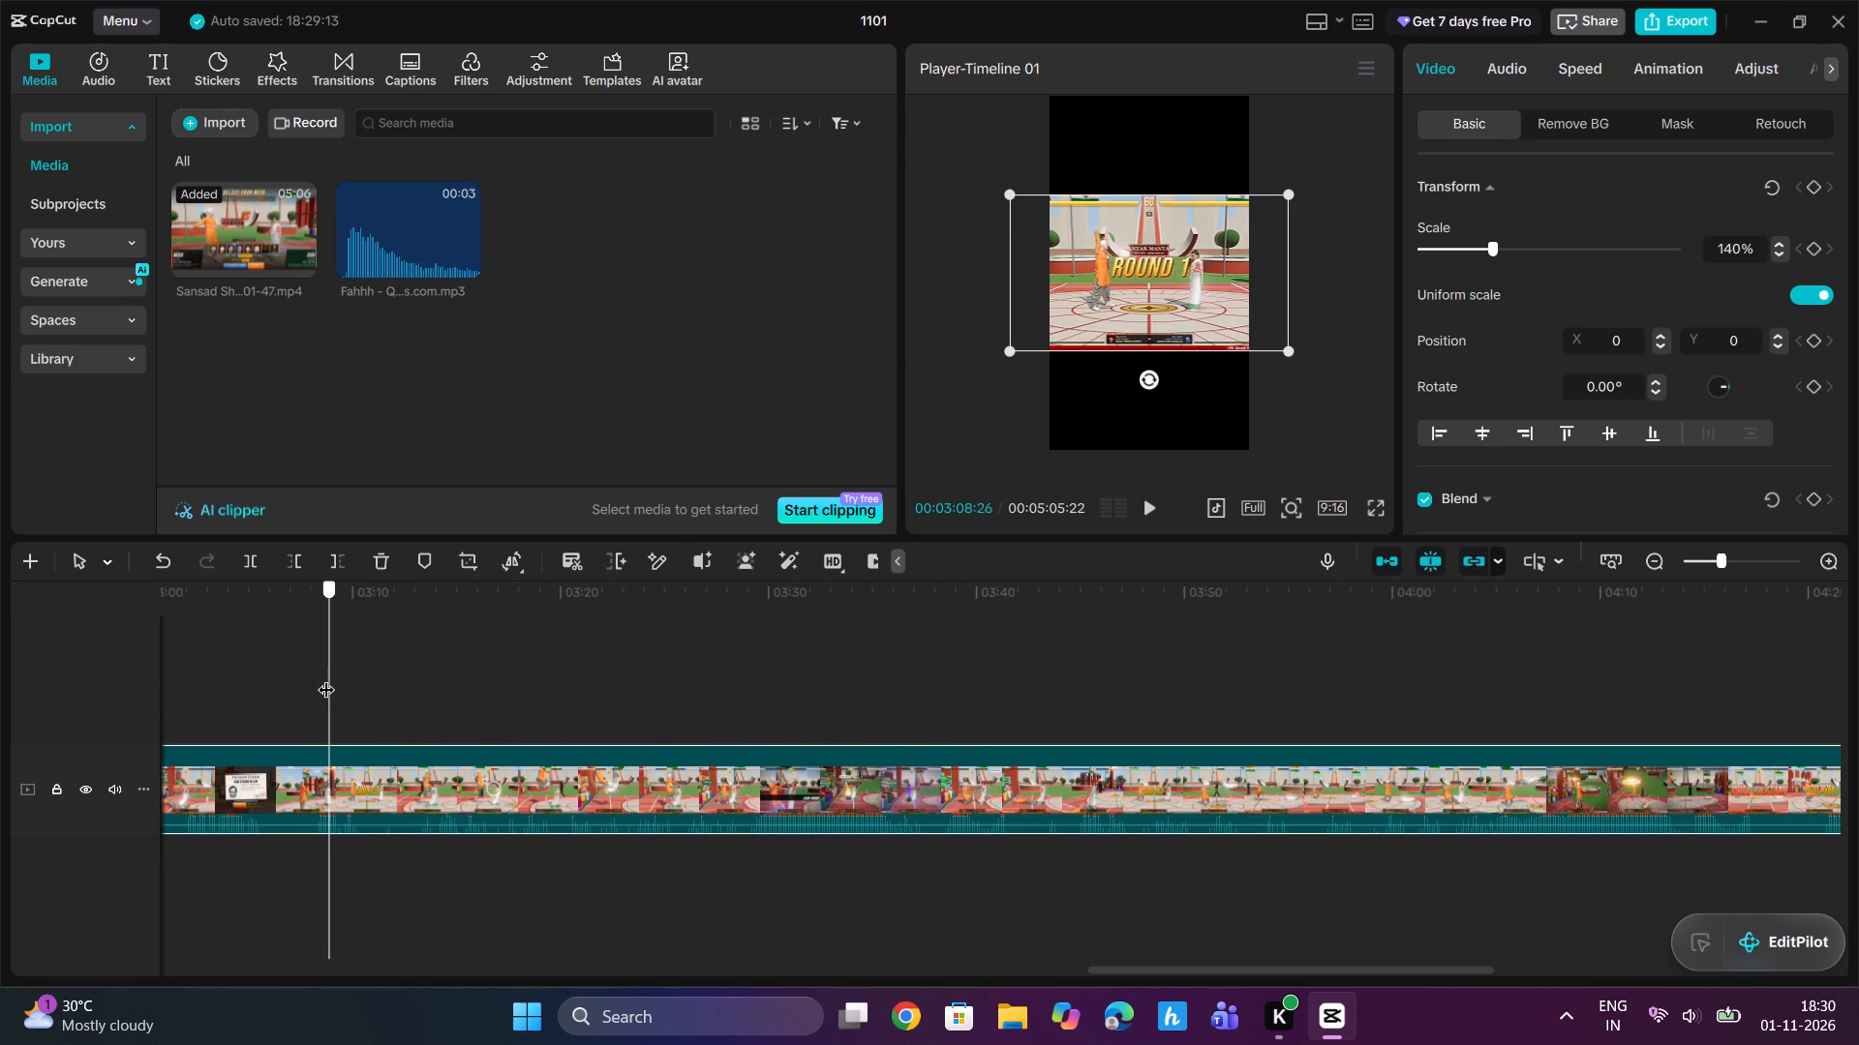
drag(326, 677, 320, 680)
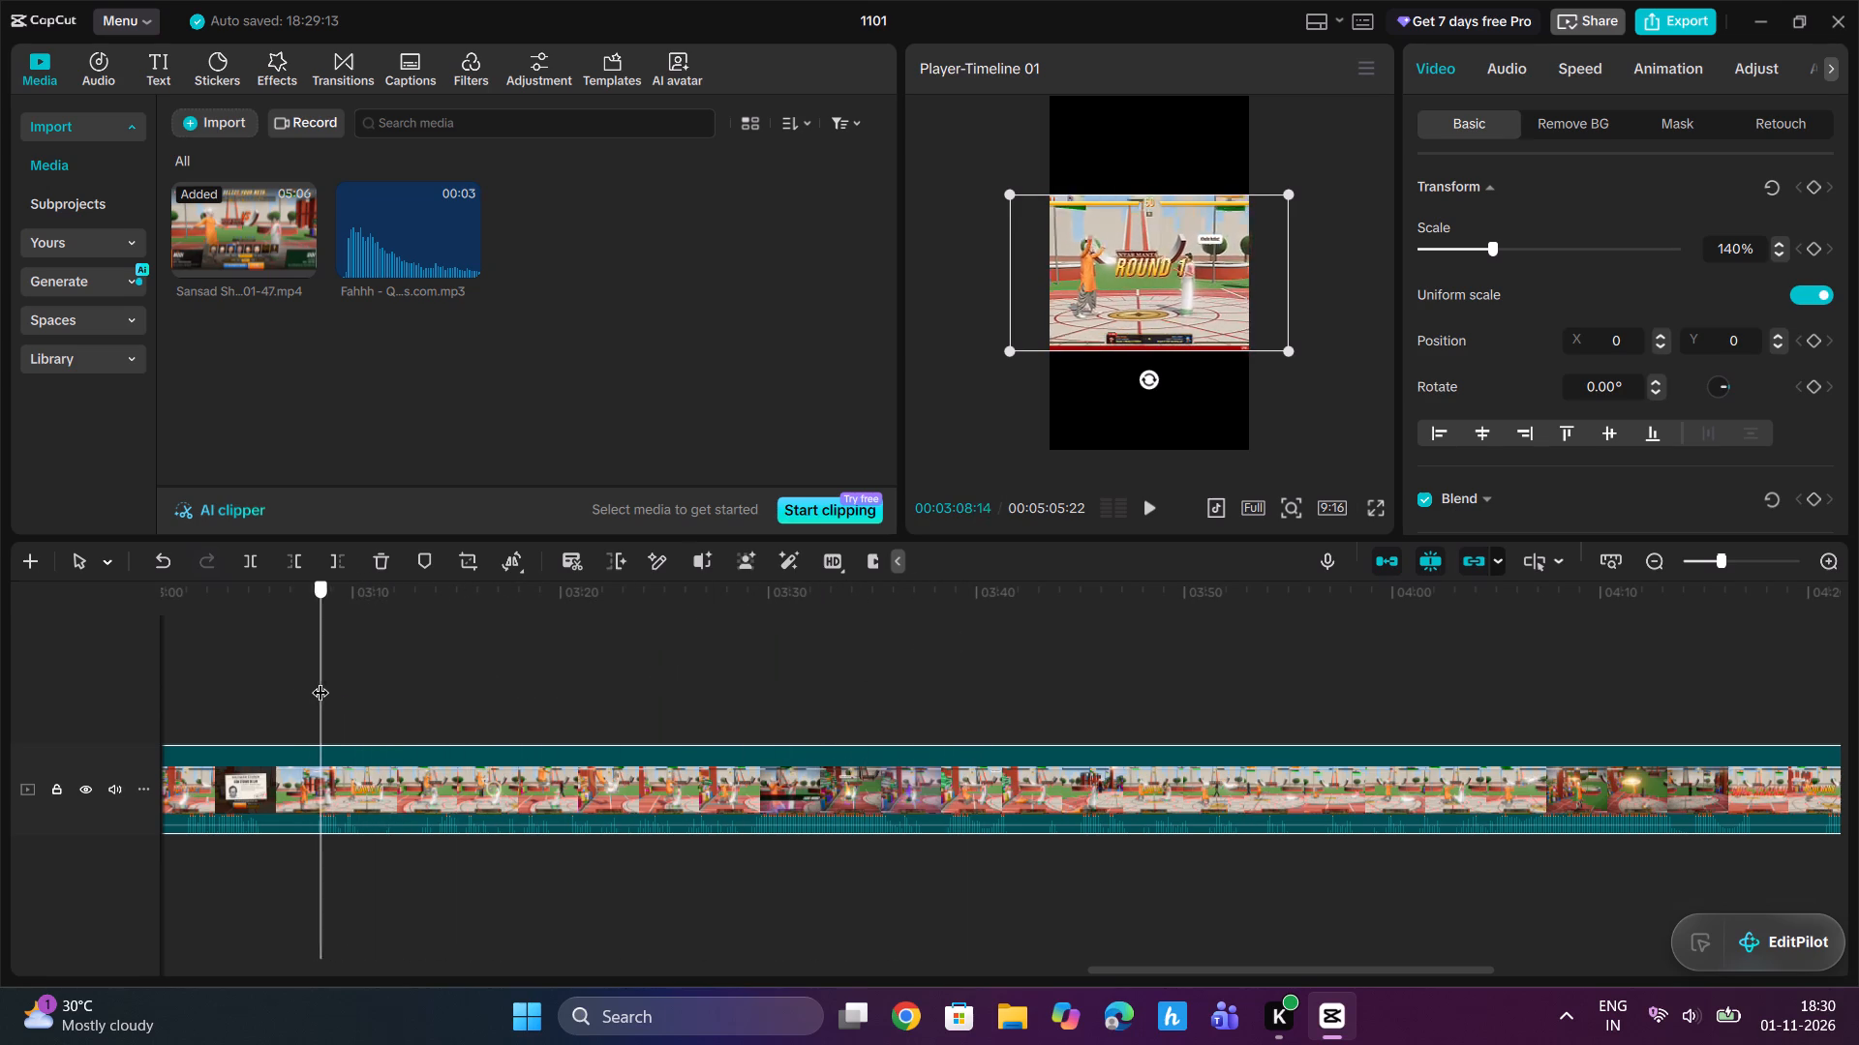
drag(320, 680, 350, 678)
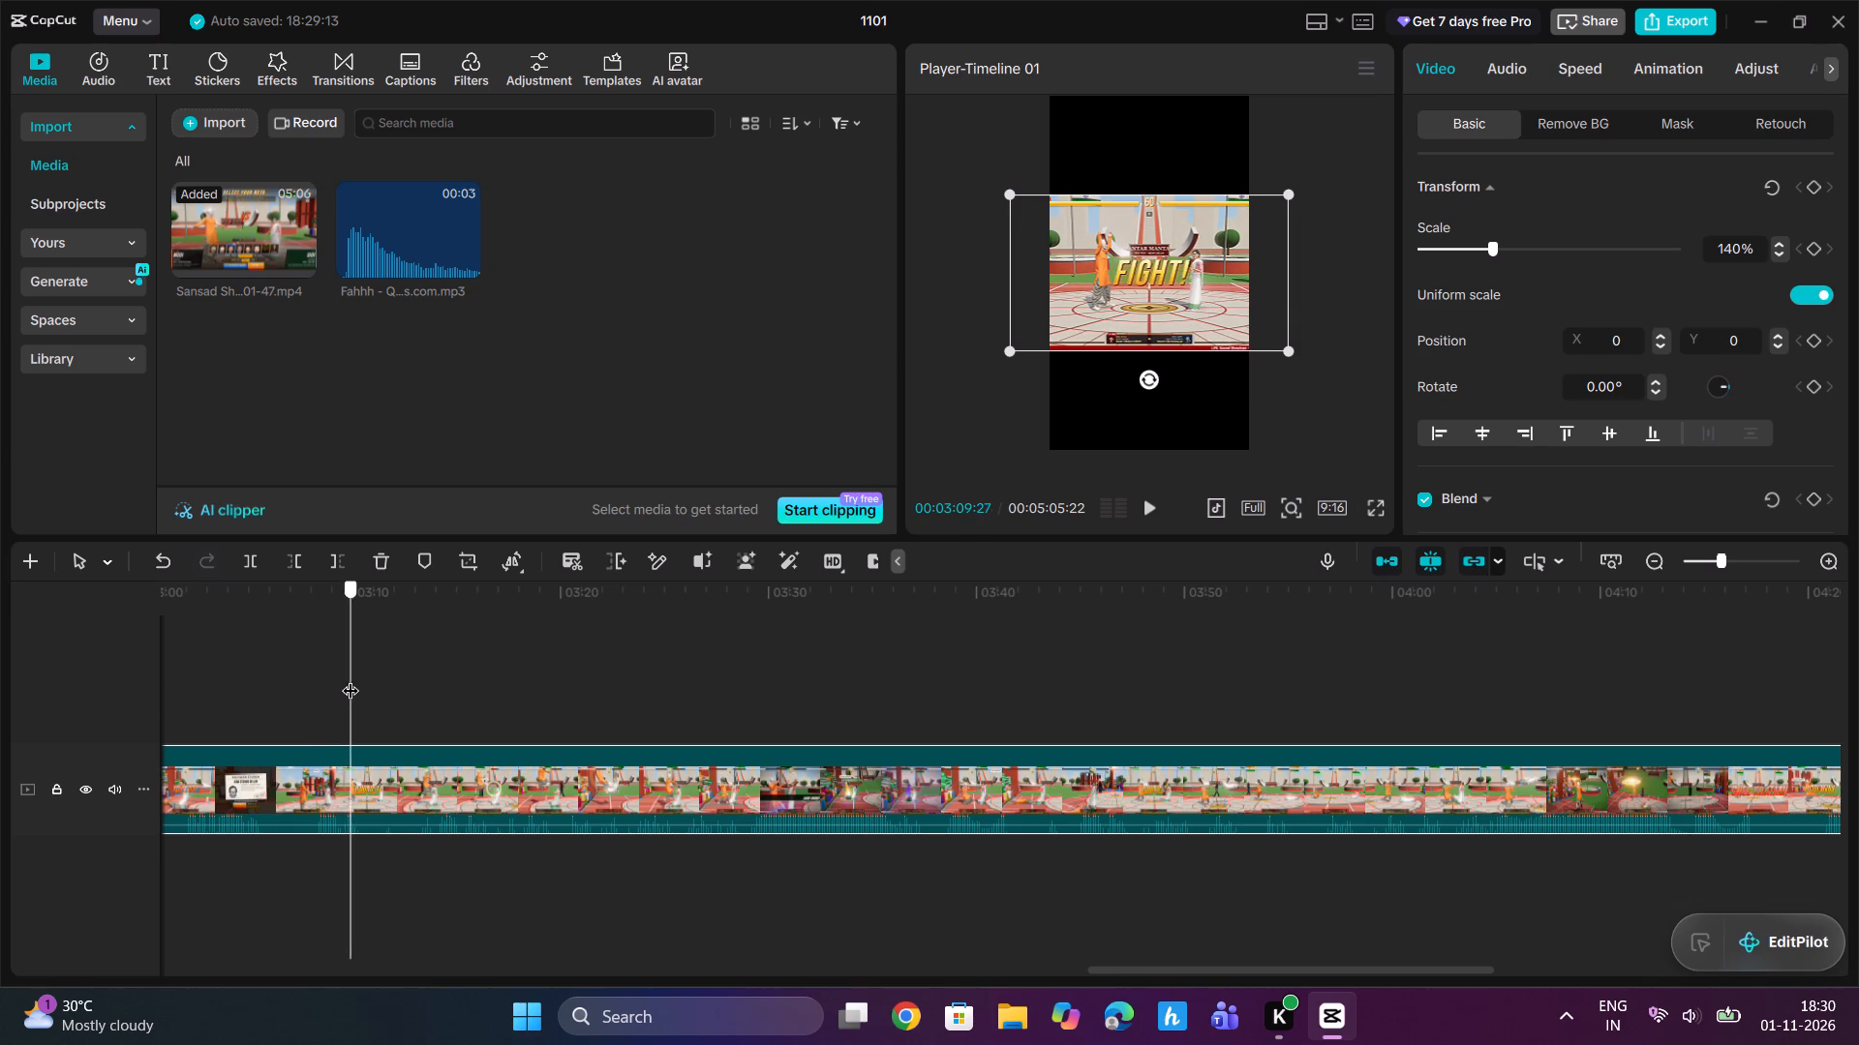
drag(350, 678, 357, 679)
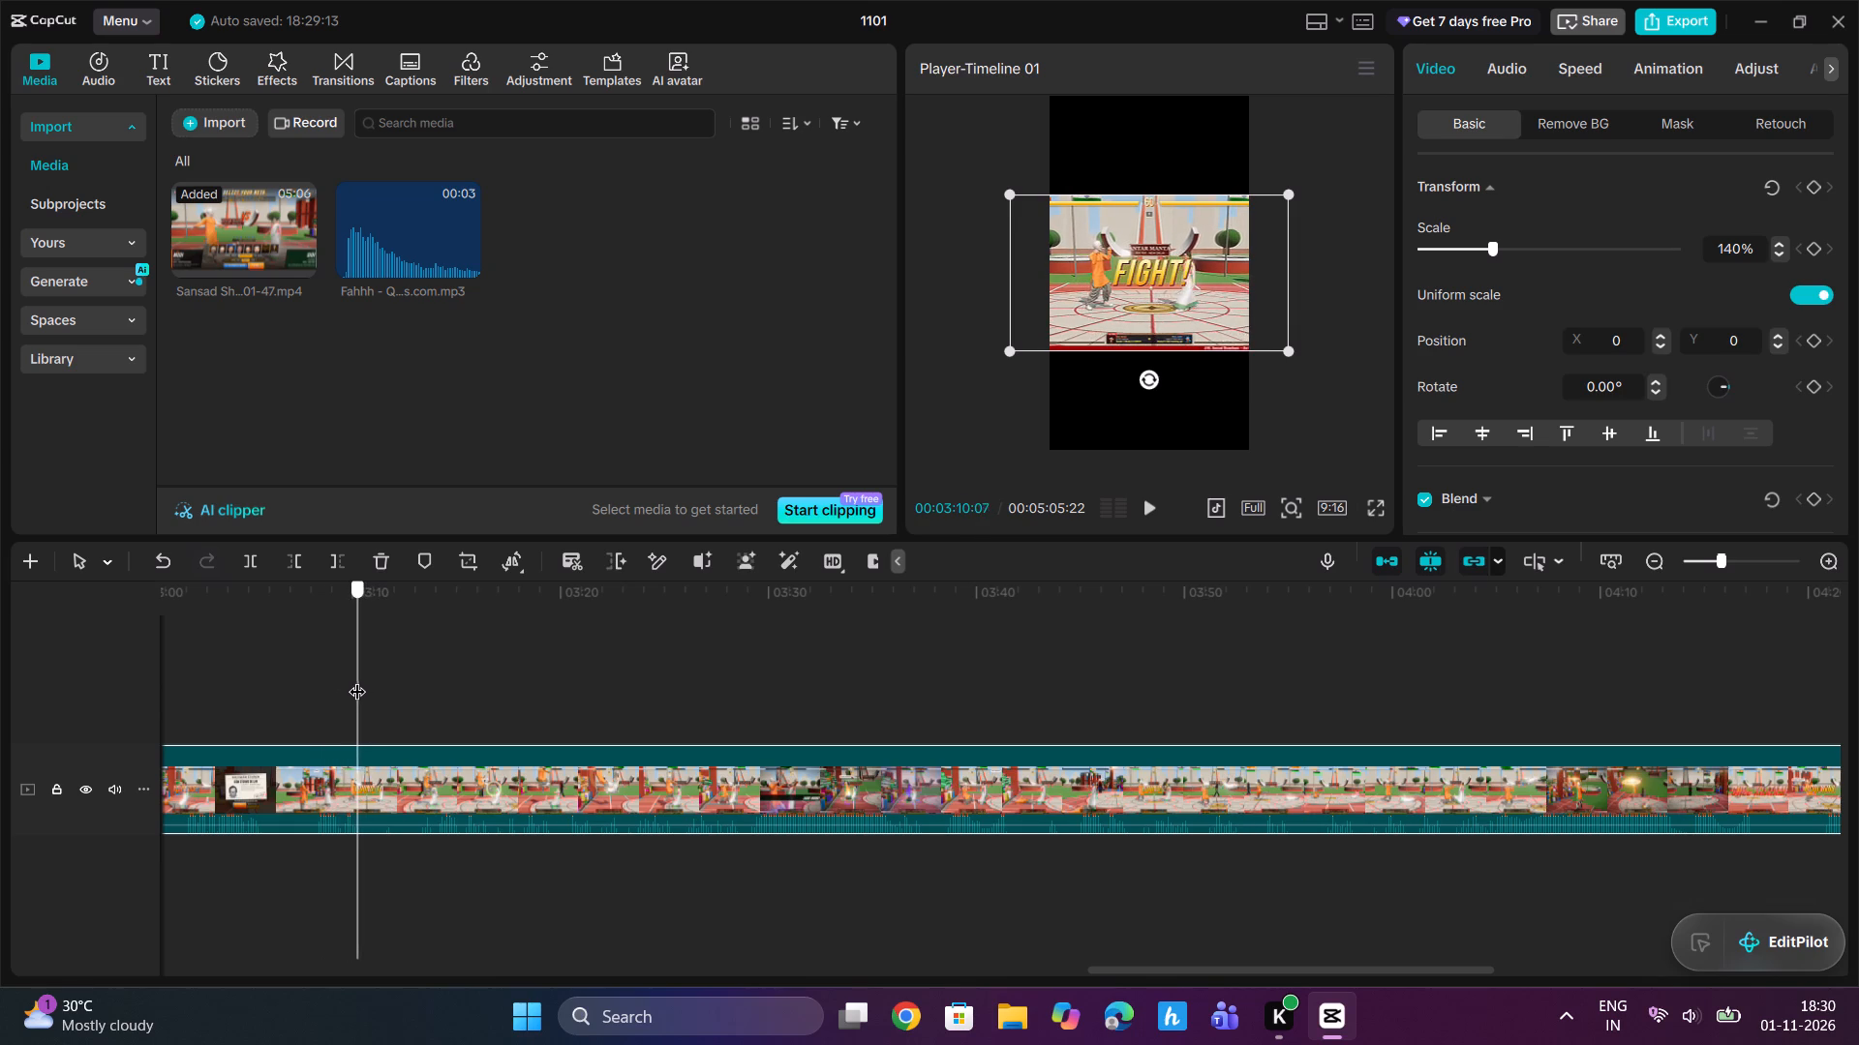
drag(357, 679, 347, 683)
click(290, 558)
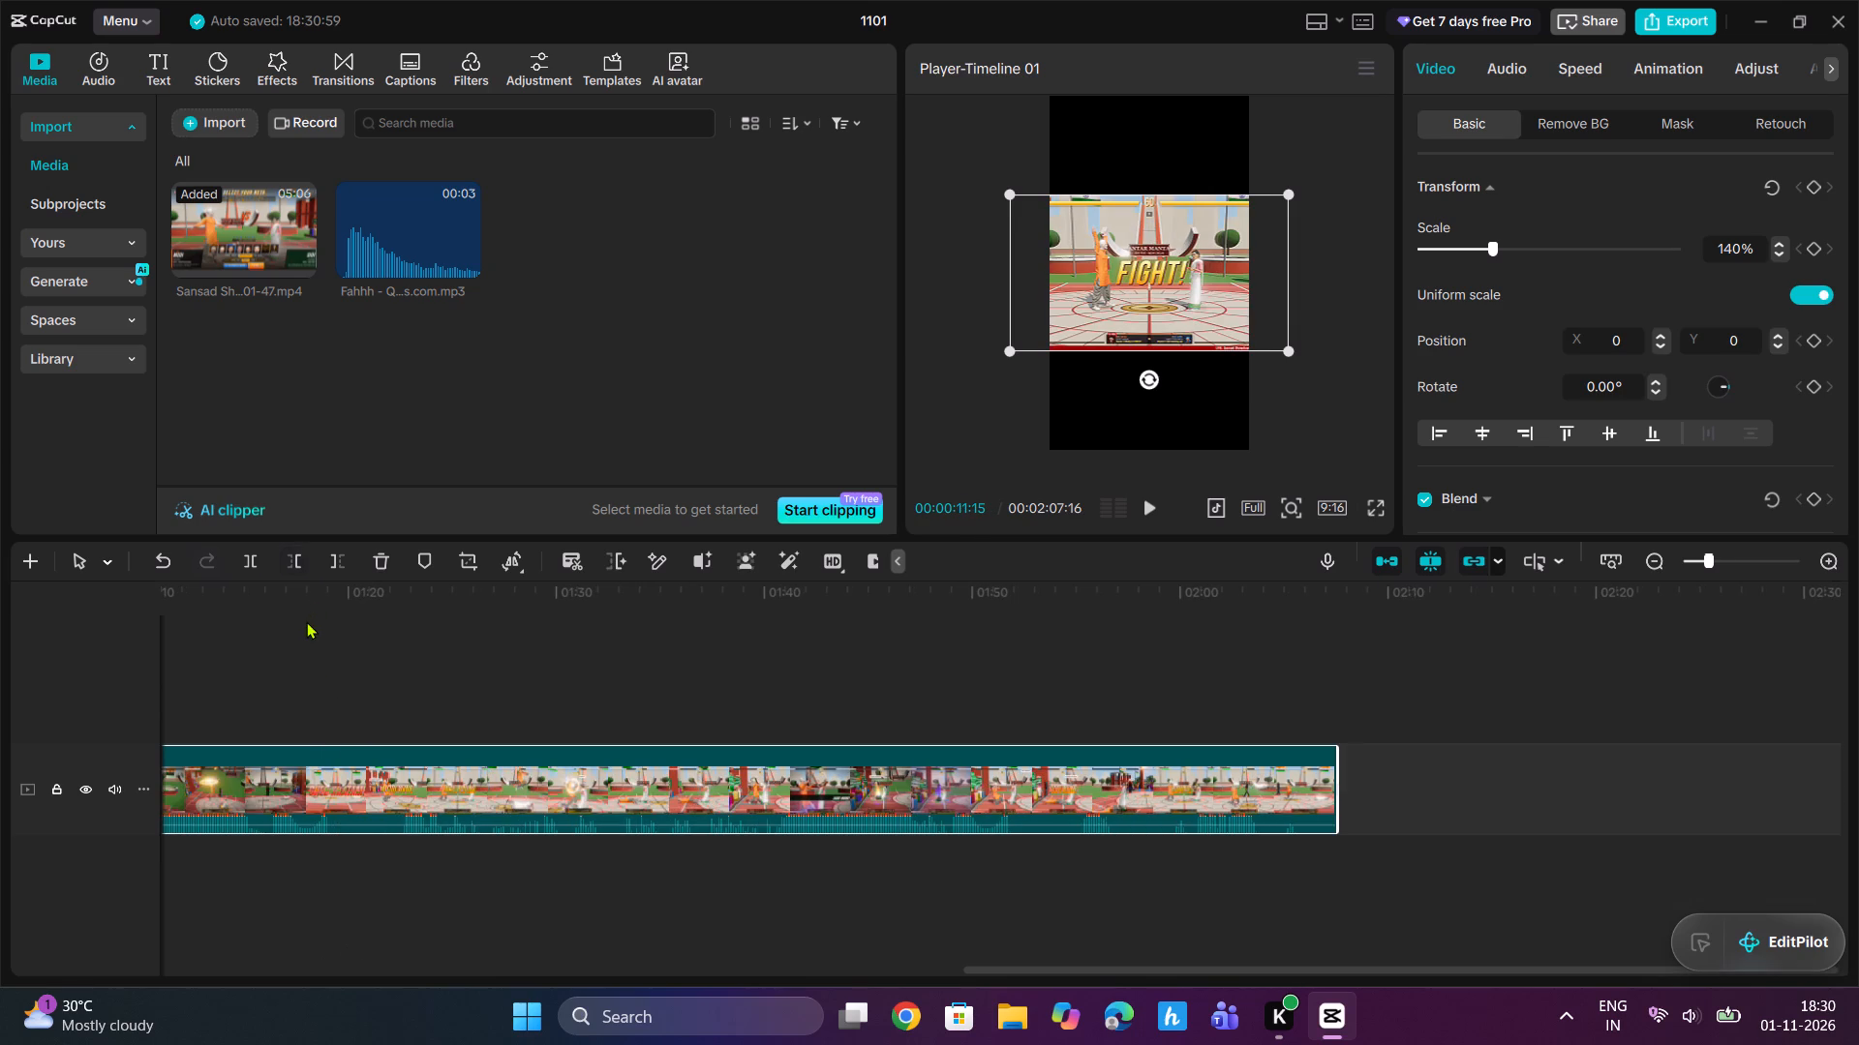
Play the timeline from the beginning across the cut and trim the second clip's start up to 00:00:12:07, just past the FIGHT! title.
click(308, 632)
drag(308, 632, 0, 635)
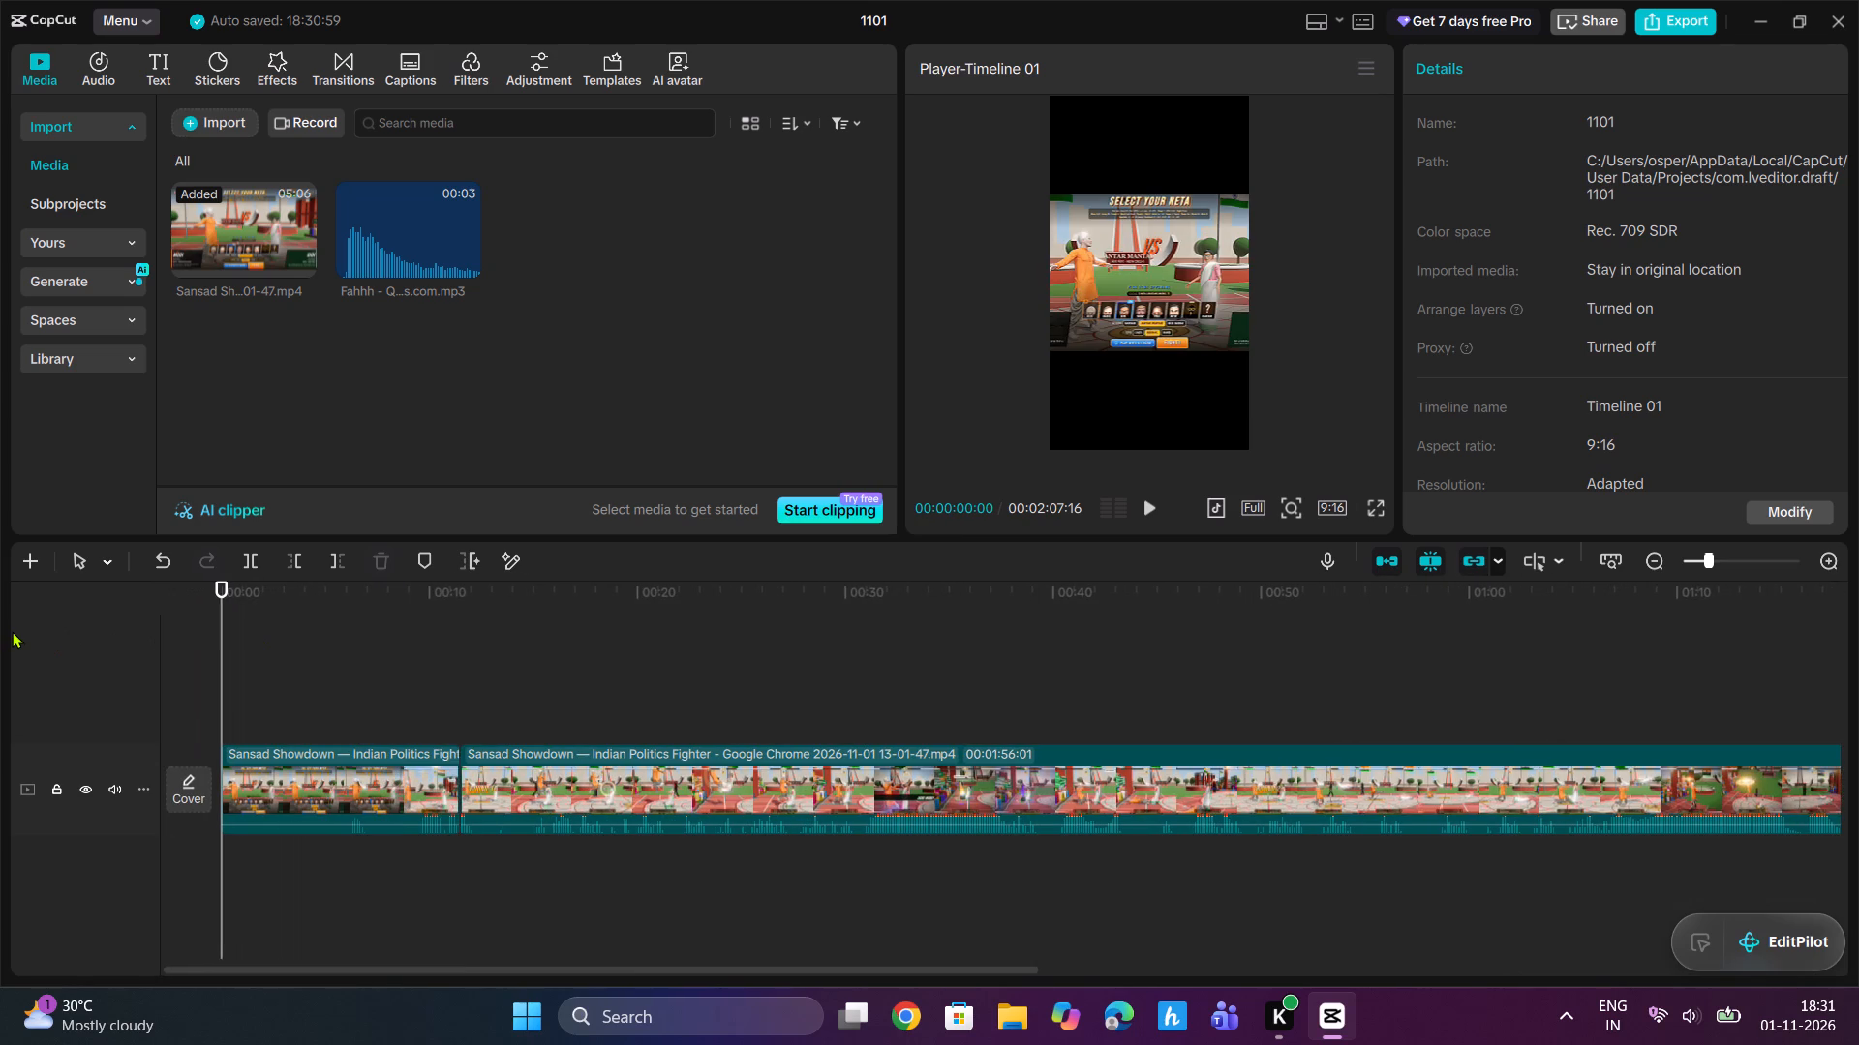
key(space)
text(b)
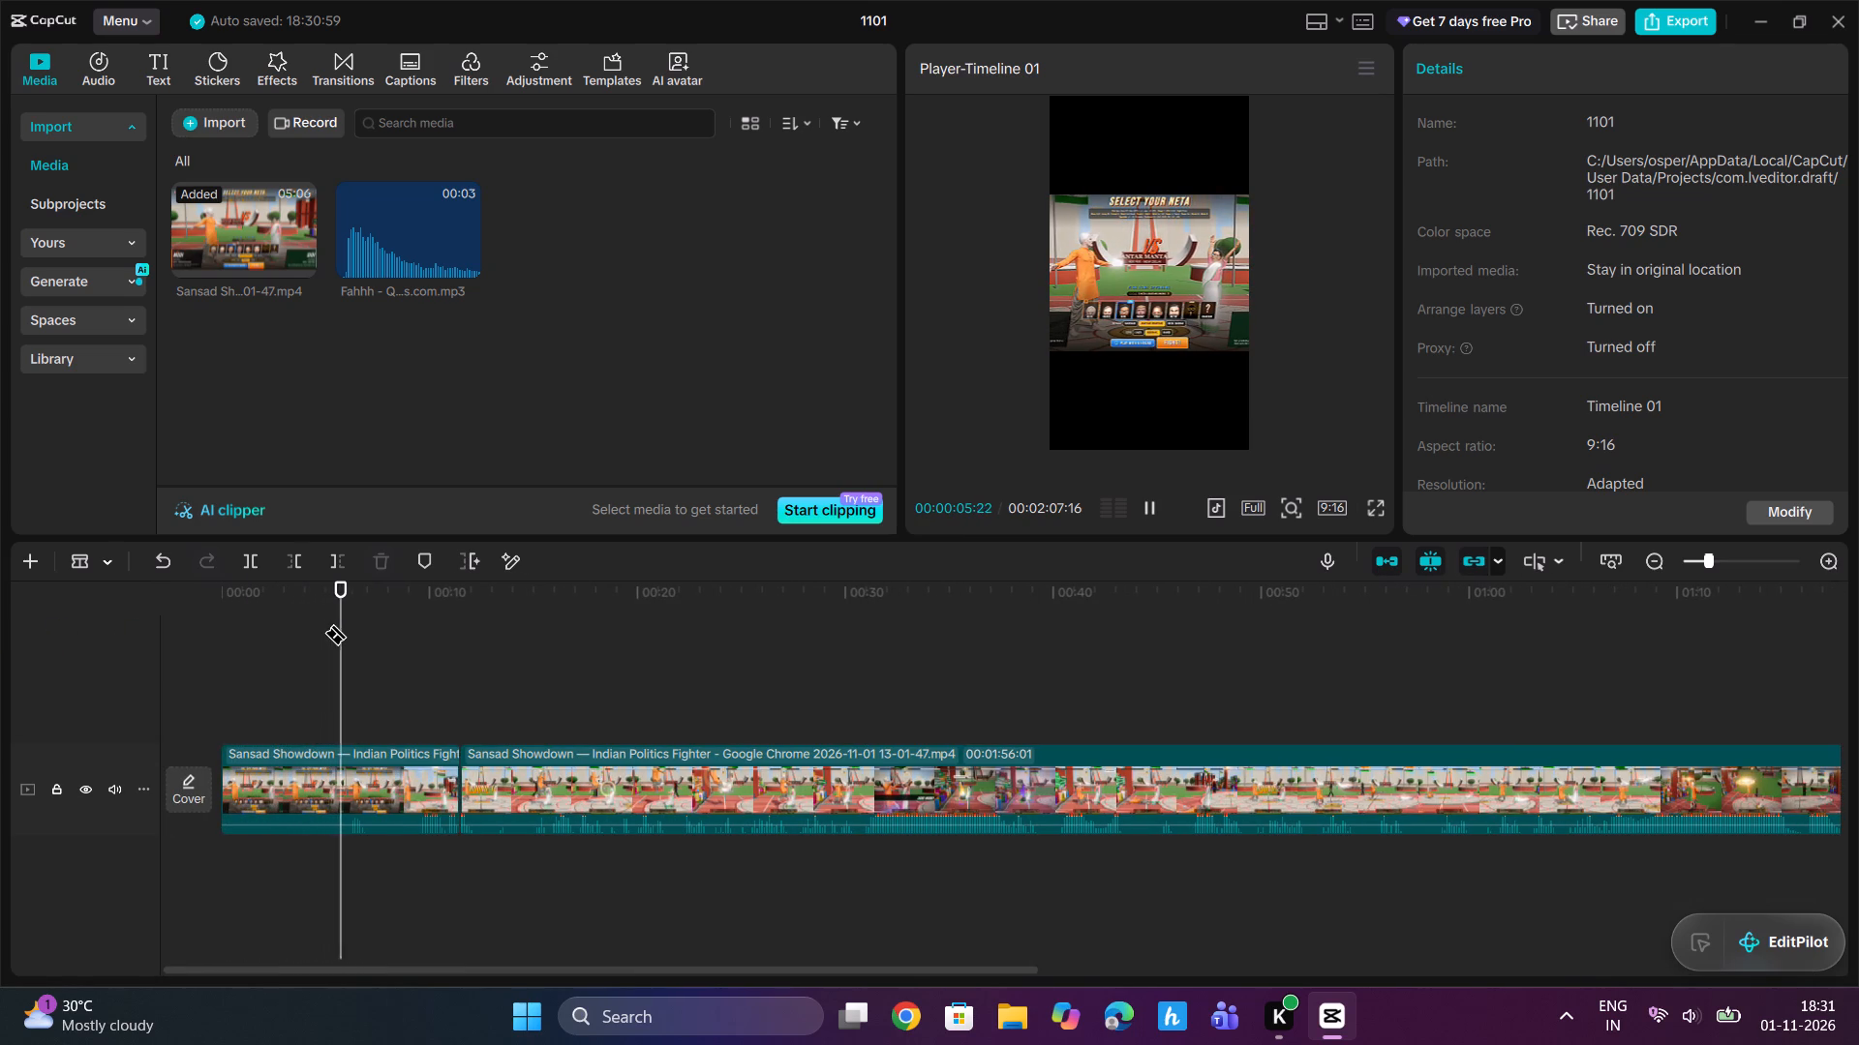
click(107, 559)
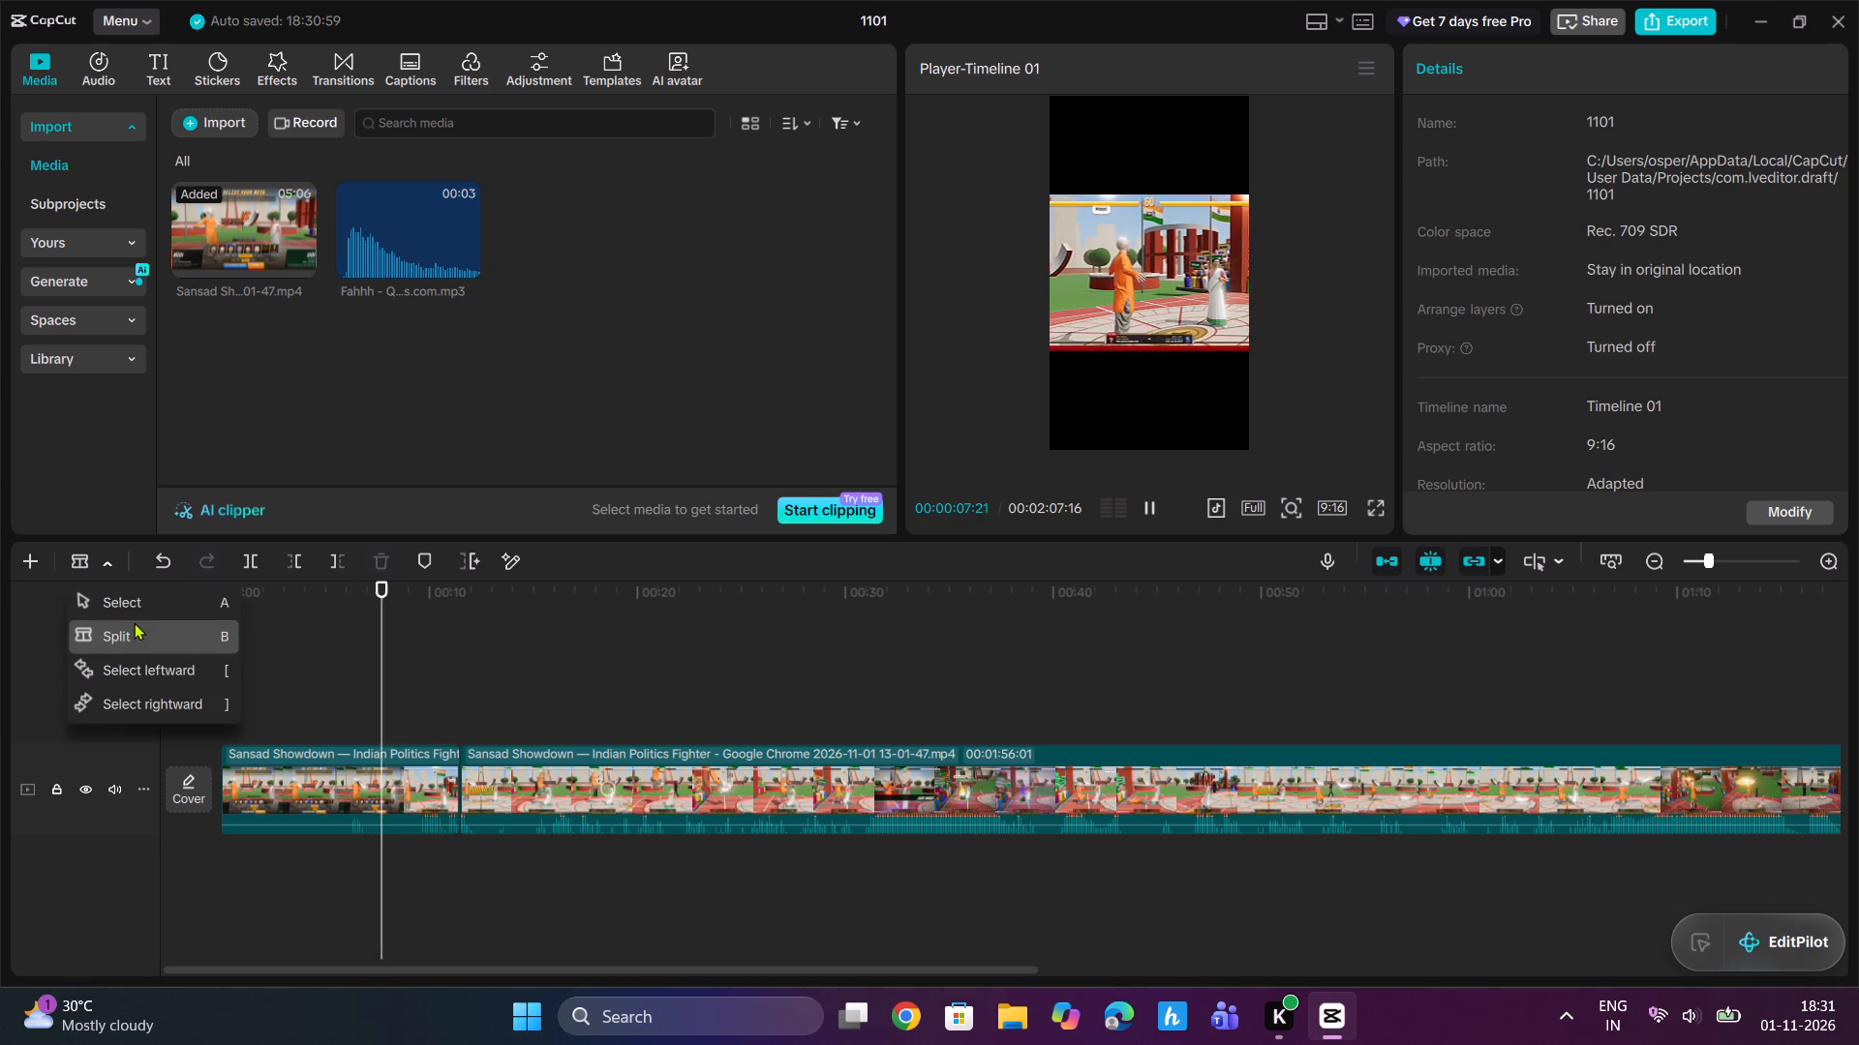
click(144, 604)
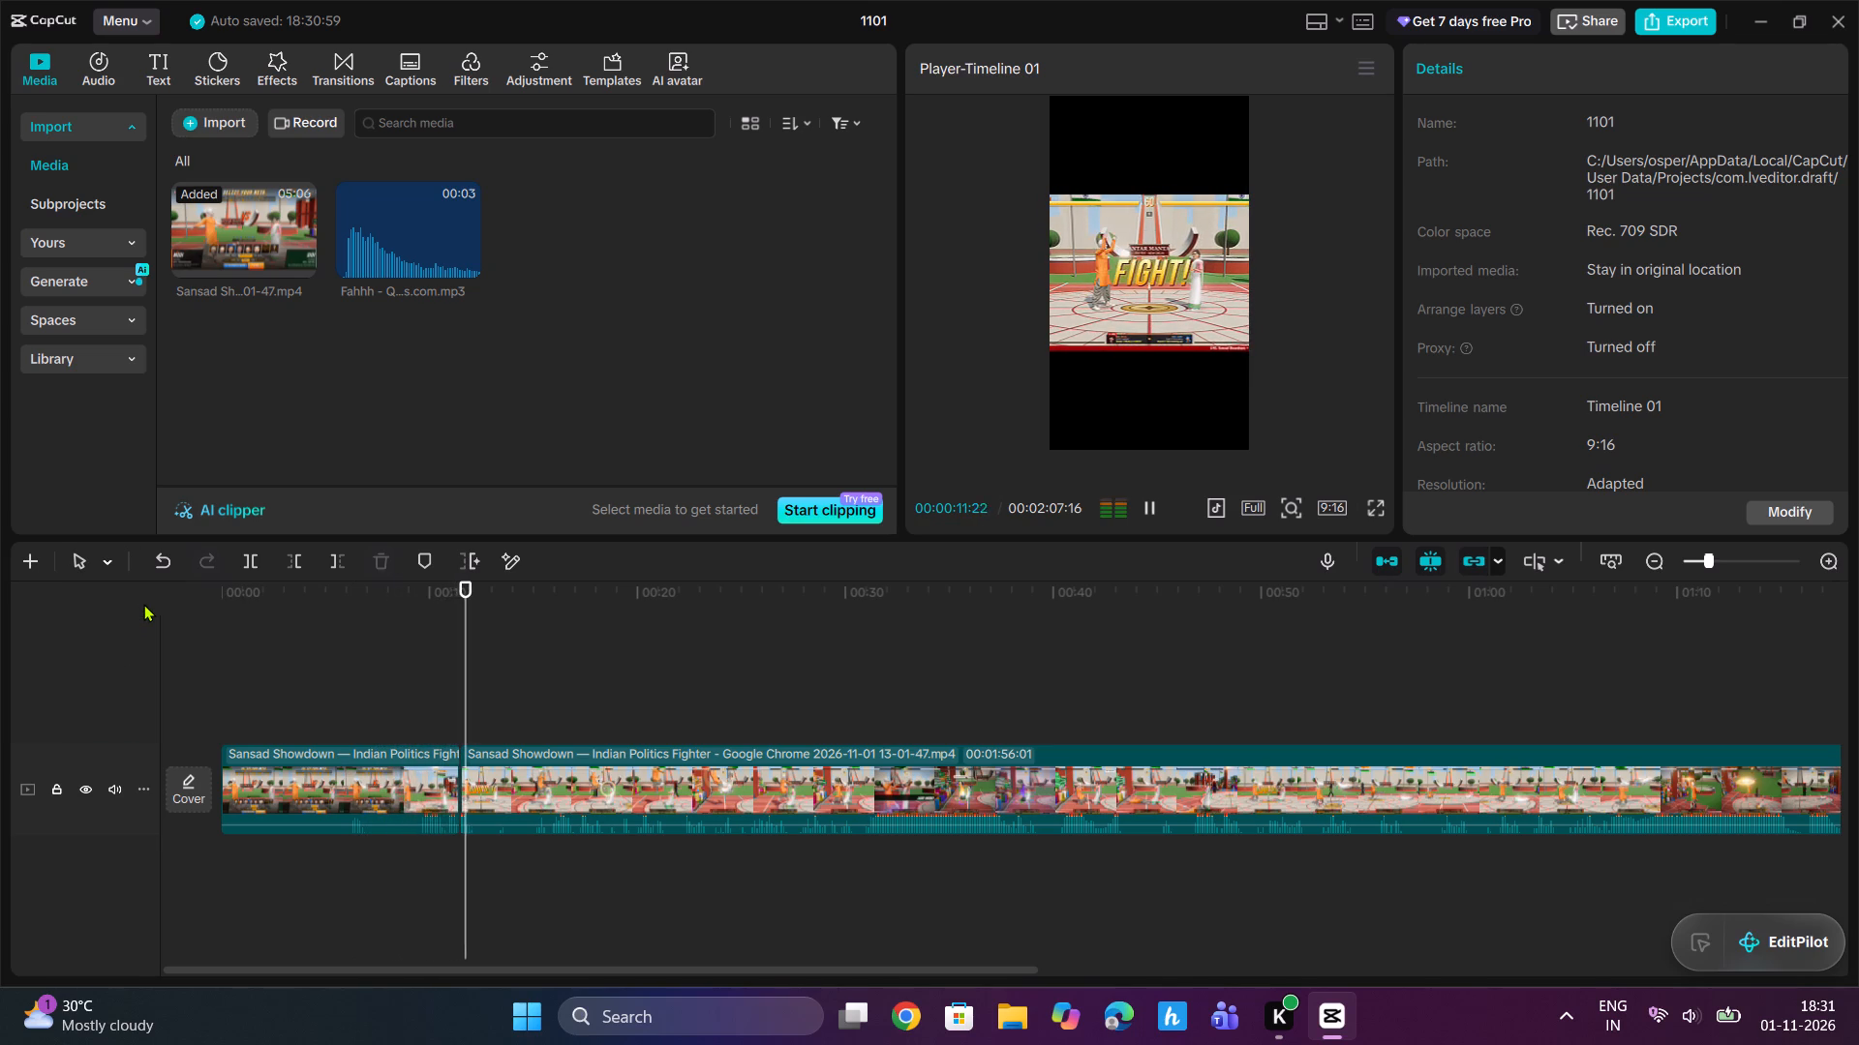
key(space)
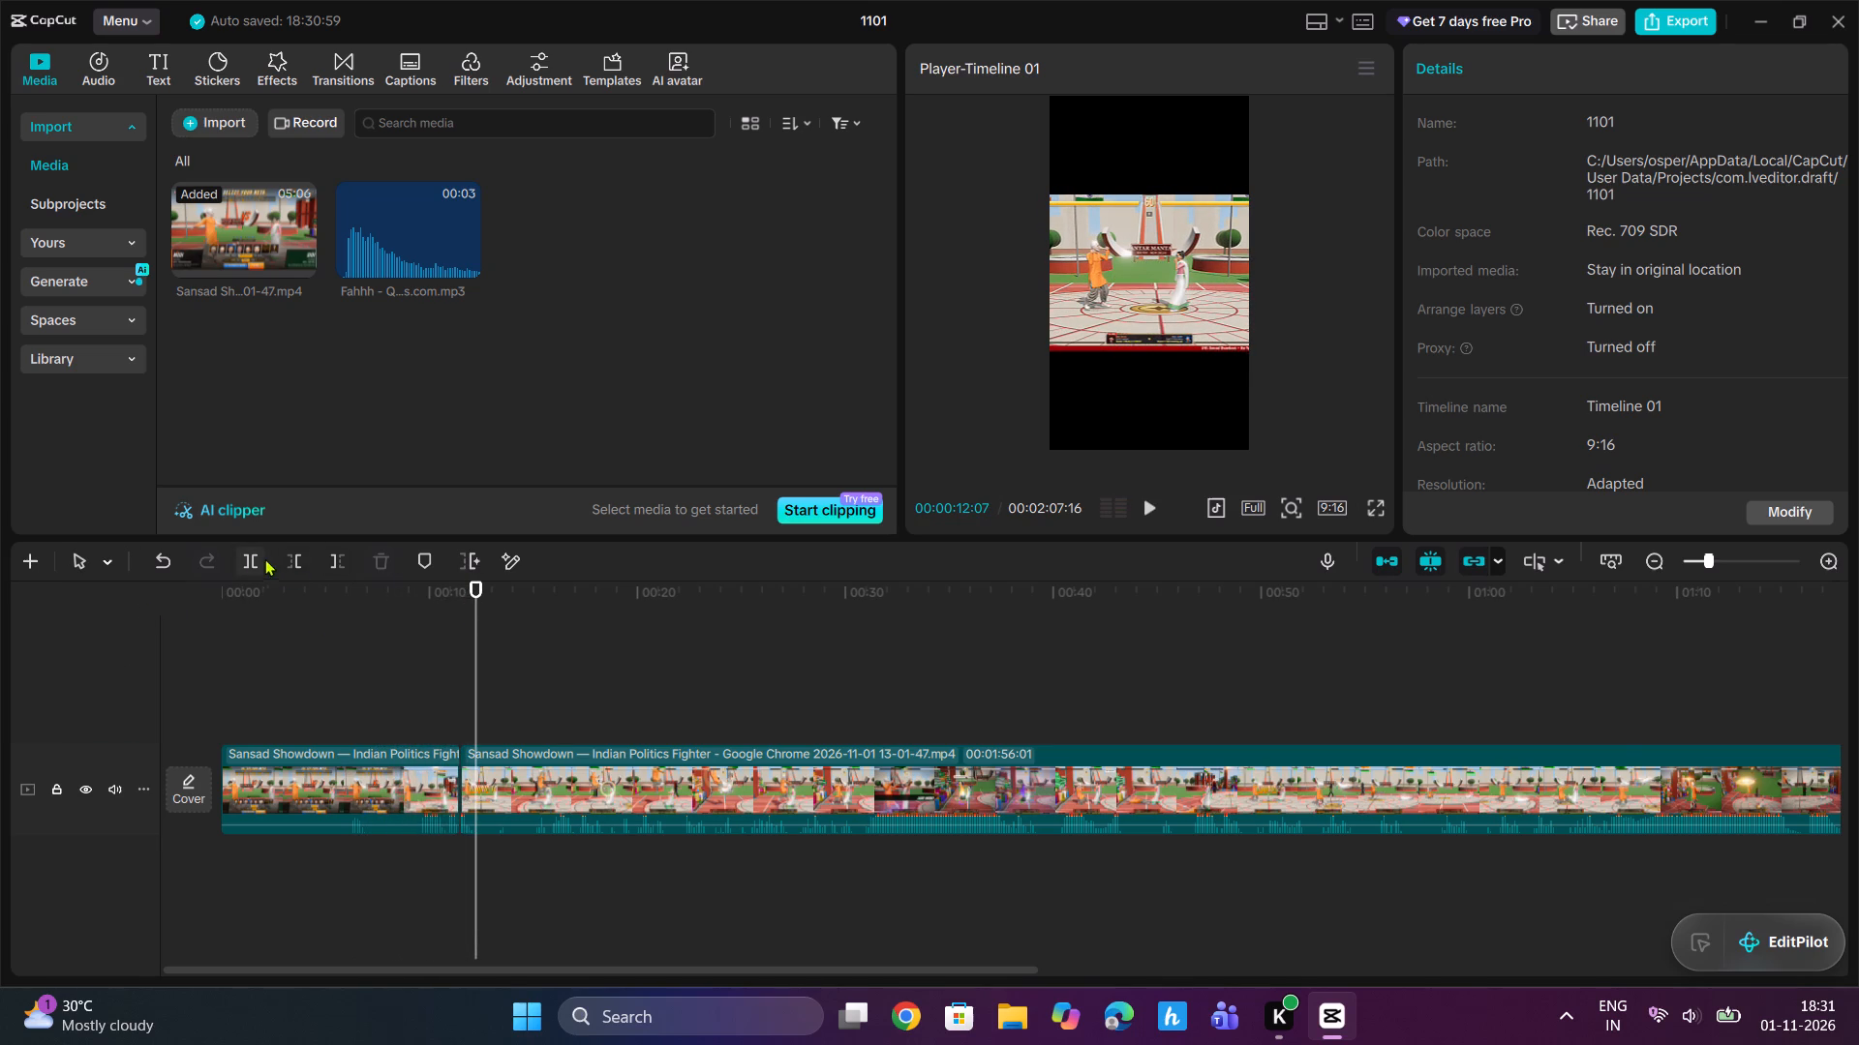
click(302, 554)
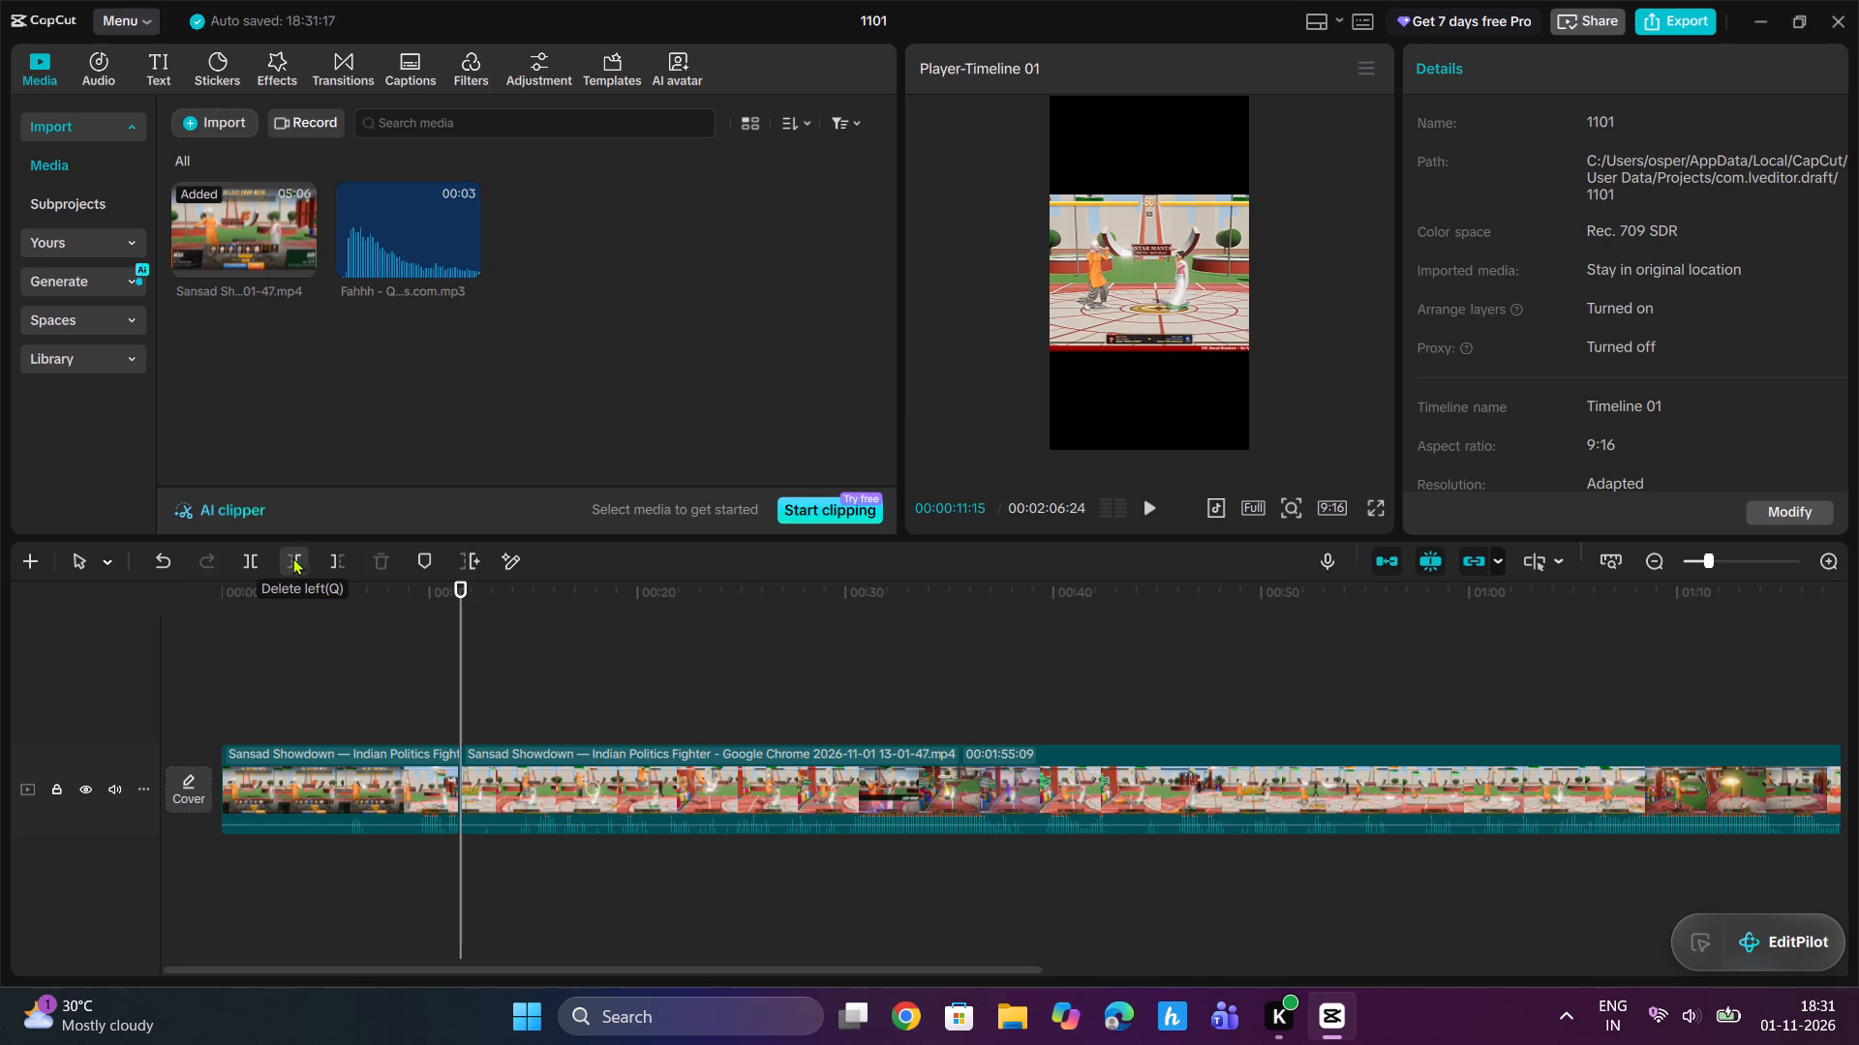
Play back the join between the two clips, starting a few seconds before it.
key(space)
click(384, 658)
key(space)
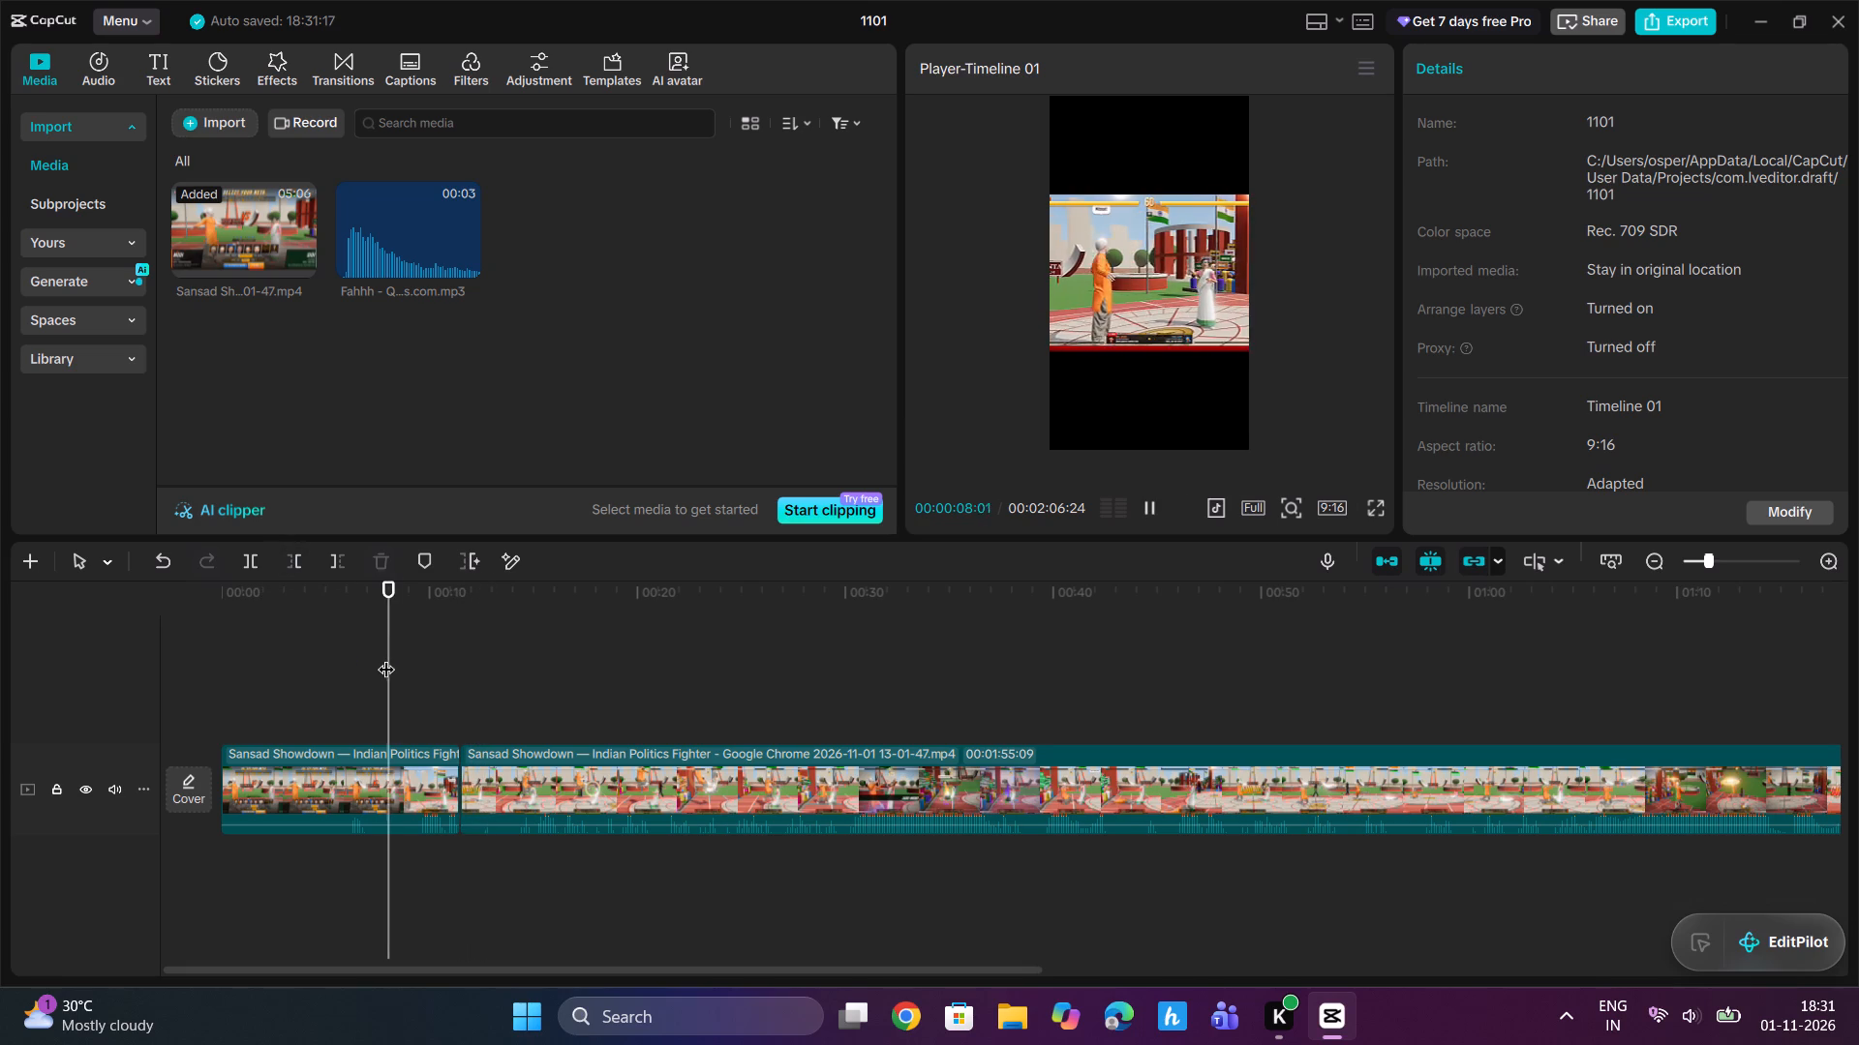
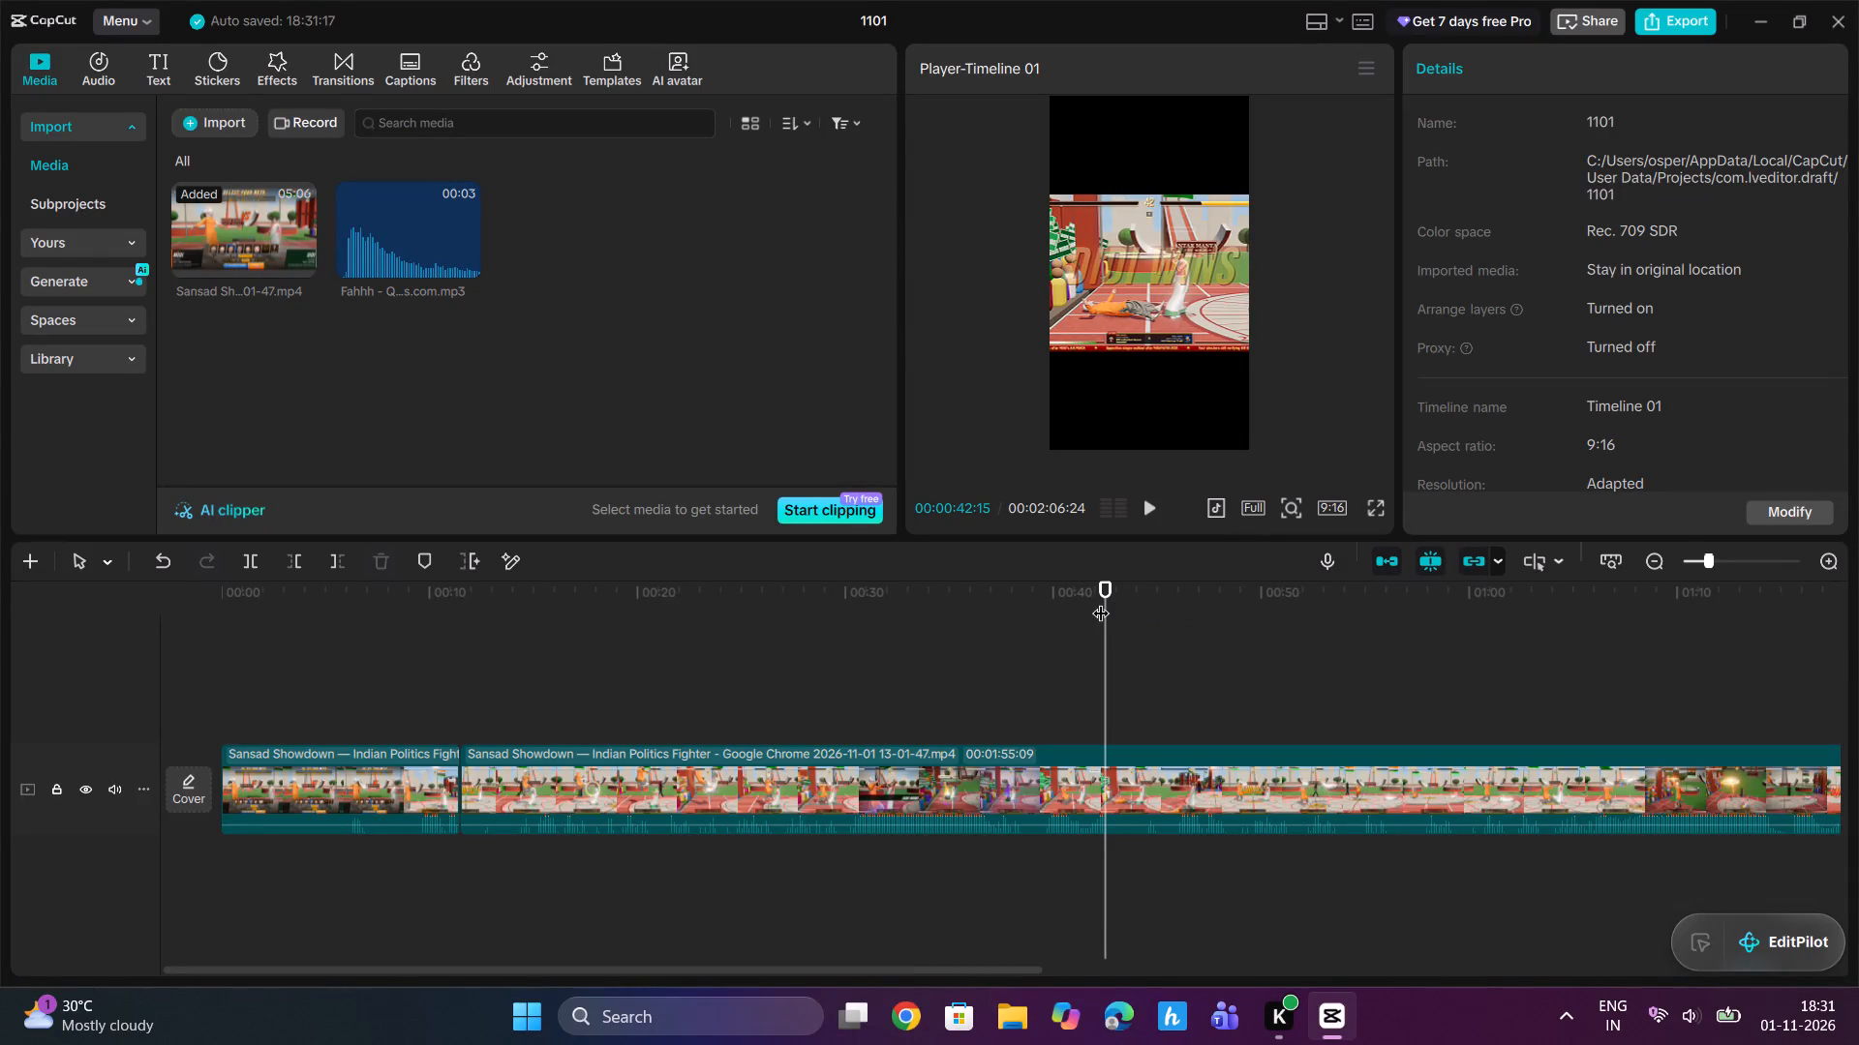
Split the second clip at 00:00:42:15, on the WINS title that follows the fight.
click(250, 558)
Review the start of the fight clip, and delete about the first 4 seconds of the intro clip.
drag(1106, 602, 962, 642)
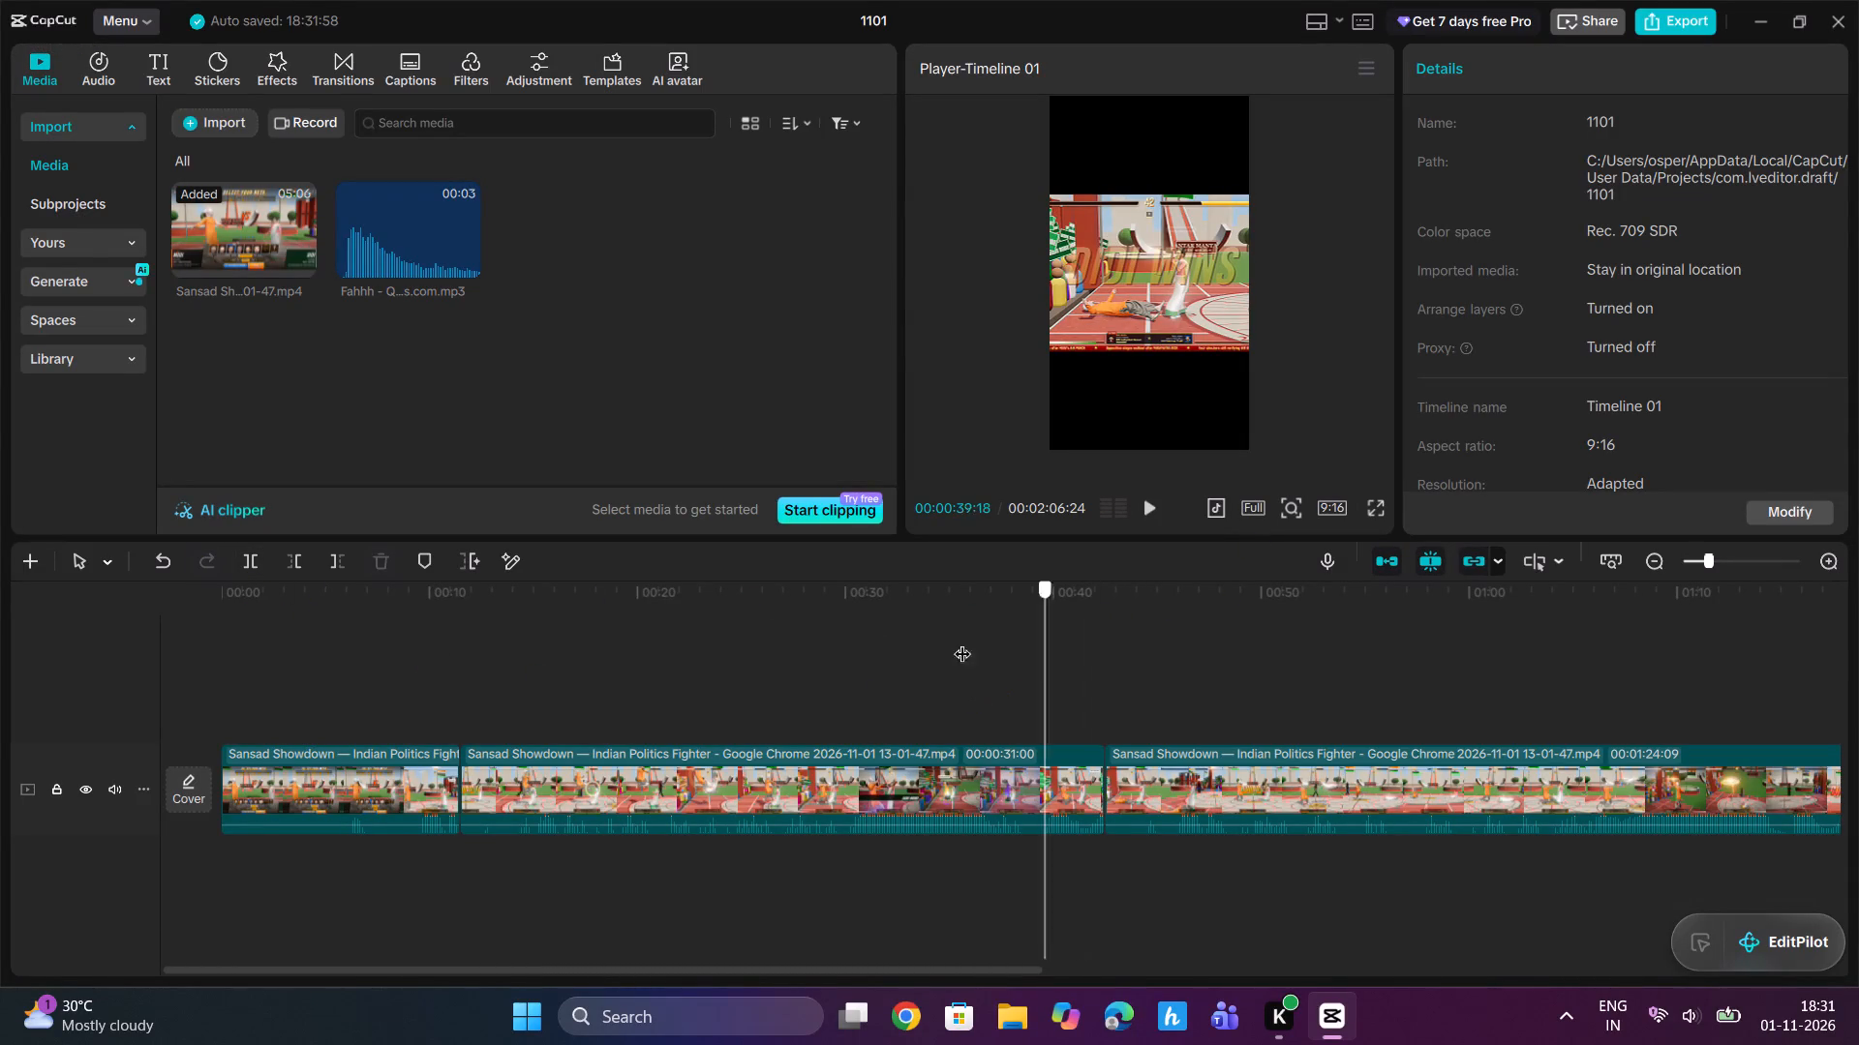
drag(962, 642, 652, 714)
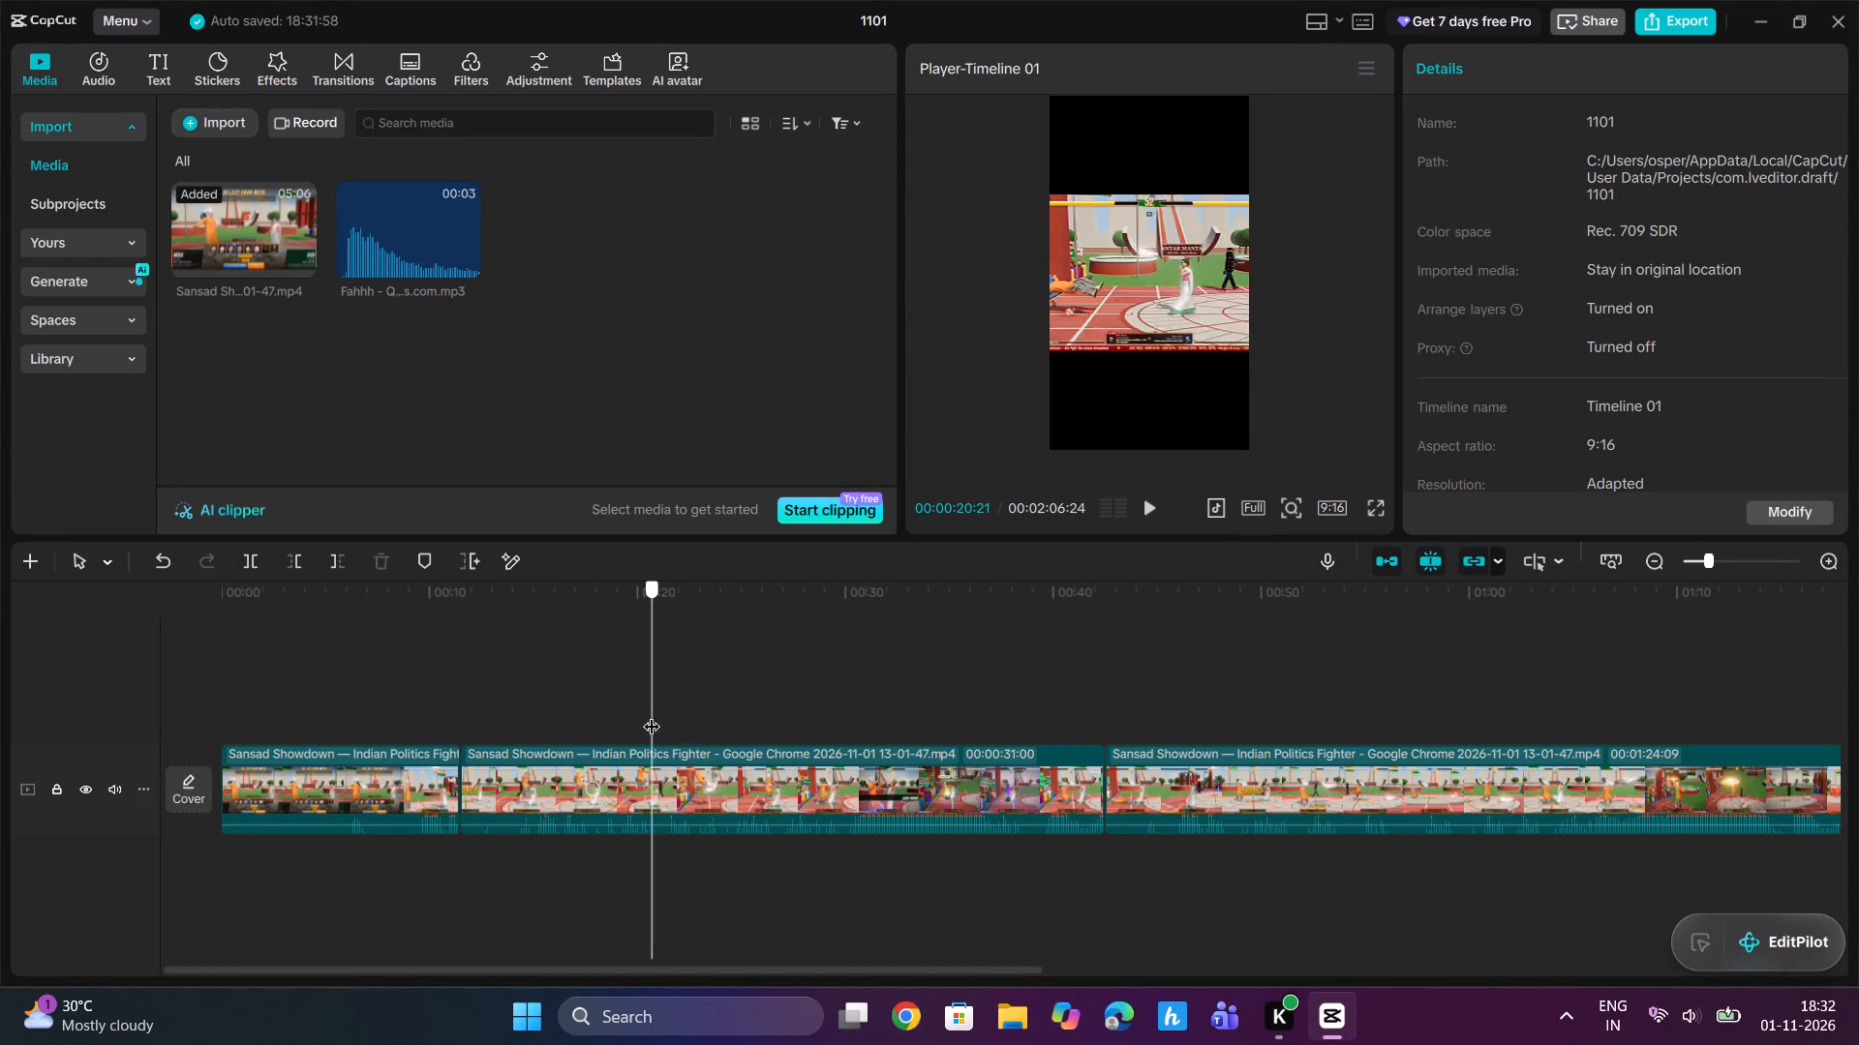
drag(652, 714, 565, 765)
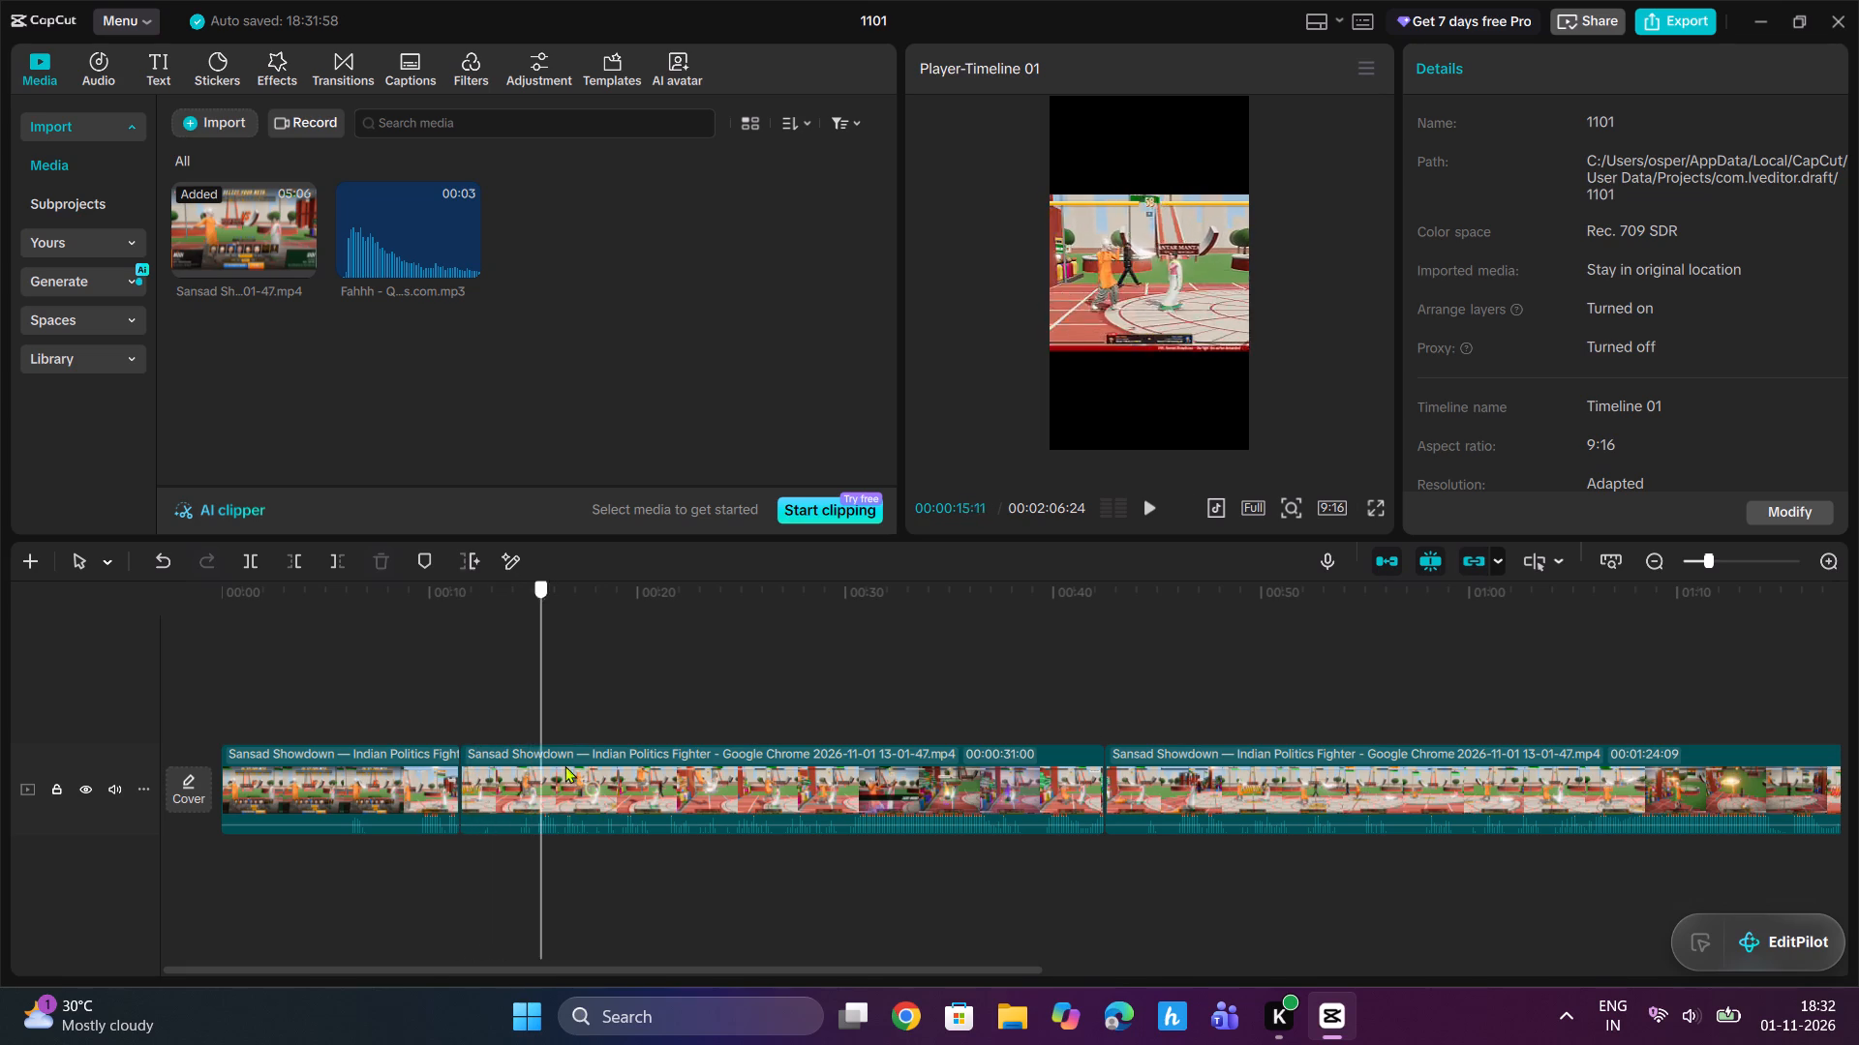
drag(565, 765, 499, 782)
key(space)
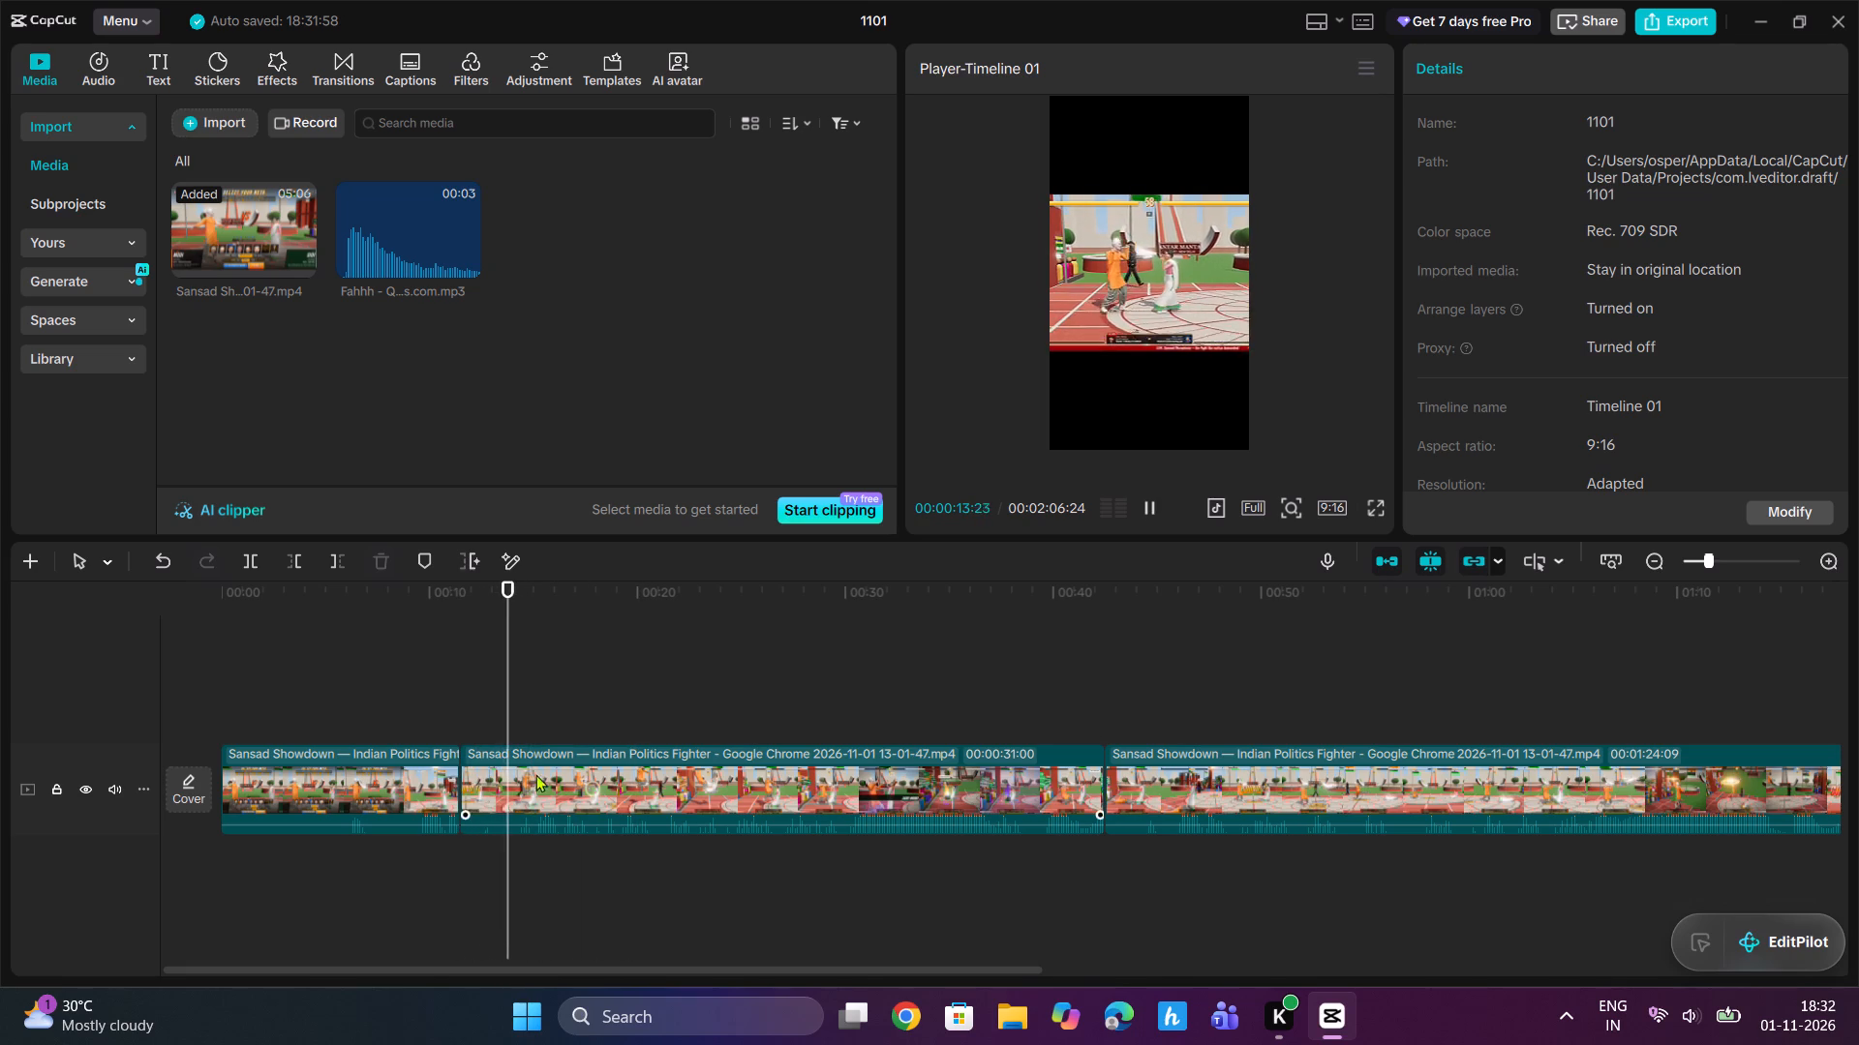
key(space)
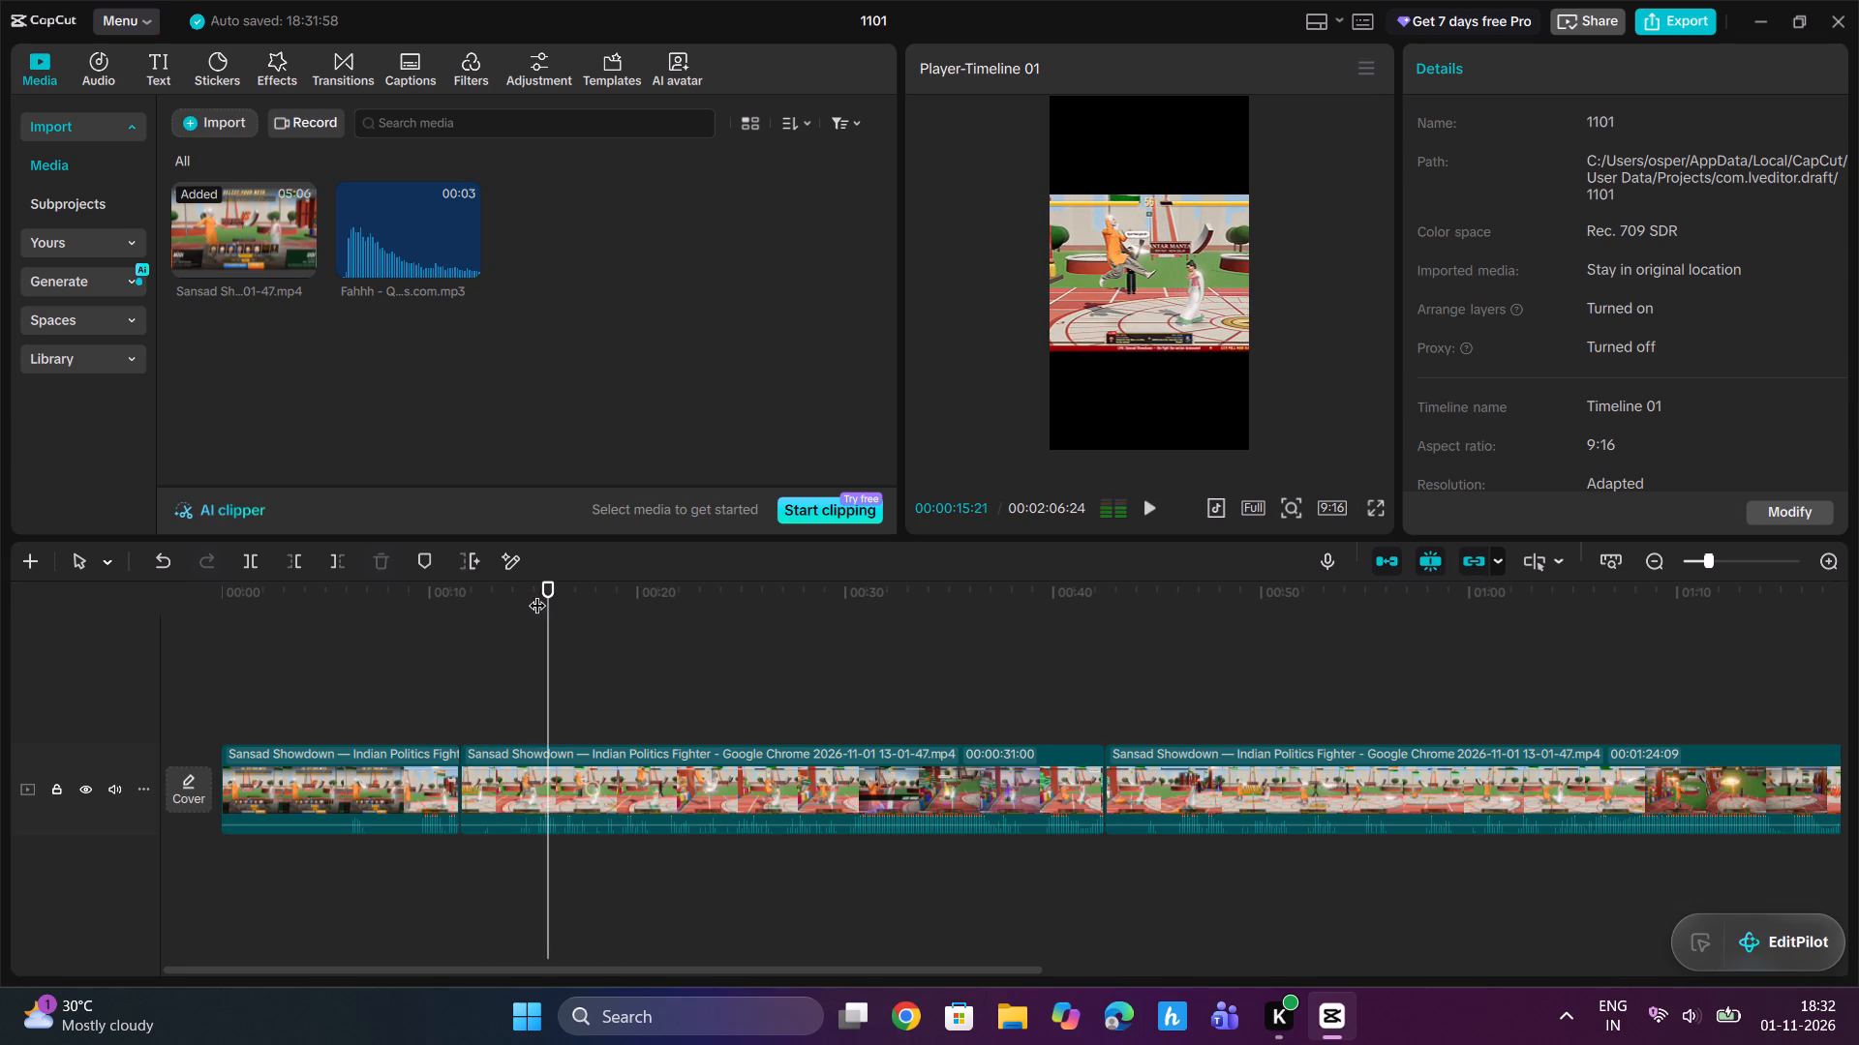
drag(537, 593, 310, 727)
click(293, 554)
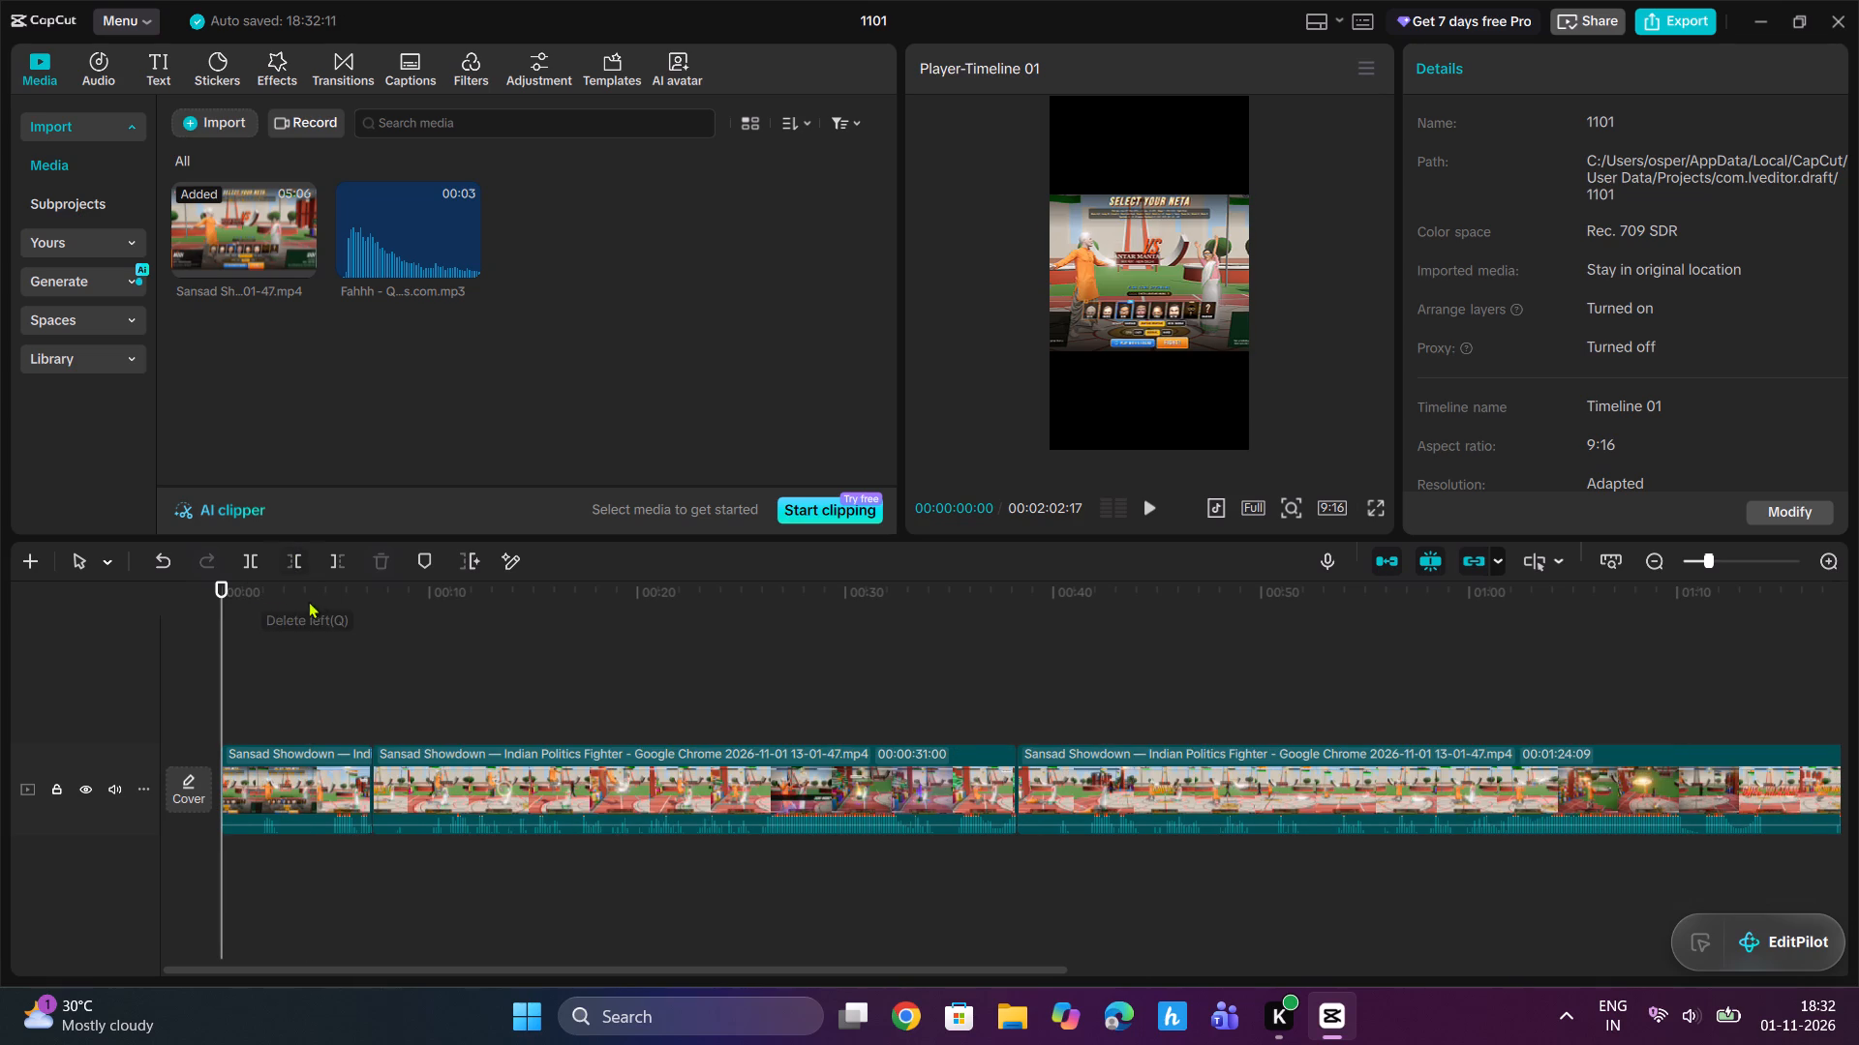
Review the intro and early fight, and split the second clip at 00:00:16:15, with the orange fighter knocked down.
key(space)
drag(230, 588, 315, 613)
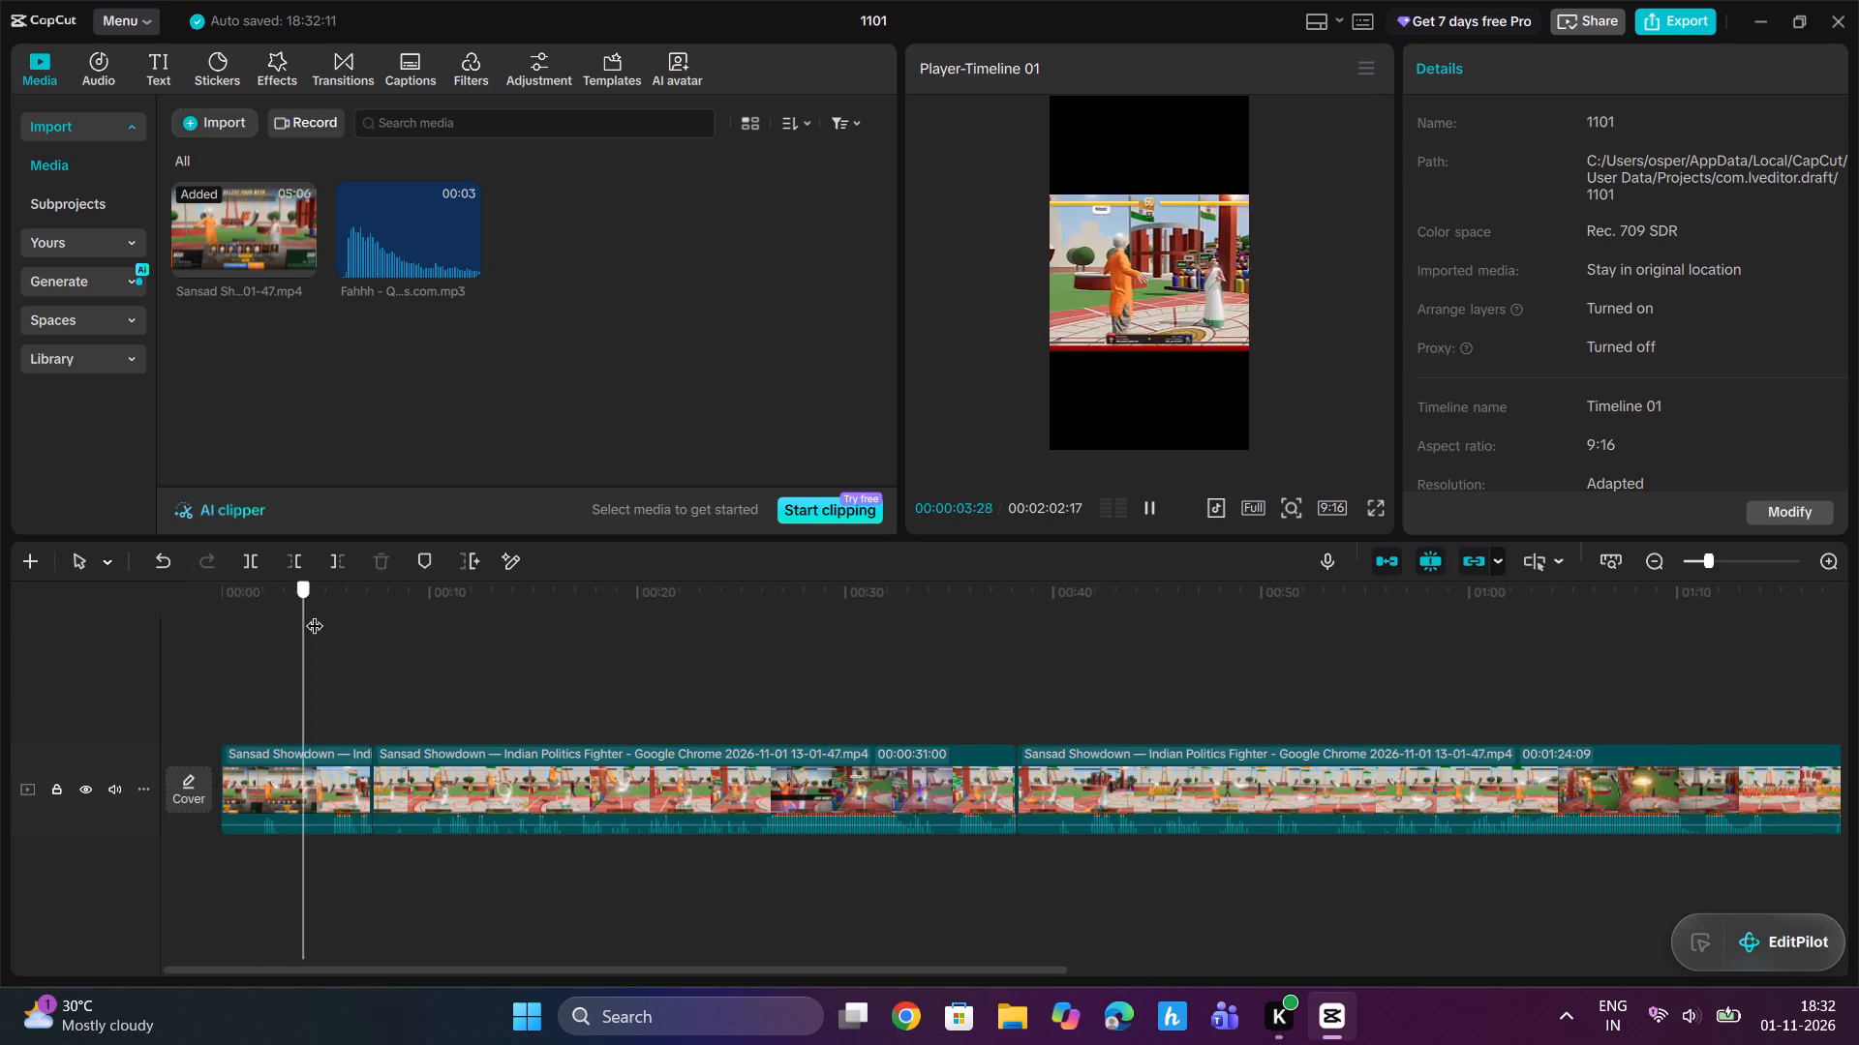
drag(315, 613, 468, 641)
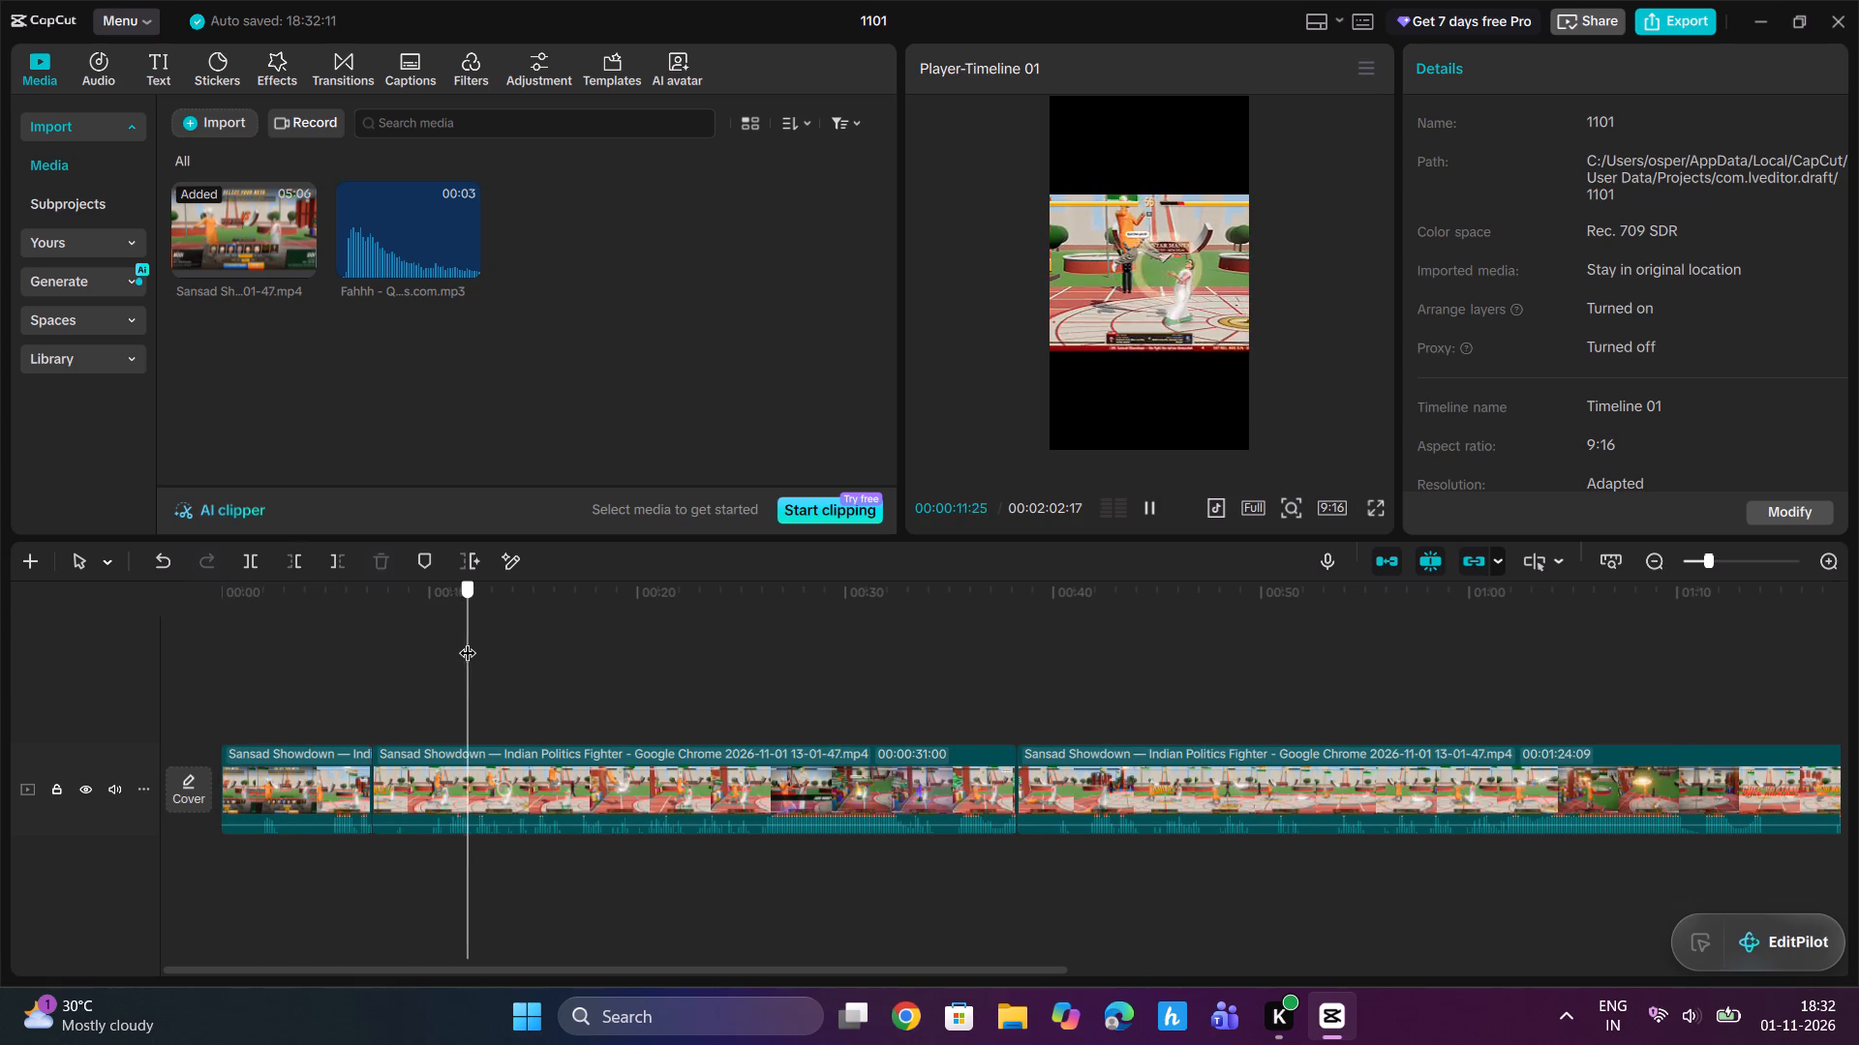
drag(468, 641, 501, 680)
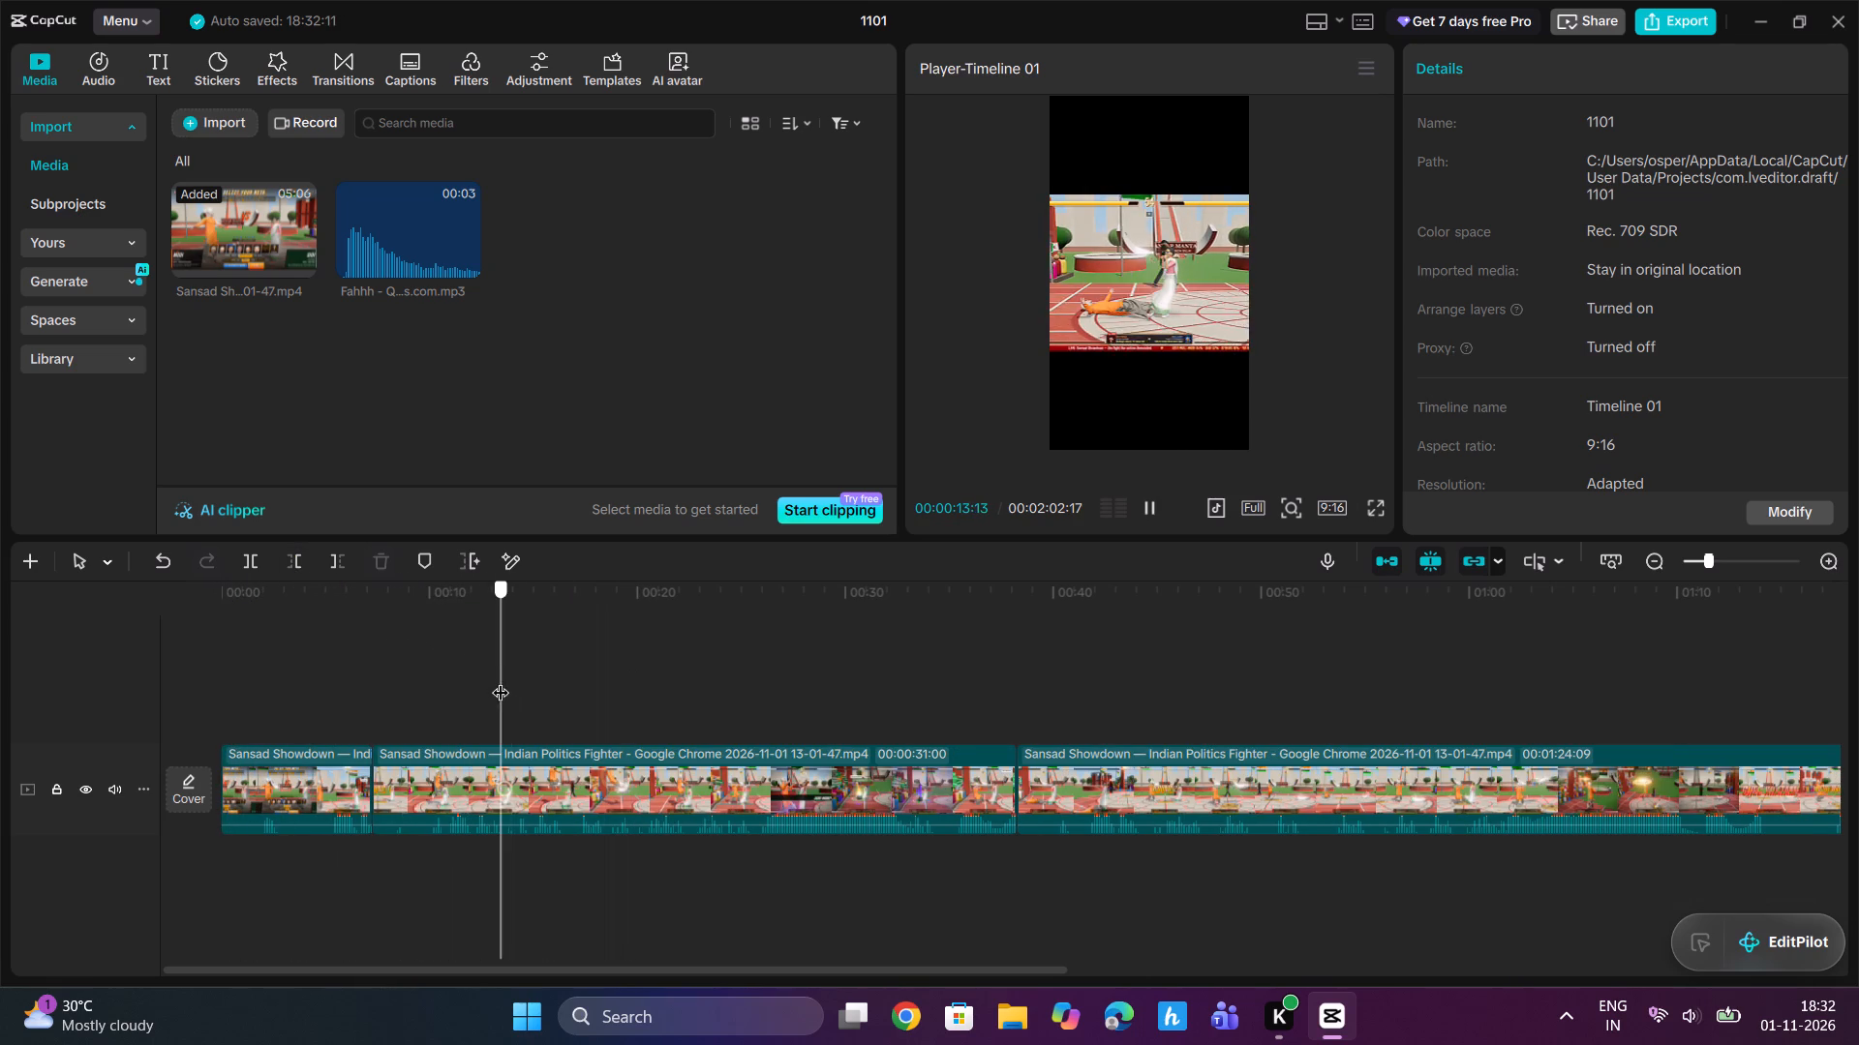
drag(501, 680, 606, 684)
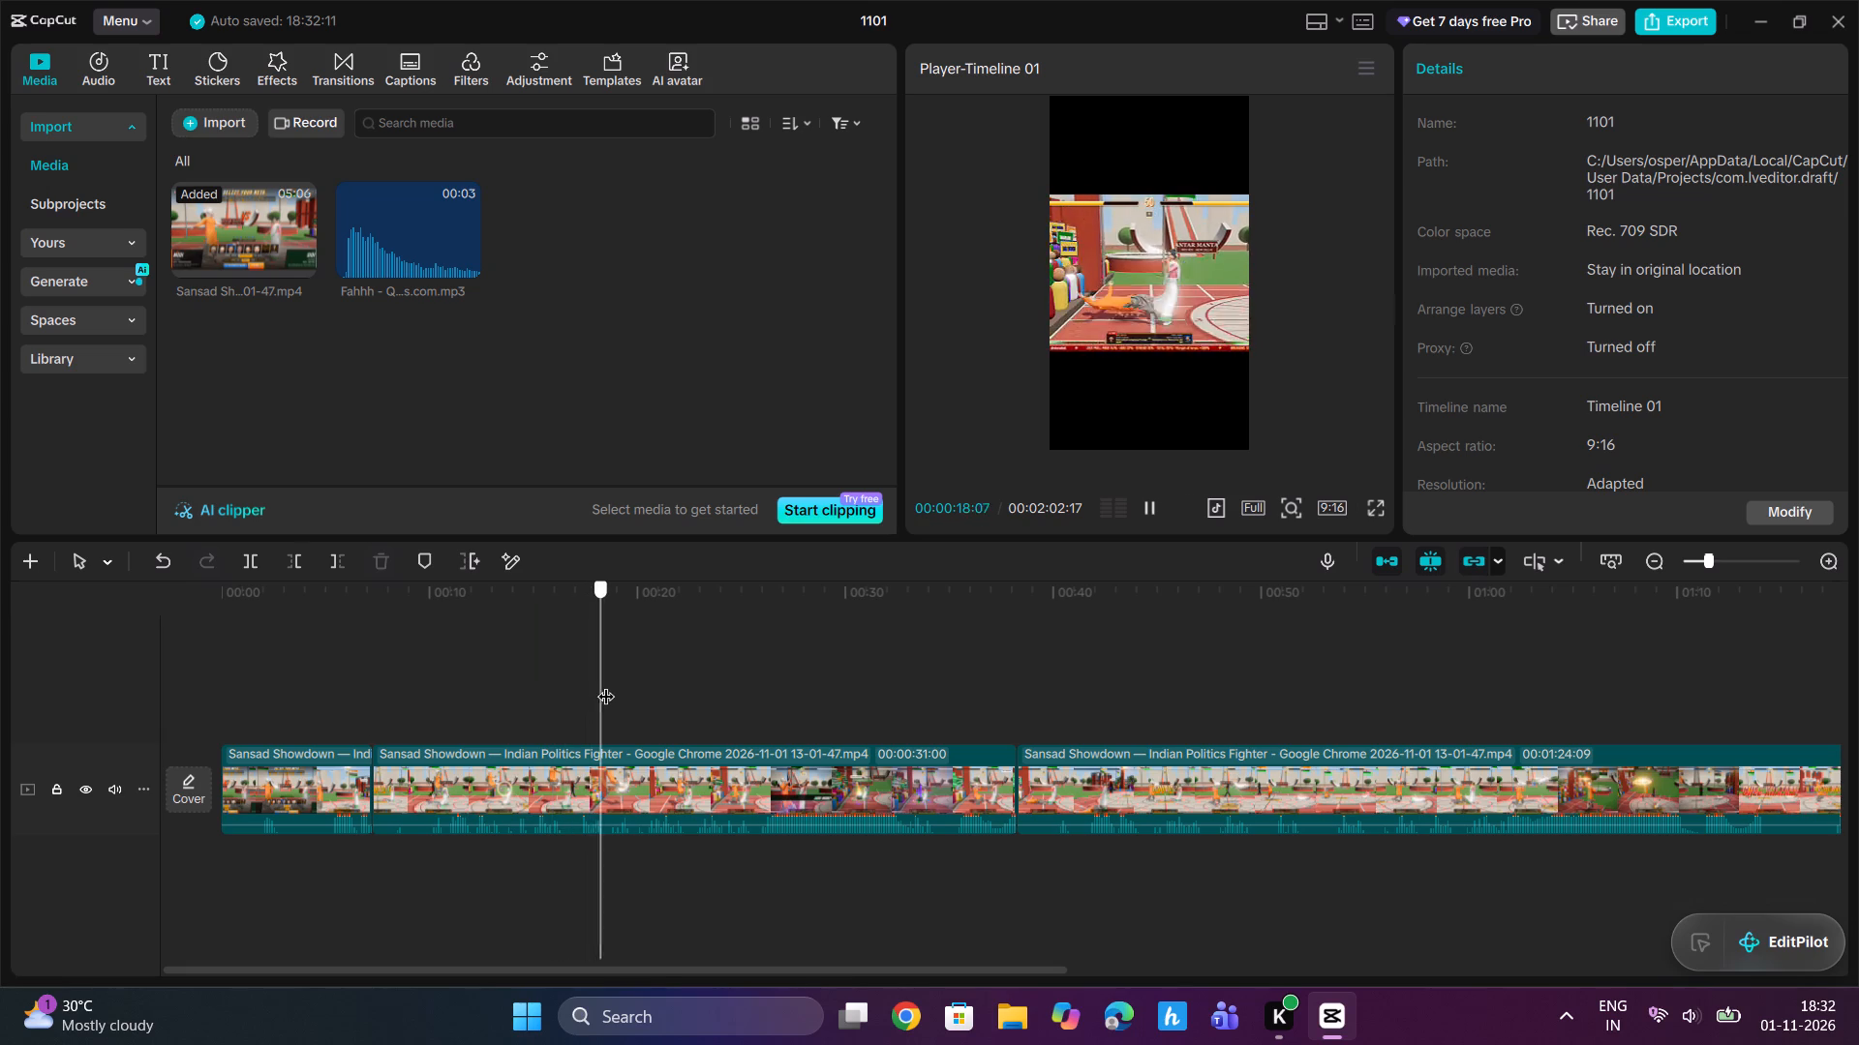
drag(606, 684, 557, 713)
click(581, 782)
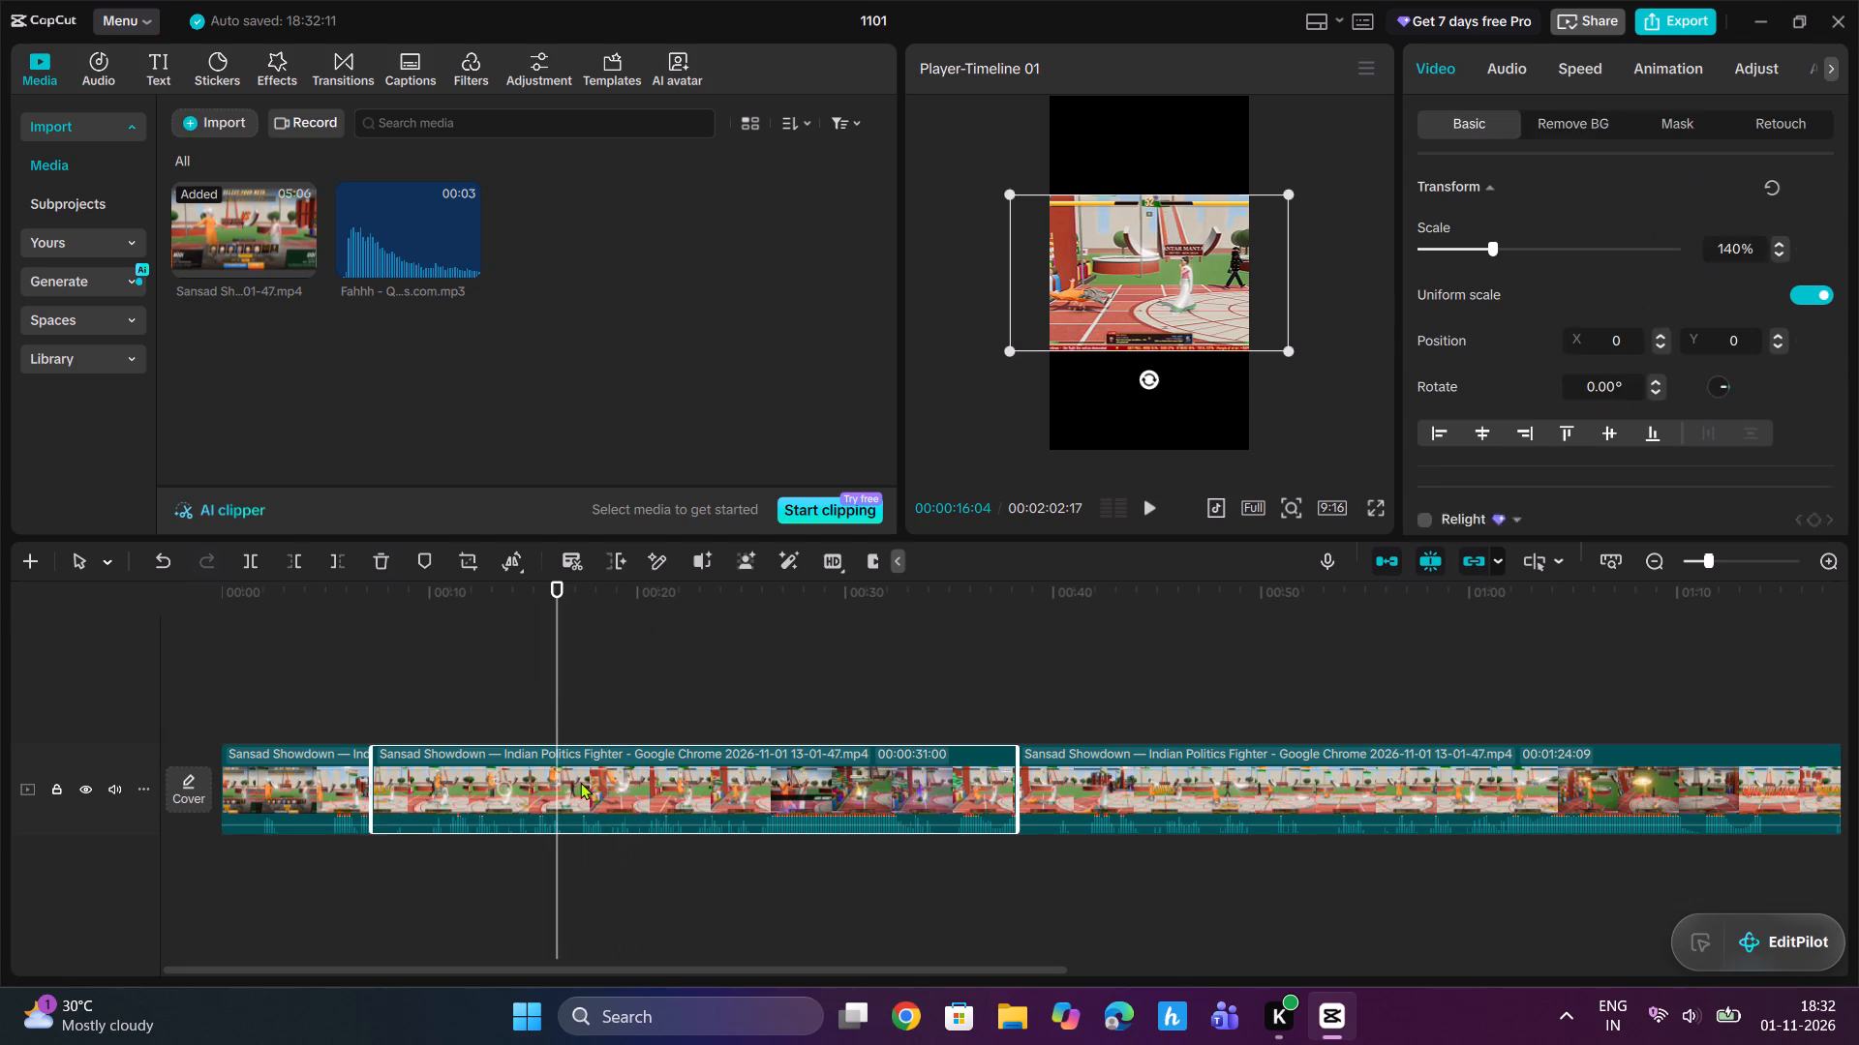
drag(554, 600, 394, 657)
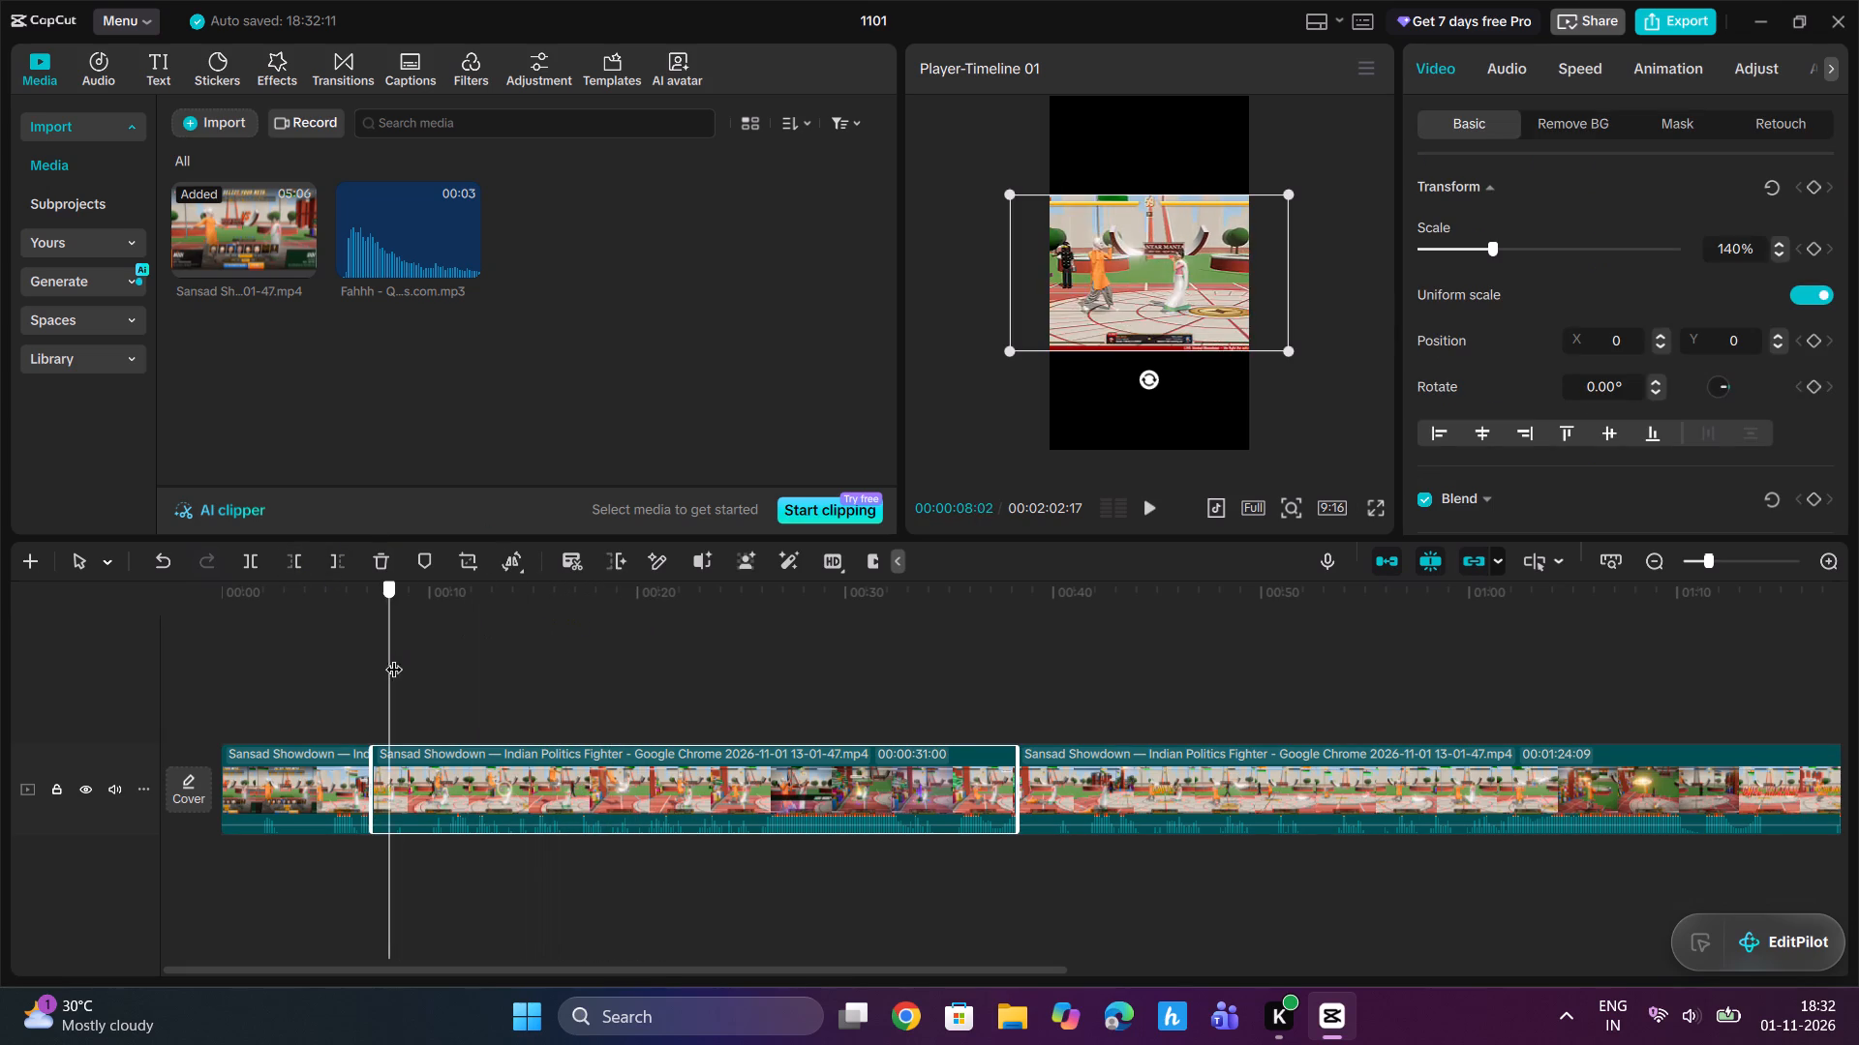
drag(394, 657, 564, 671)
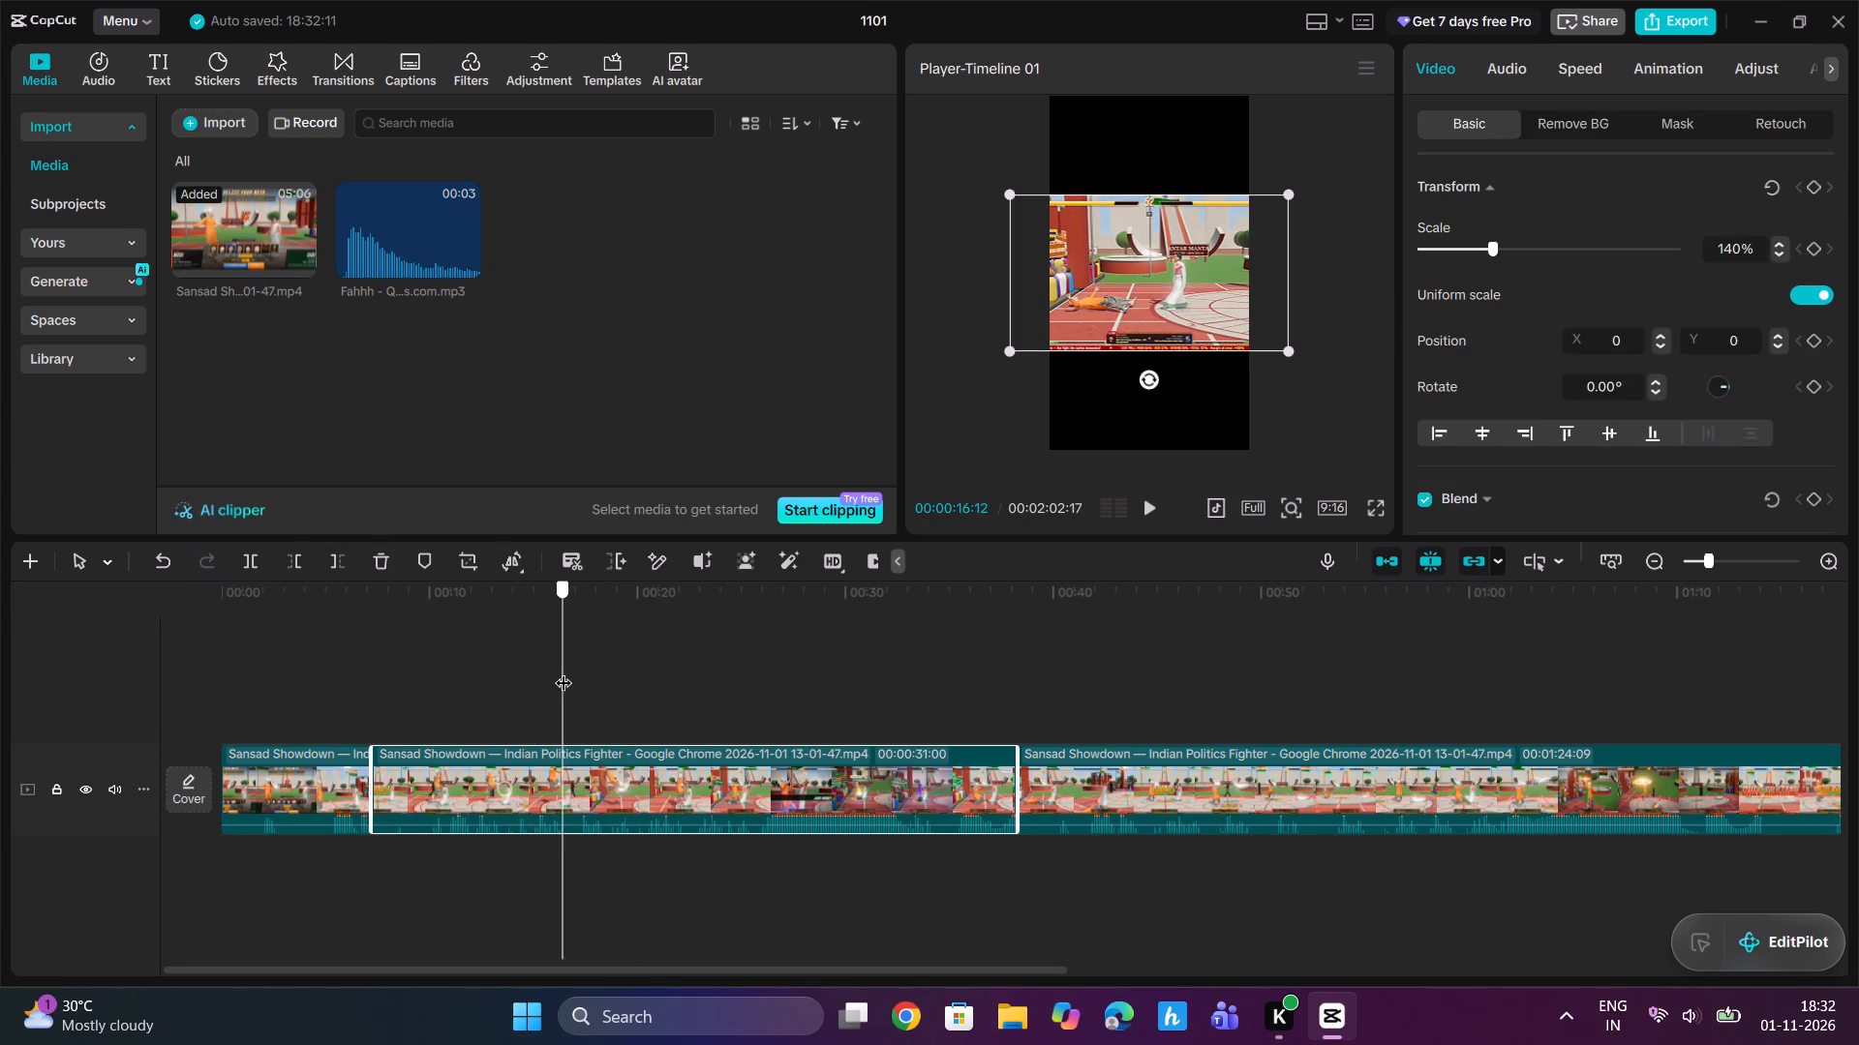
drag(564, 671, 564, 671)
click(255, 558)
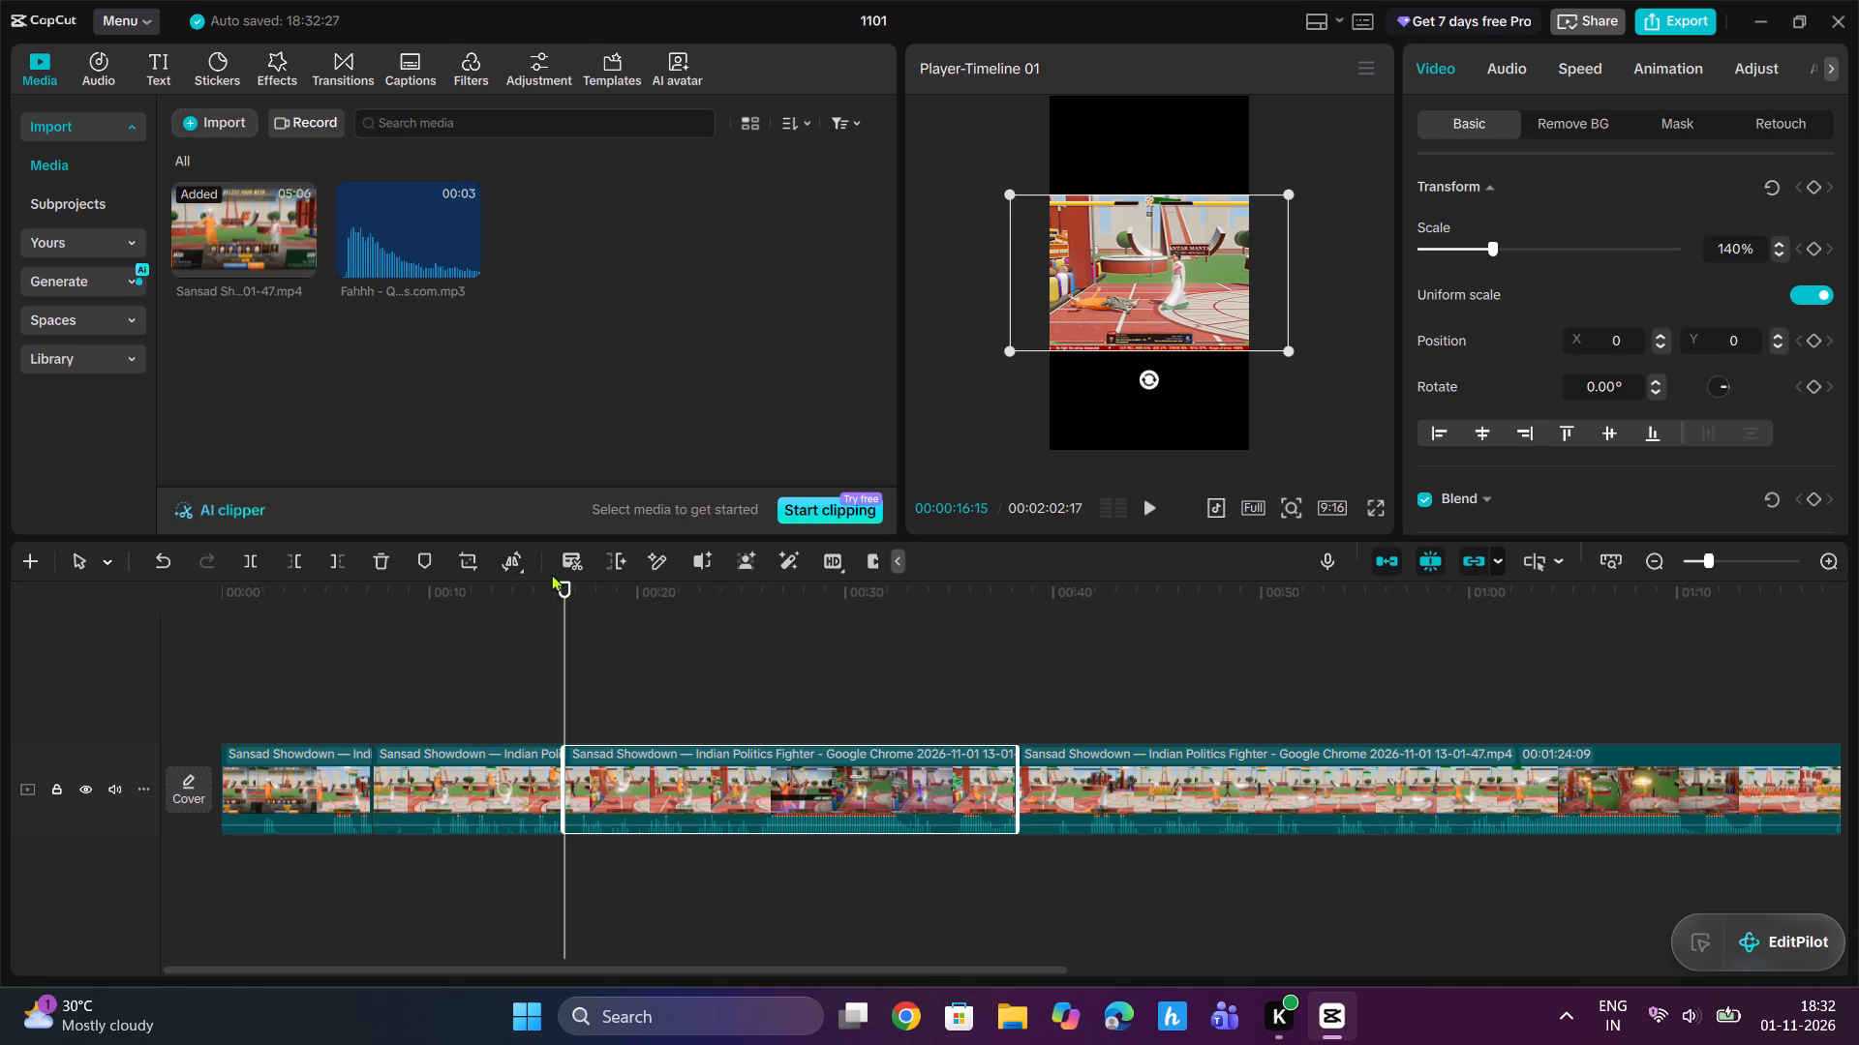
Delete the fight footage between 00:00:16:15 and 00:00:24:19, just before the special move.
drag(567, 589, 797, 659)
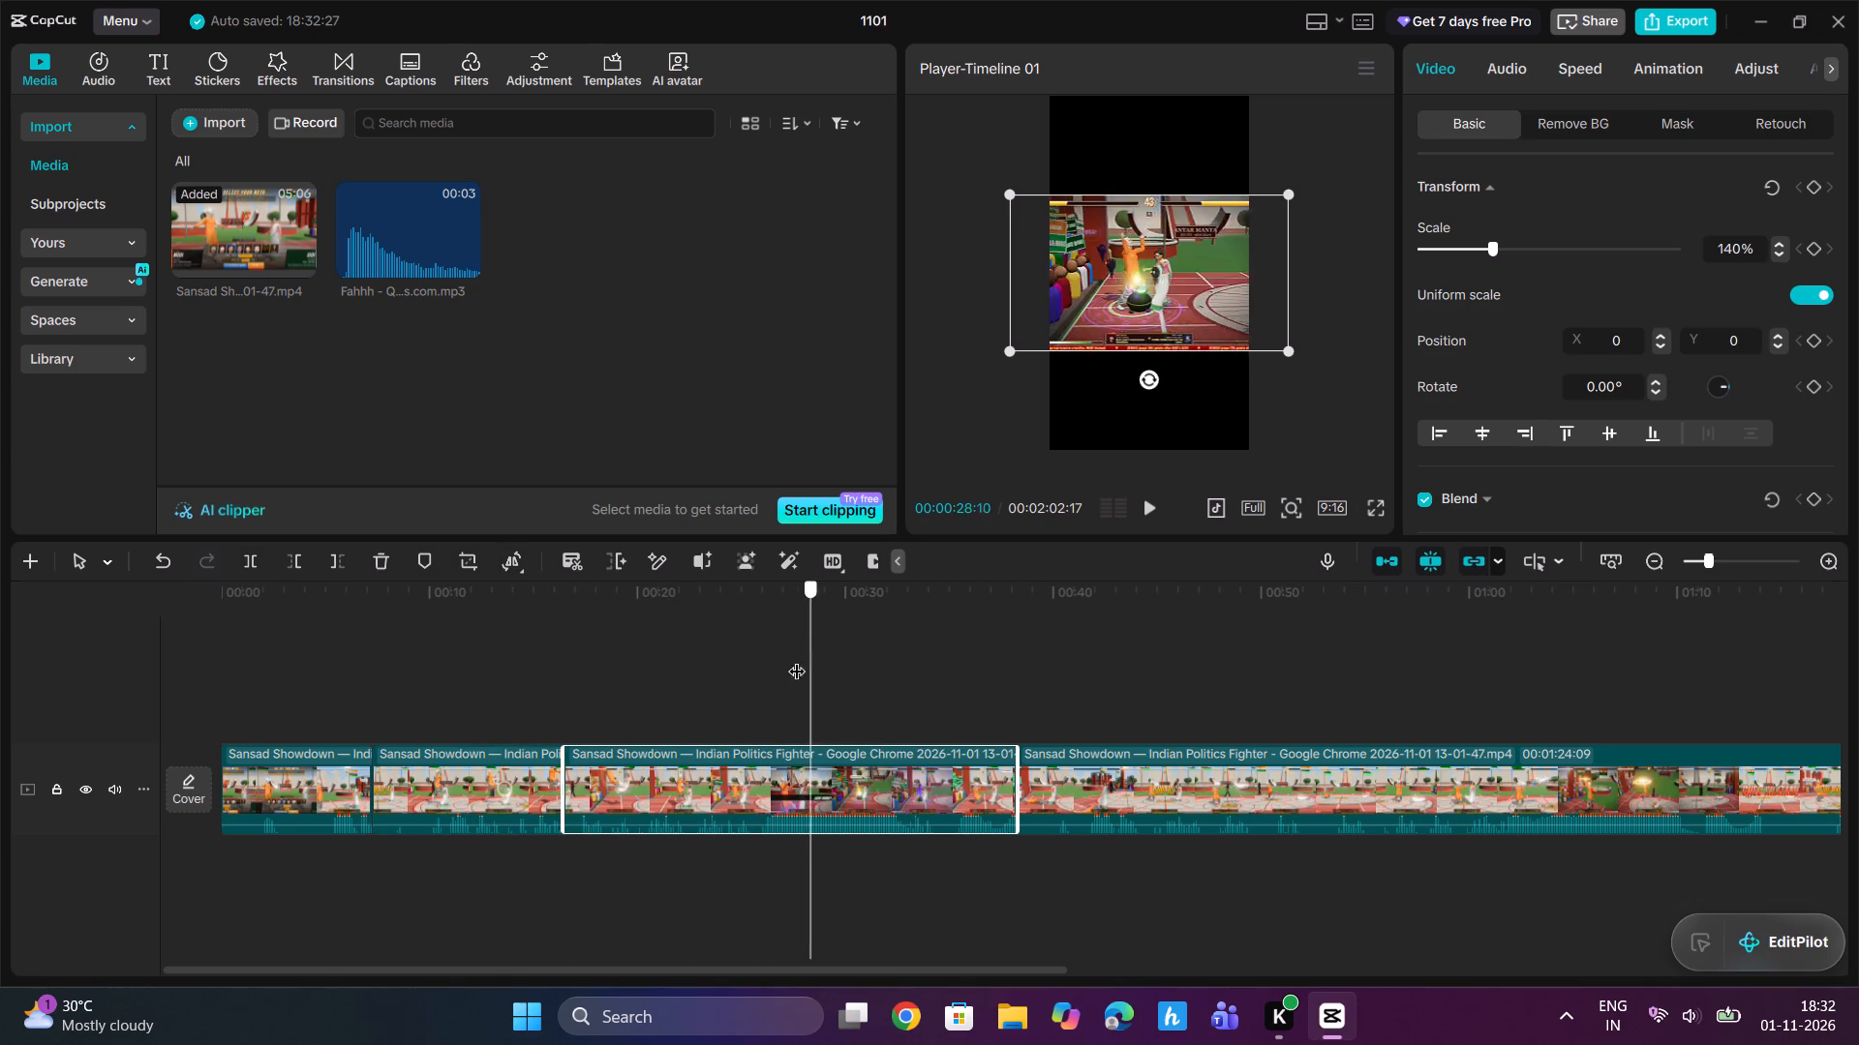
drag(797, 659, 734, 672)
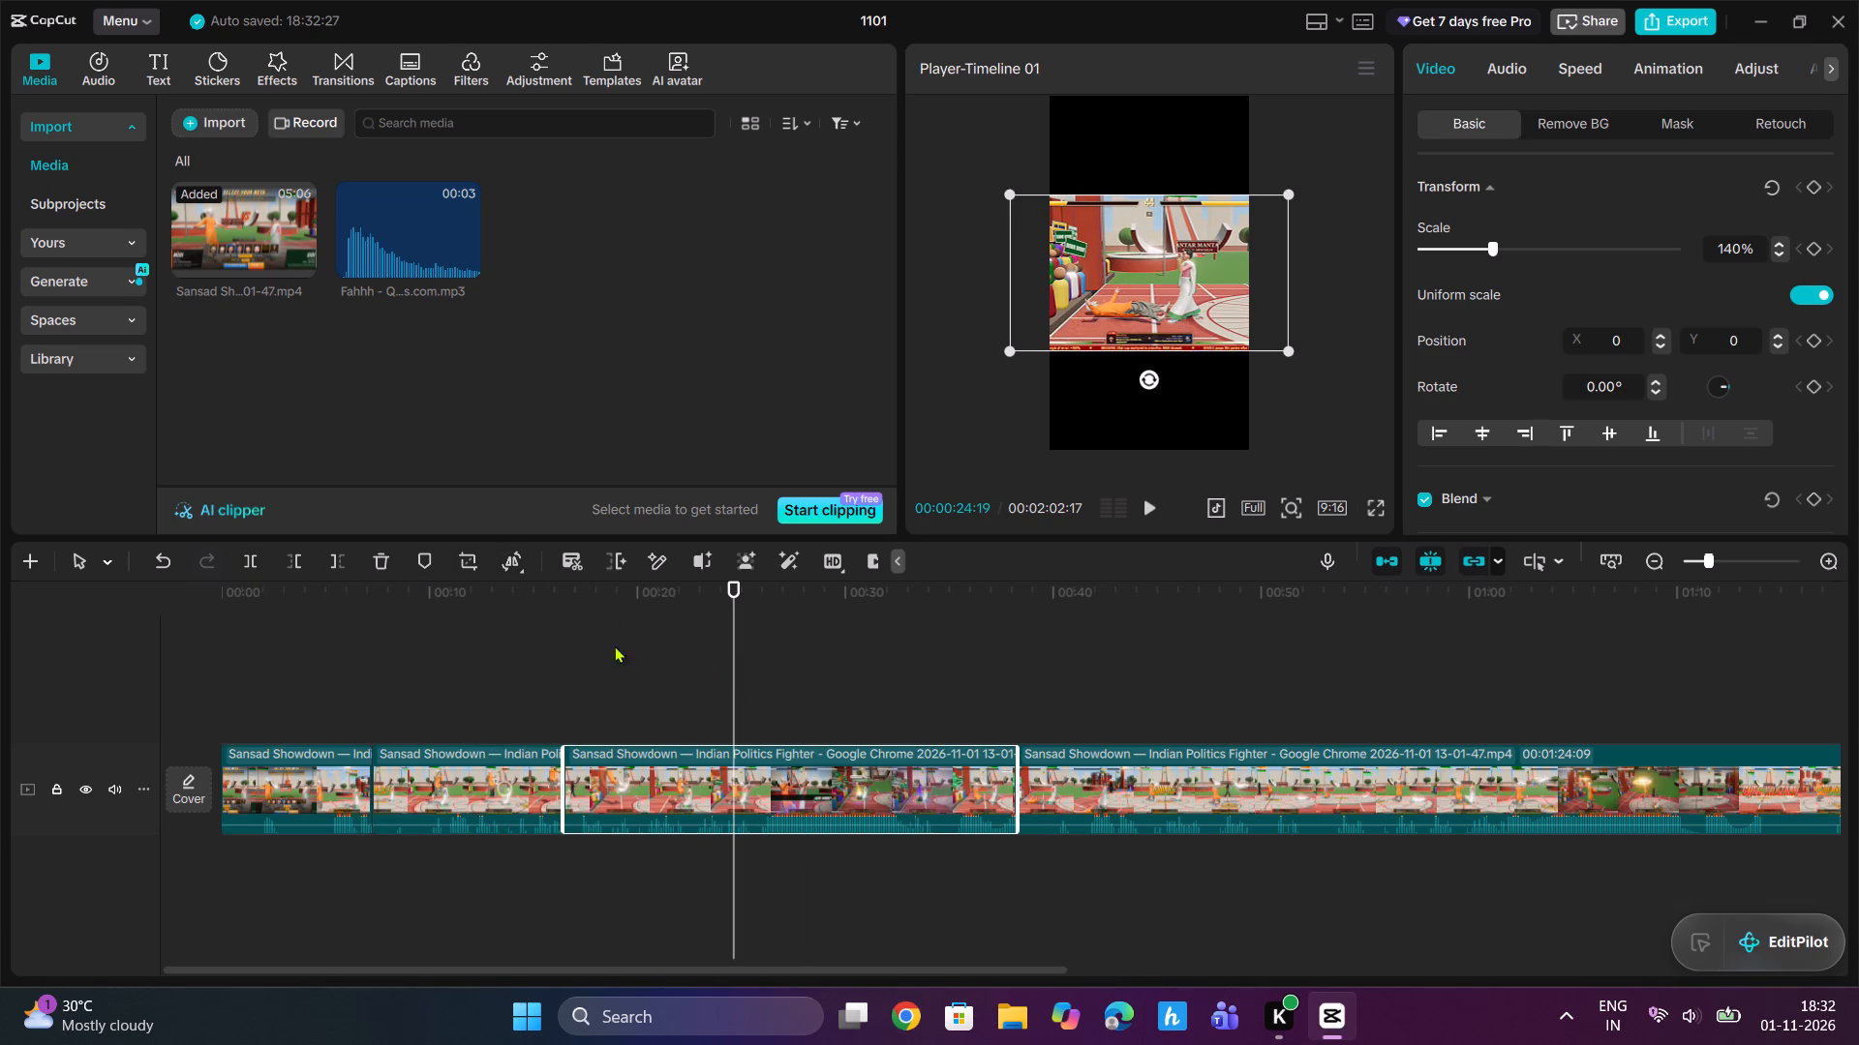
click(301, 556)
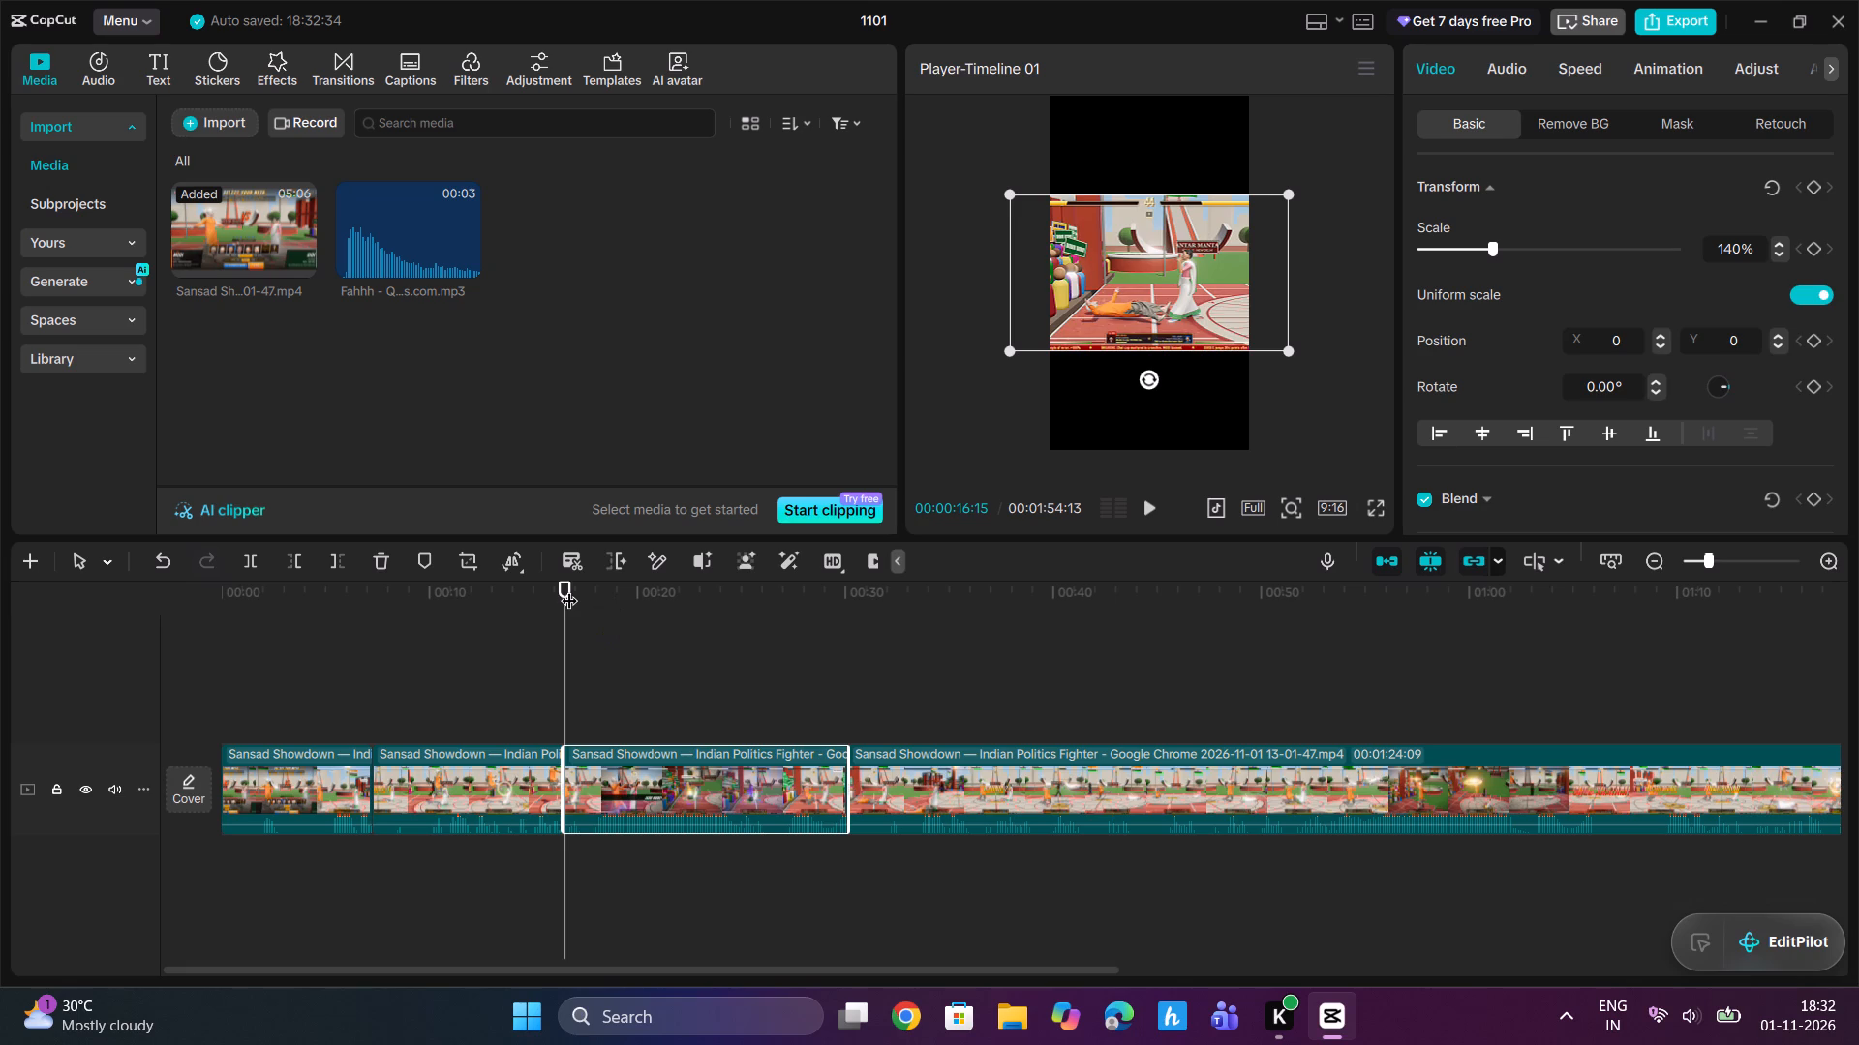
Add the Classic Black Fade transition at the 00:00:16:15 join between the two fight clips.
drag(569, 588, 563, 604)
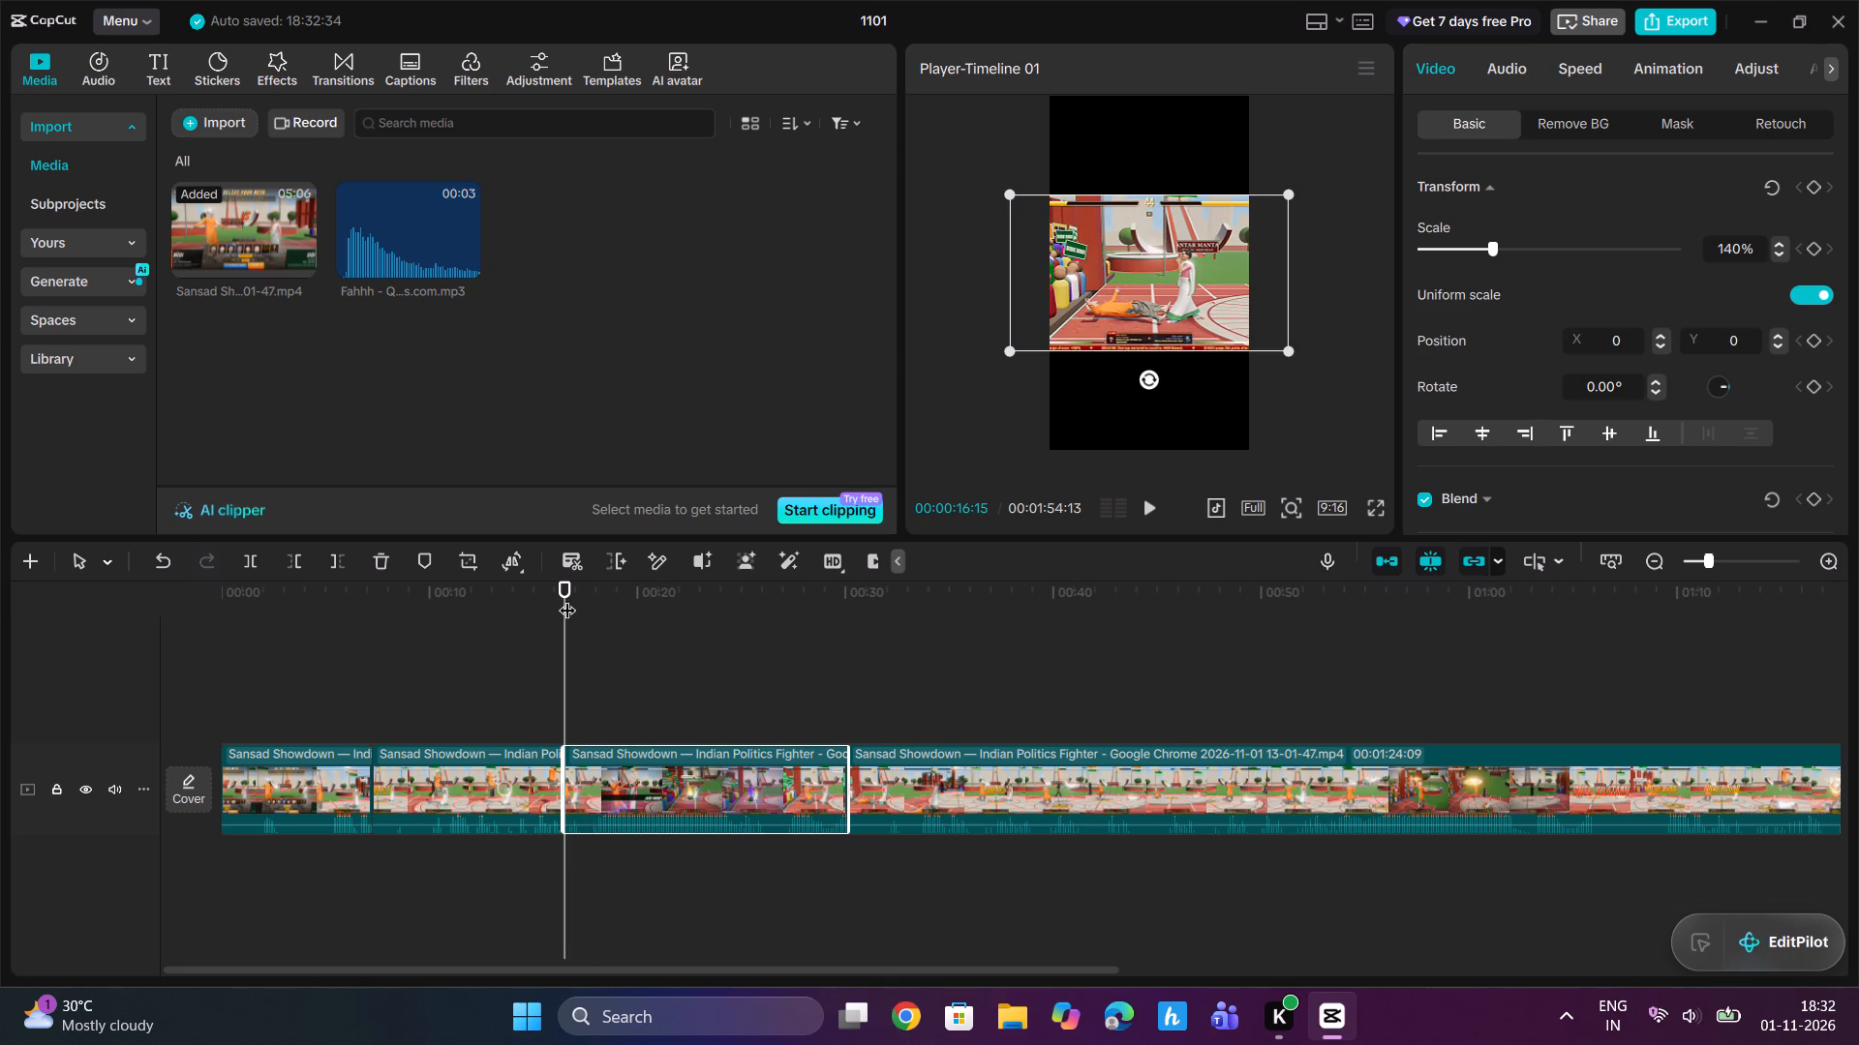
click(340, 57)
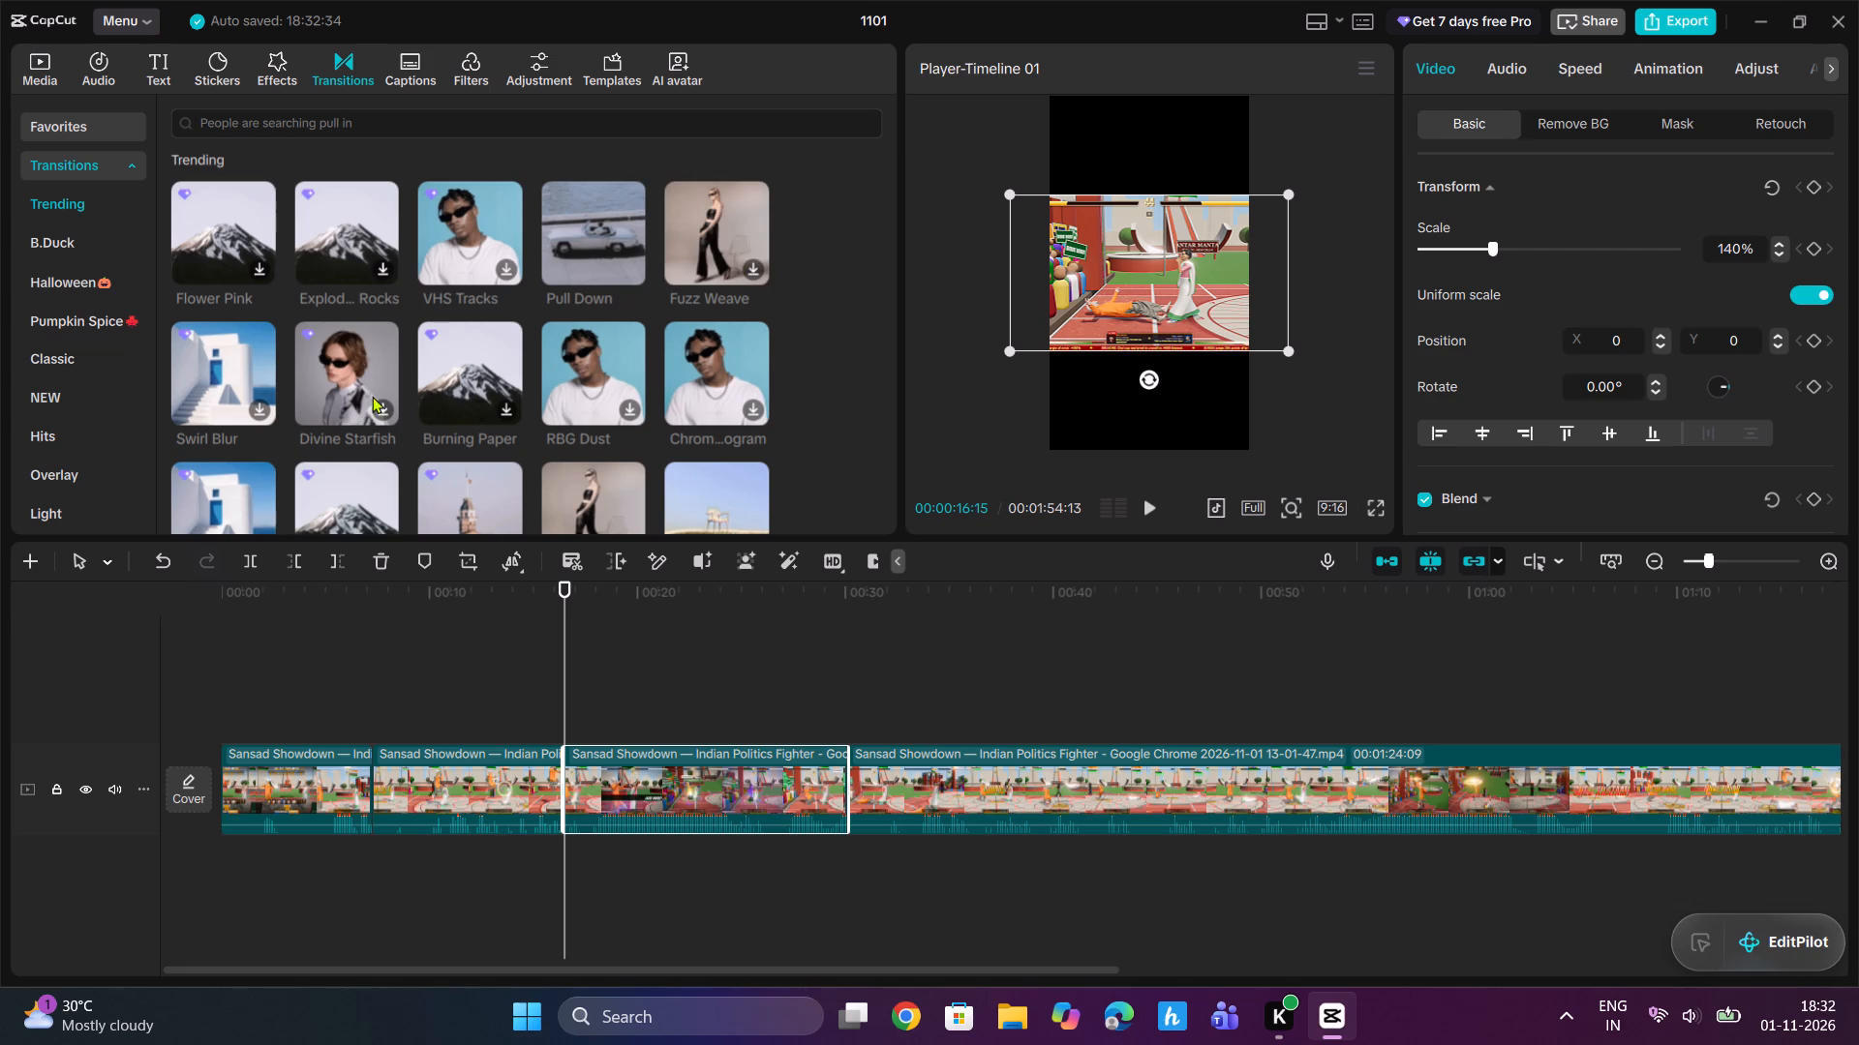
click(68, 356)
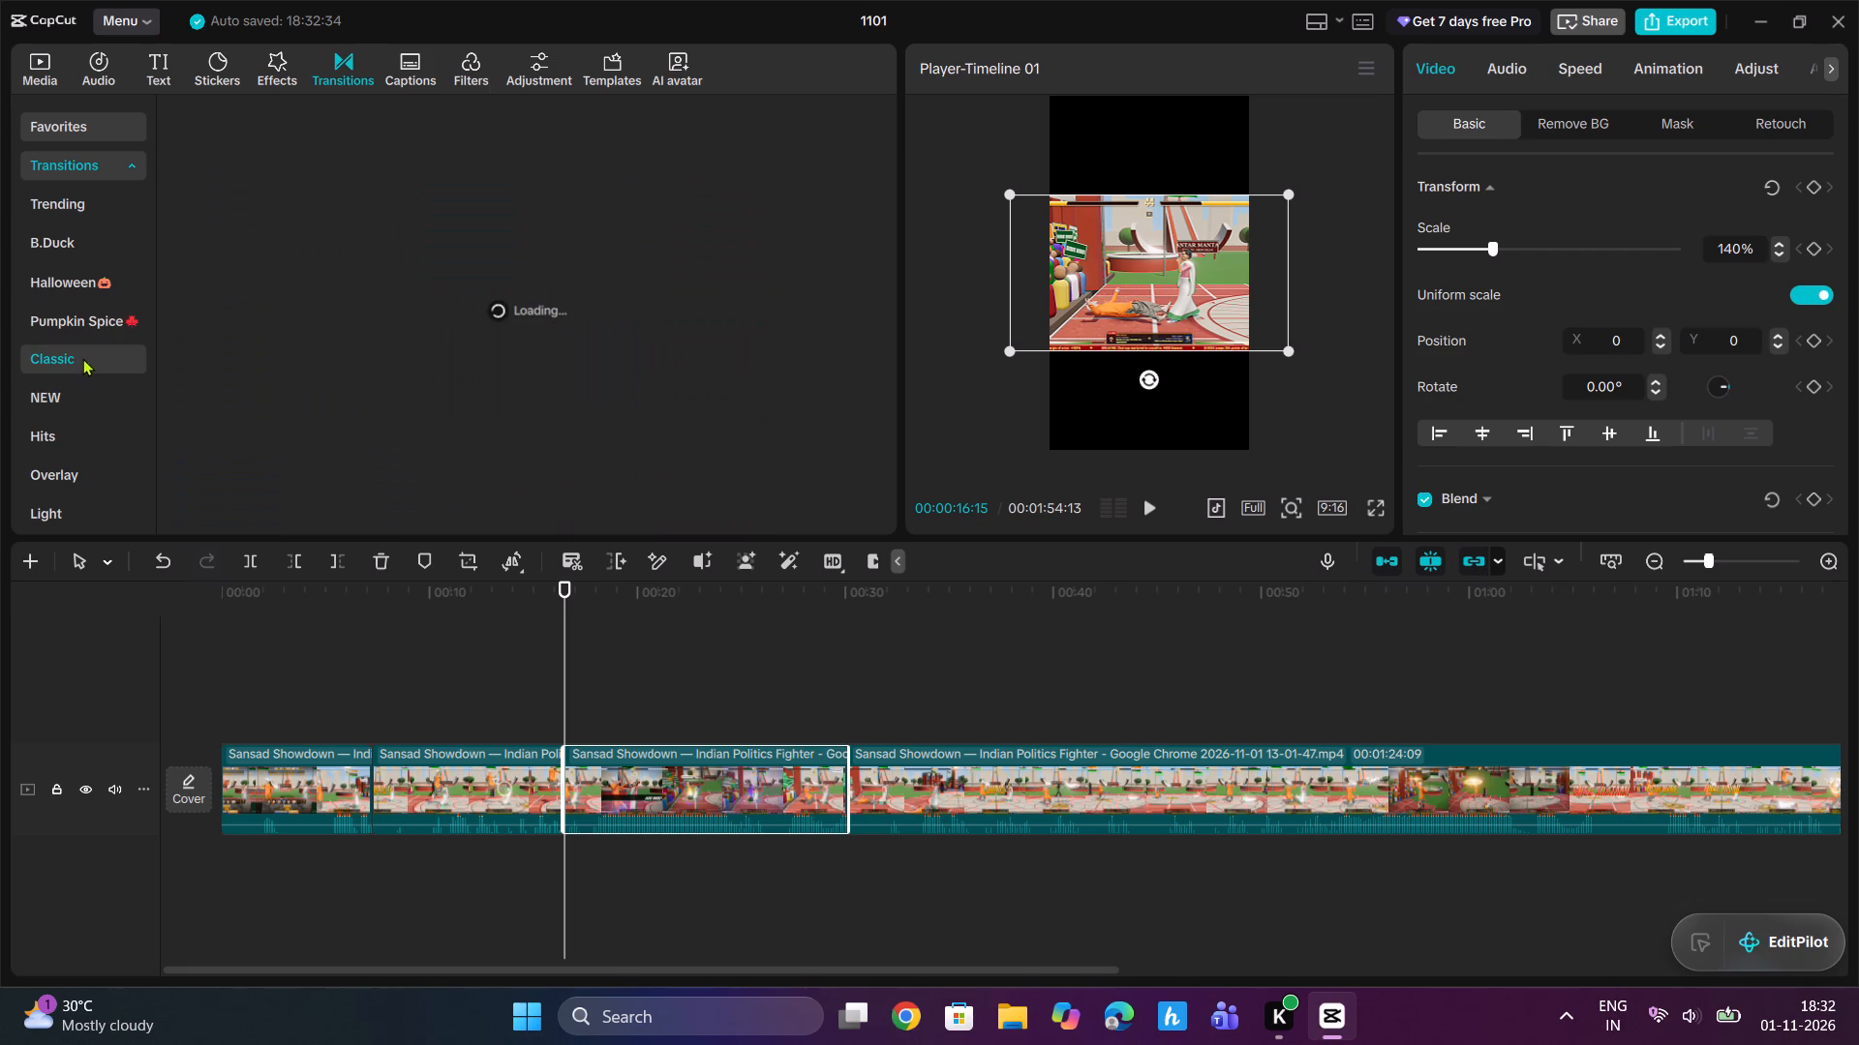
click(629, 266)
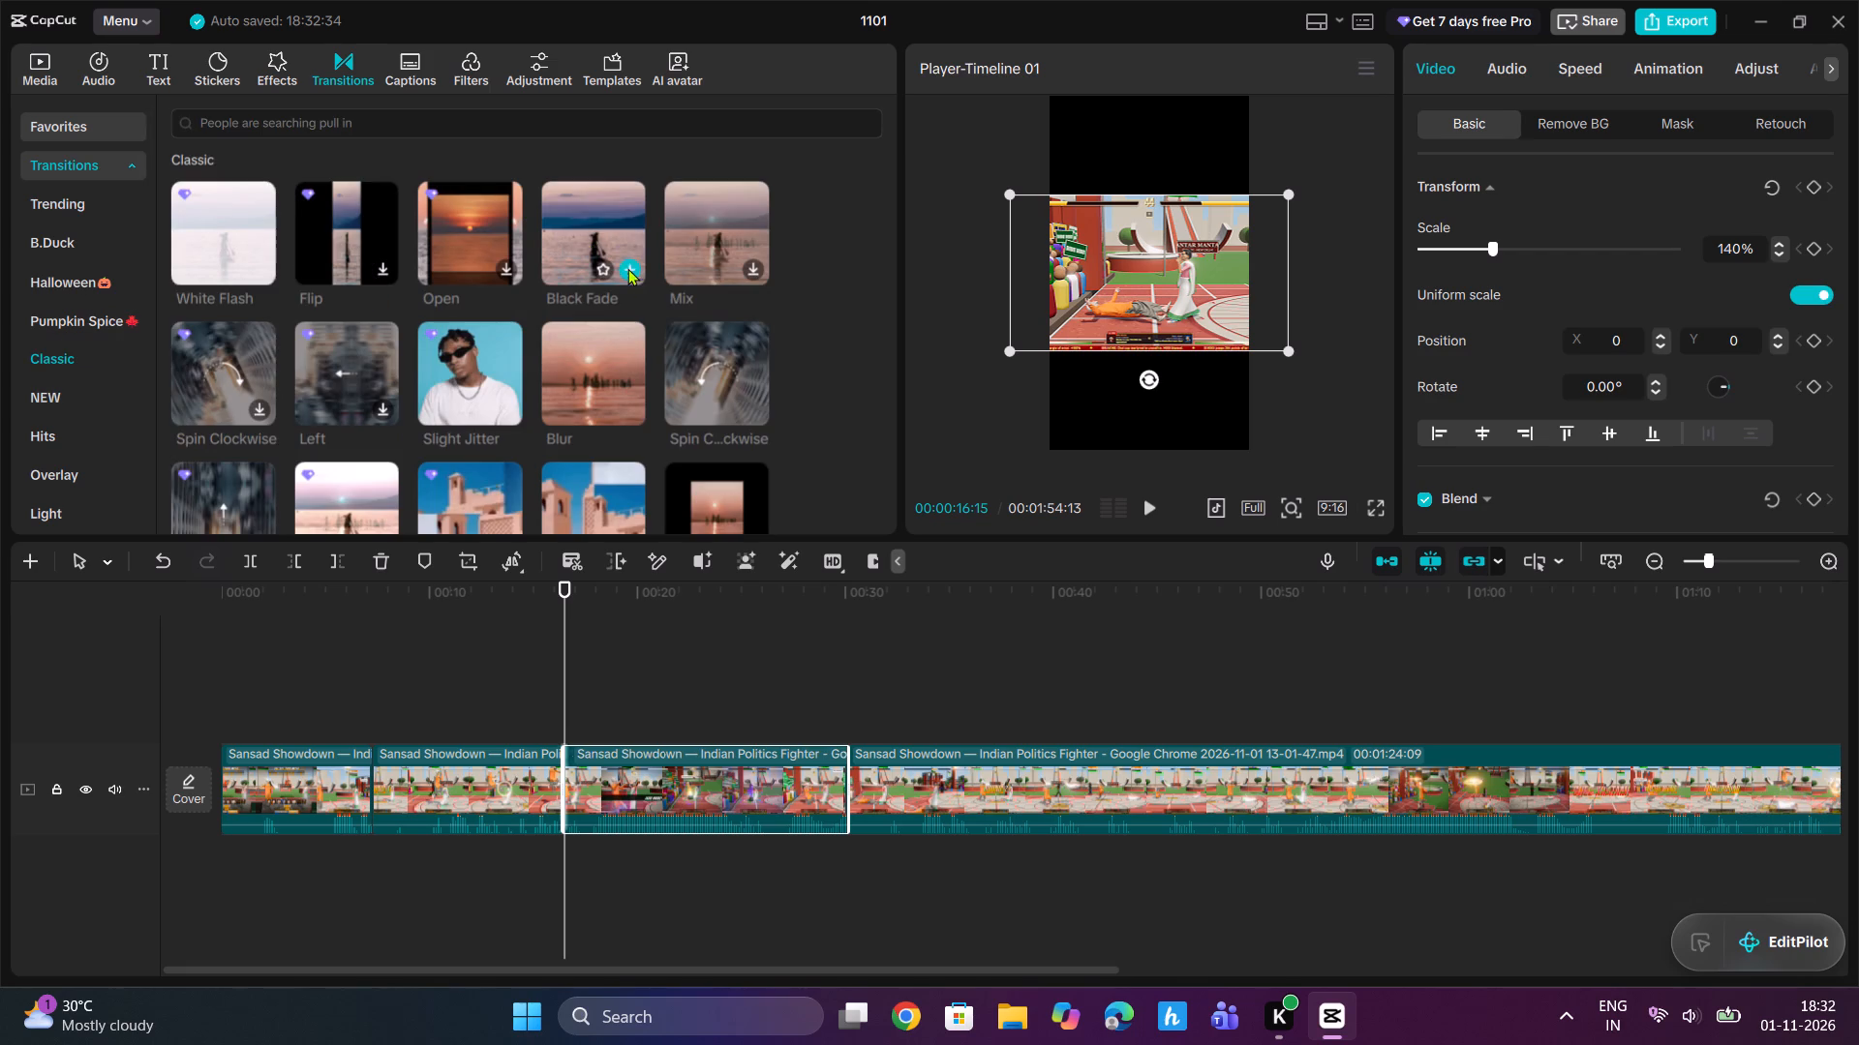
Play across the Black Fade transition to the finish and trim the third clip's end back to 00:00:29:03, on the GHEE KHATAM! title.
click(498, 617)
key(space)
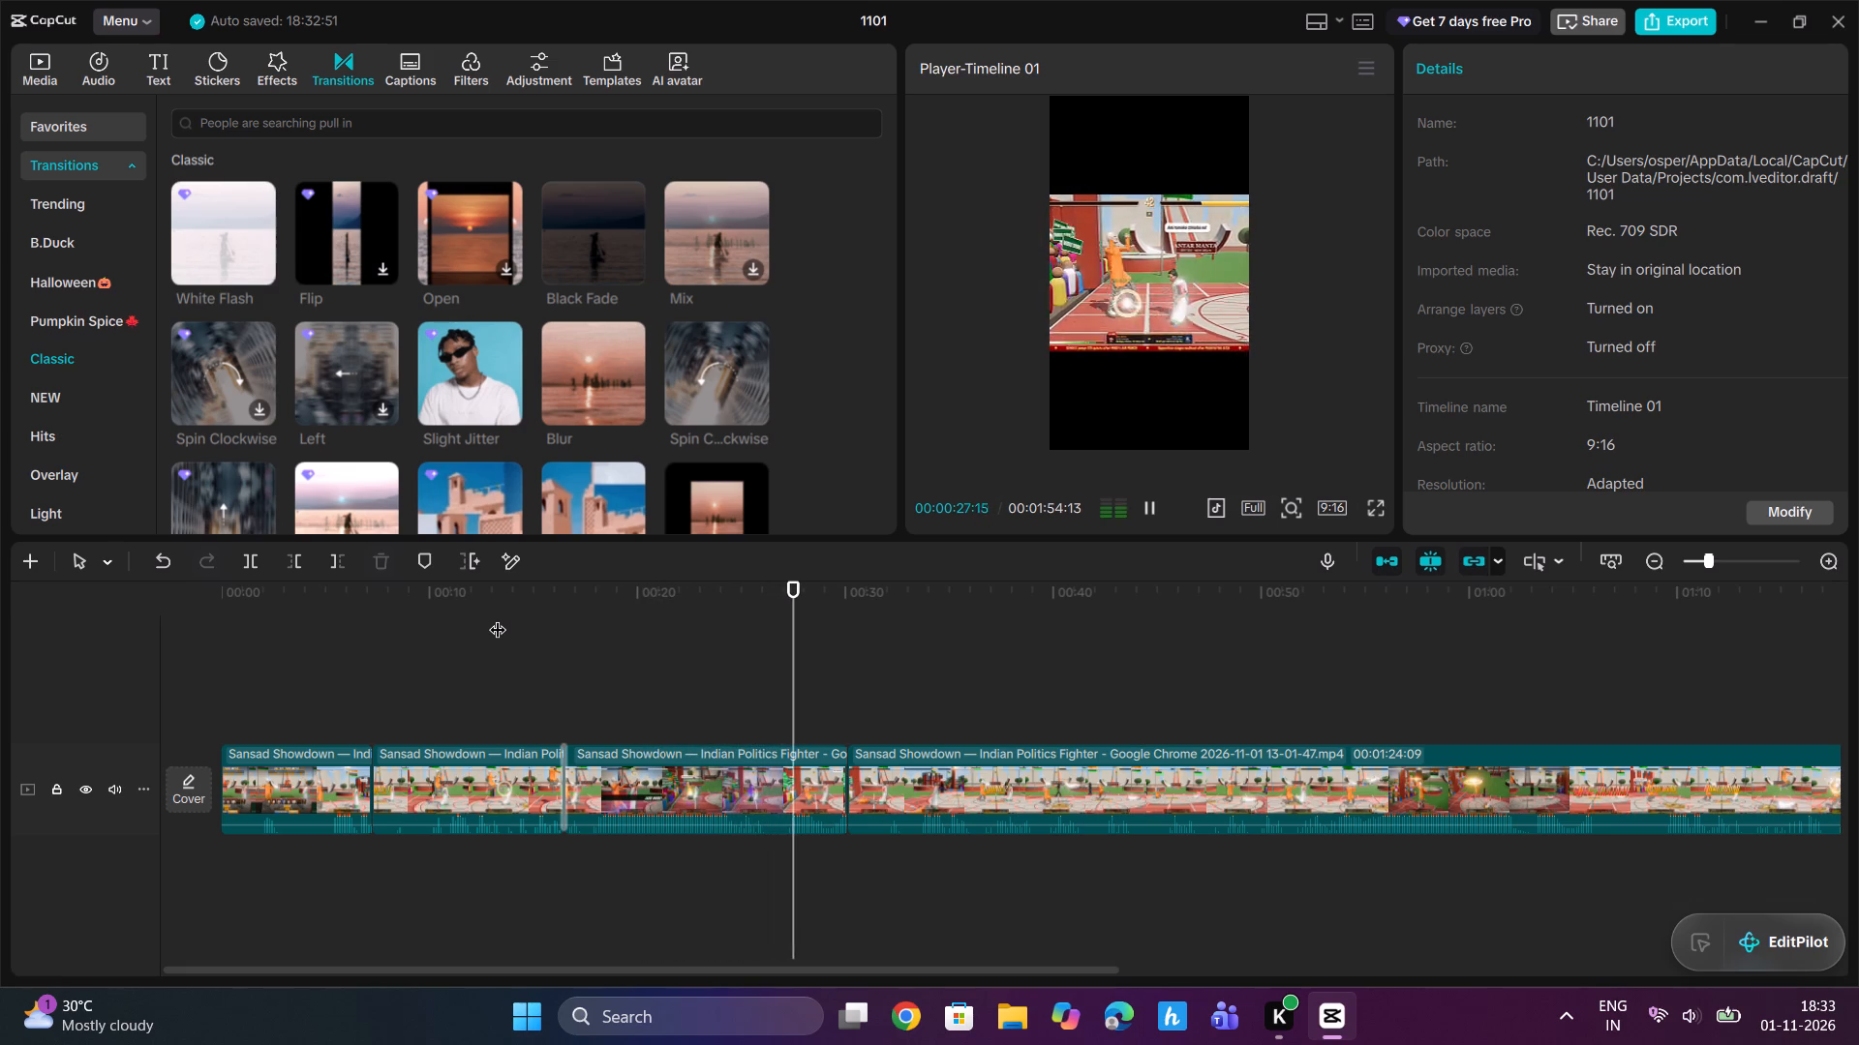
key(space)
key(space)
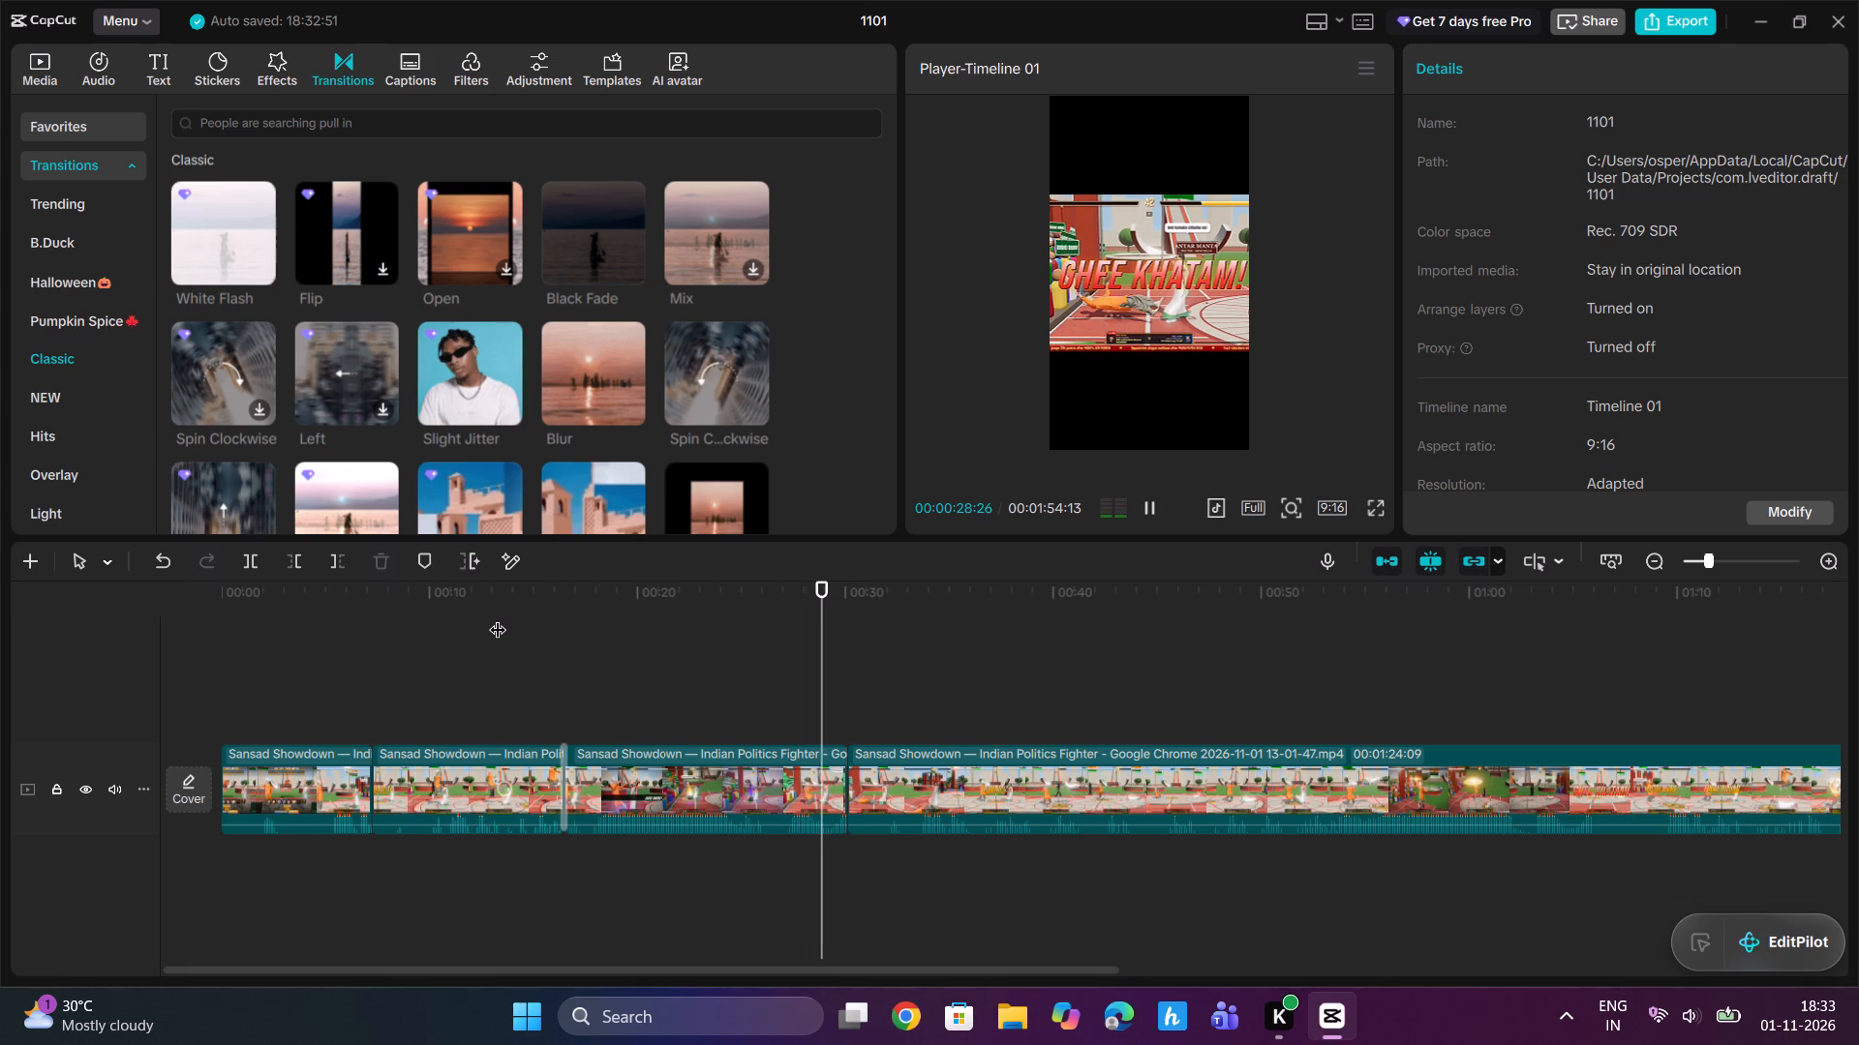
key(space)
drag(832, 607, 827, 619)
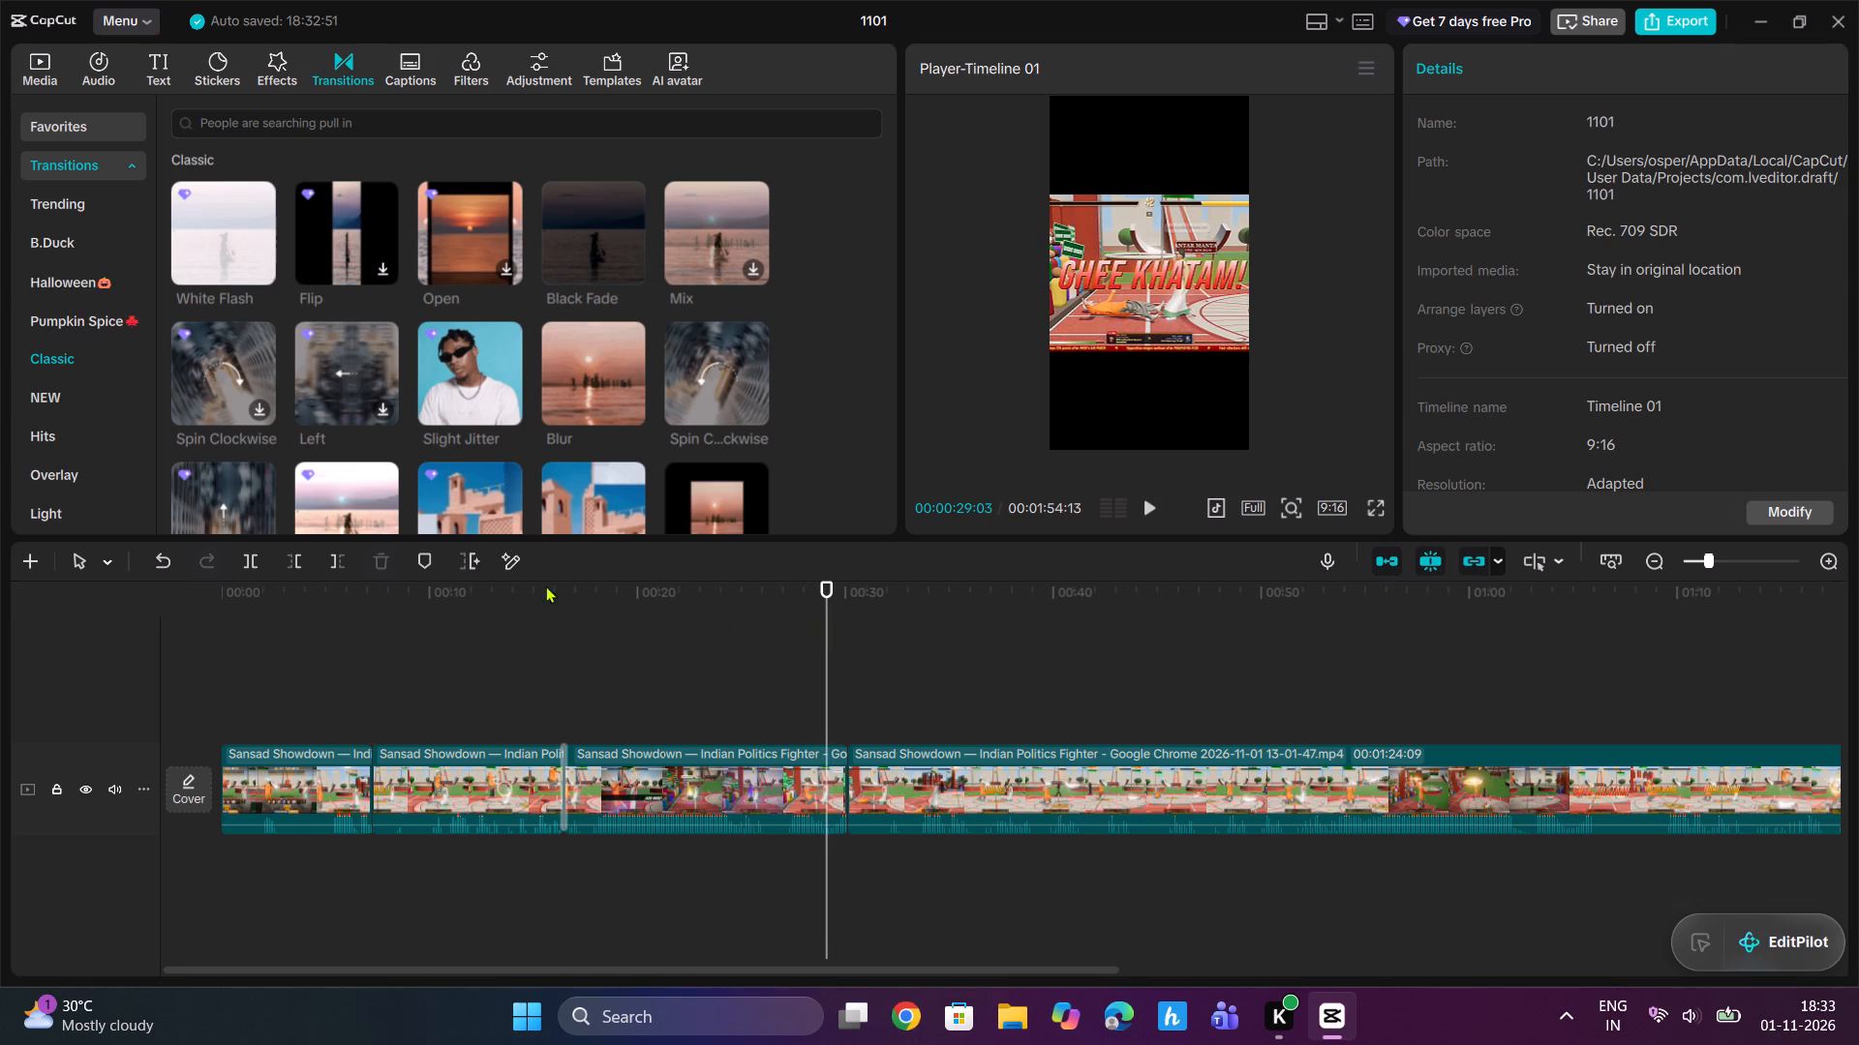
click(341, 555)
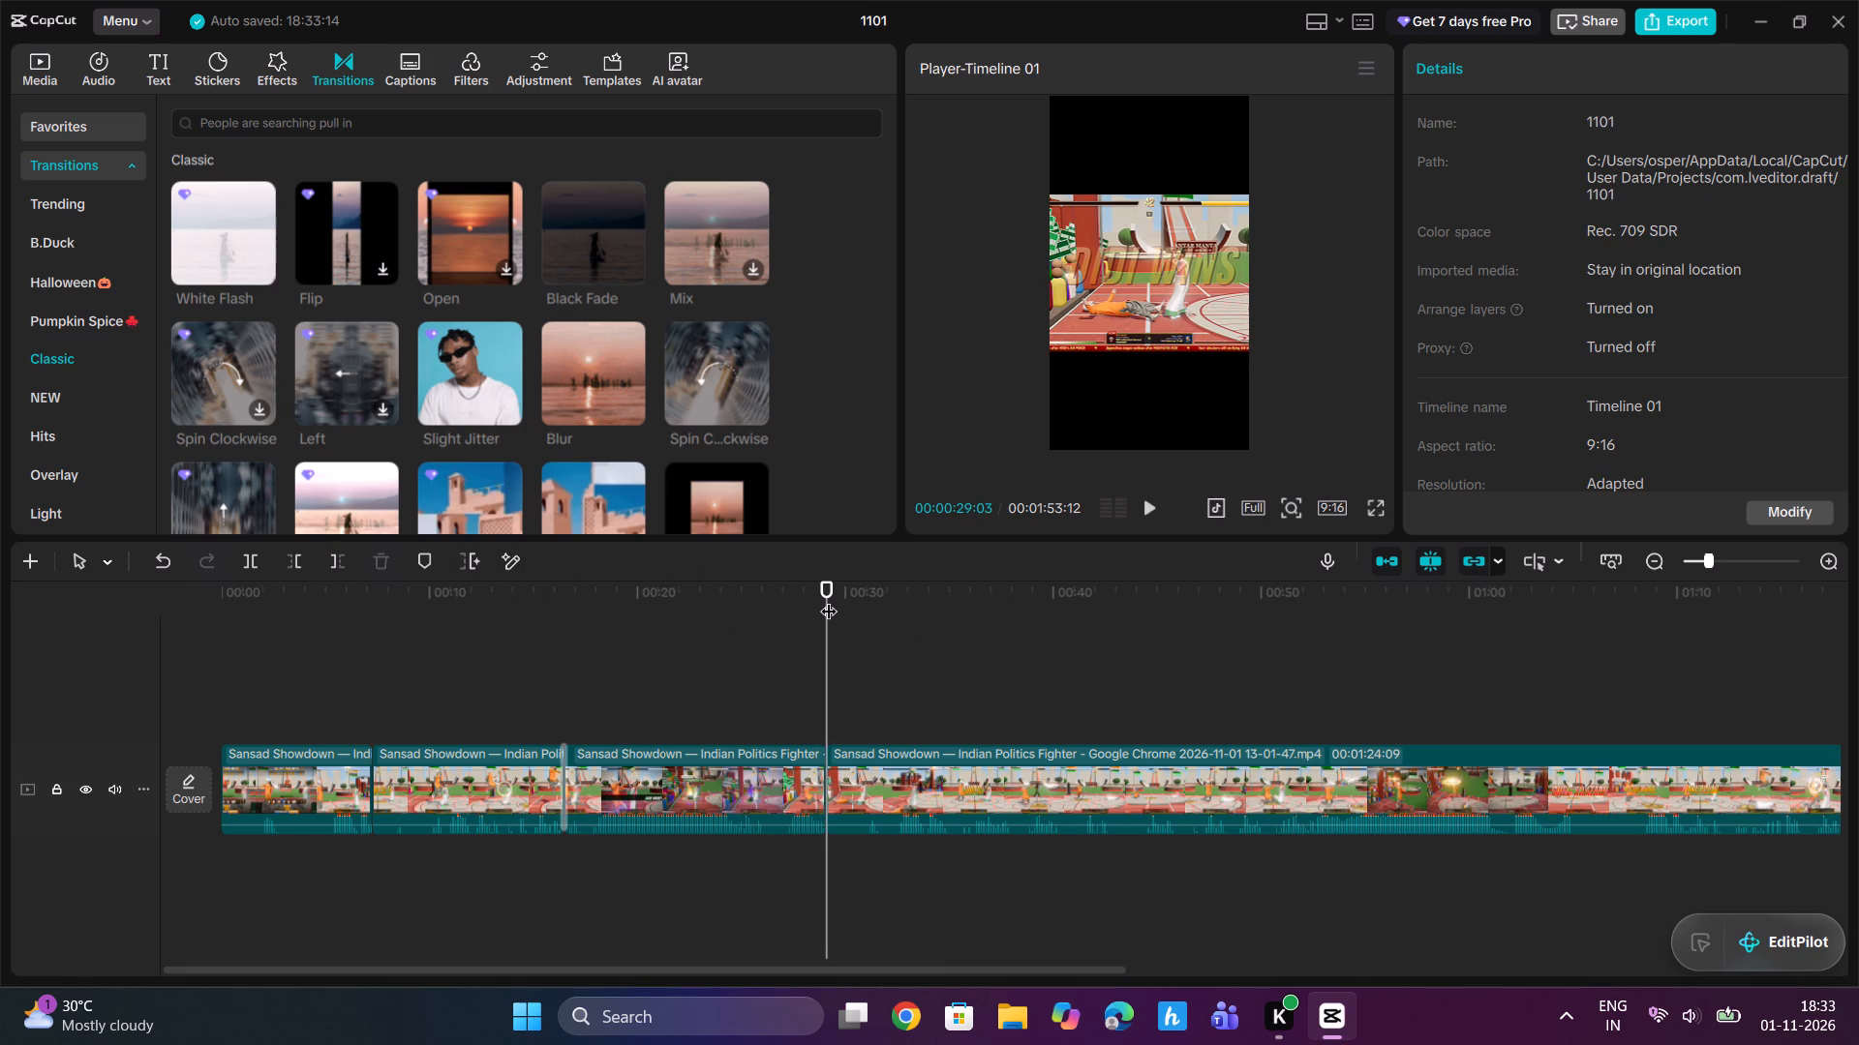
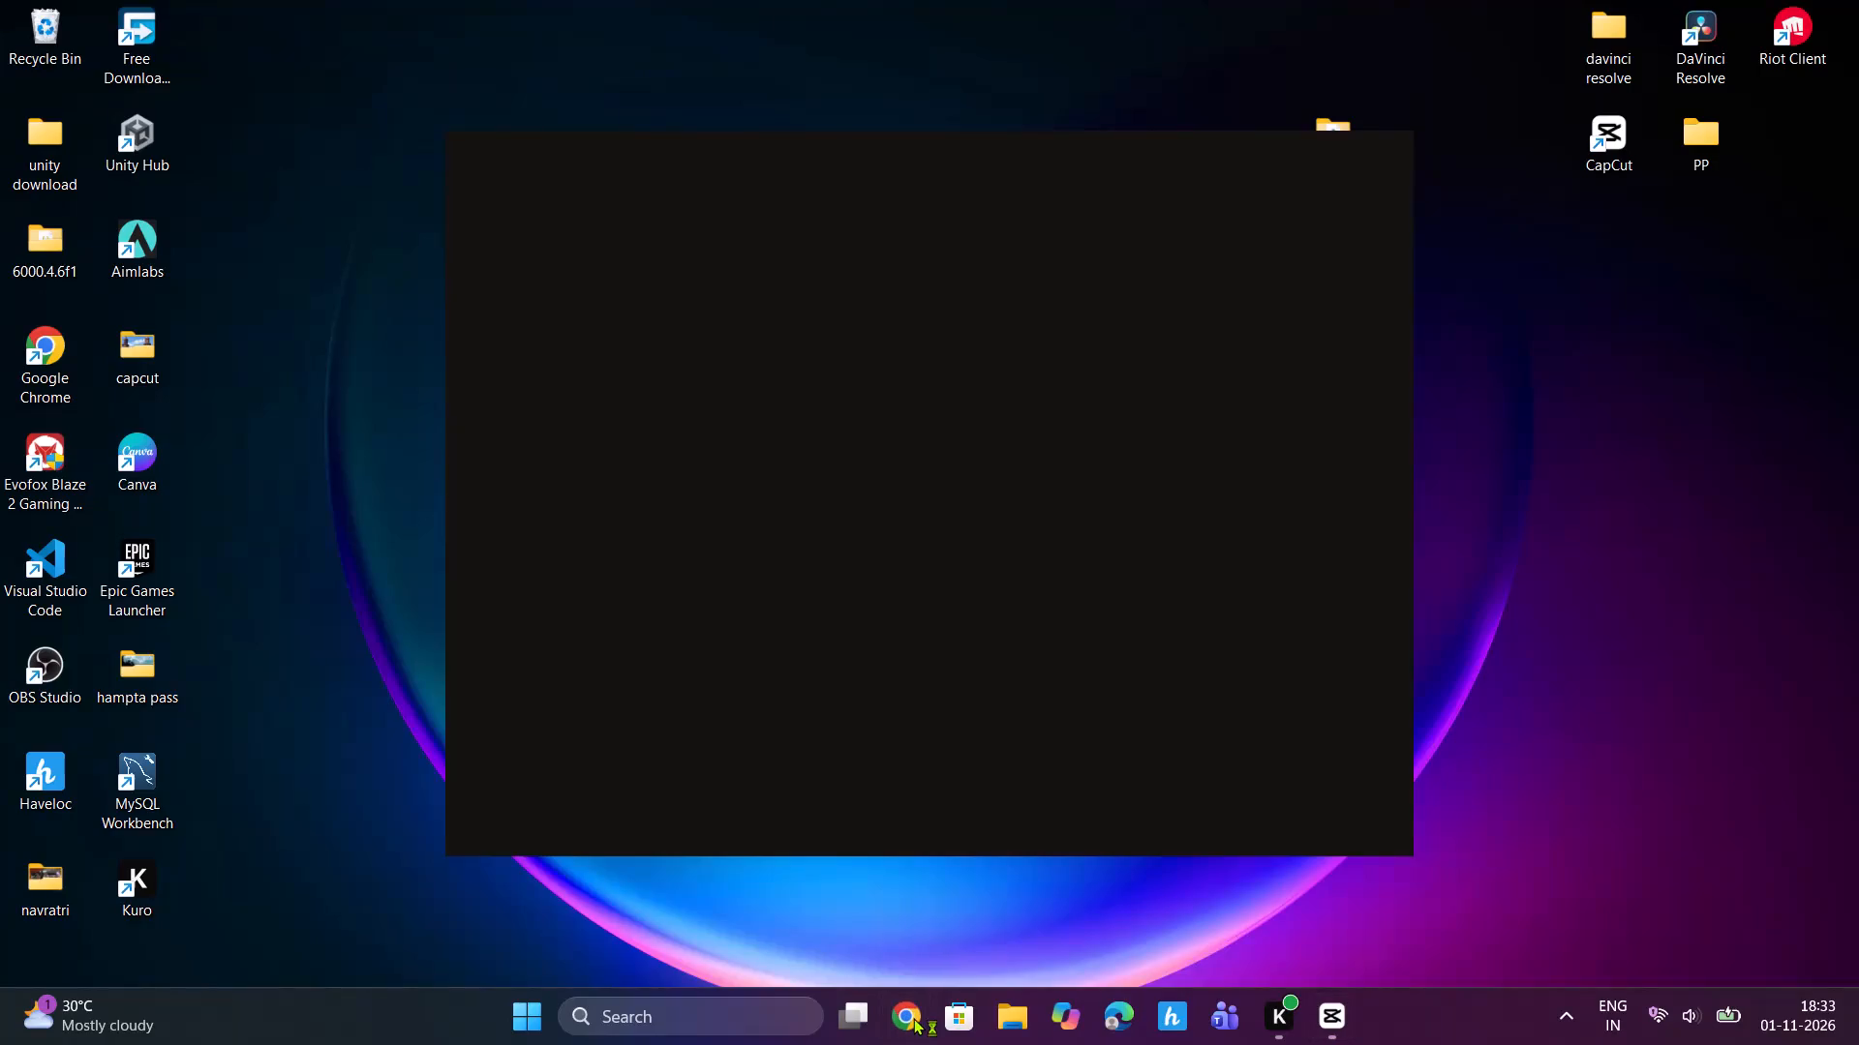
Switch to Chrome, search YouTube for "duck meme" and open the "duck bank sound || meme sound" short.
click(630, 453)
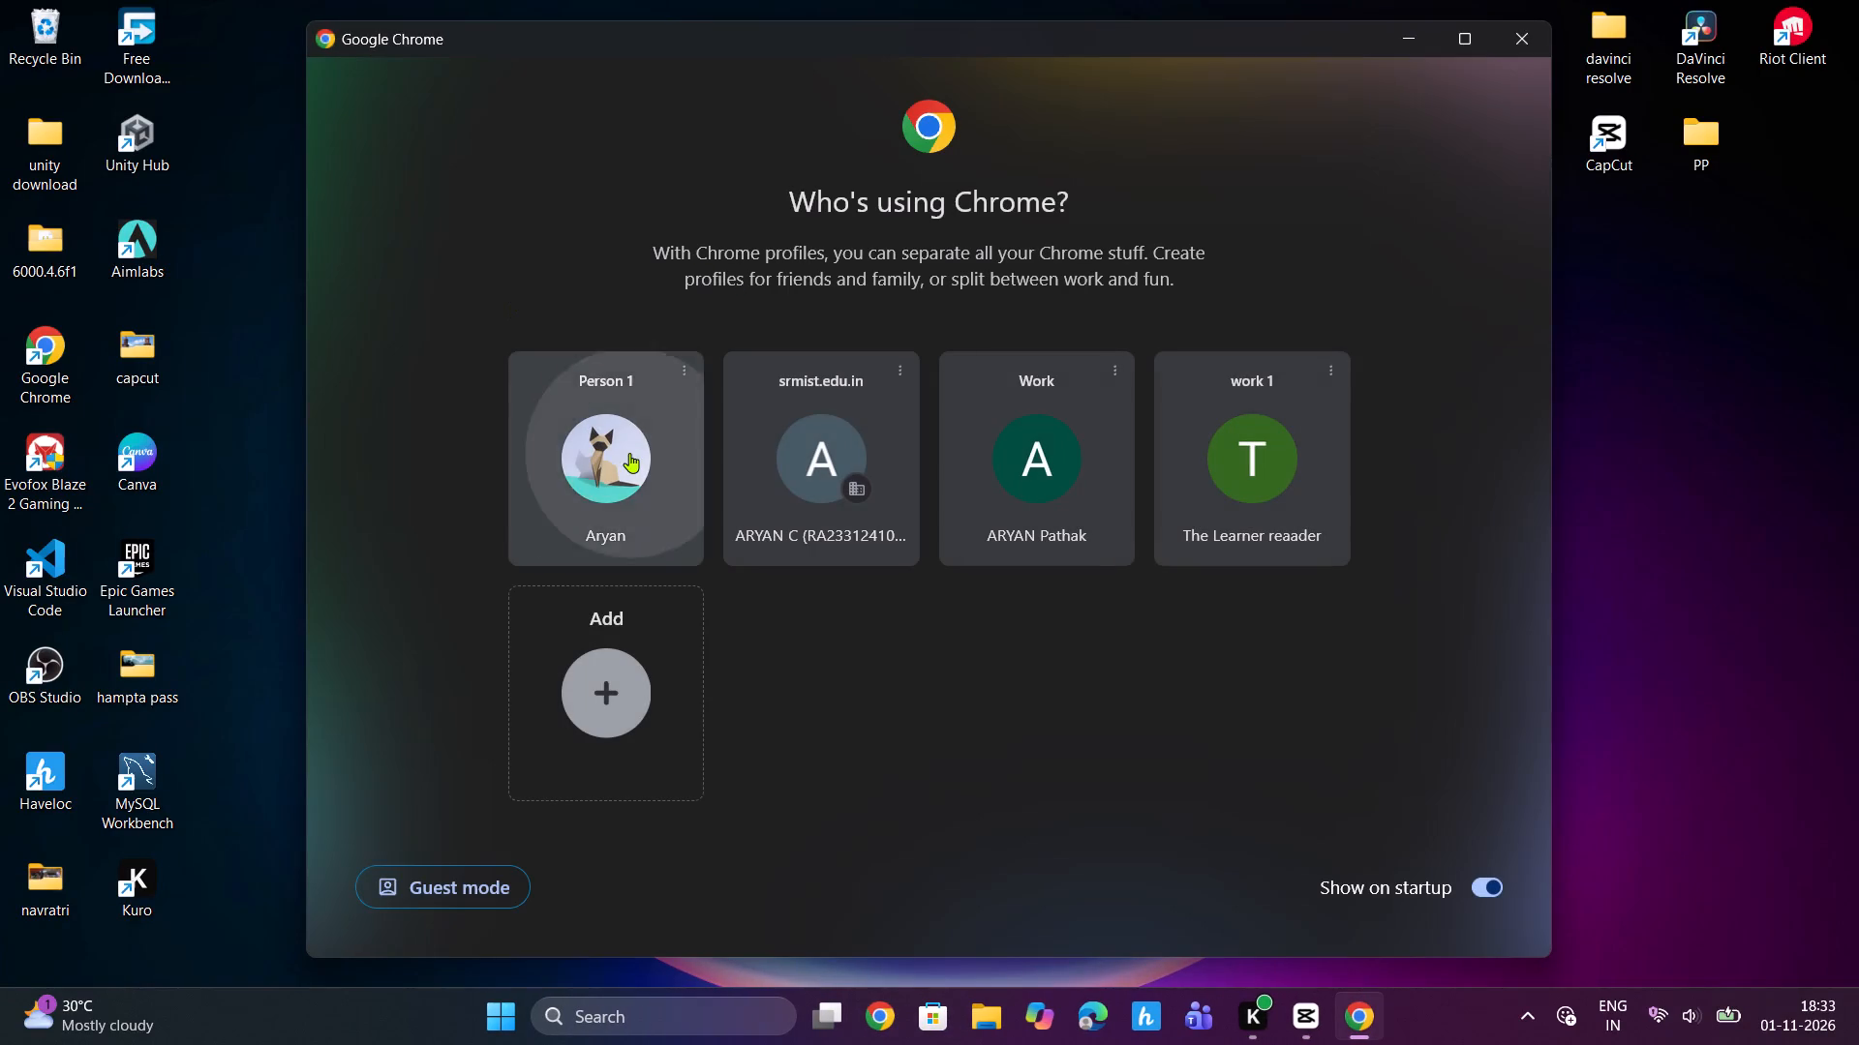
click(726, 502)
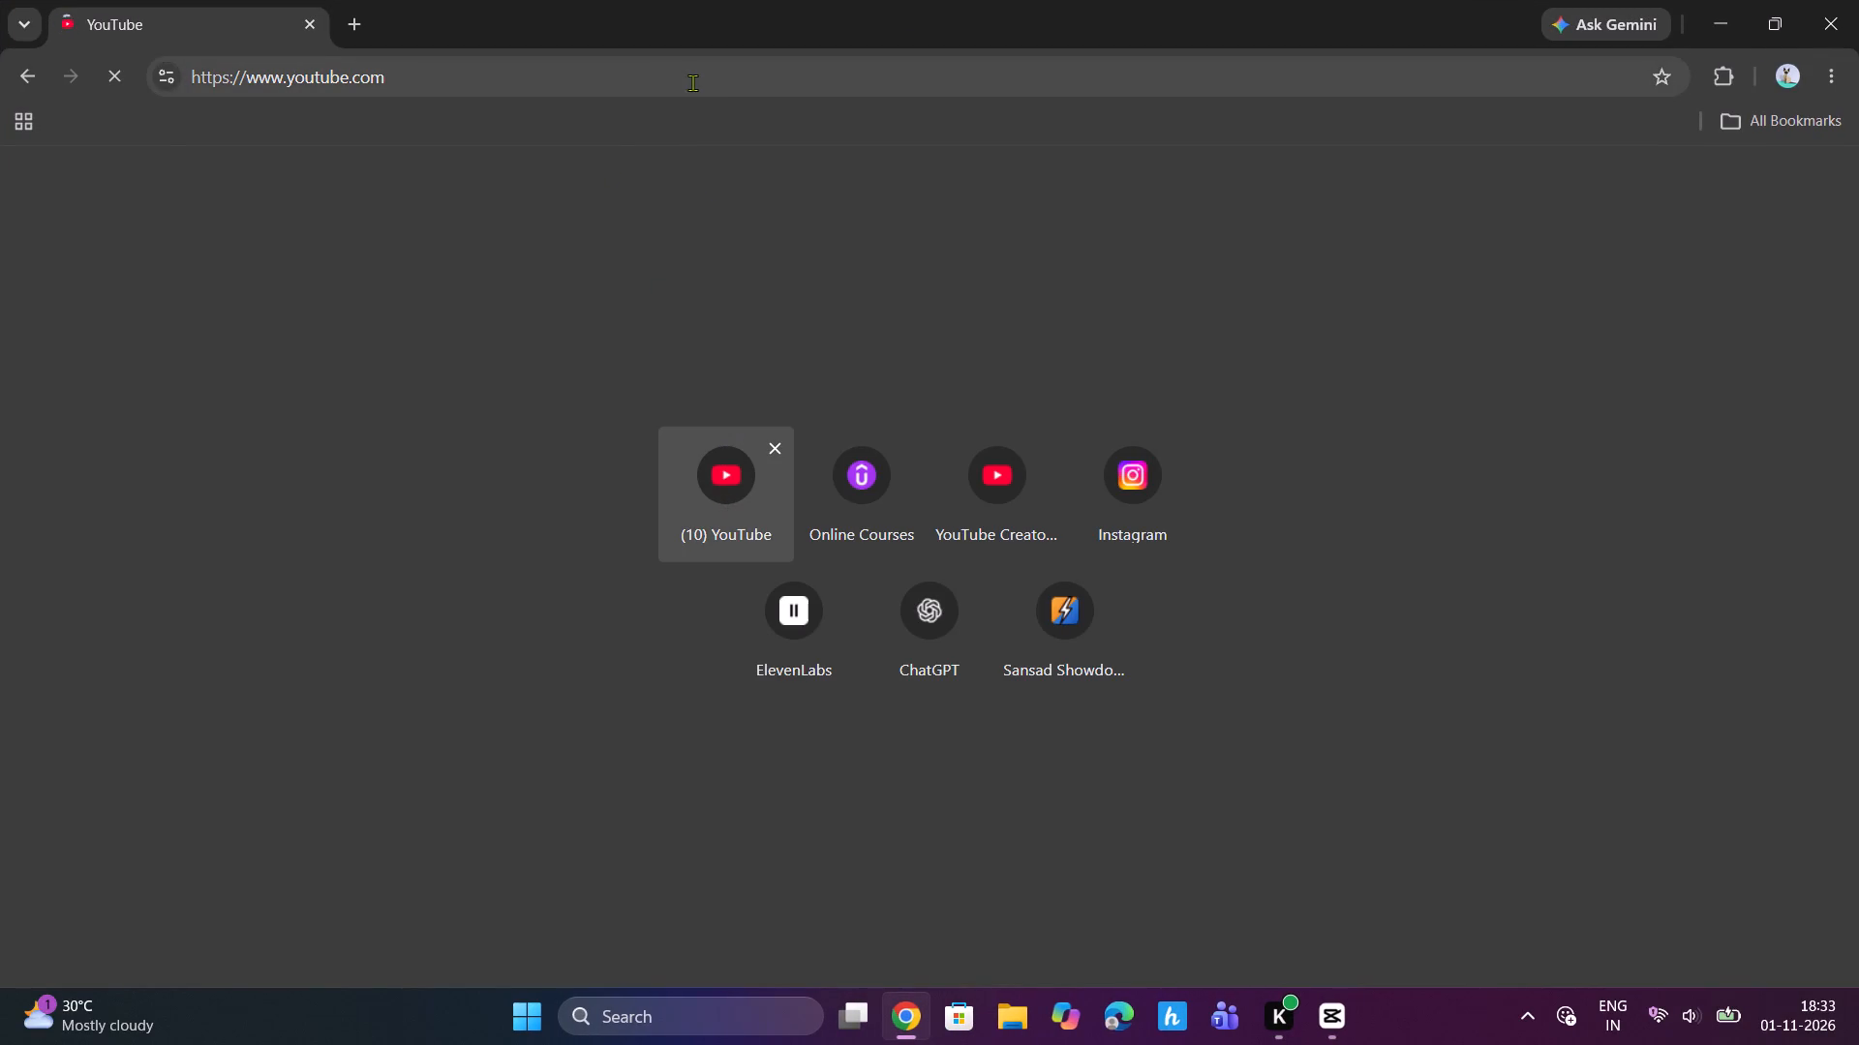
click(739, 179)
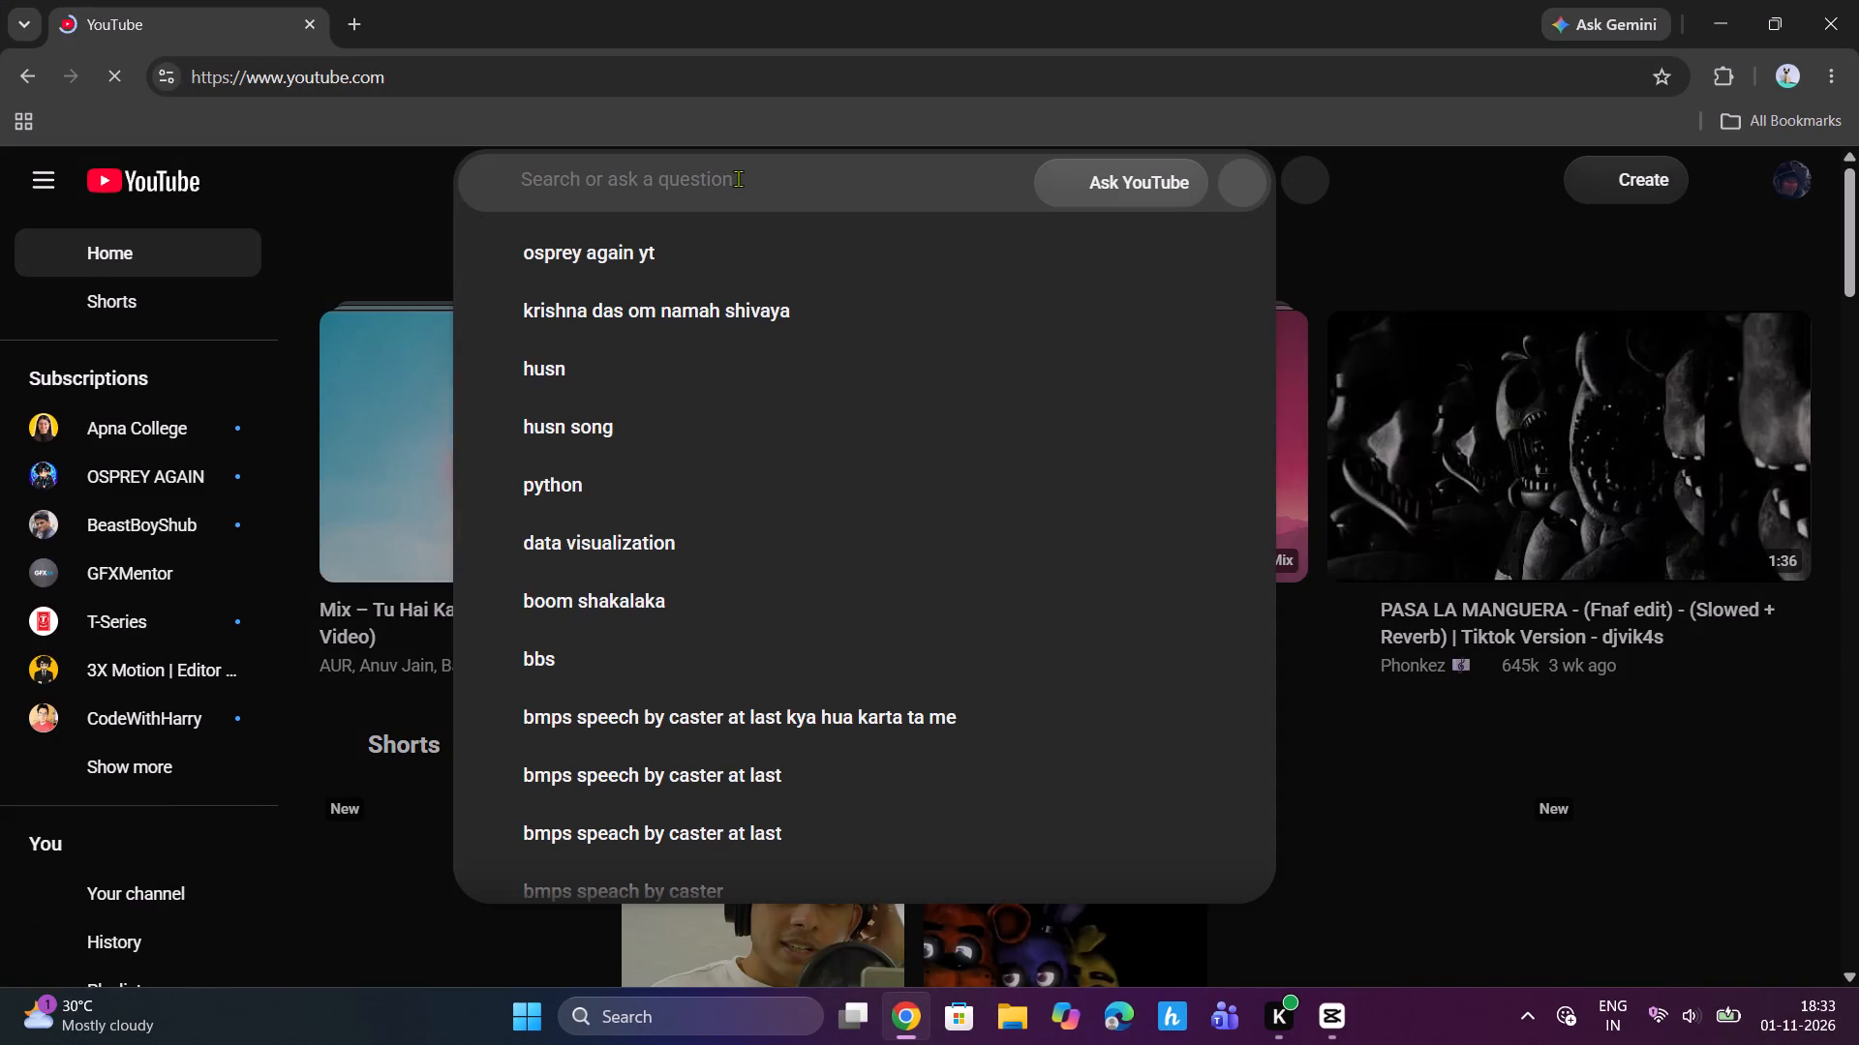
text(duck)
key(space)
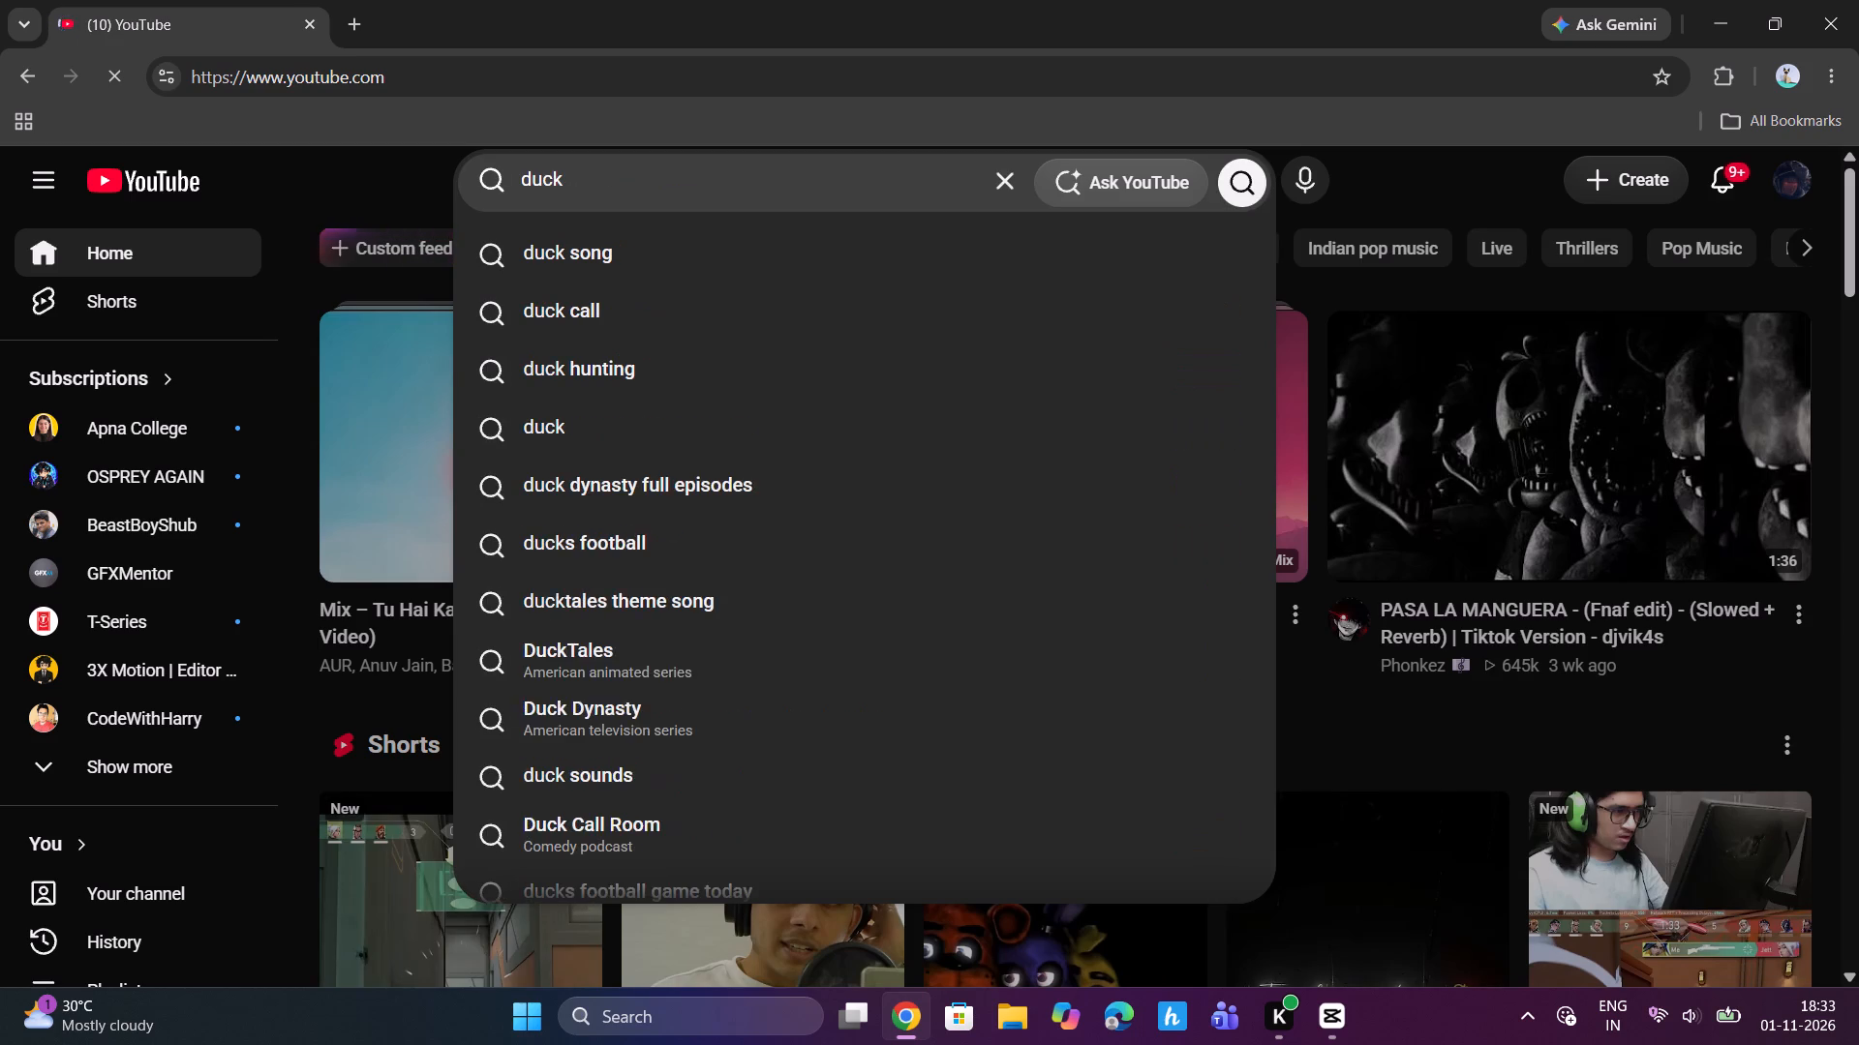
text(meme)
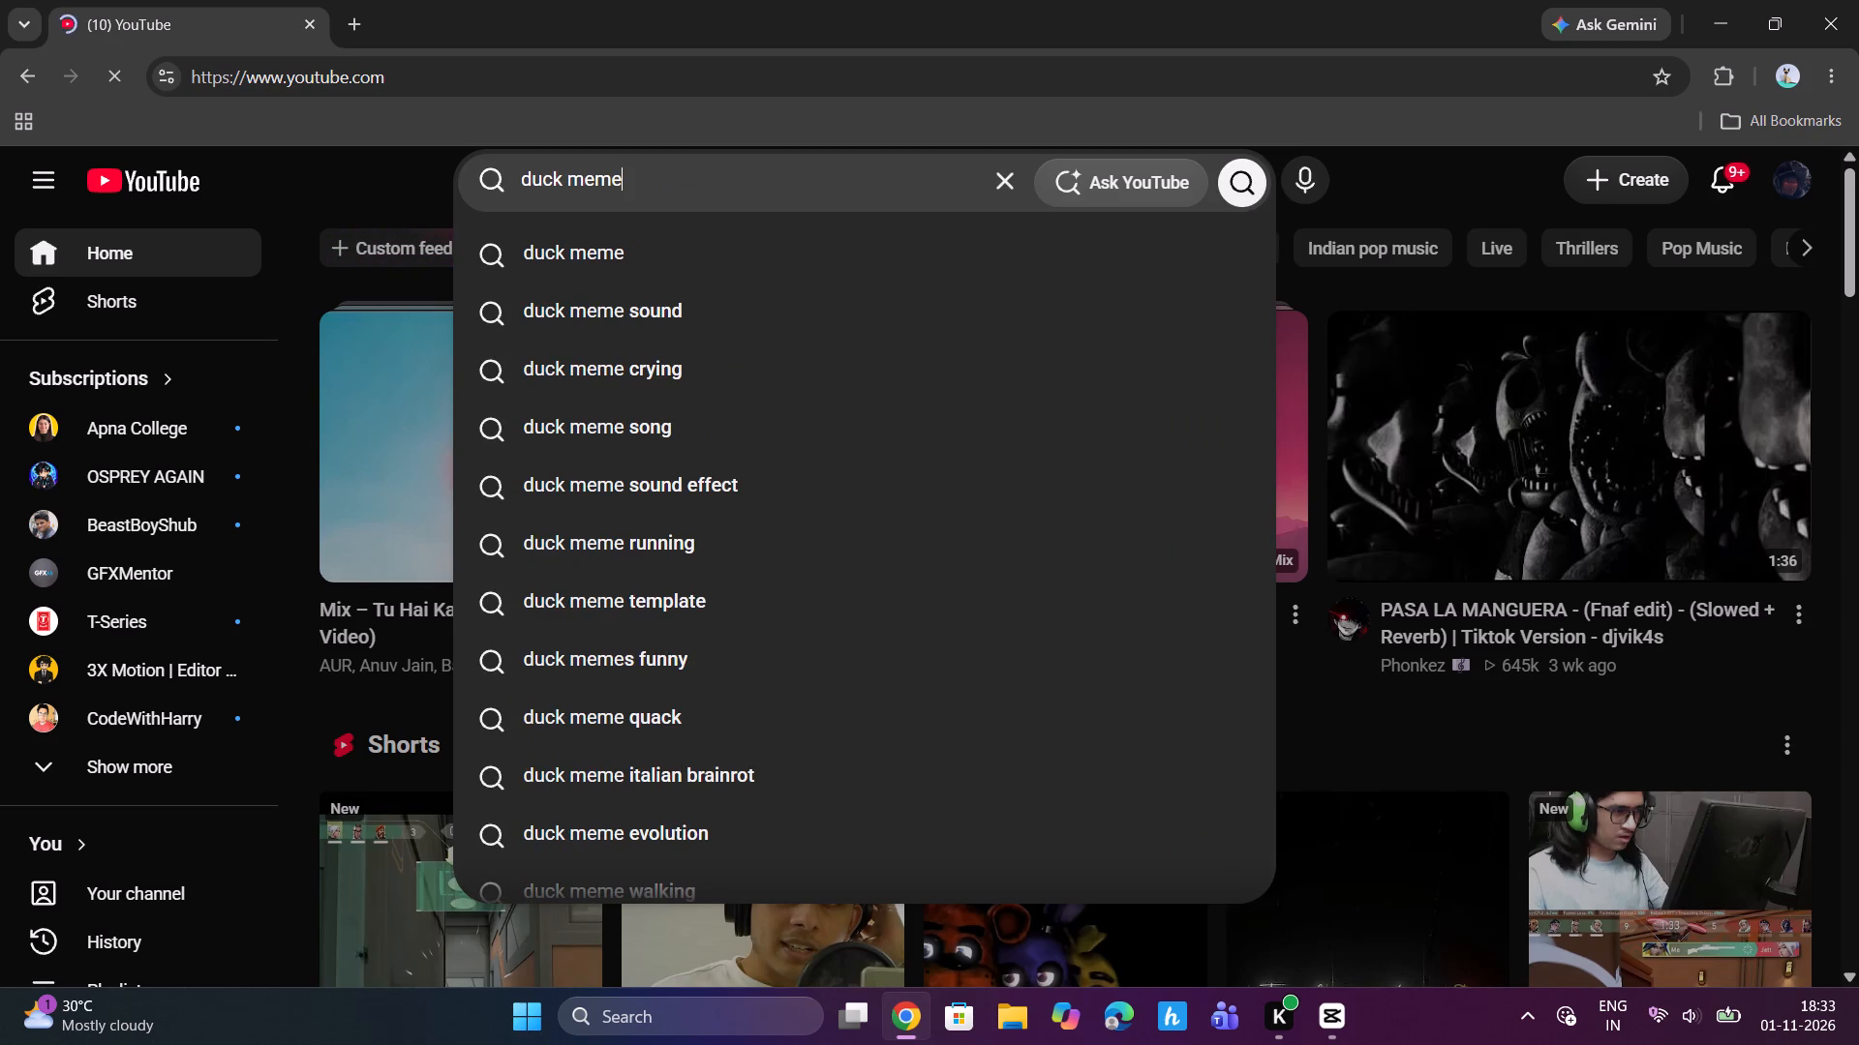
key(Return)
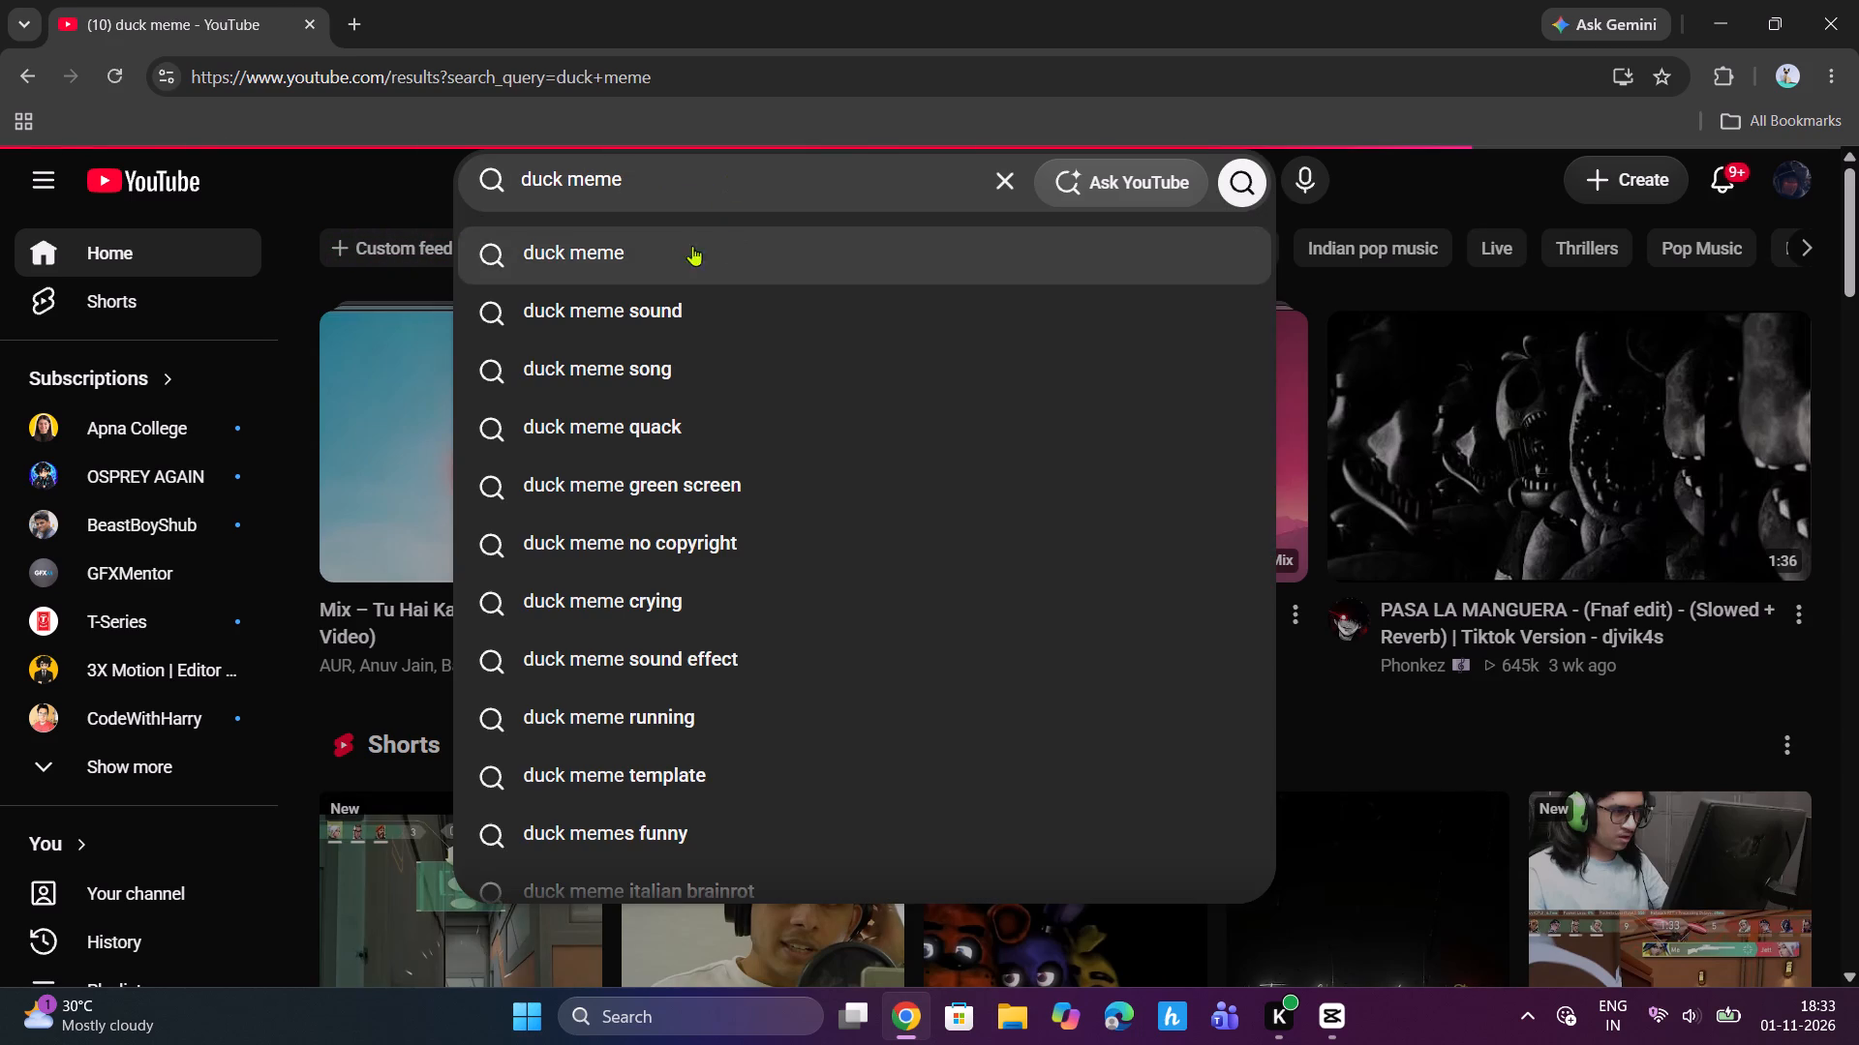
click(482, 770)
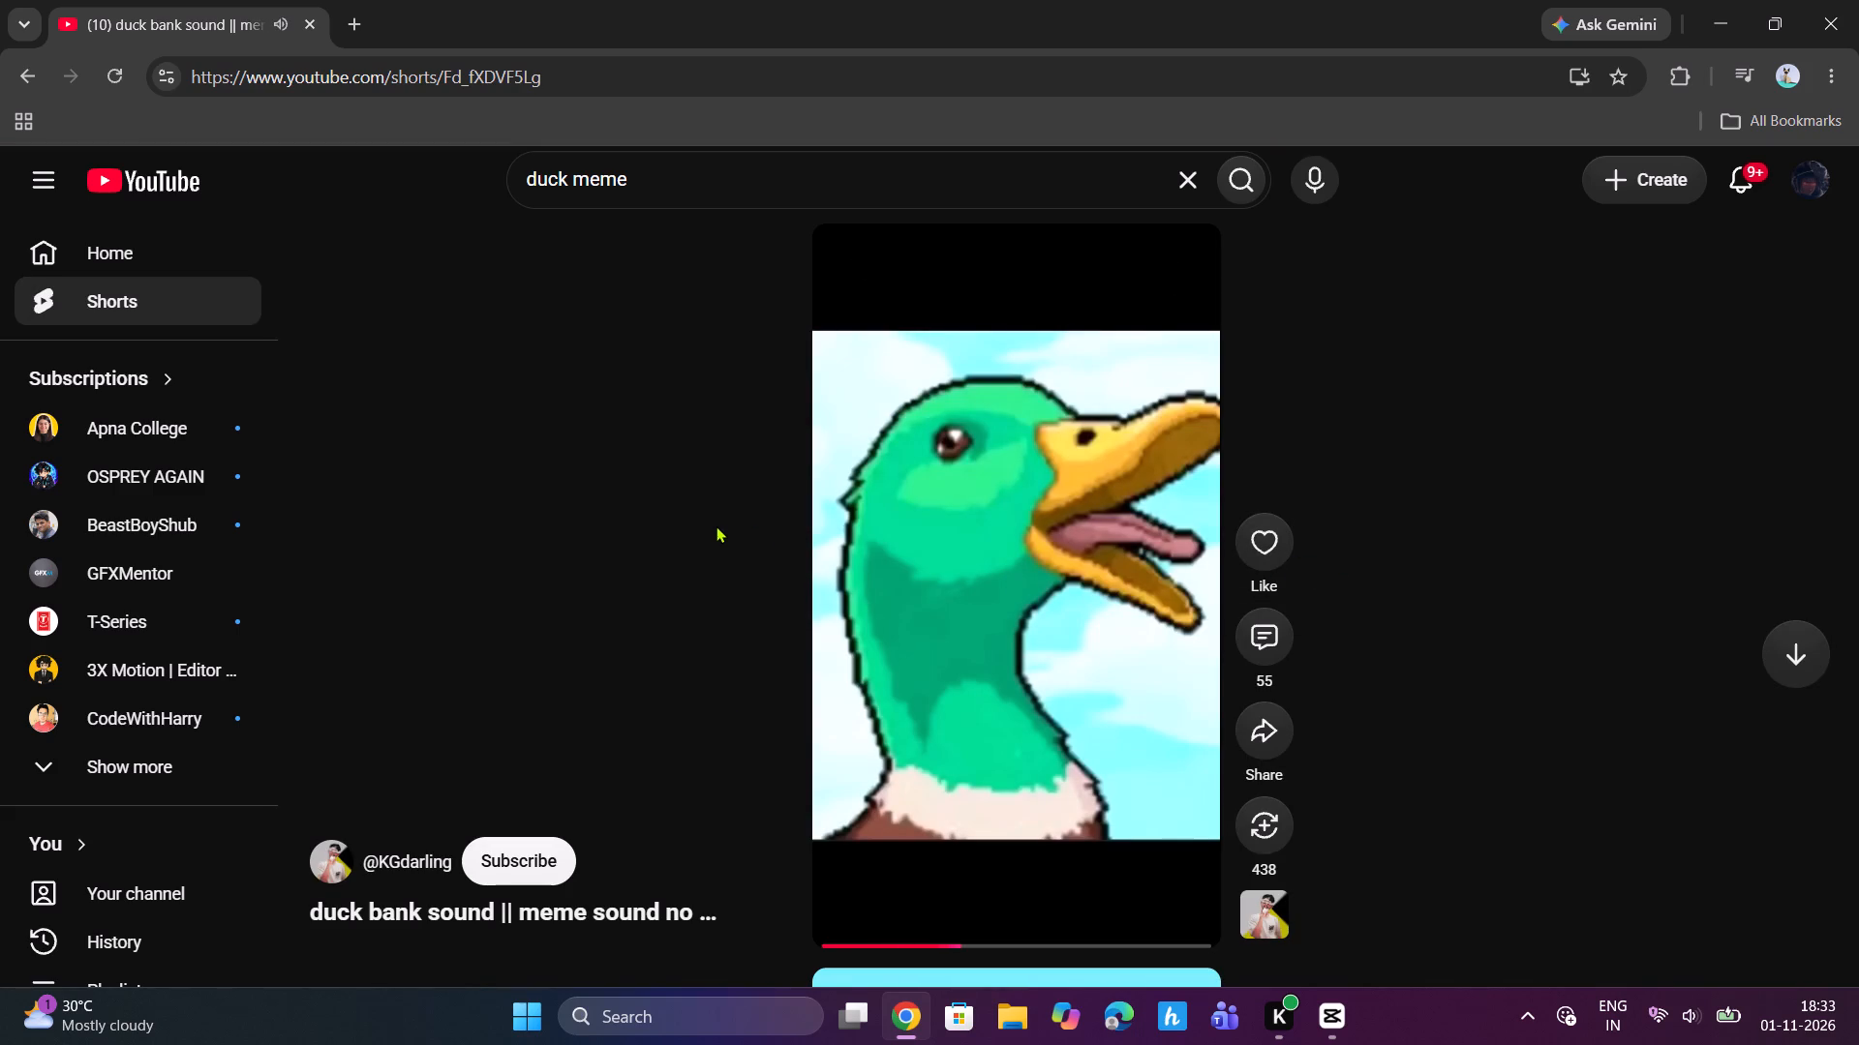
Screen-record about 8 seconds of the duck bank sound short while it plays.
key(alt+super+r)
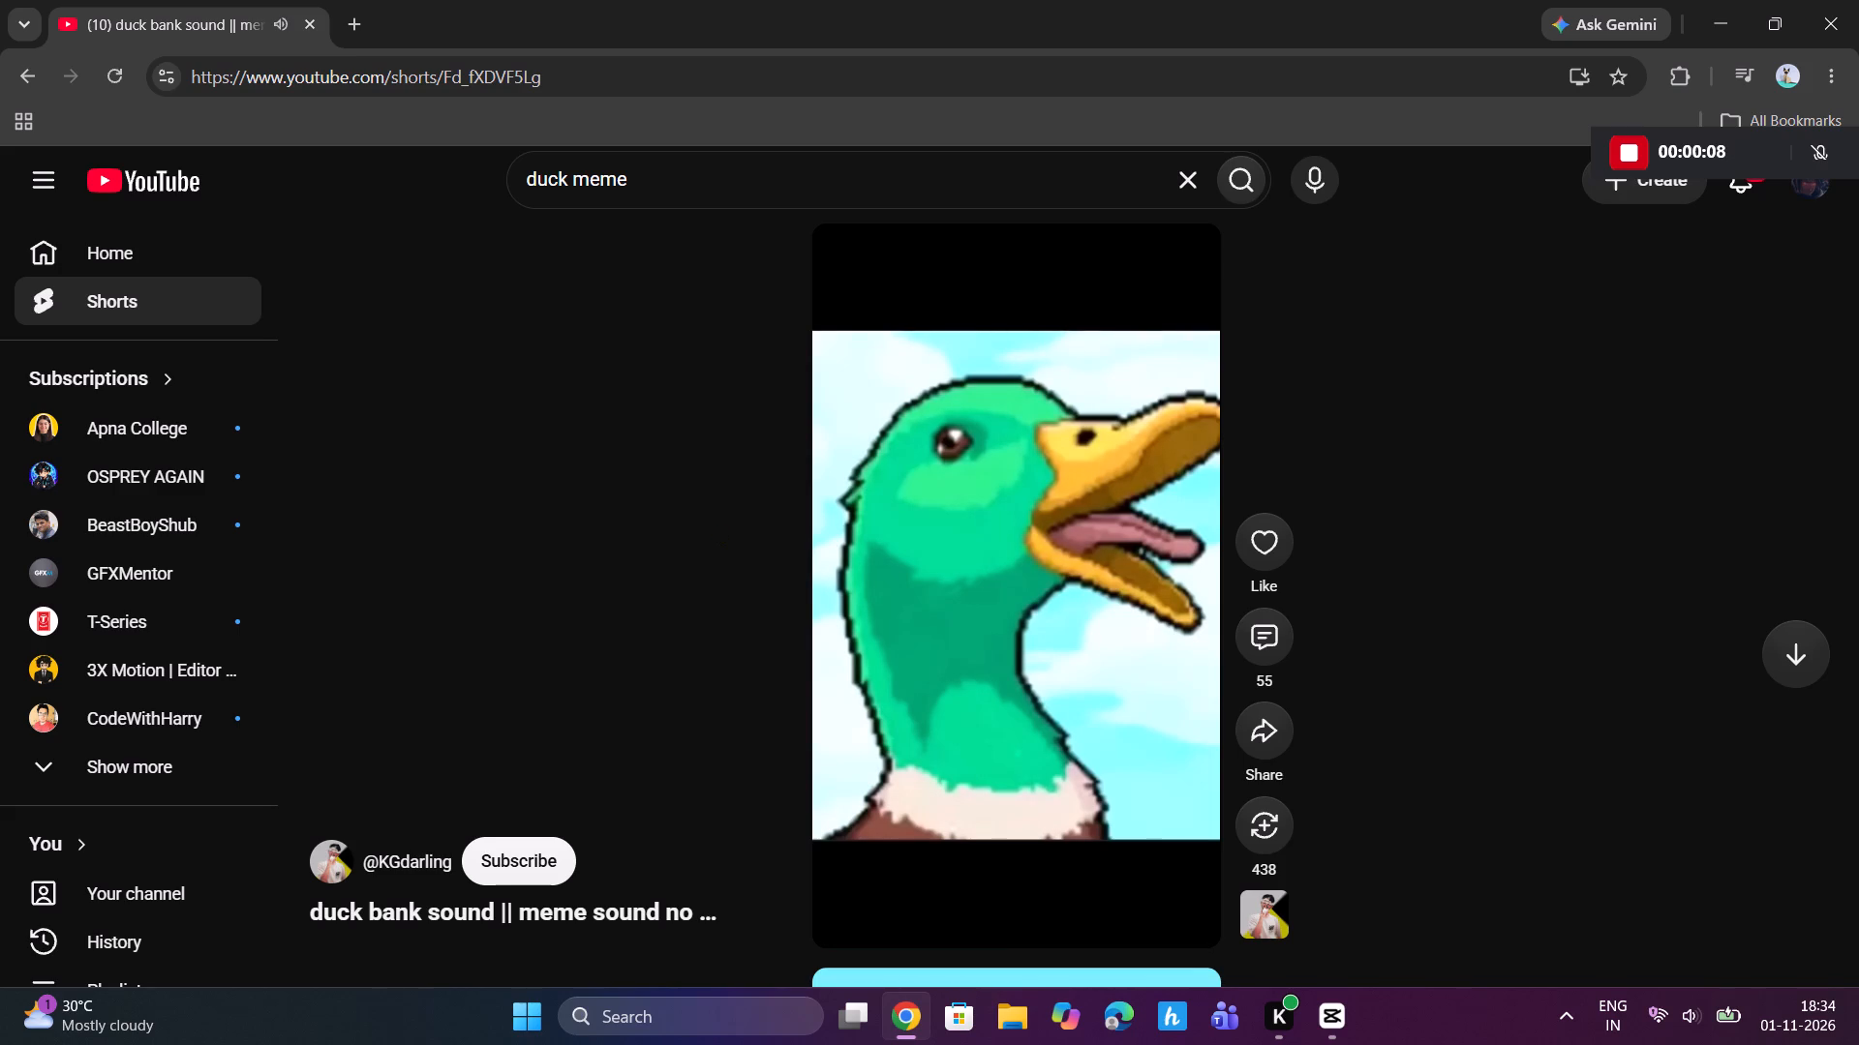
click(1629, 149)
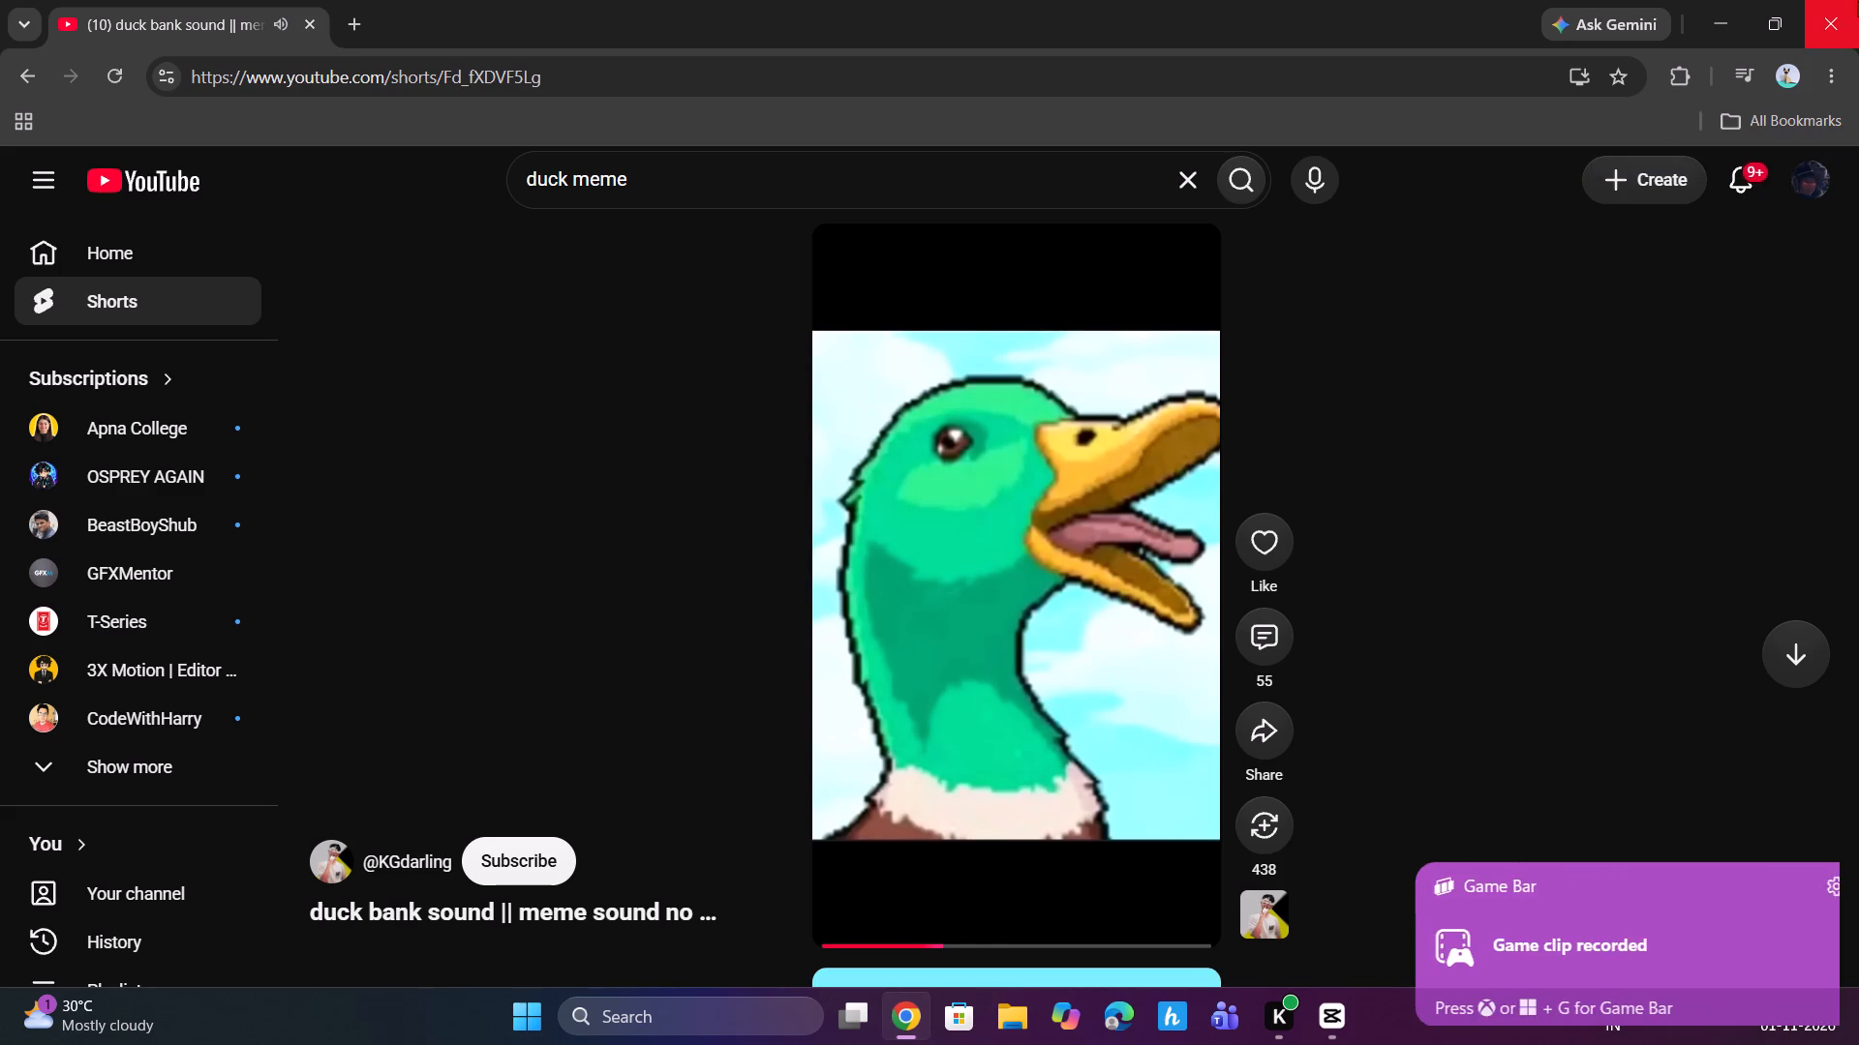
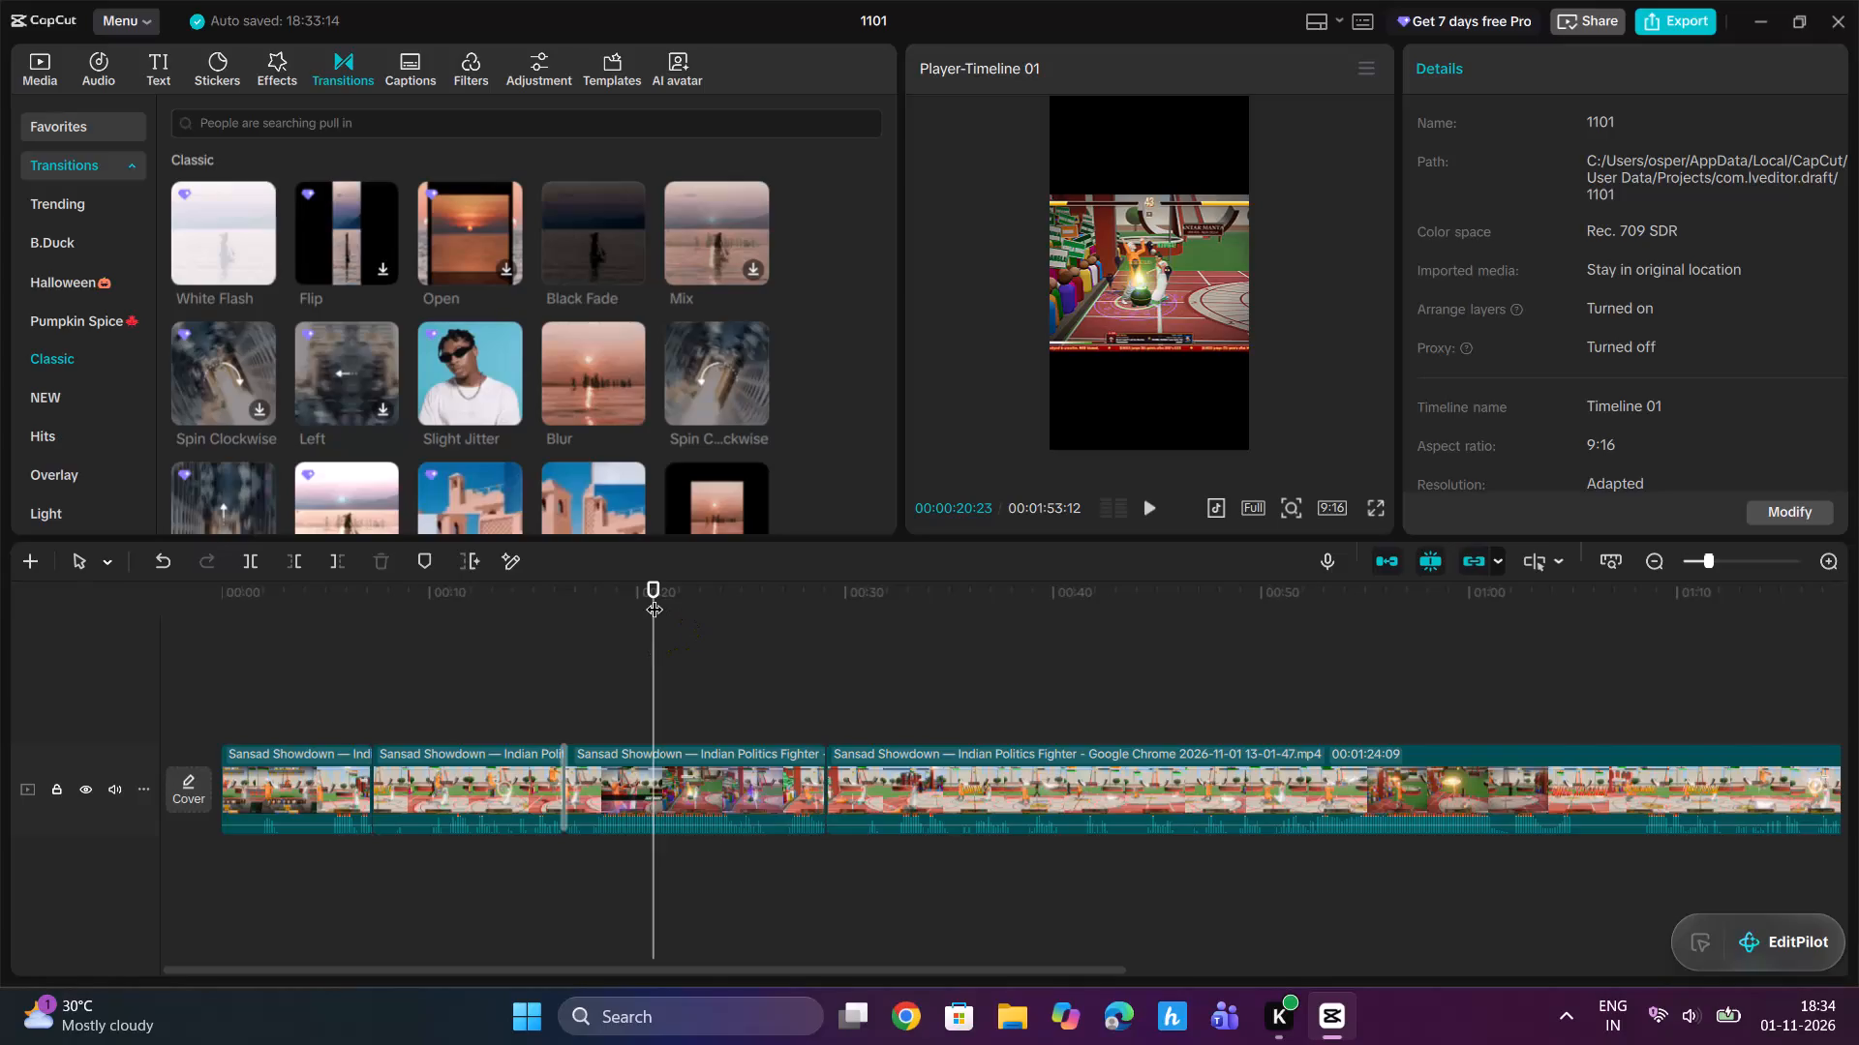
Cut the start of the last gameplay clip up to 00:00:31:16, removing the rest of the "DIDI WINS" ending.
drag(654, 597, 698, 594)
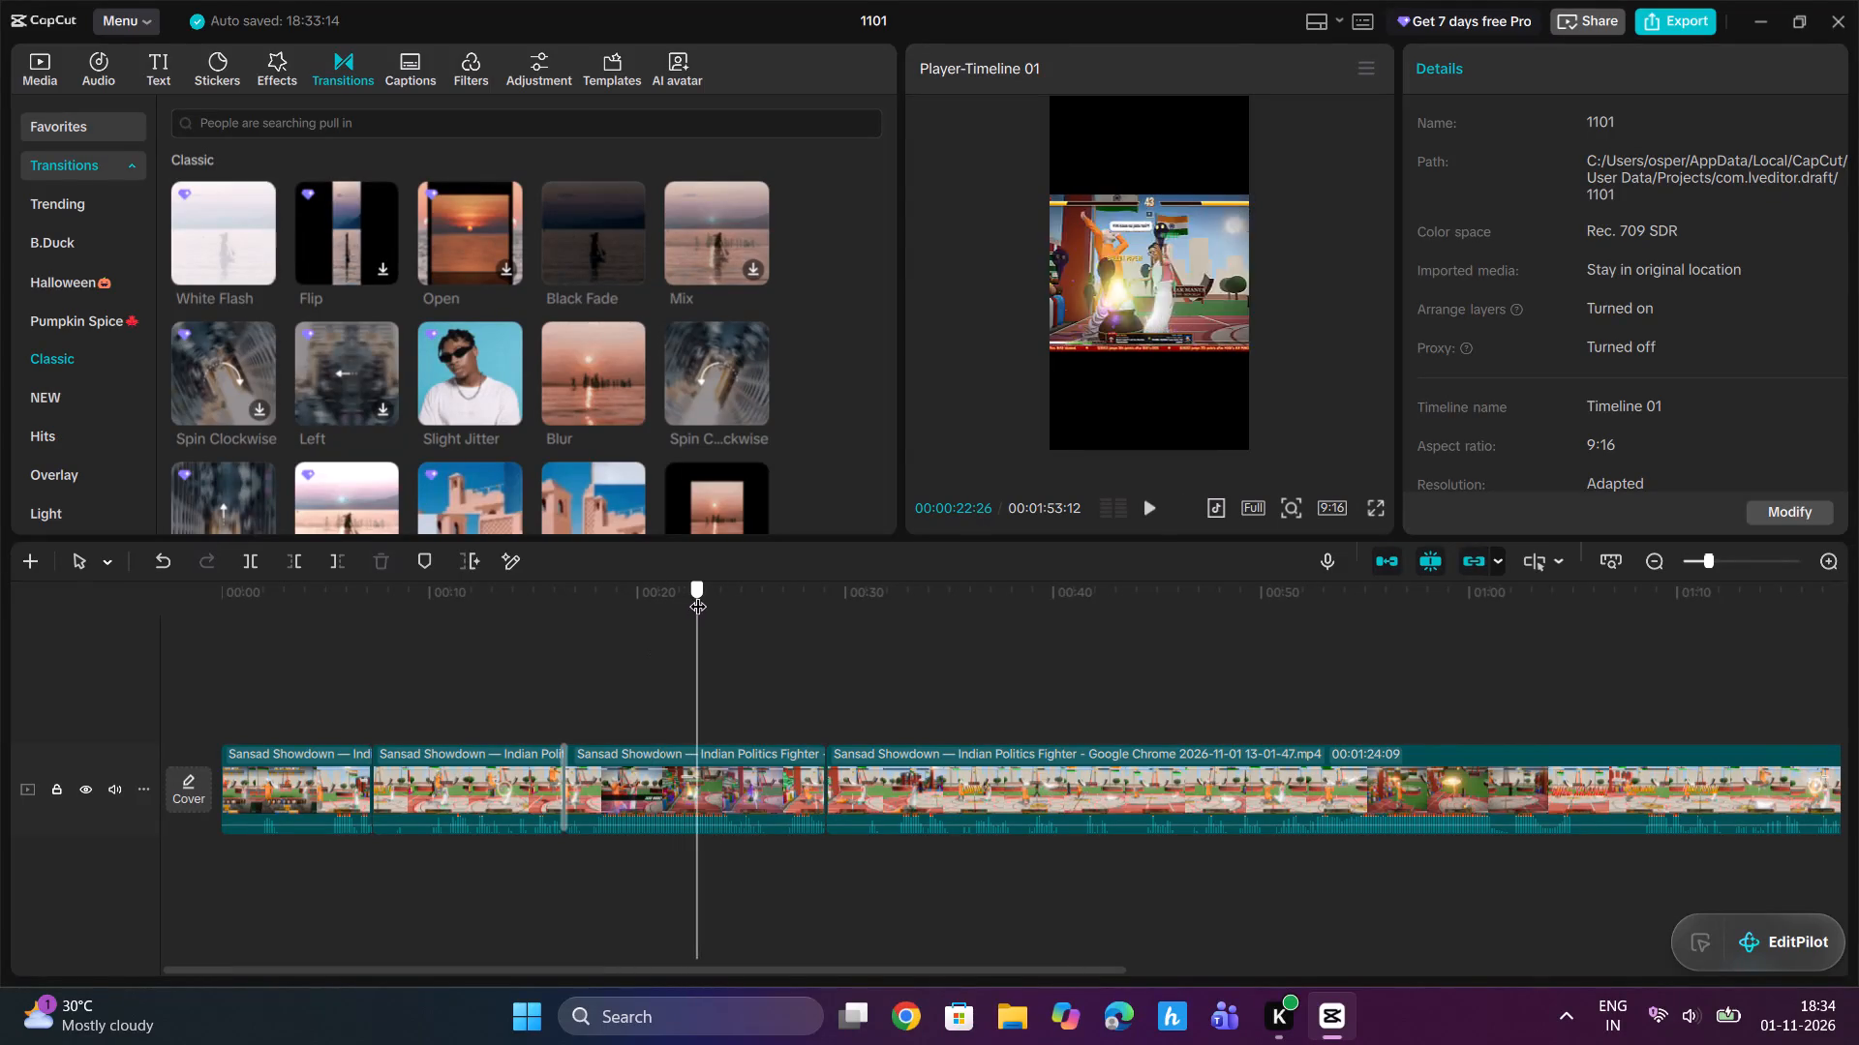
drag(698, 594, 714, 595)
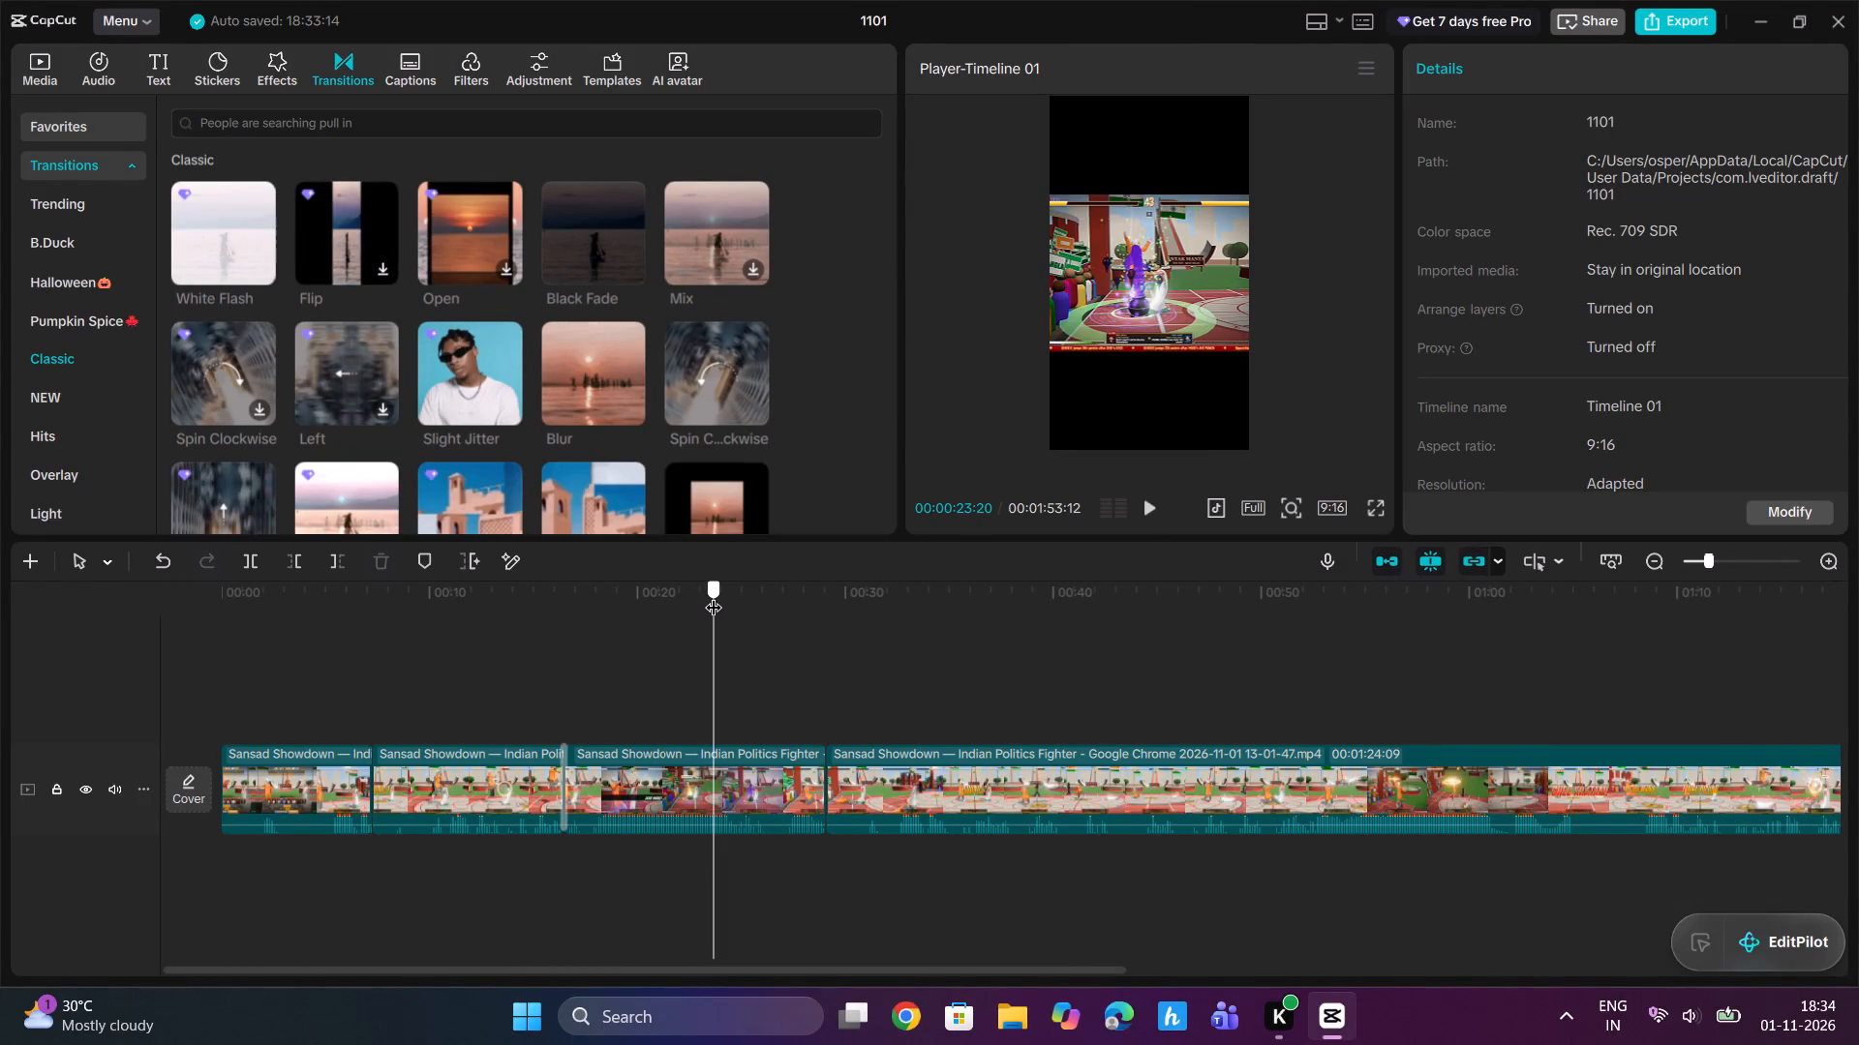
drag(714, 595, 663, 633)
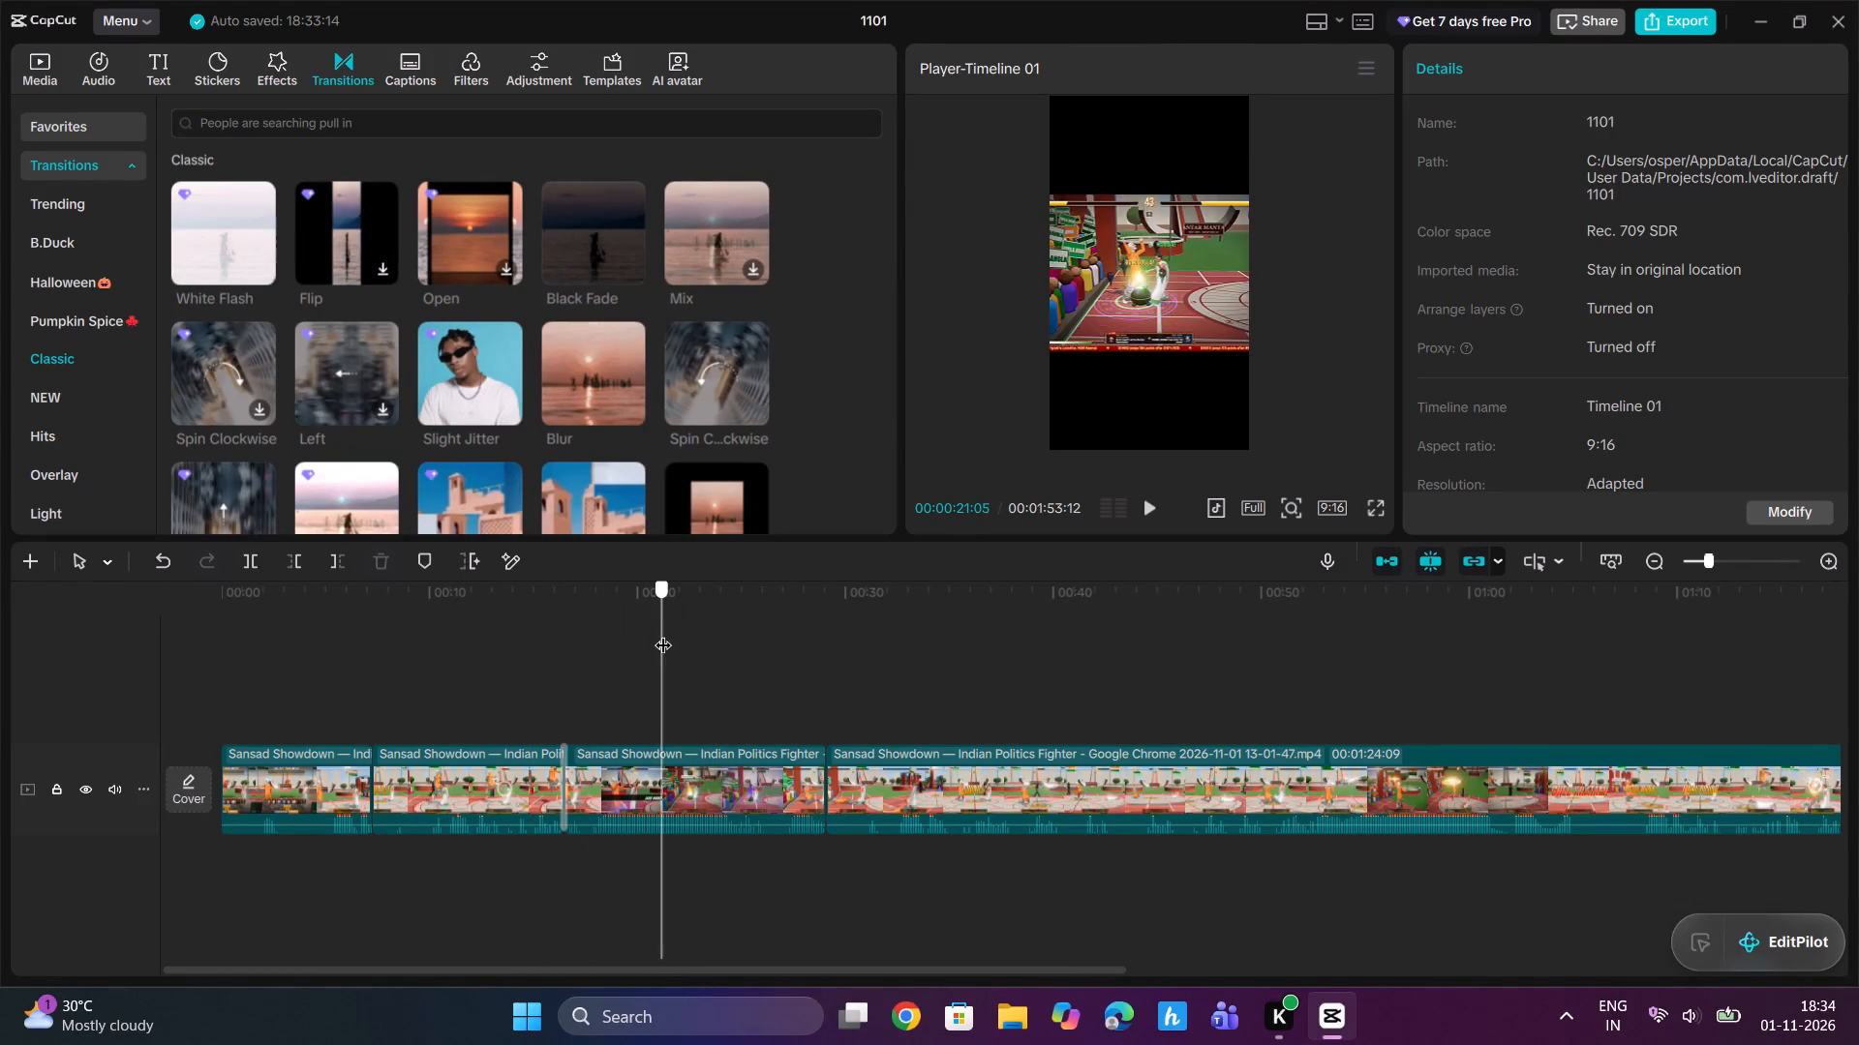
drag(663, 633, 742, 637)
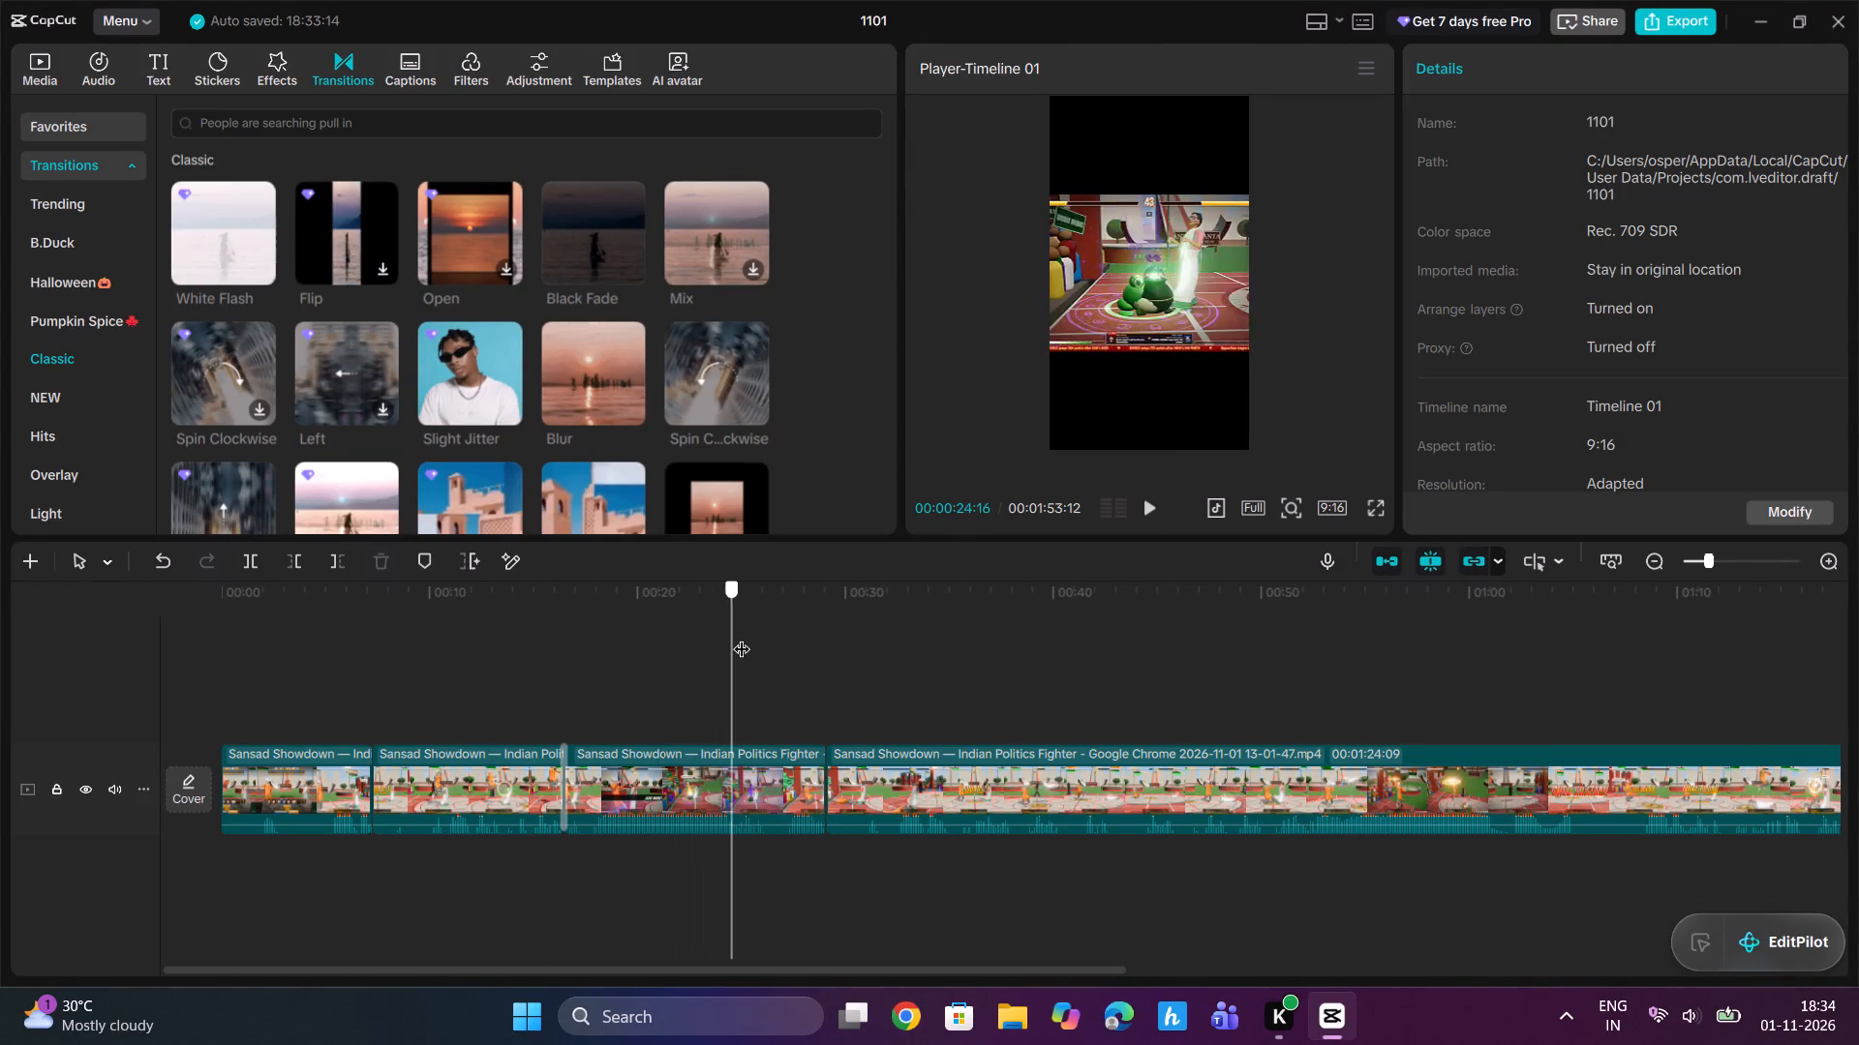
drag(742, 637, 822, 644)
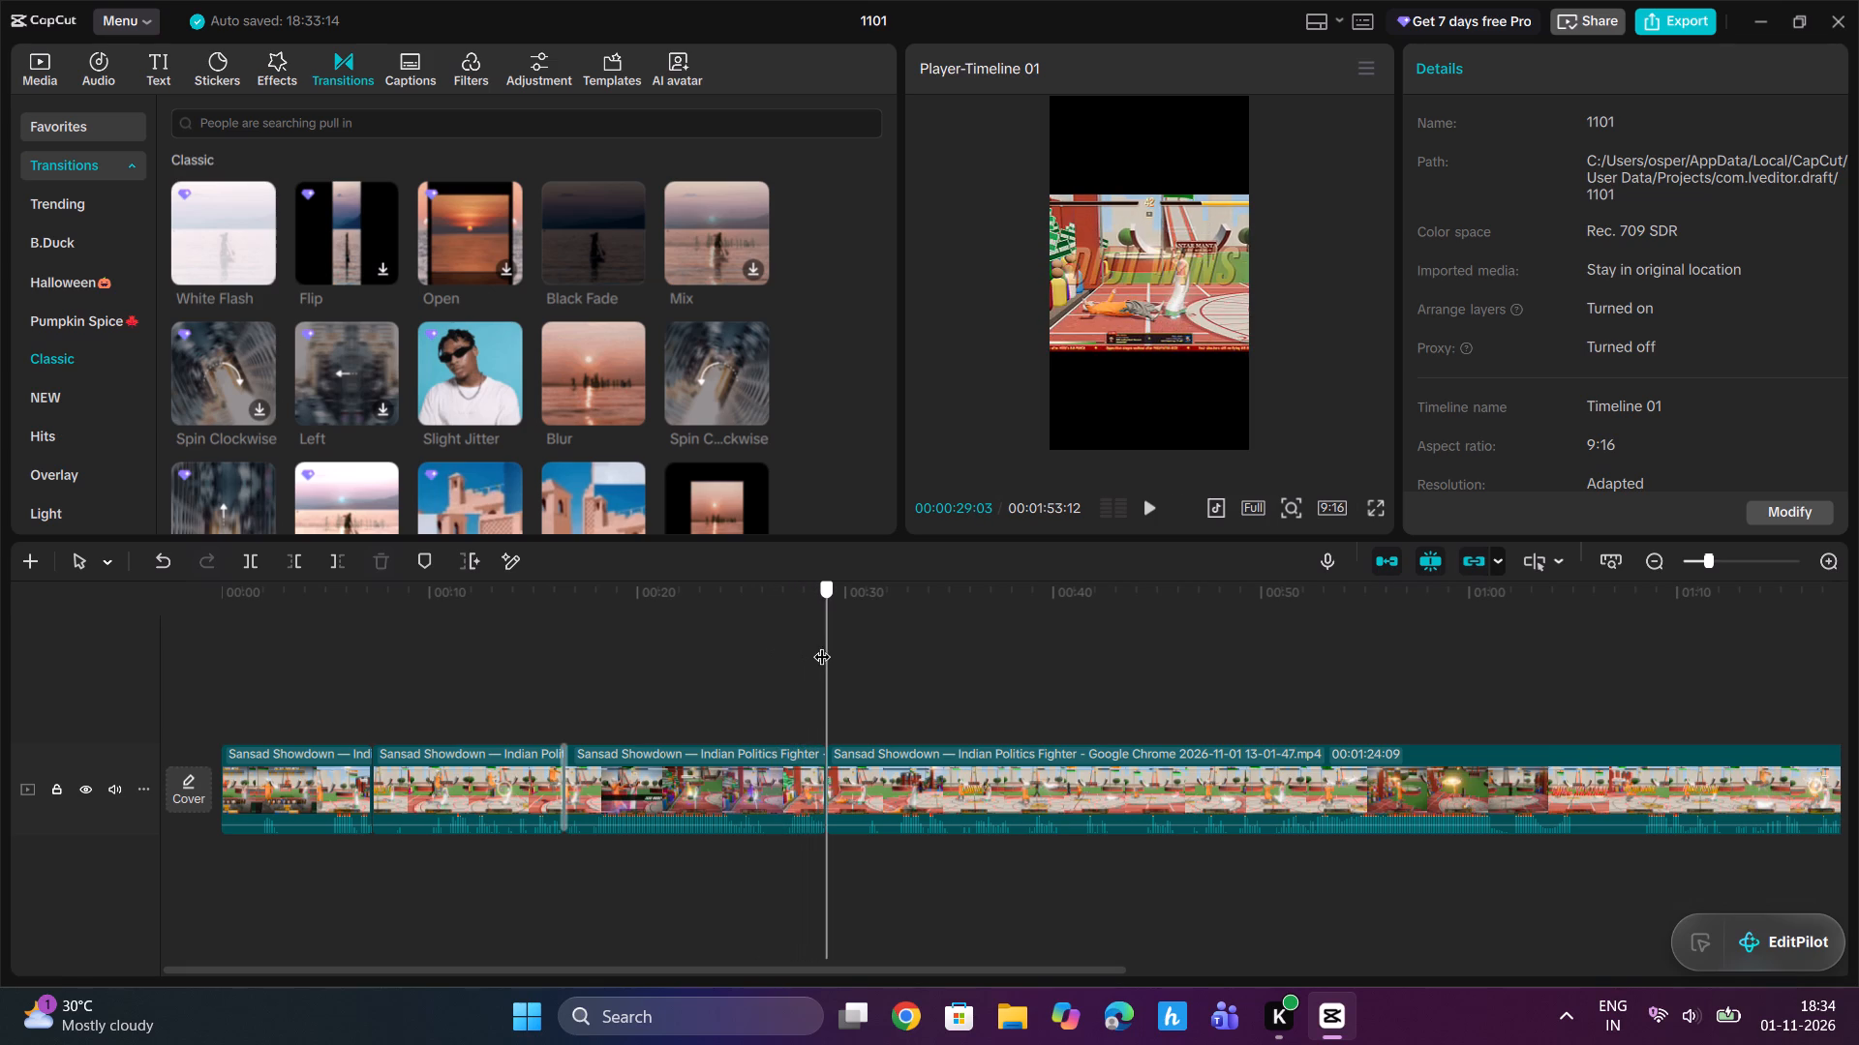
drag(822, 644, 904, 653)
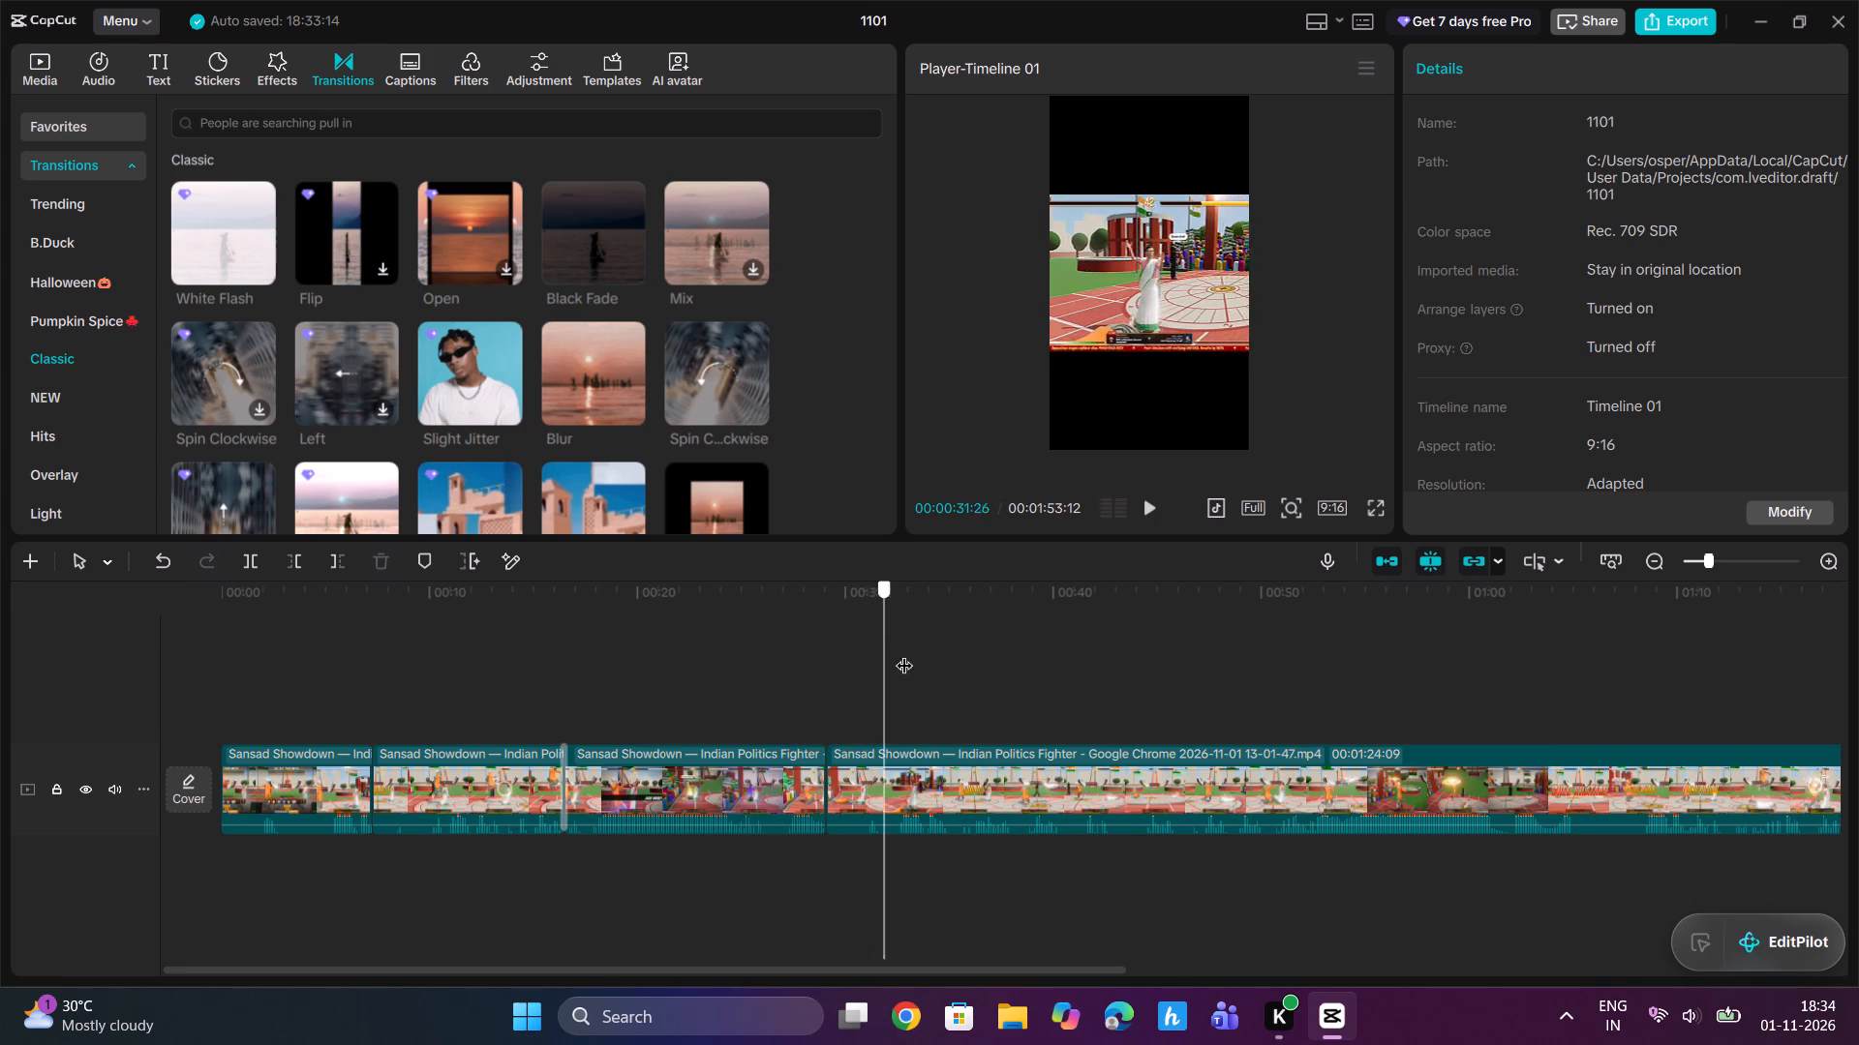
drag(904, 653, 844, 705)
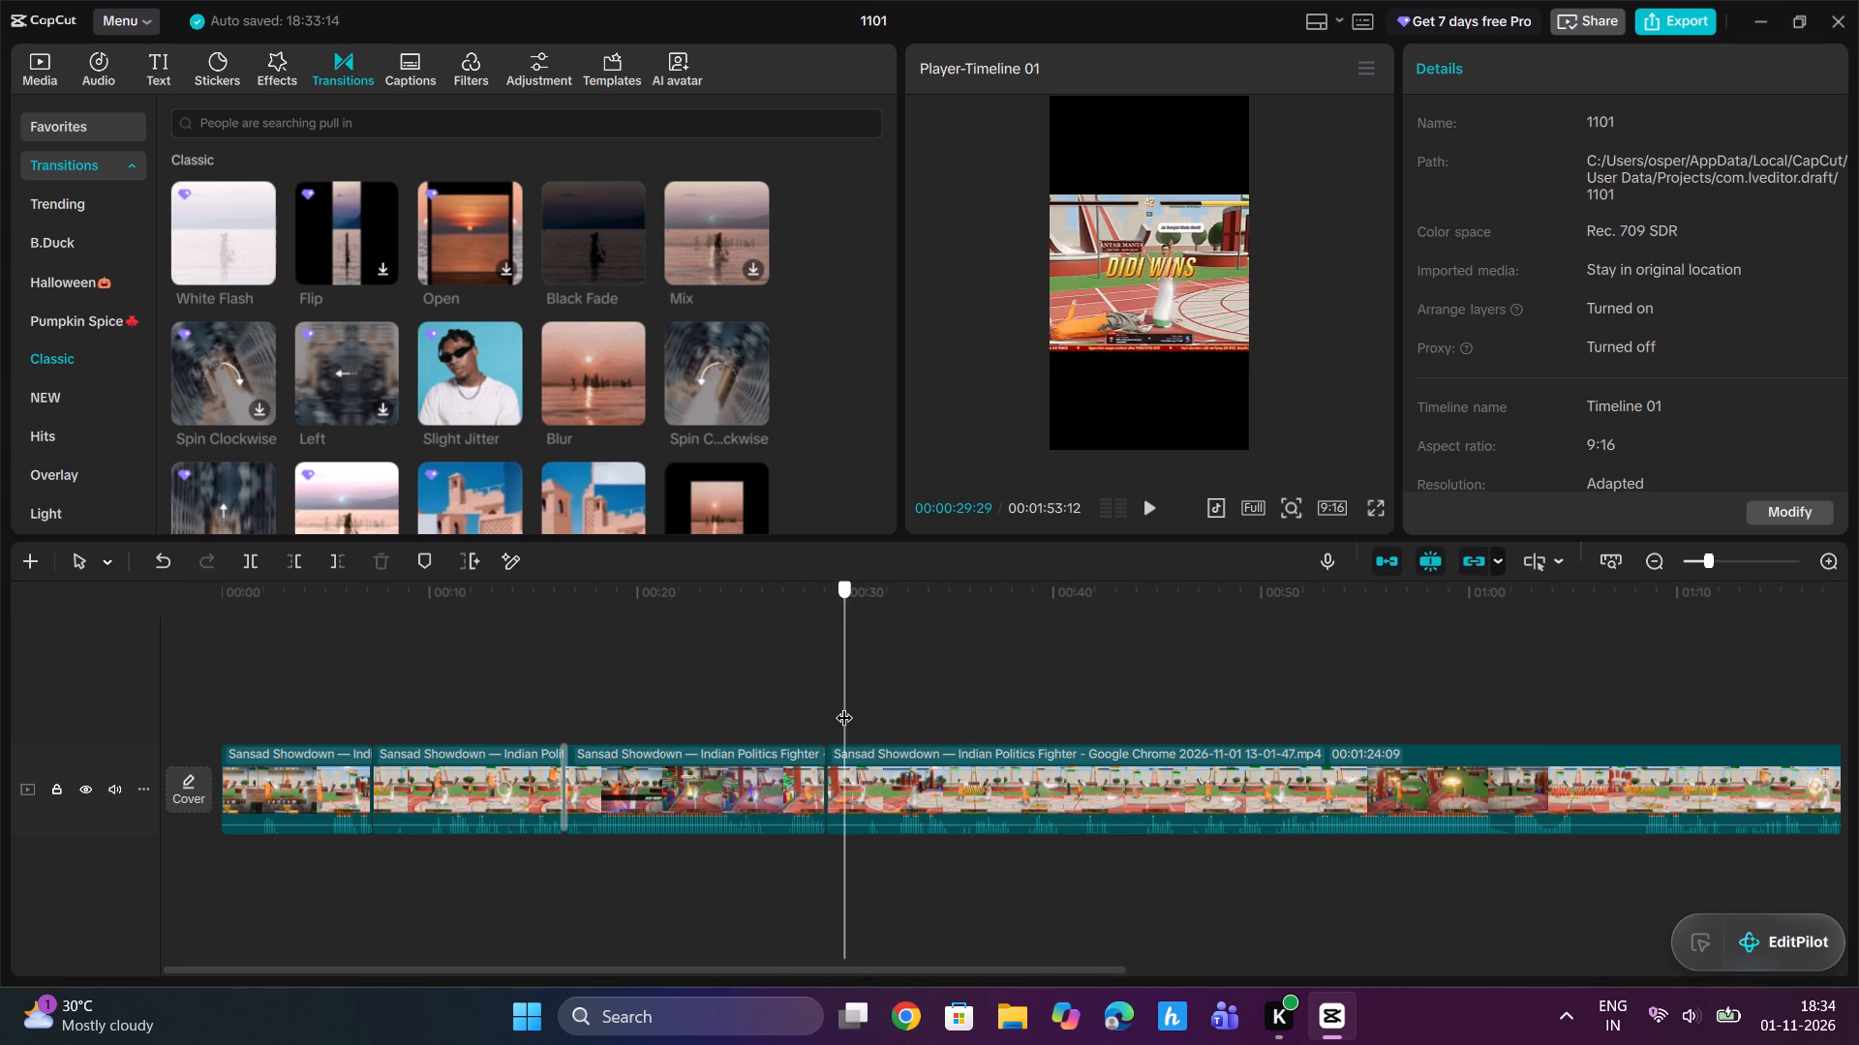
drag(844, 705, 883, 717)
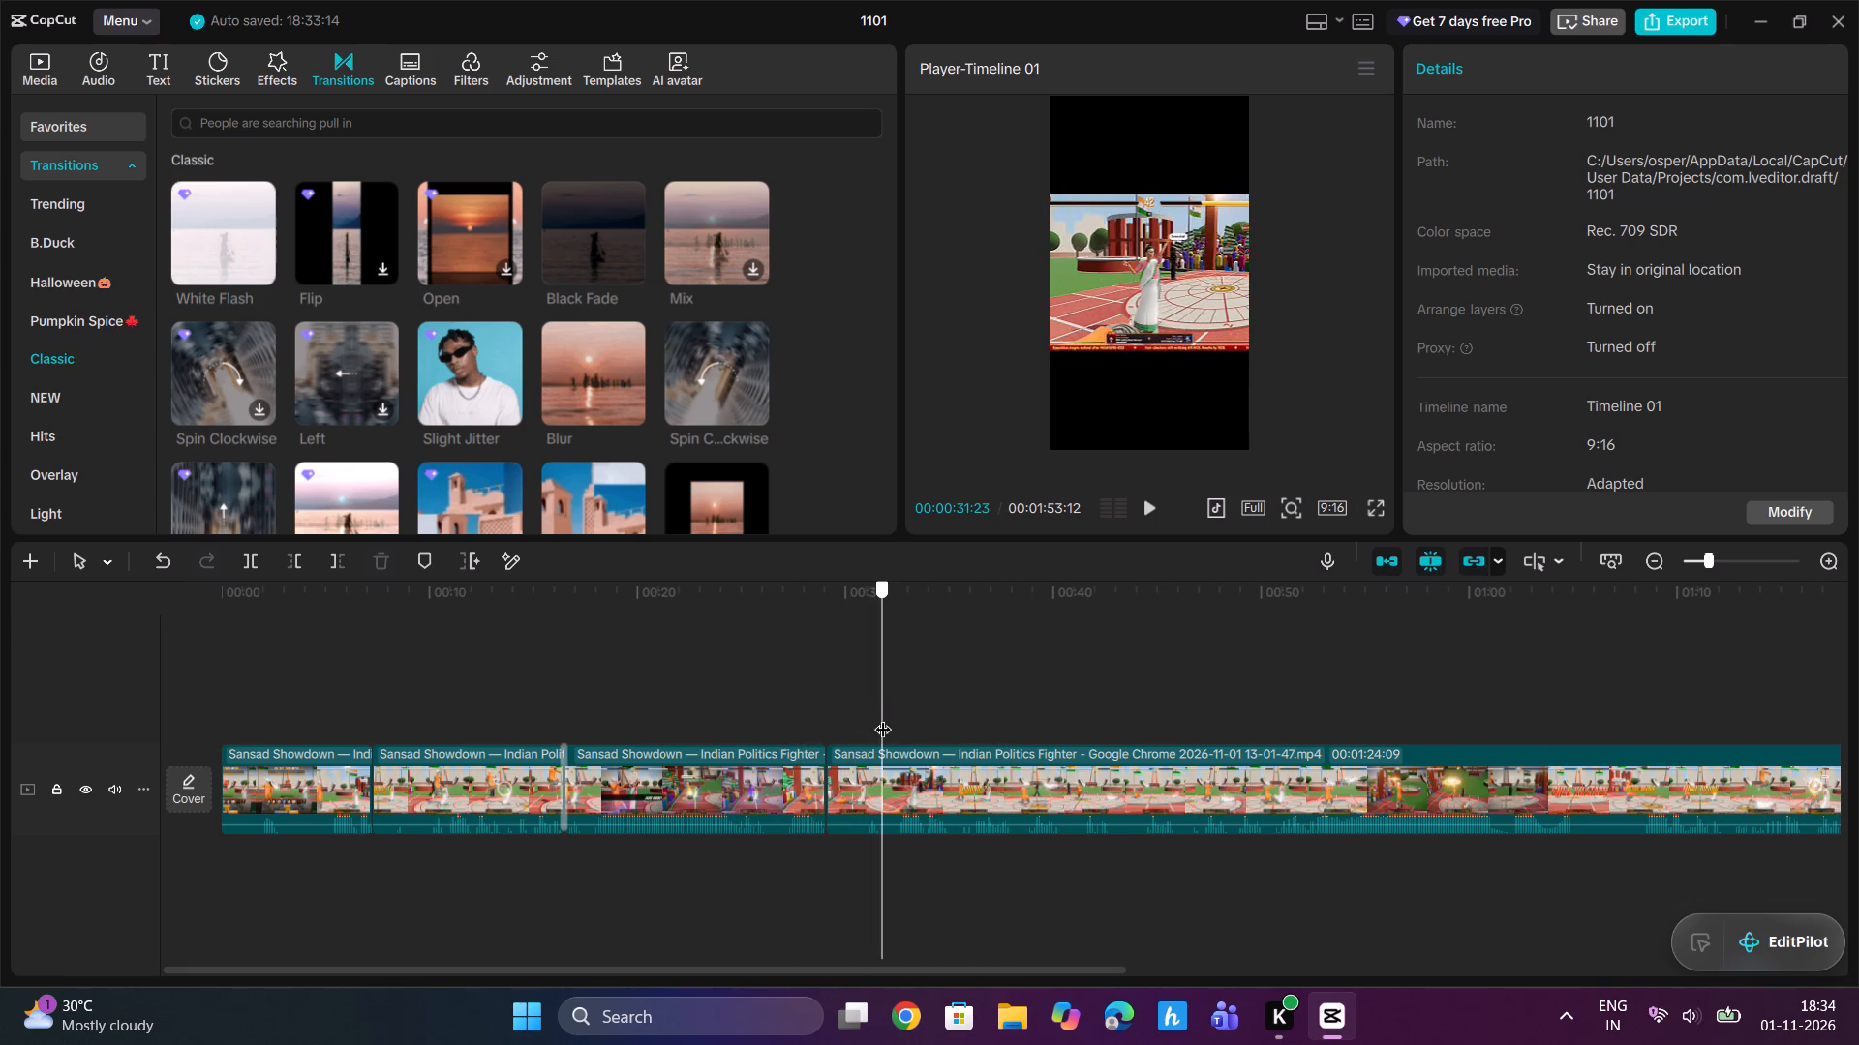
drag(883, 717, 865, 742)
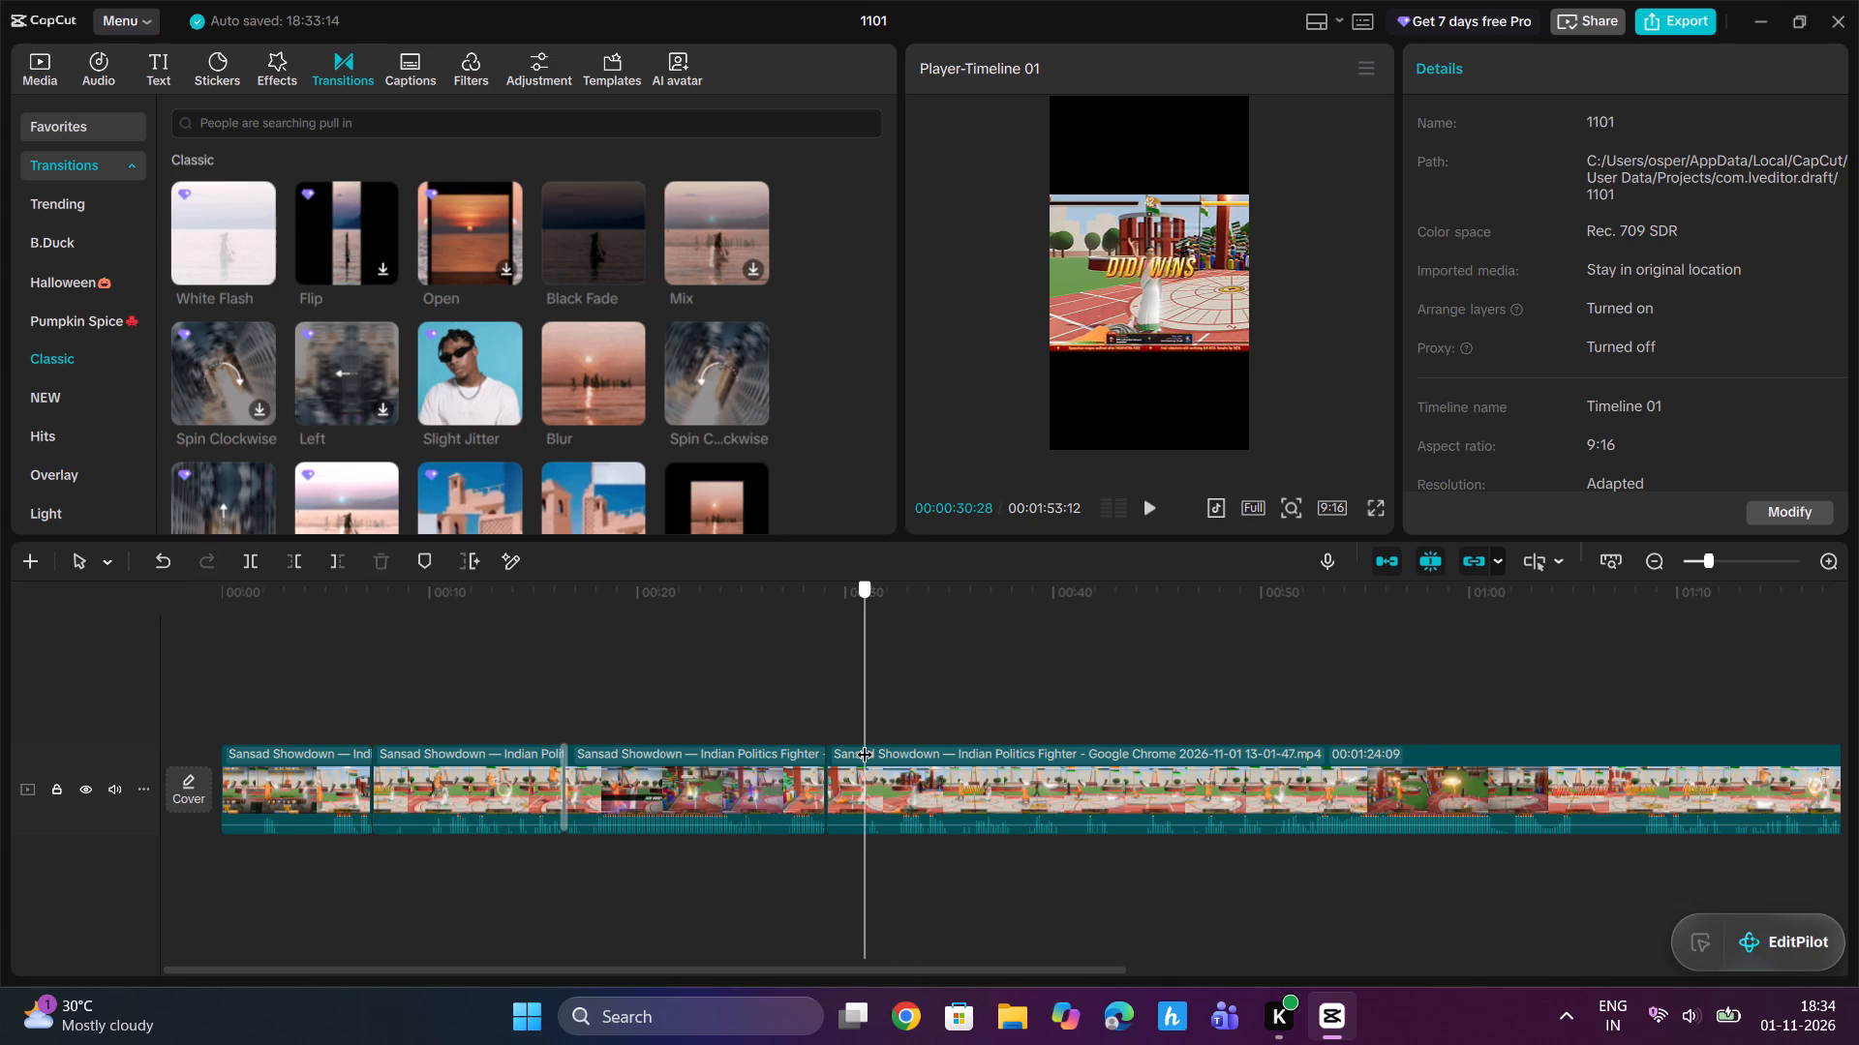
drag(865, 742, 877, 743)
click(908, 761)
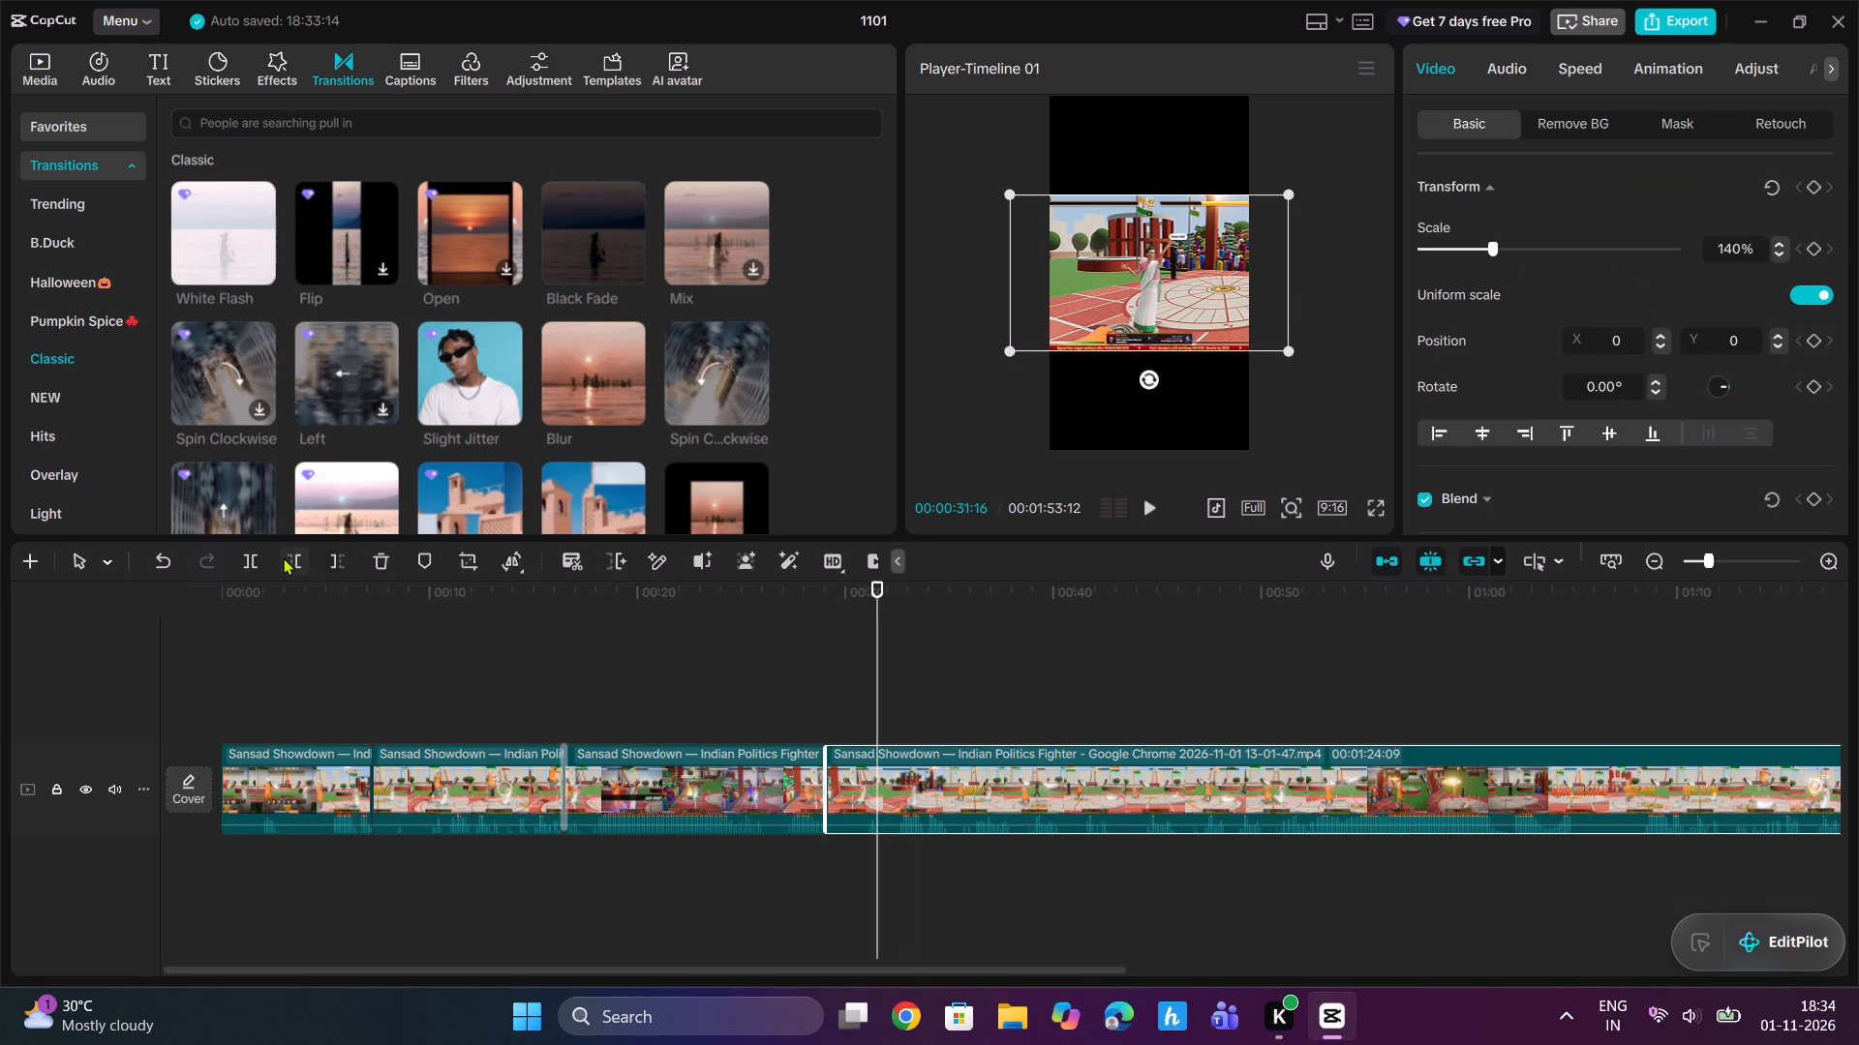
click(290, 557)
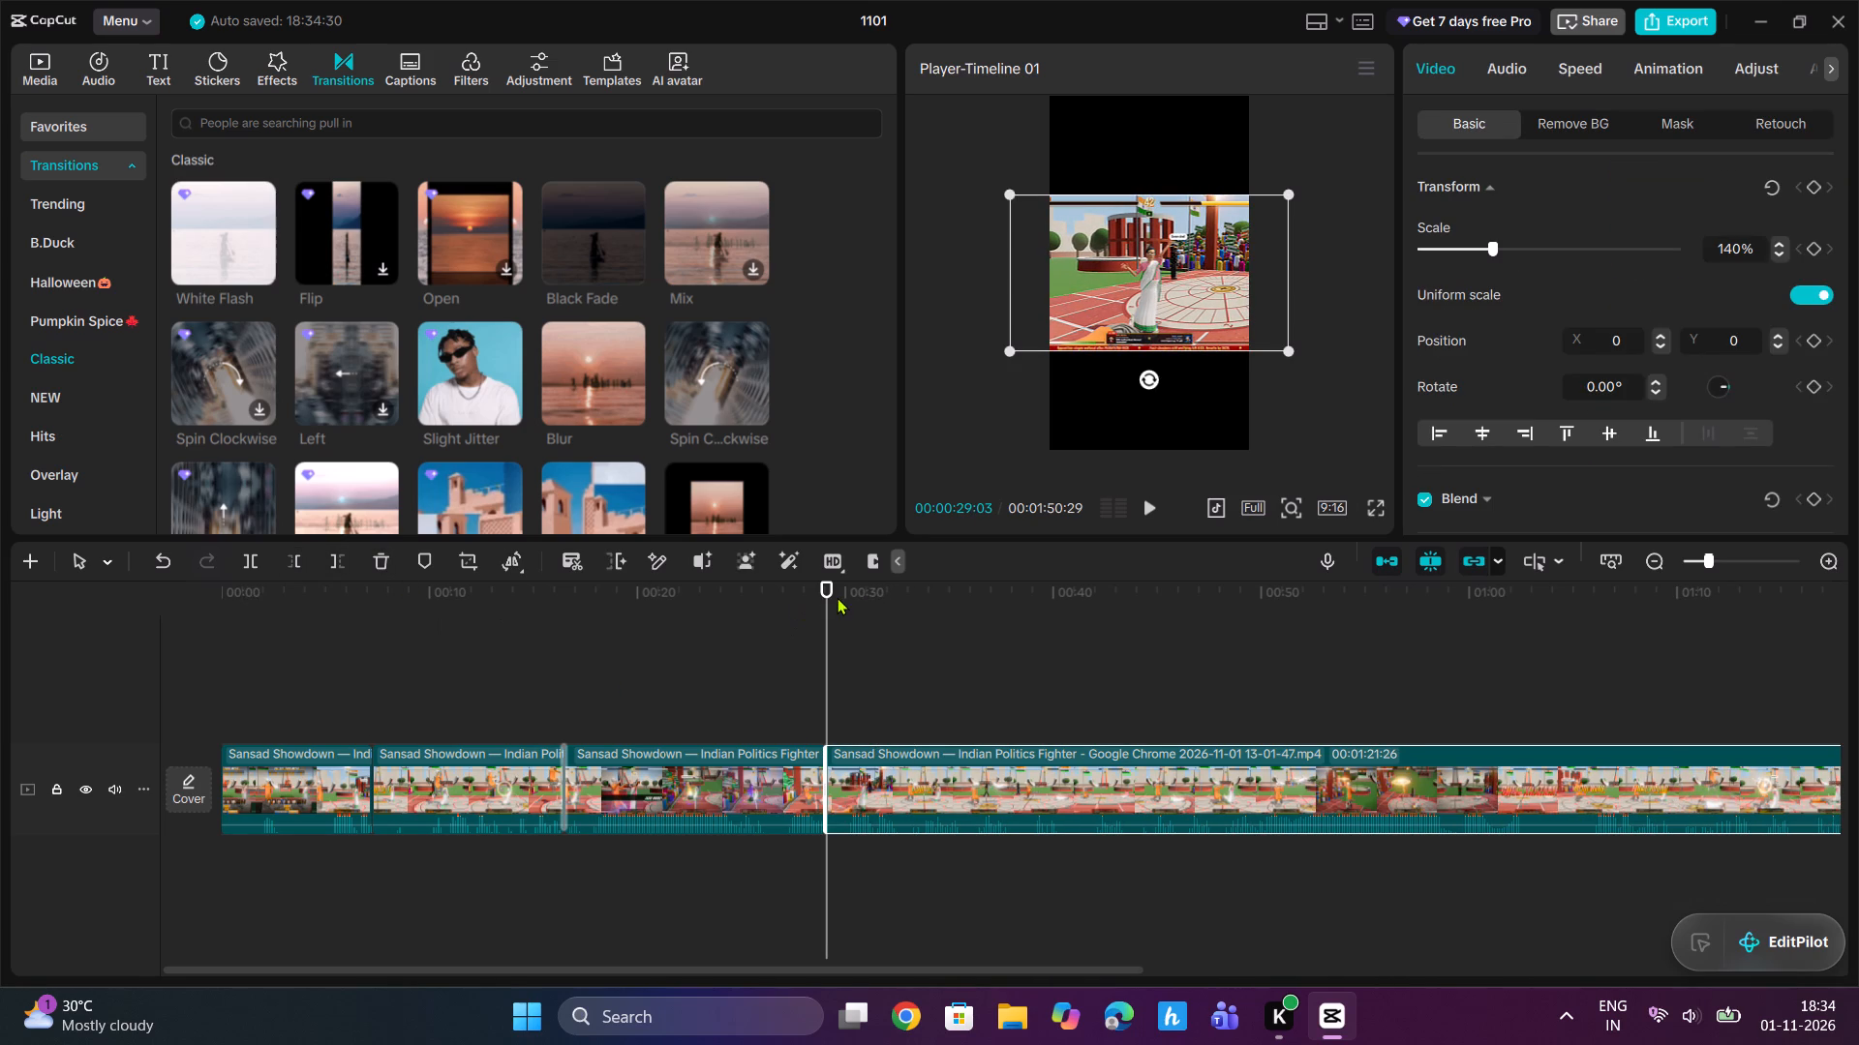
Trim the start of the last gameplay clip again, removing everything before 00:00:37:23.
drag(829, 593, 1042, 657)
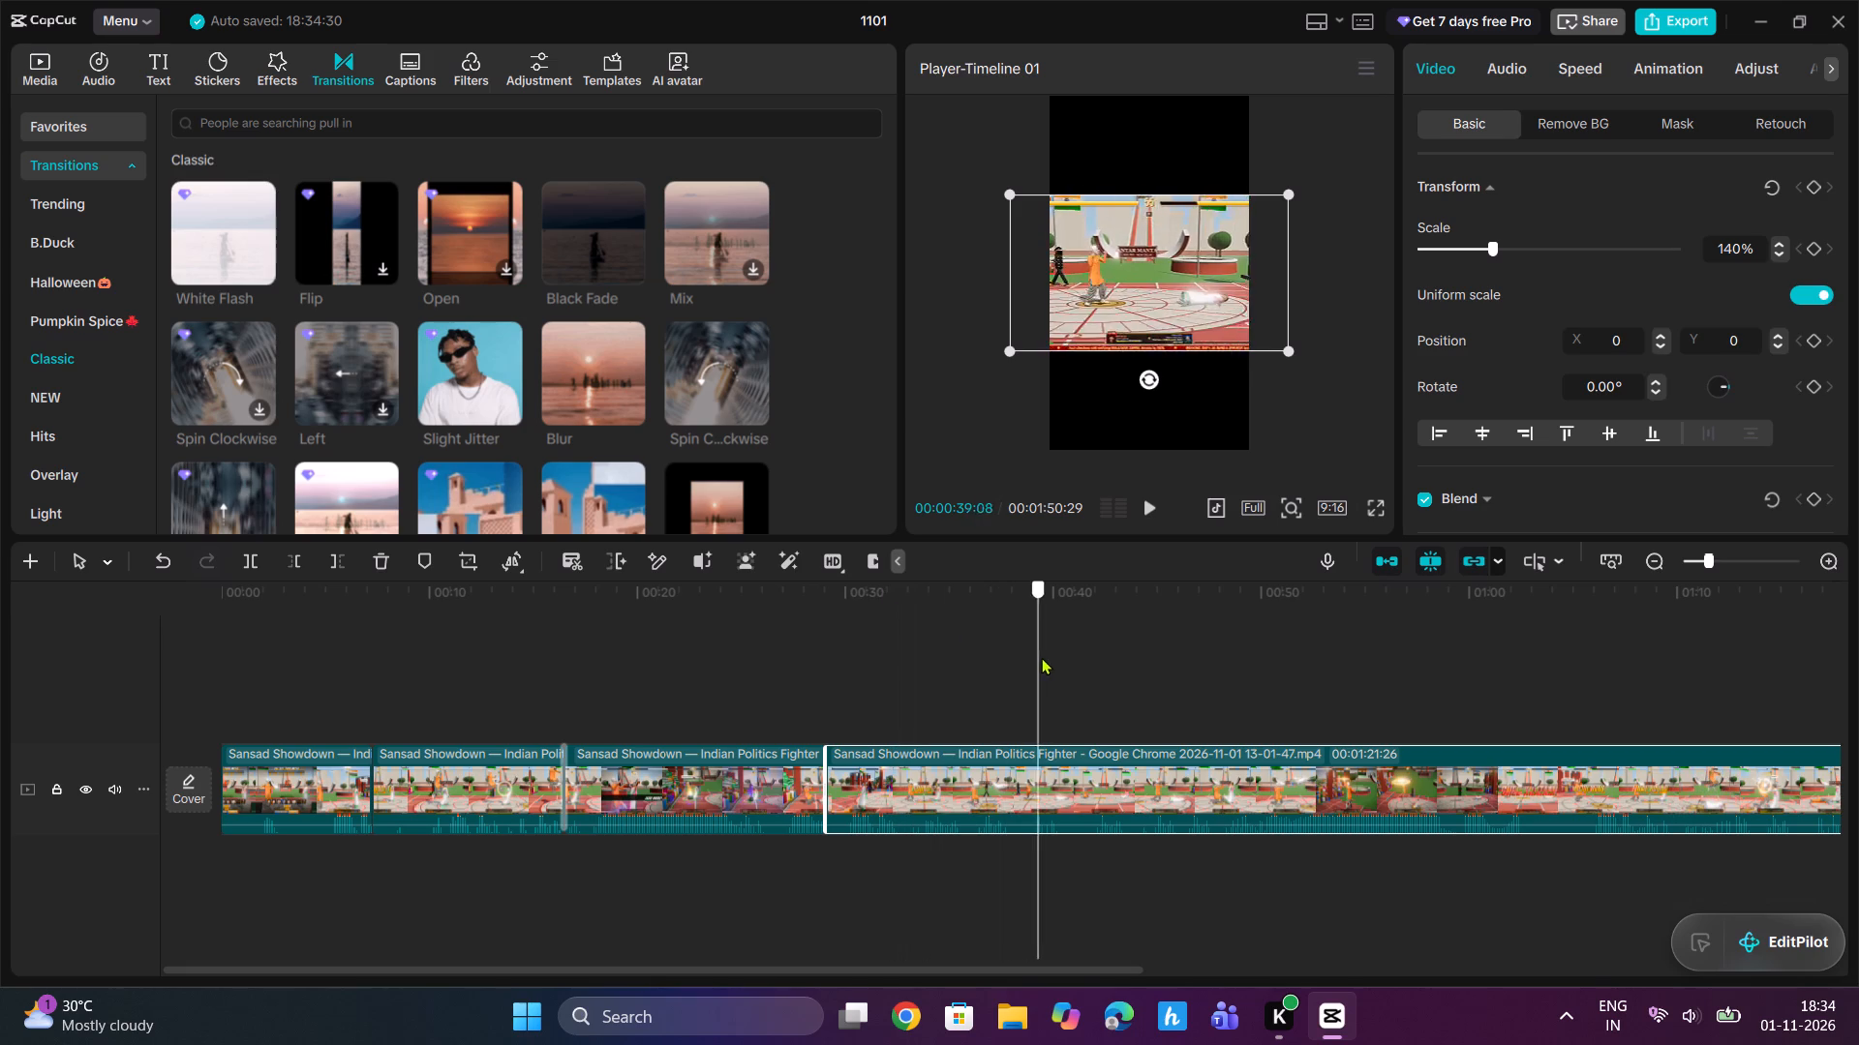
drag(1042, 657, 1007, 672)
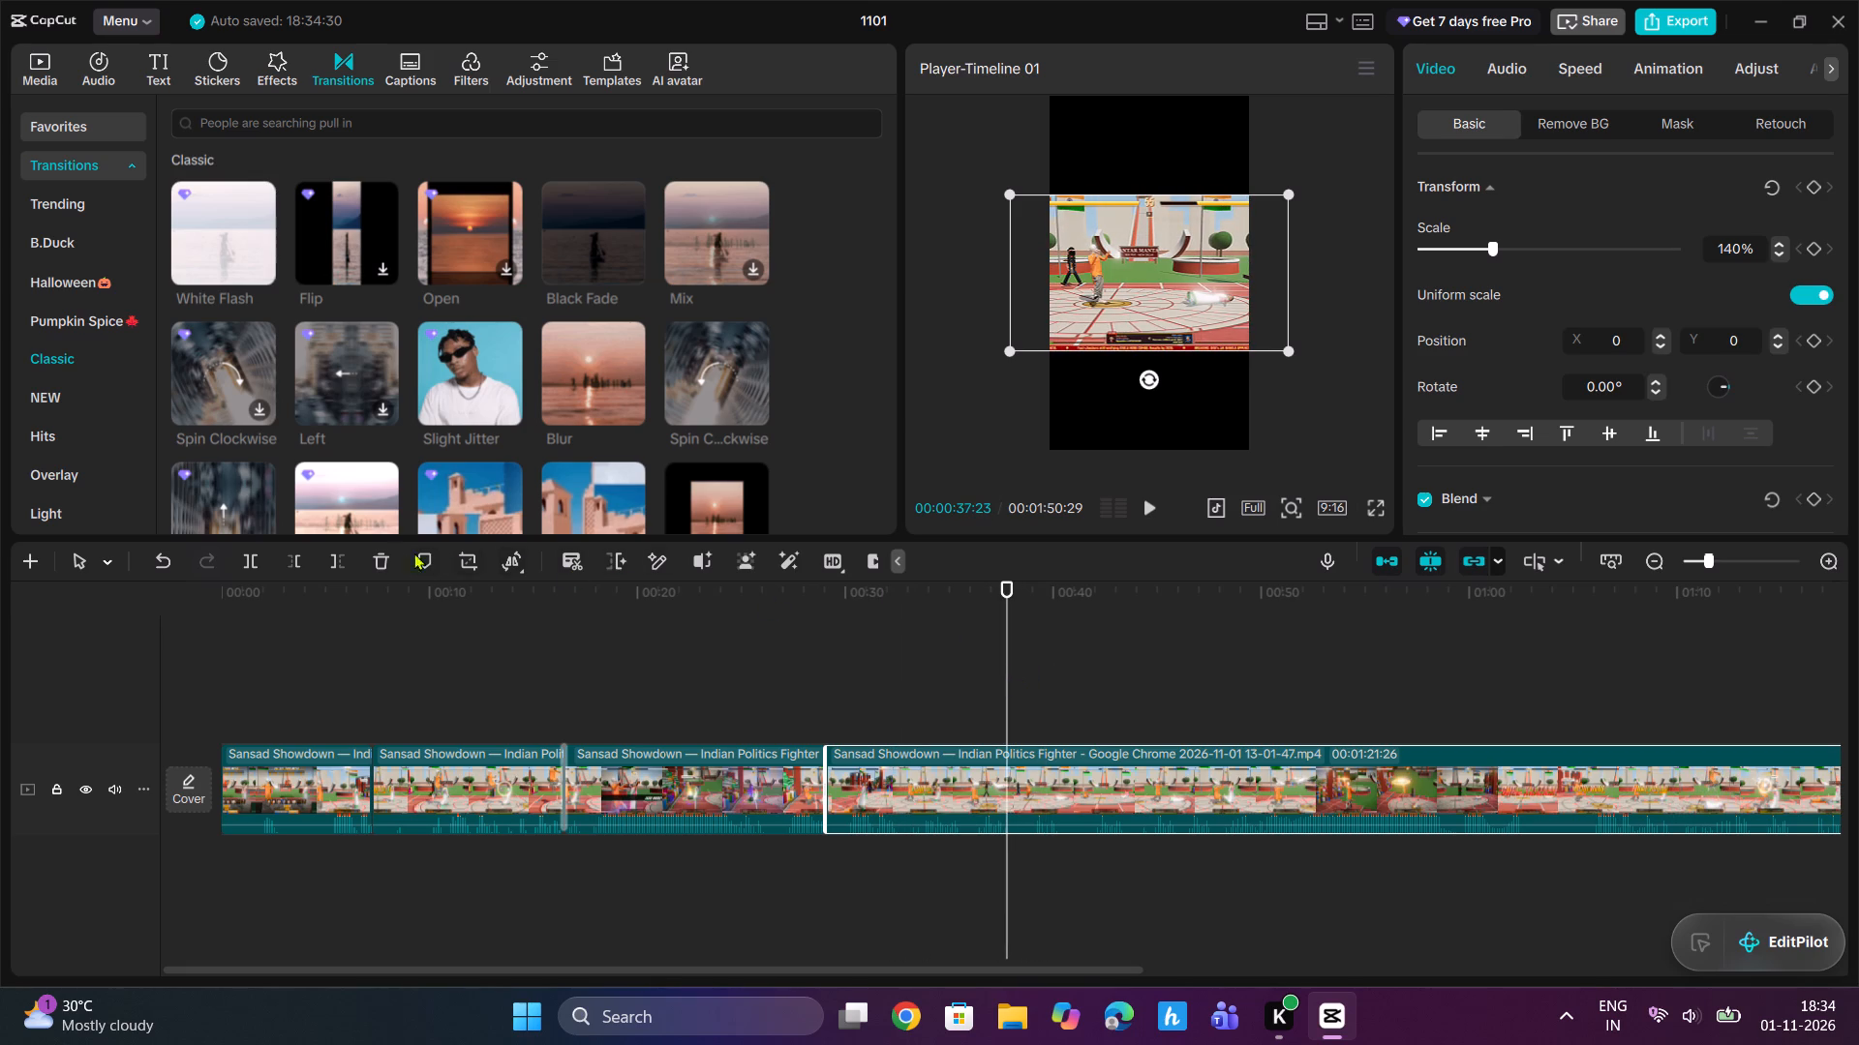
click(300, 562)
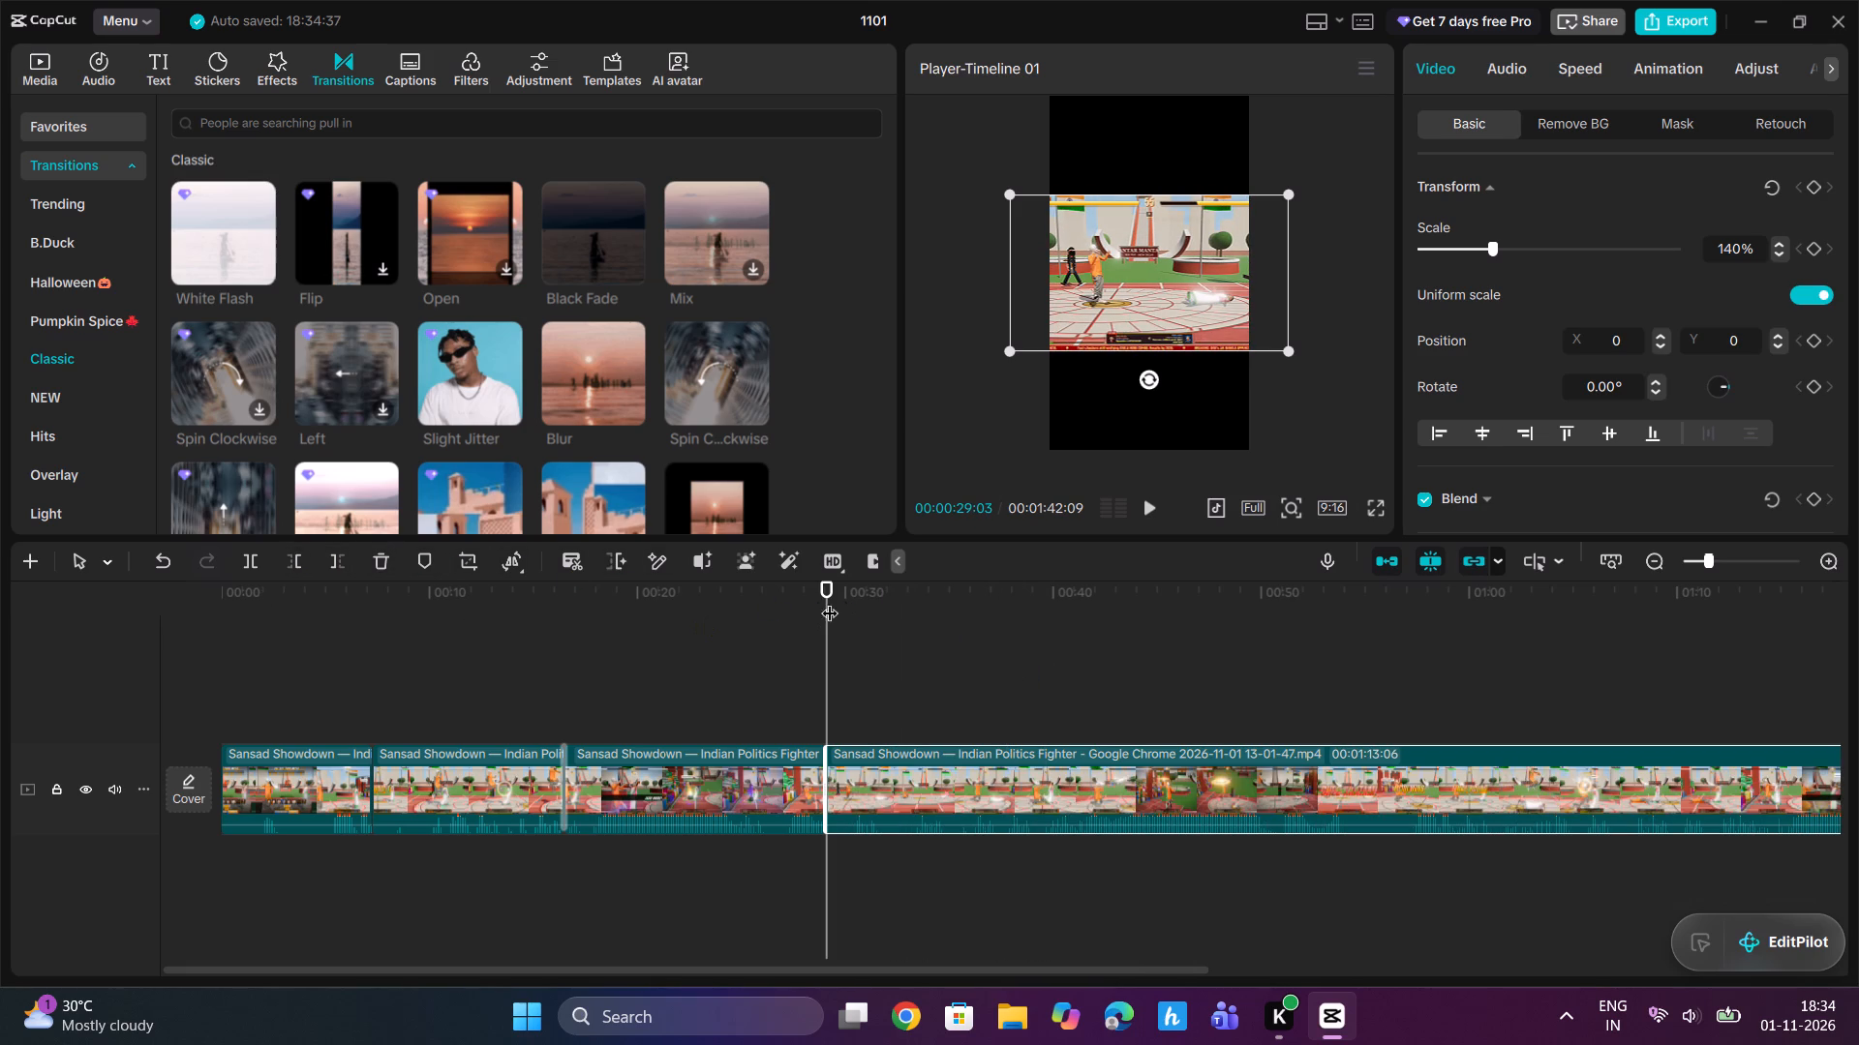
Play through the last gameplay clip and trim its end at 00:00:55:27, during the "MODI WINS" text.
drag(835, 590, 978, 607)
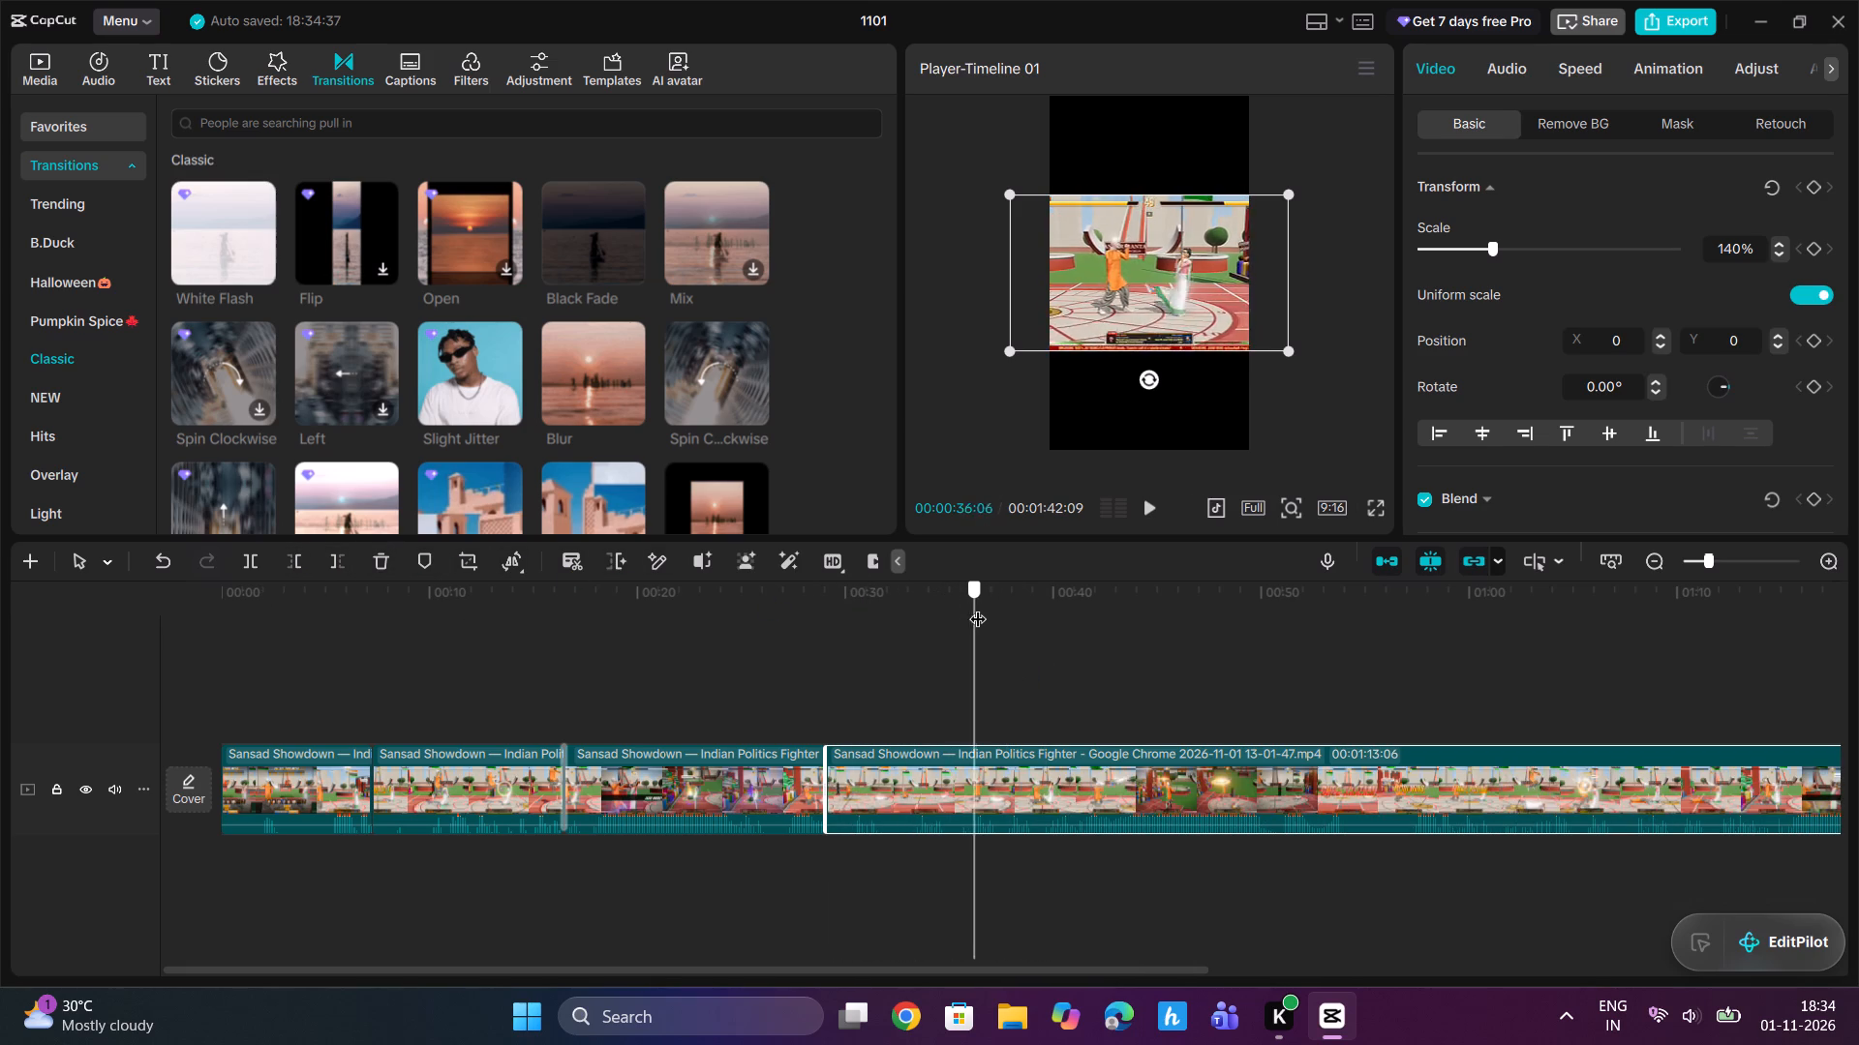
drag(978, 607, 1082, 619)
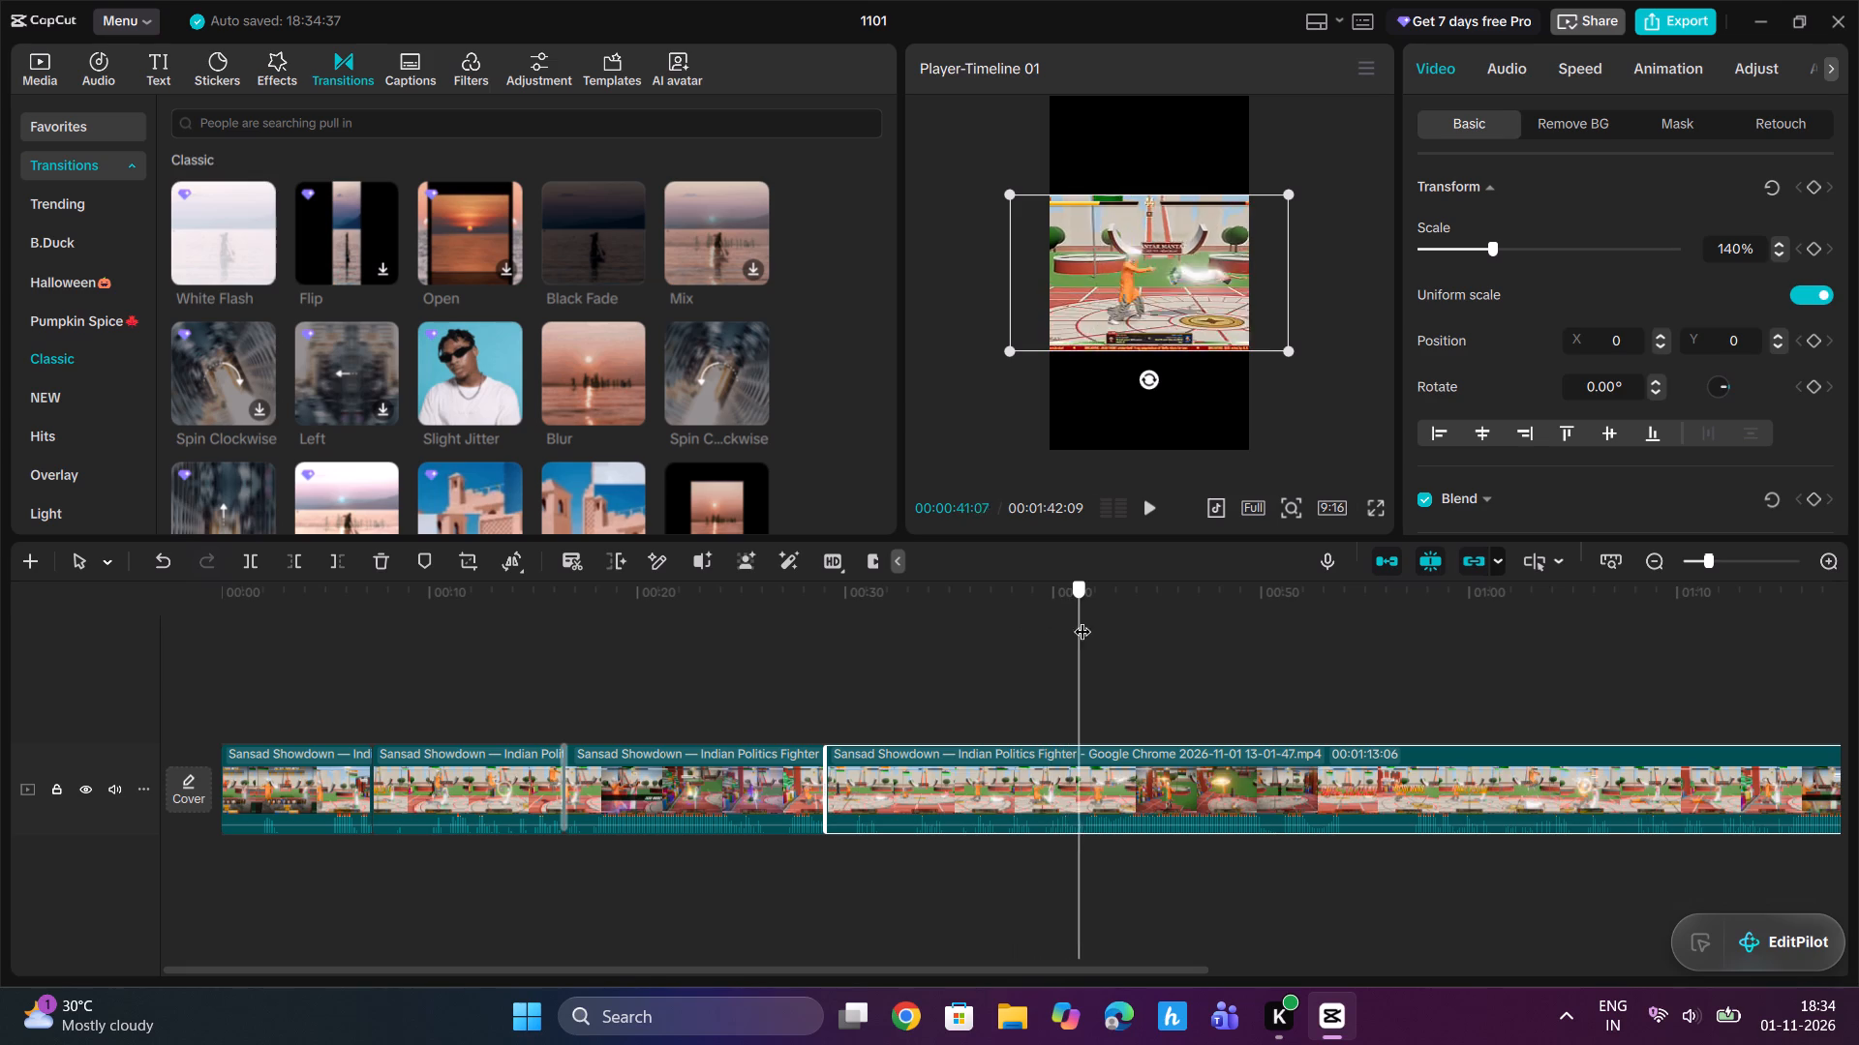
drag(1082, 619, 1143, 622)
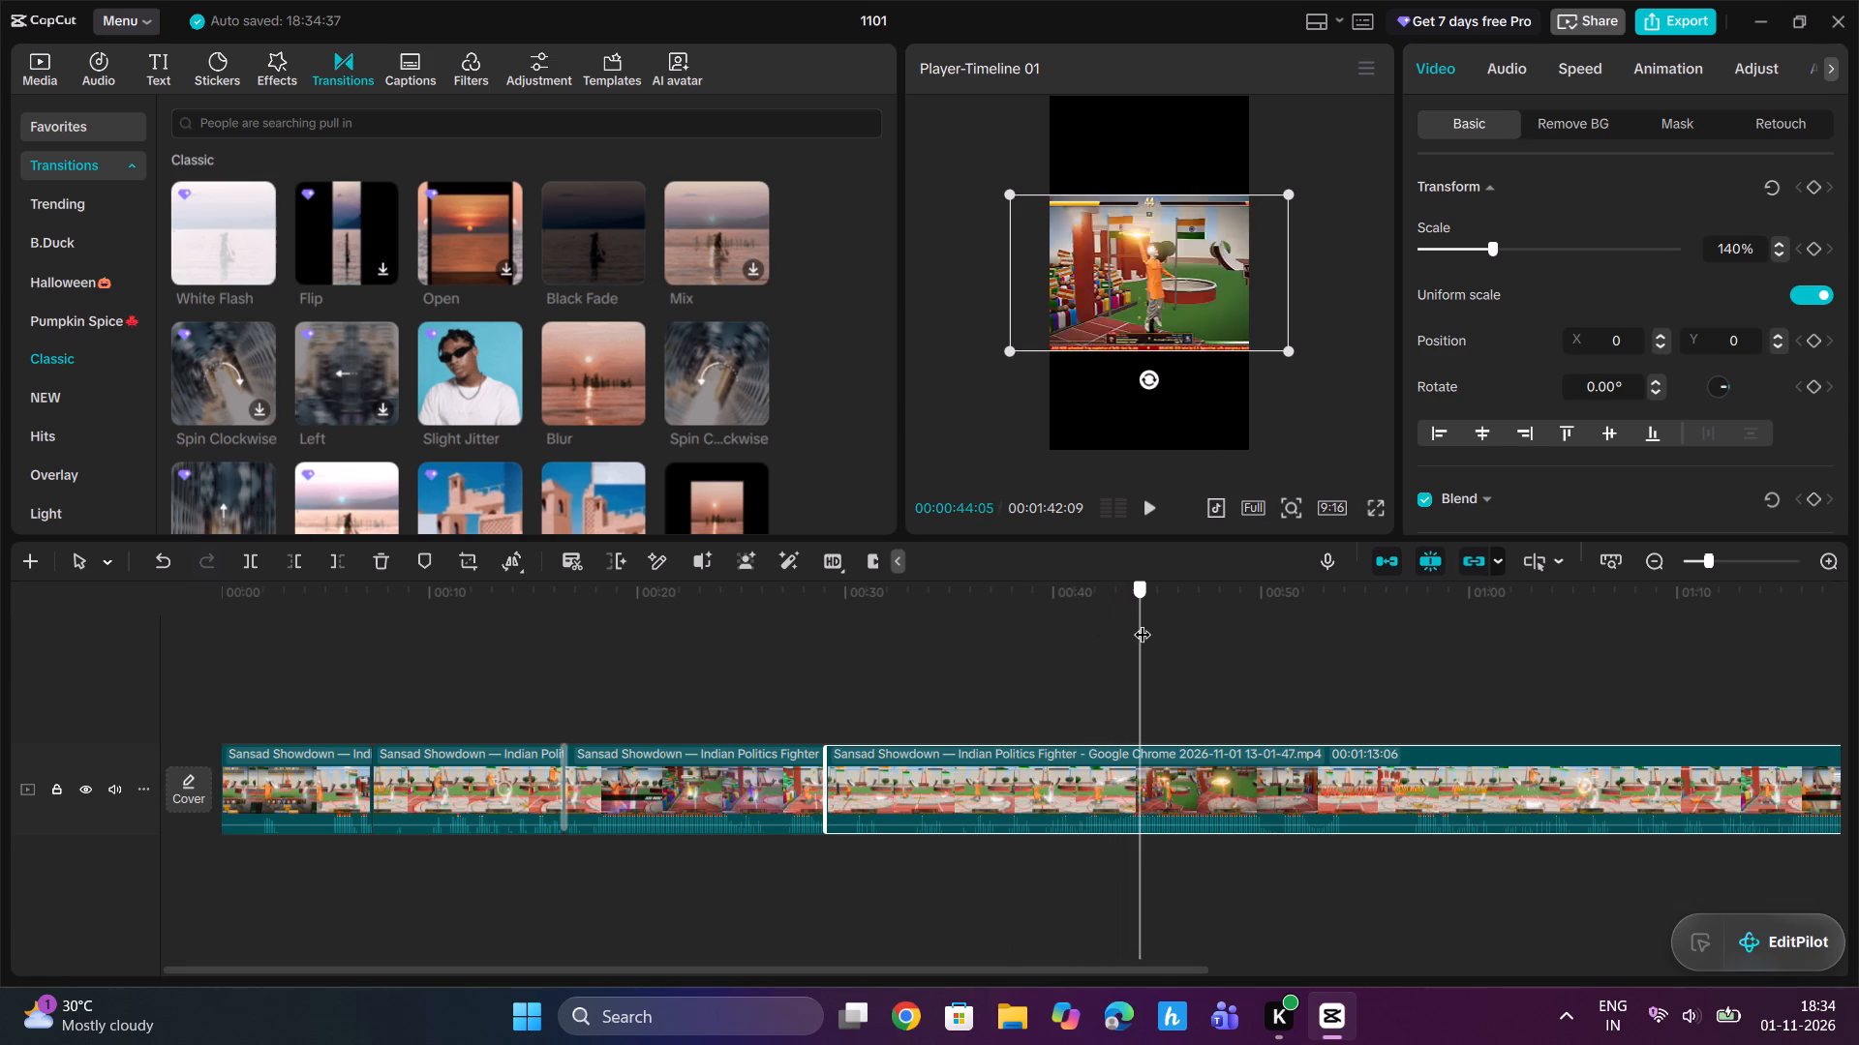
drag(1143, 622, 1144, 622)
key(space)
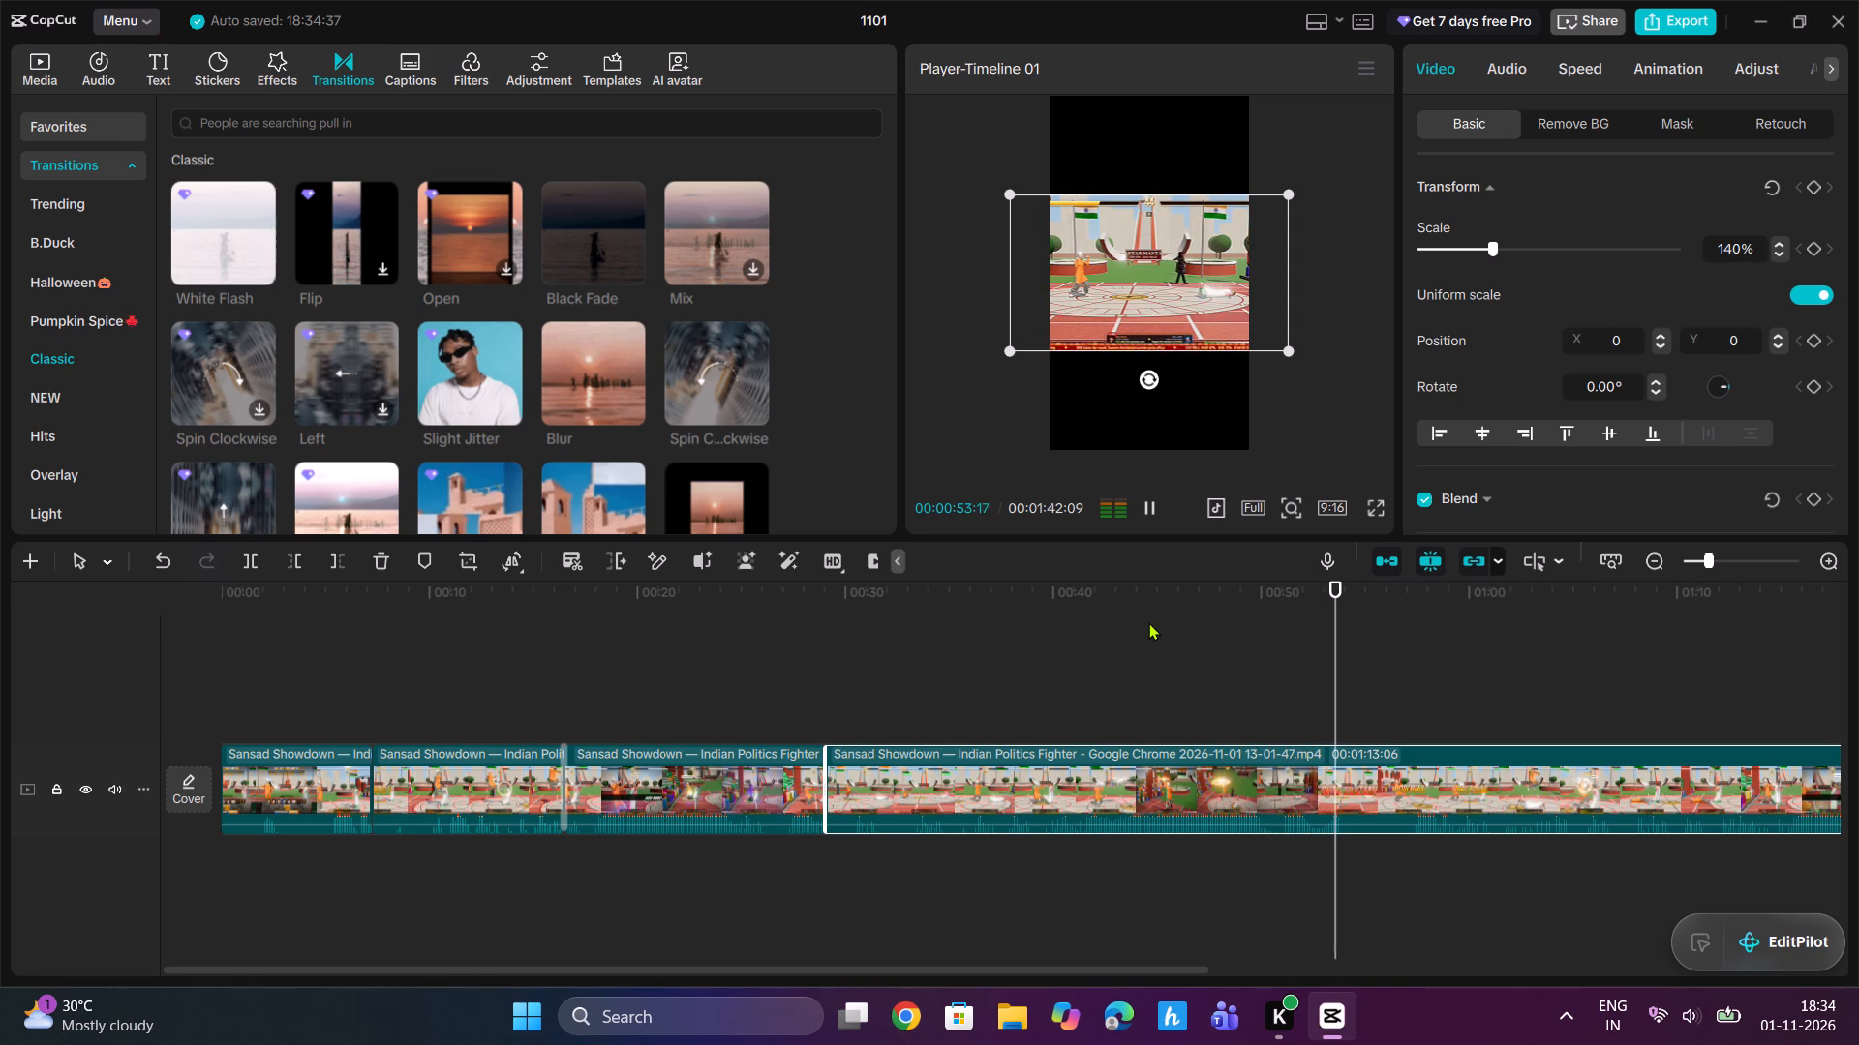
key(space)
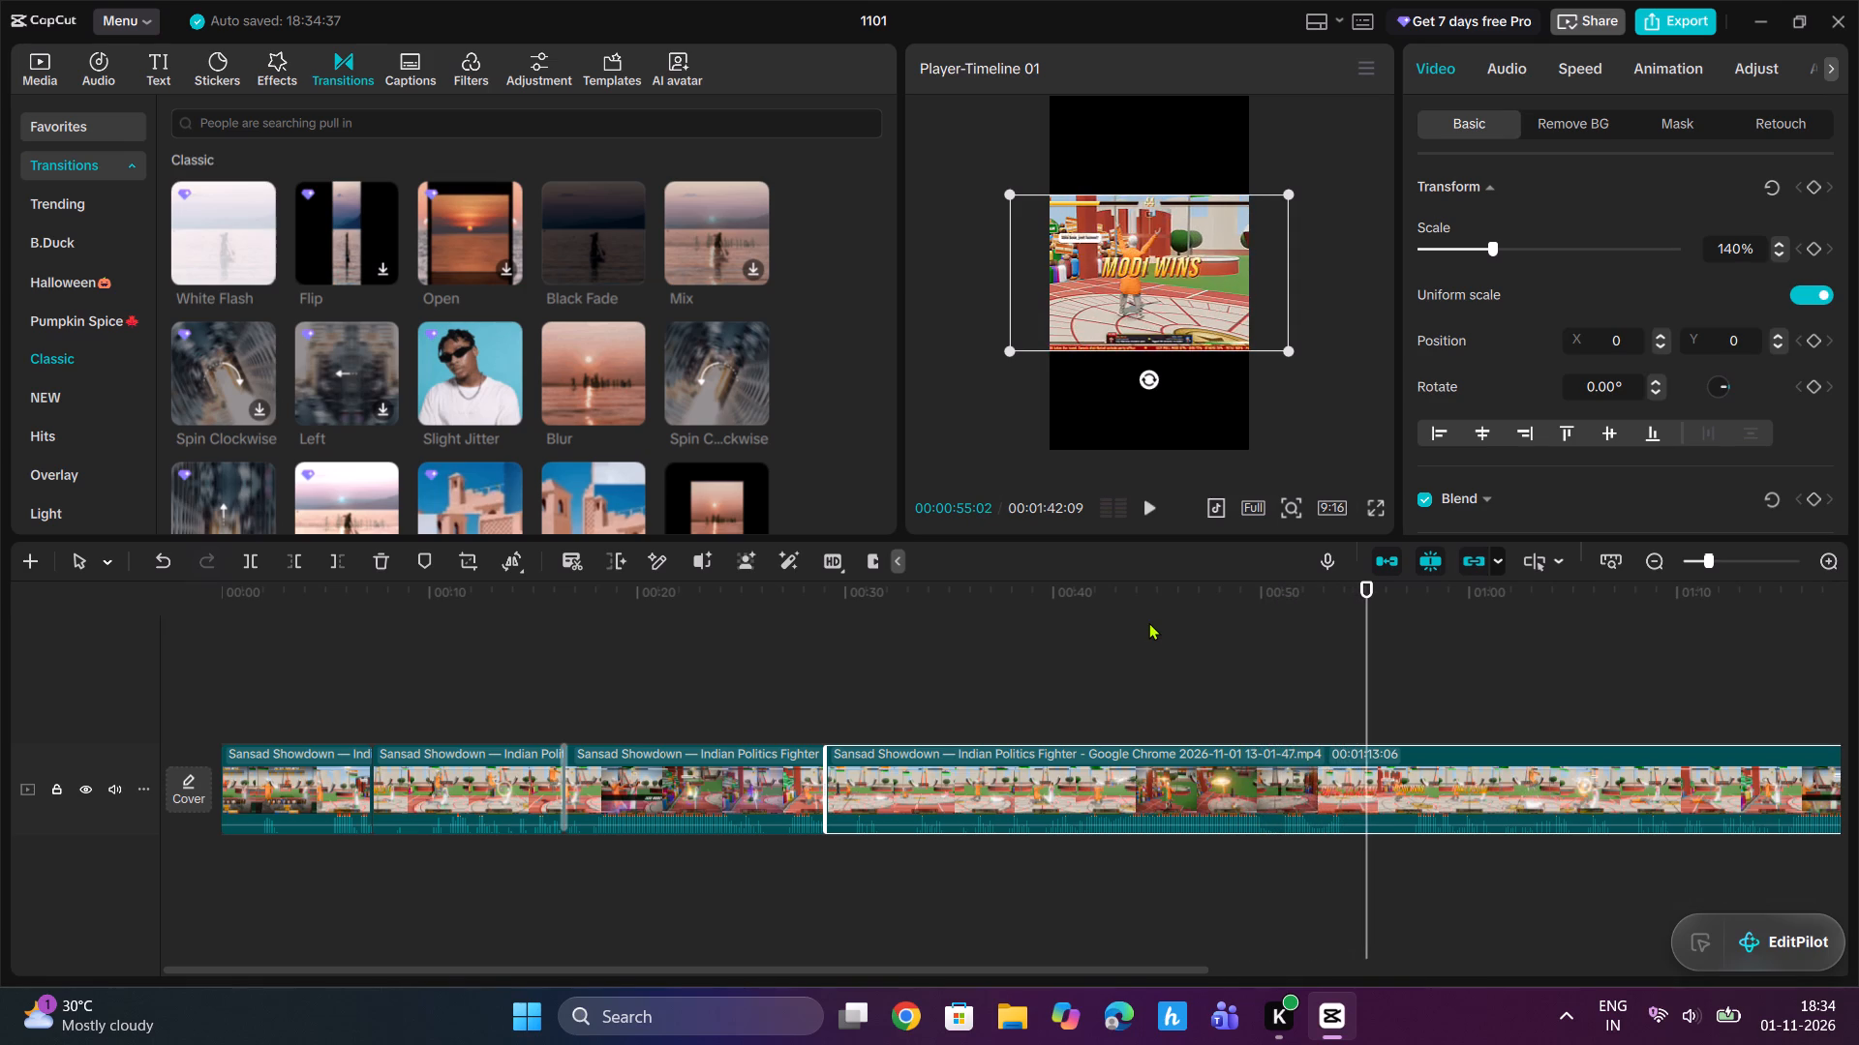
key(space)
key(space)
key(space)
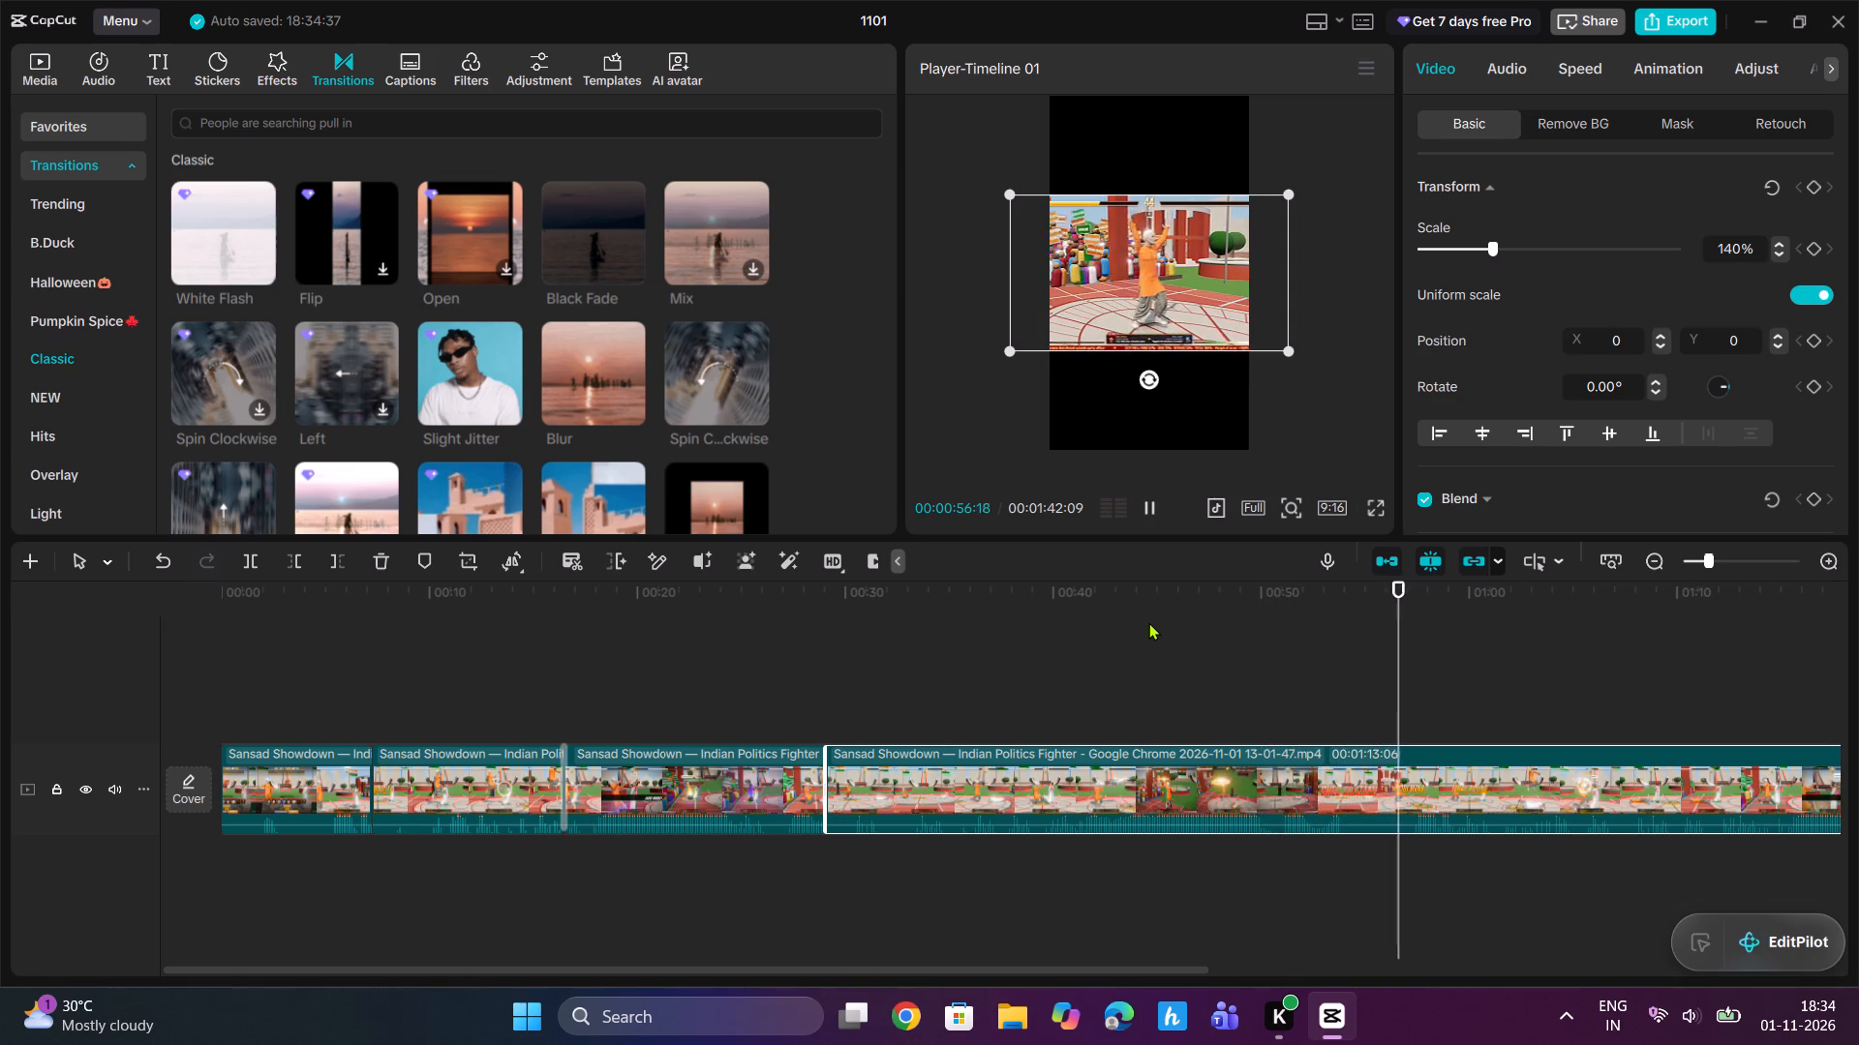
key(space)
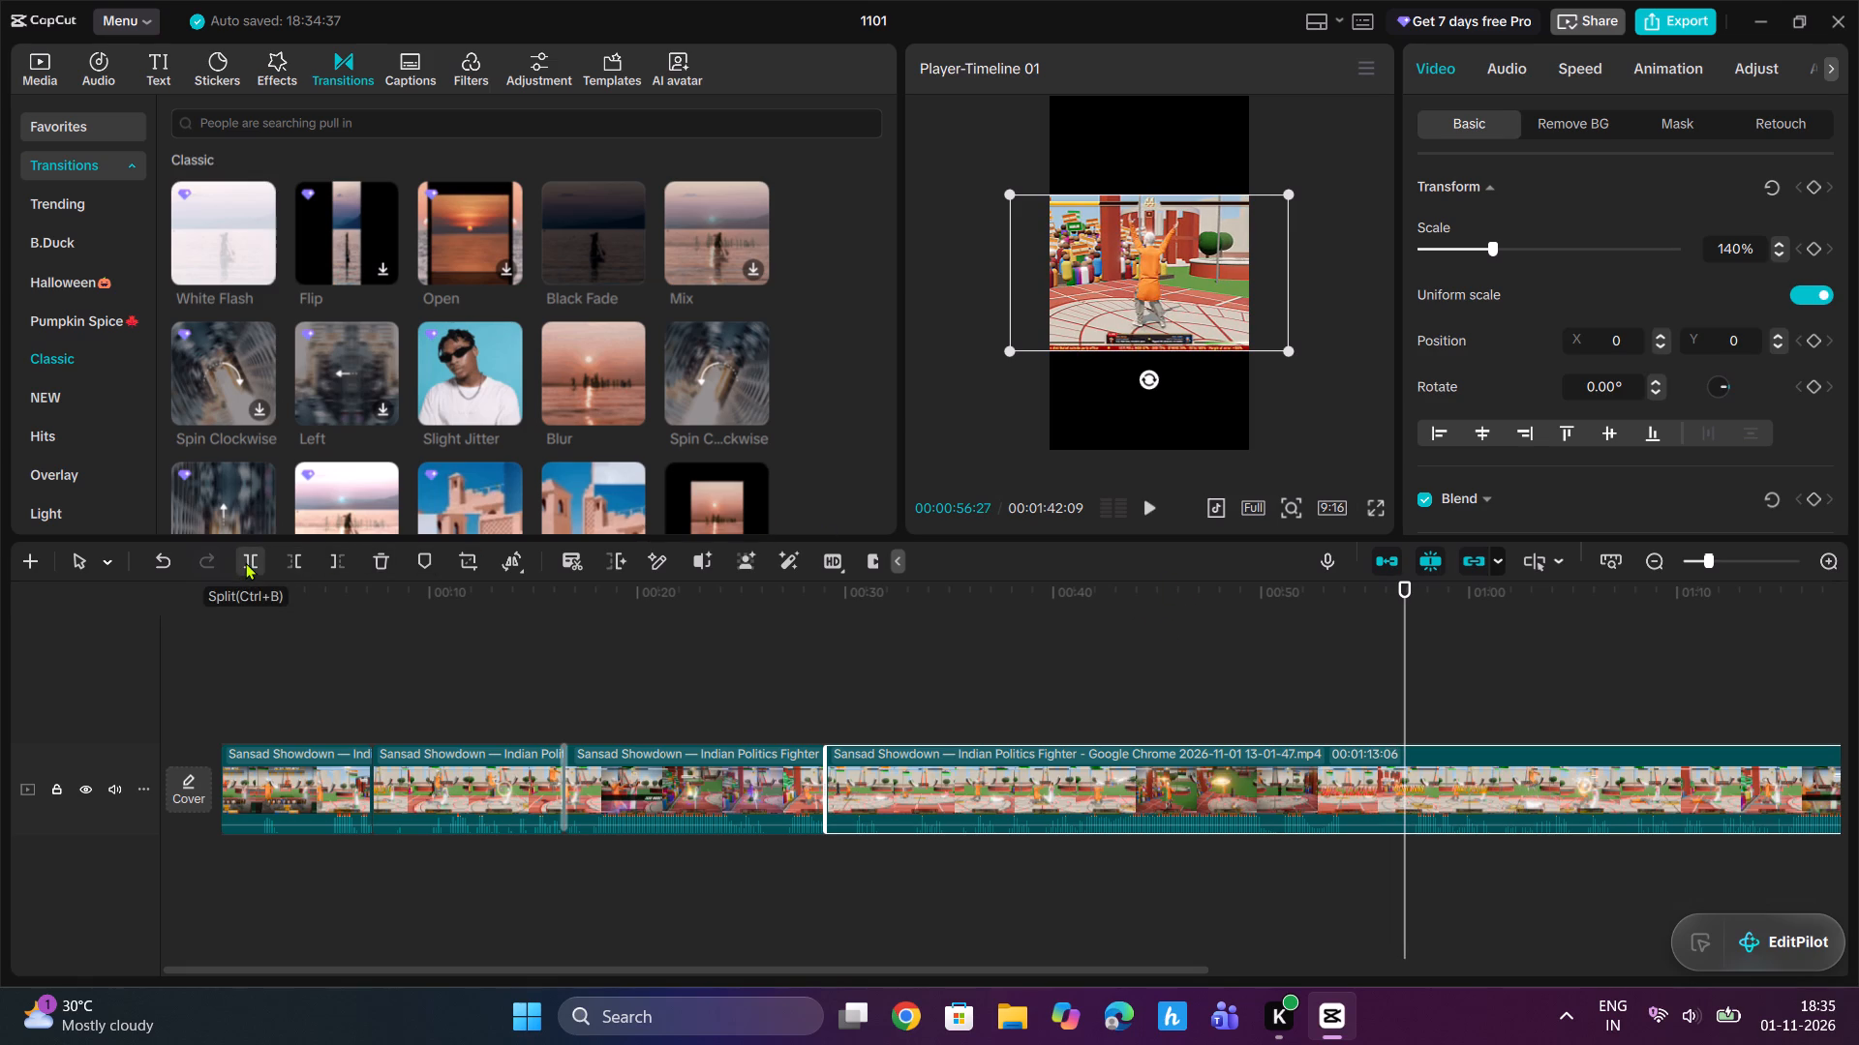
key(space)
key(space)
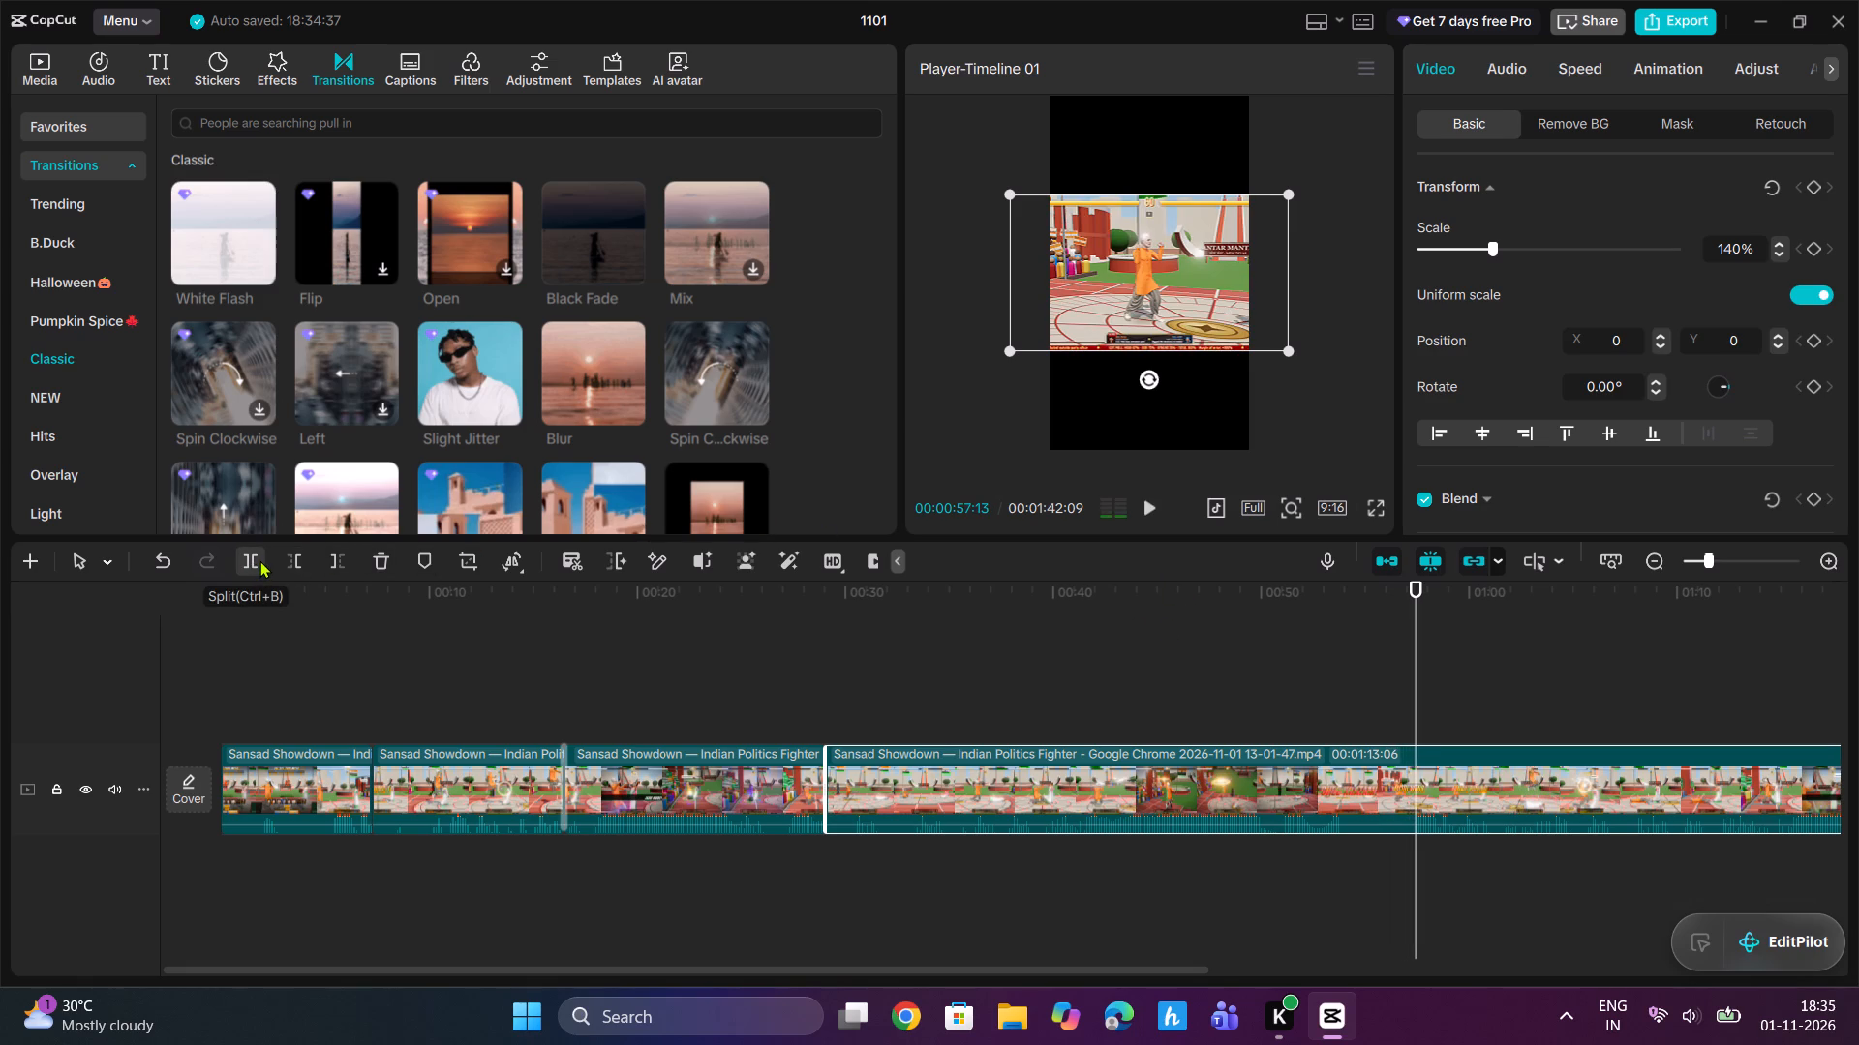
drag(1418, 592, 1407, 605)
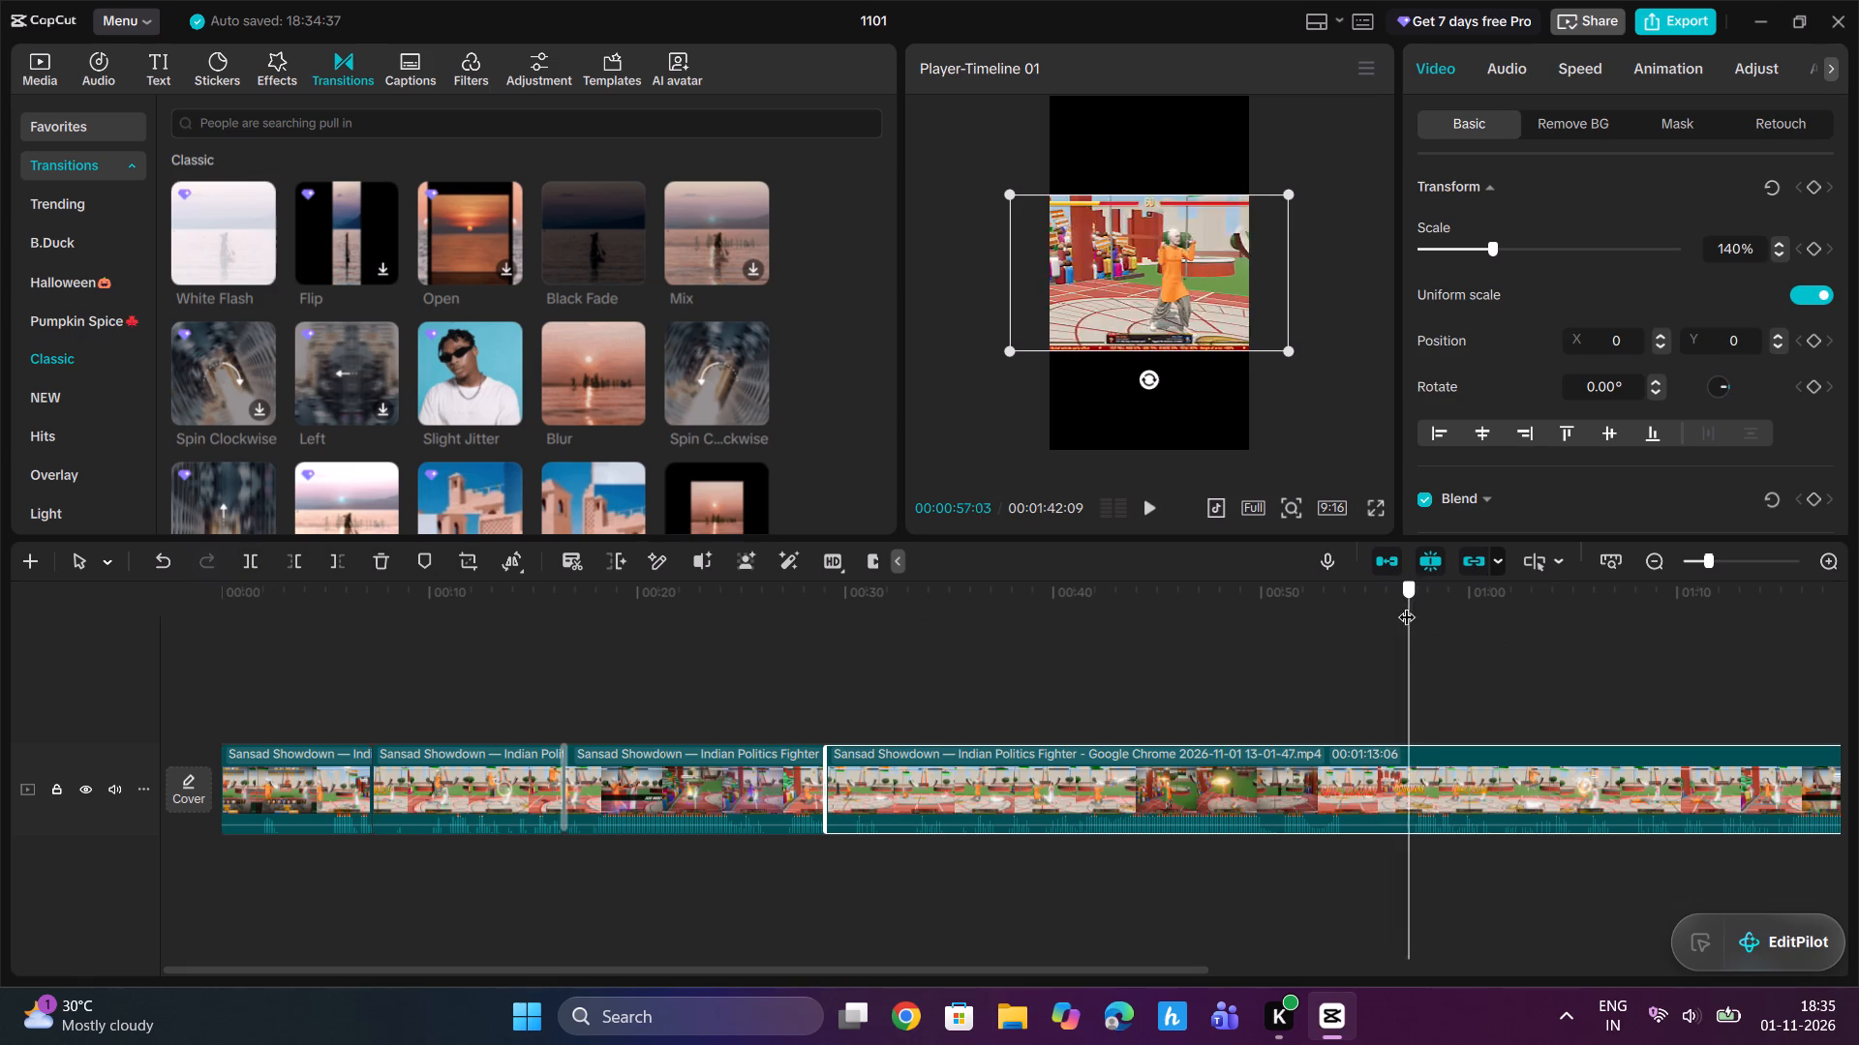
drag(1407, 605, 1384, 623)
click(330, 563)
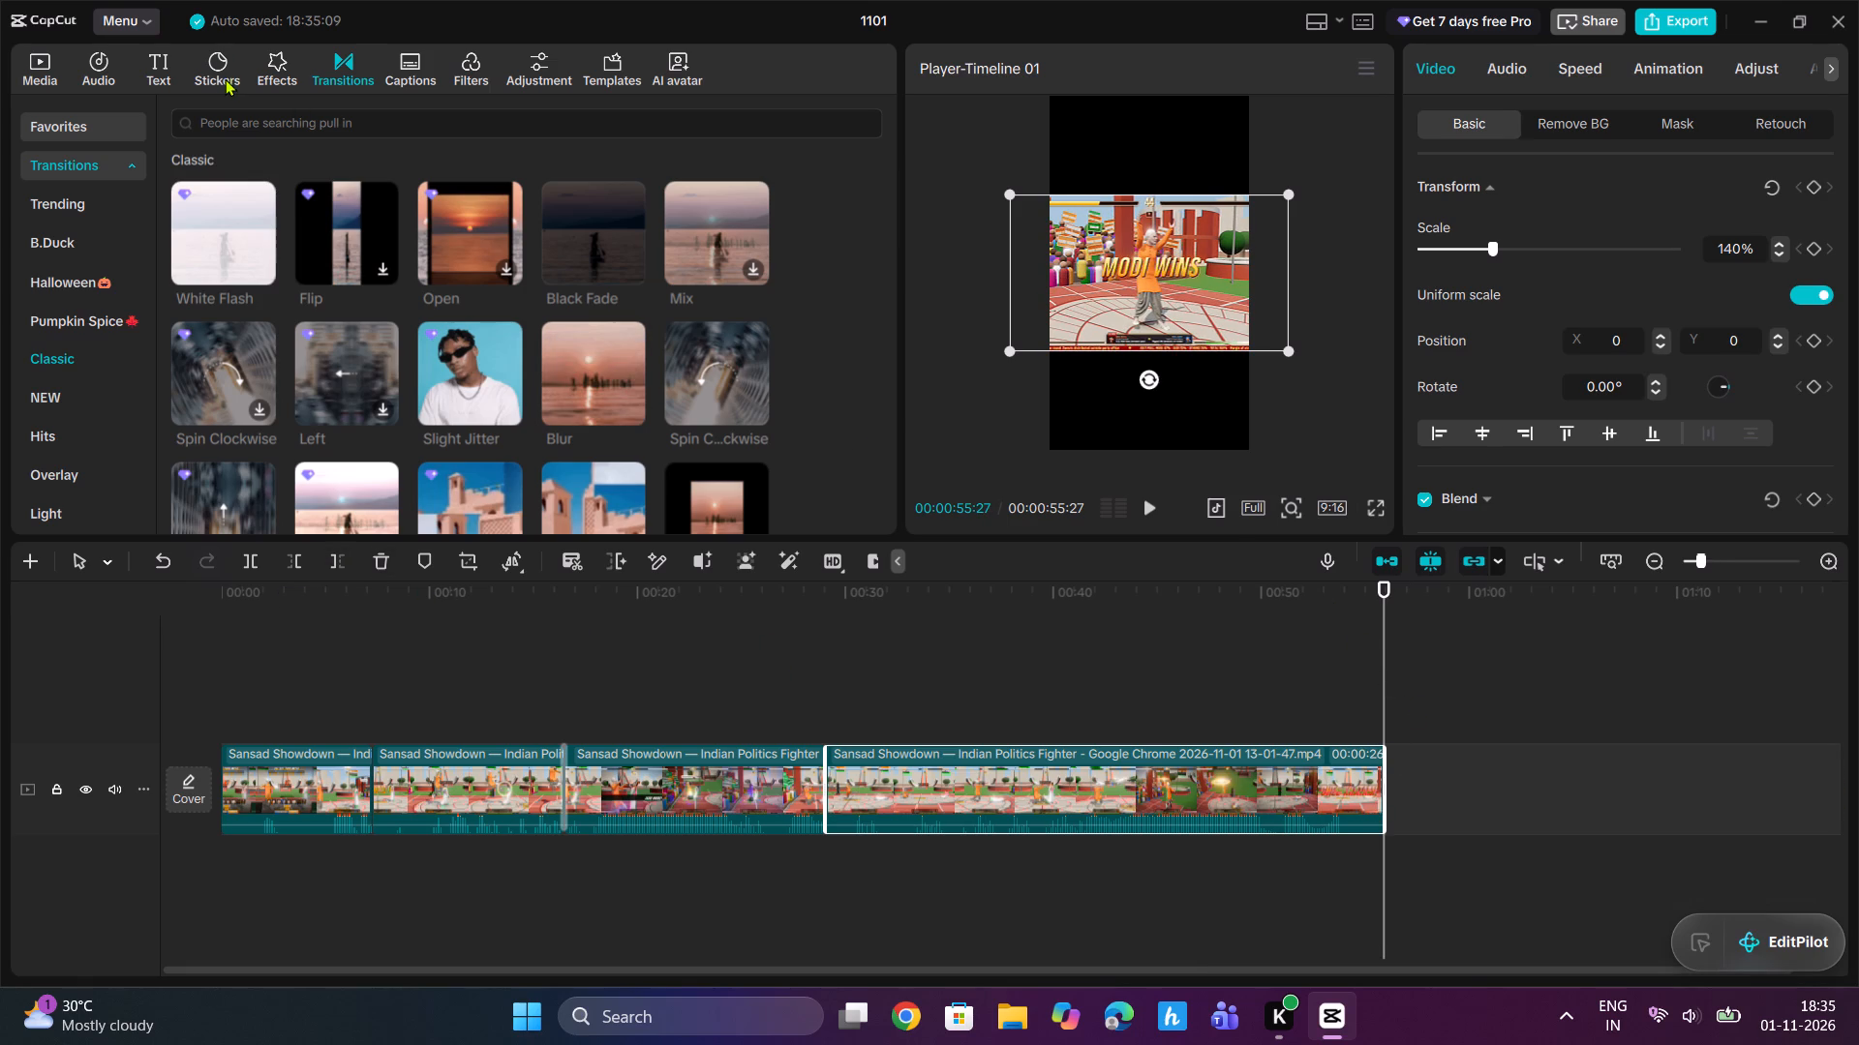
Add the Fahhh sound effect from the imported media and shift it earlier to overlap the last clip's end.
click(97, 68)
click(26, 67)
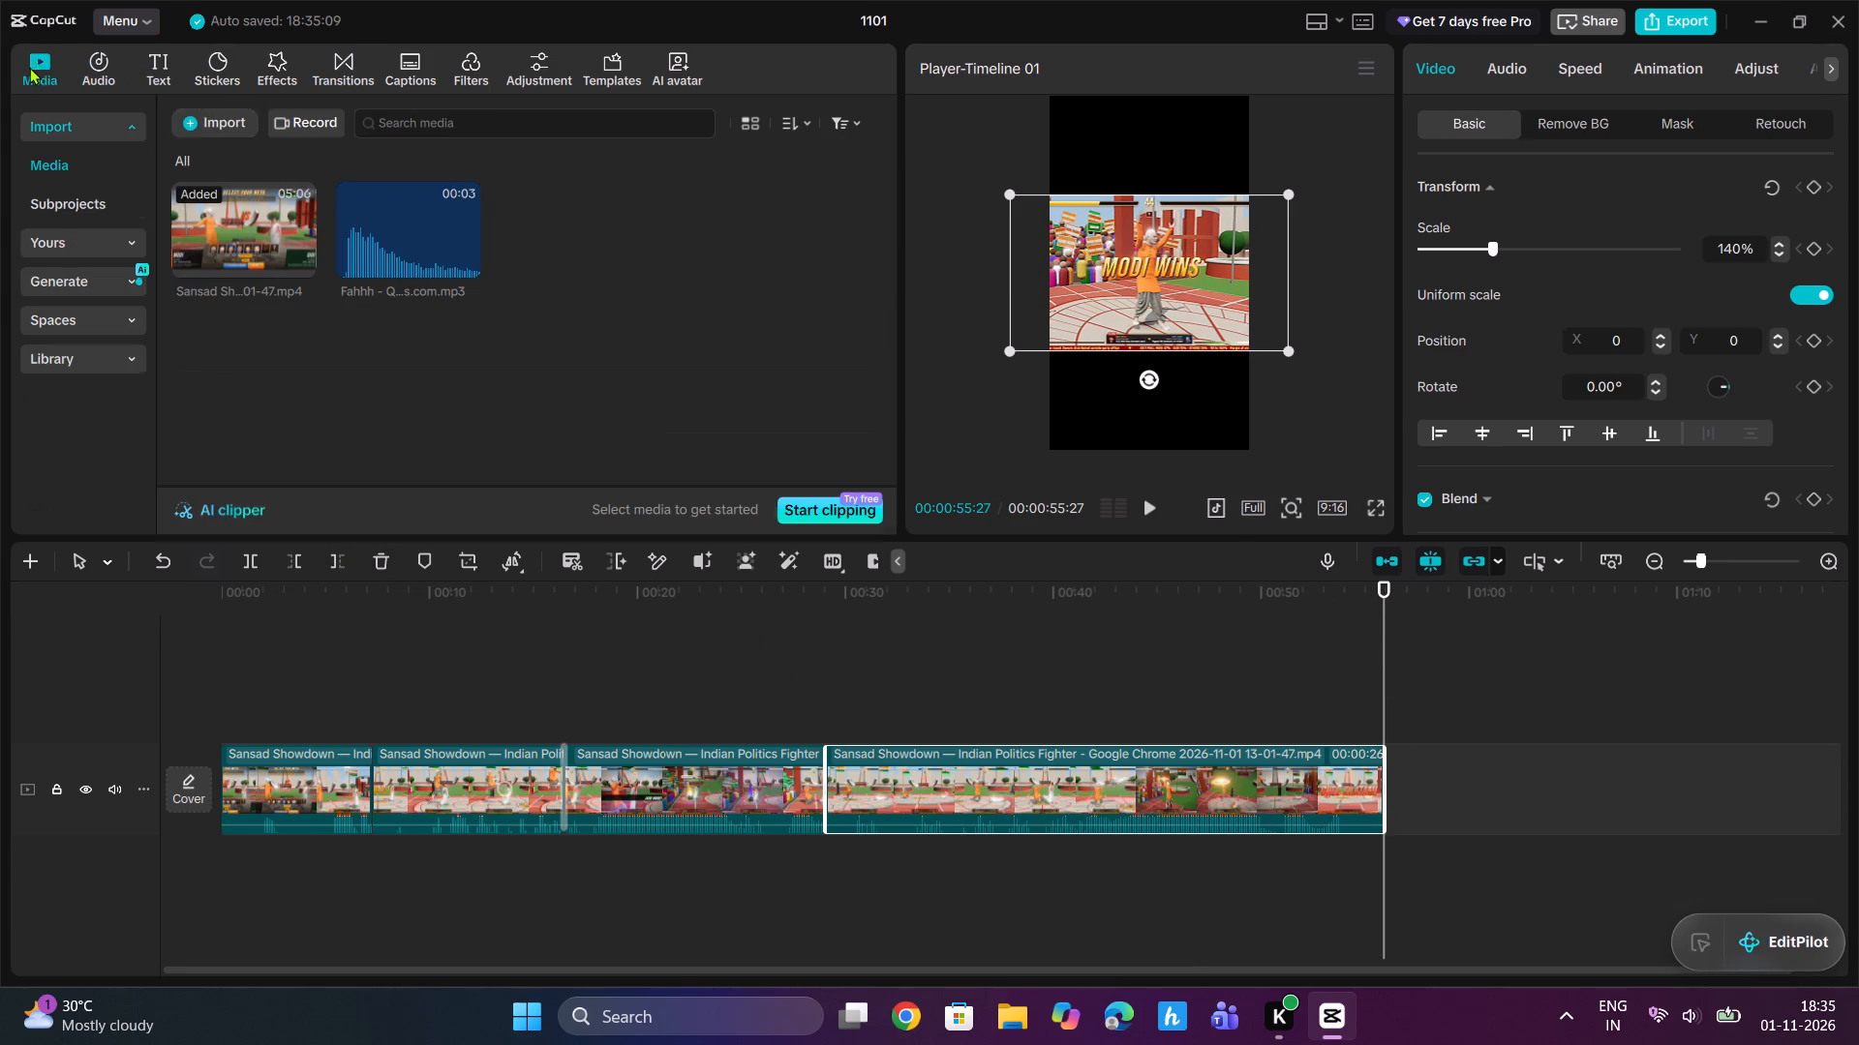
click(466, 255)
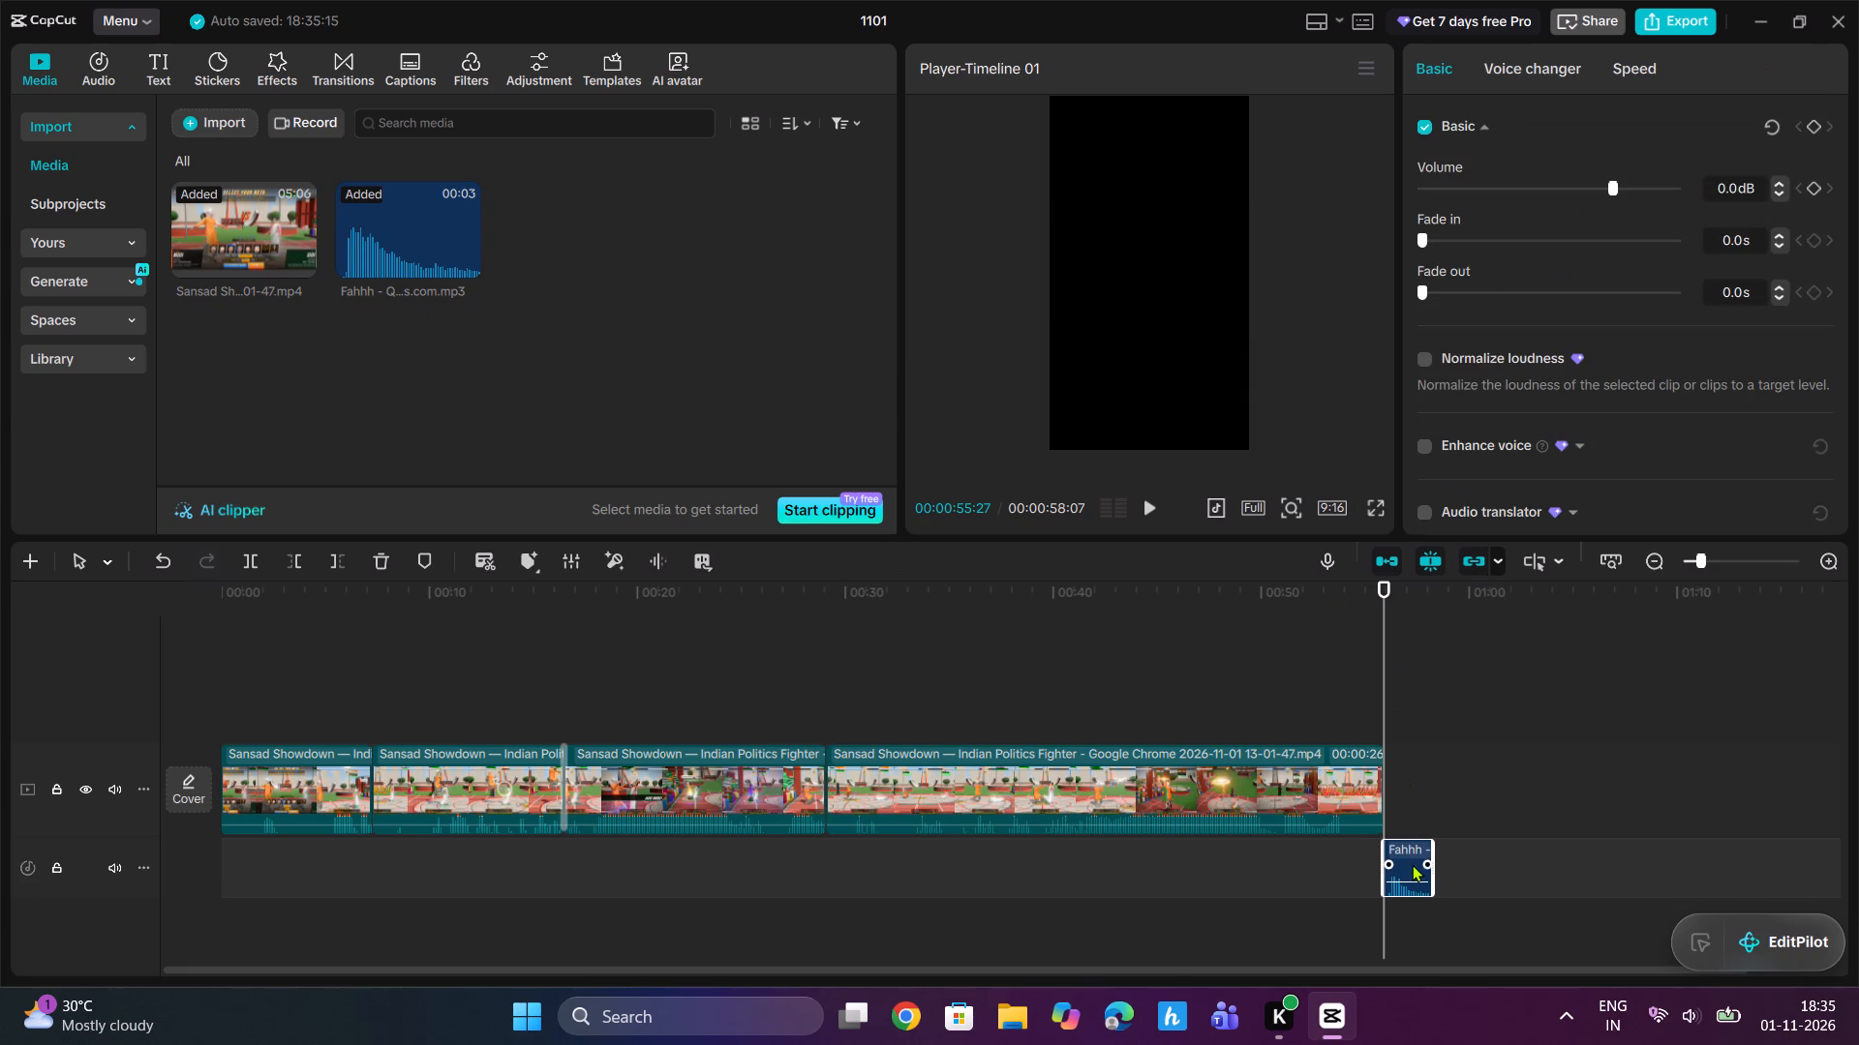
drag(1413, 864, 1380, 861)
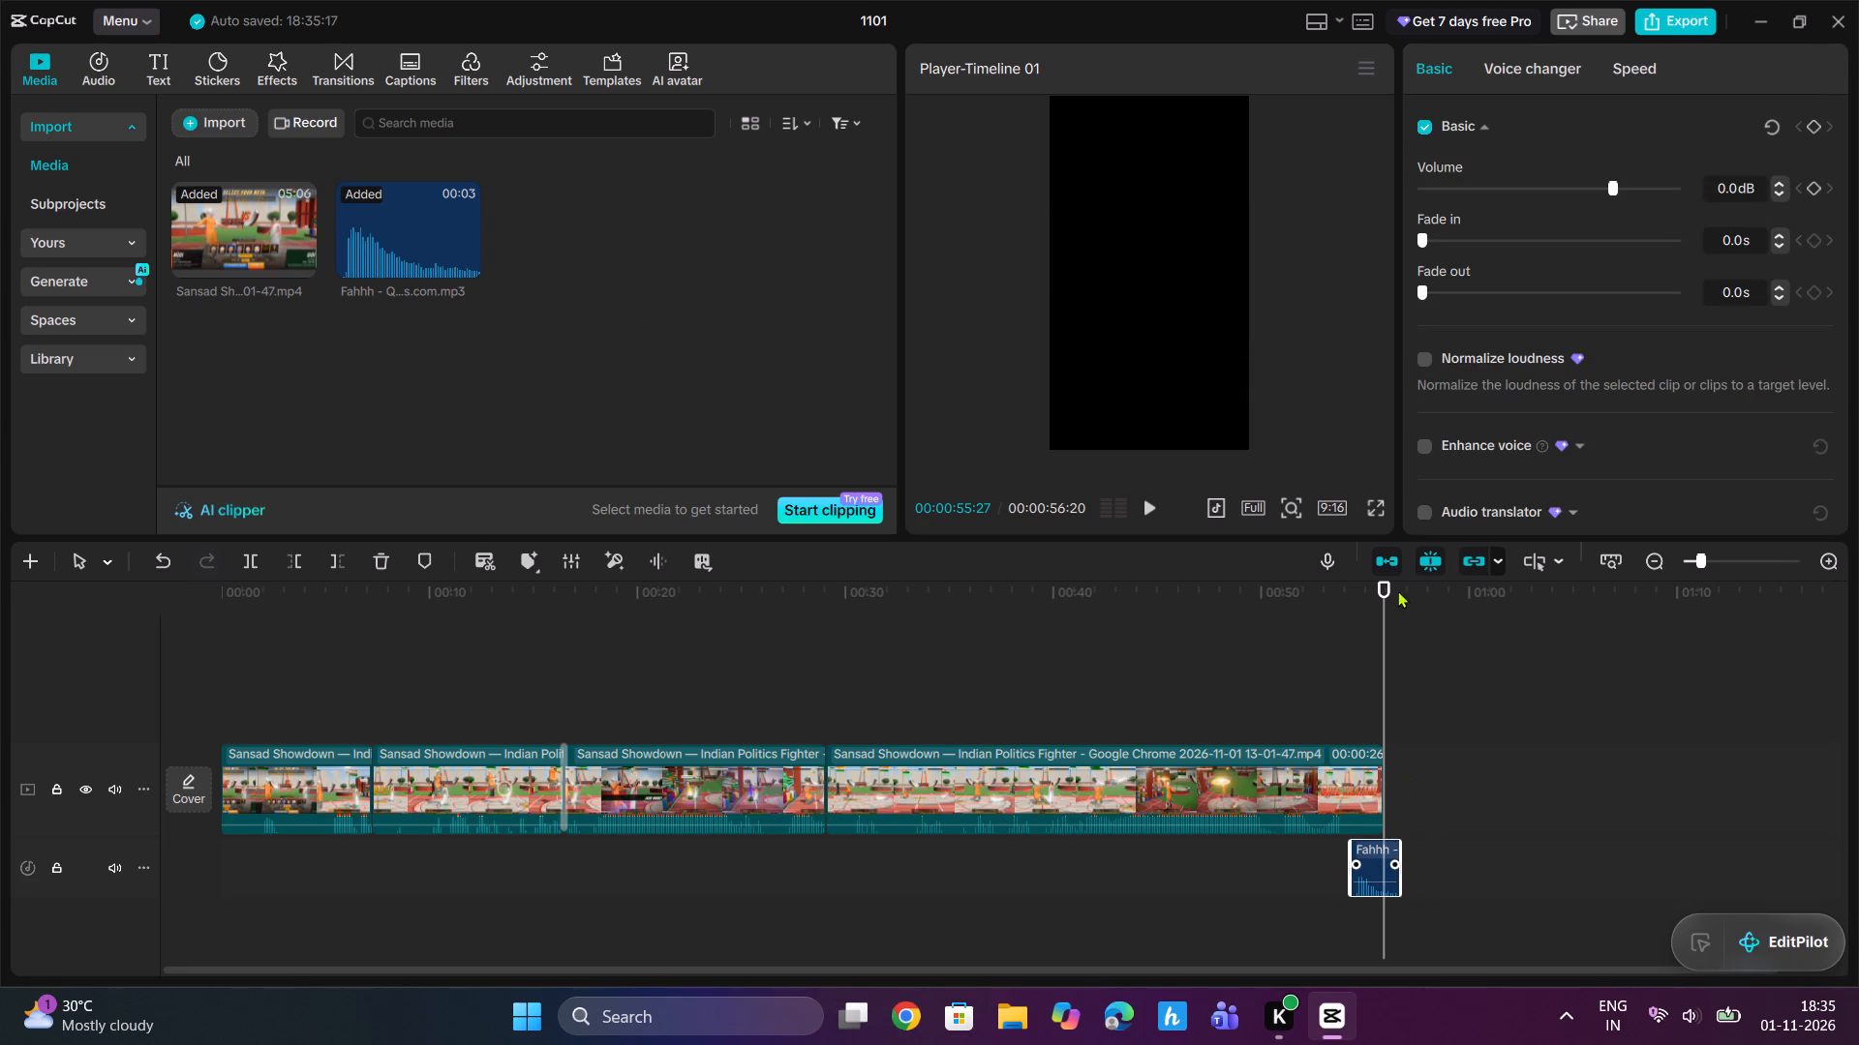
Apply the Fade Out animation to the last gameplay clip with a duration of 1.8 s.
drag(1388, 589, 1321, 623)
click(1347, 761)
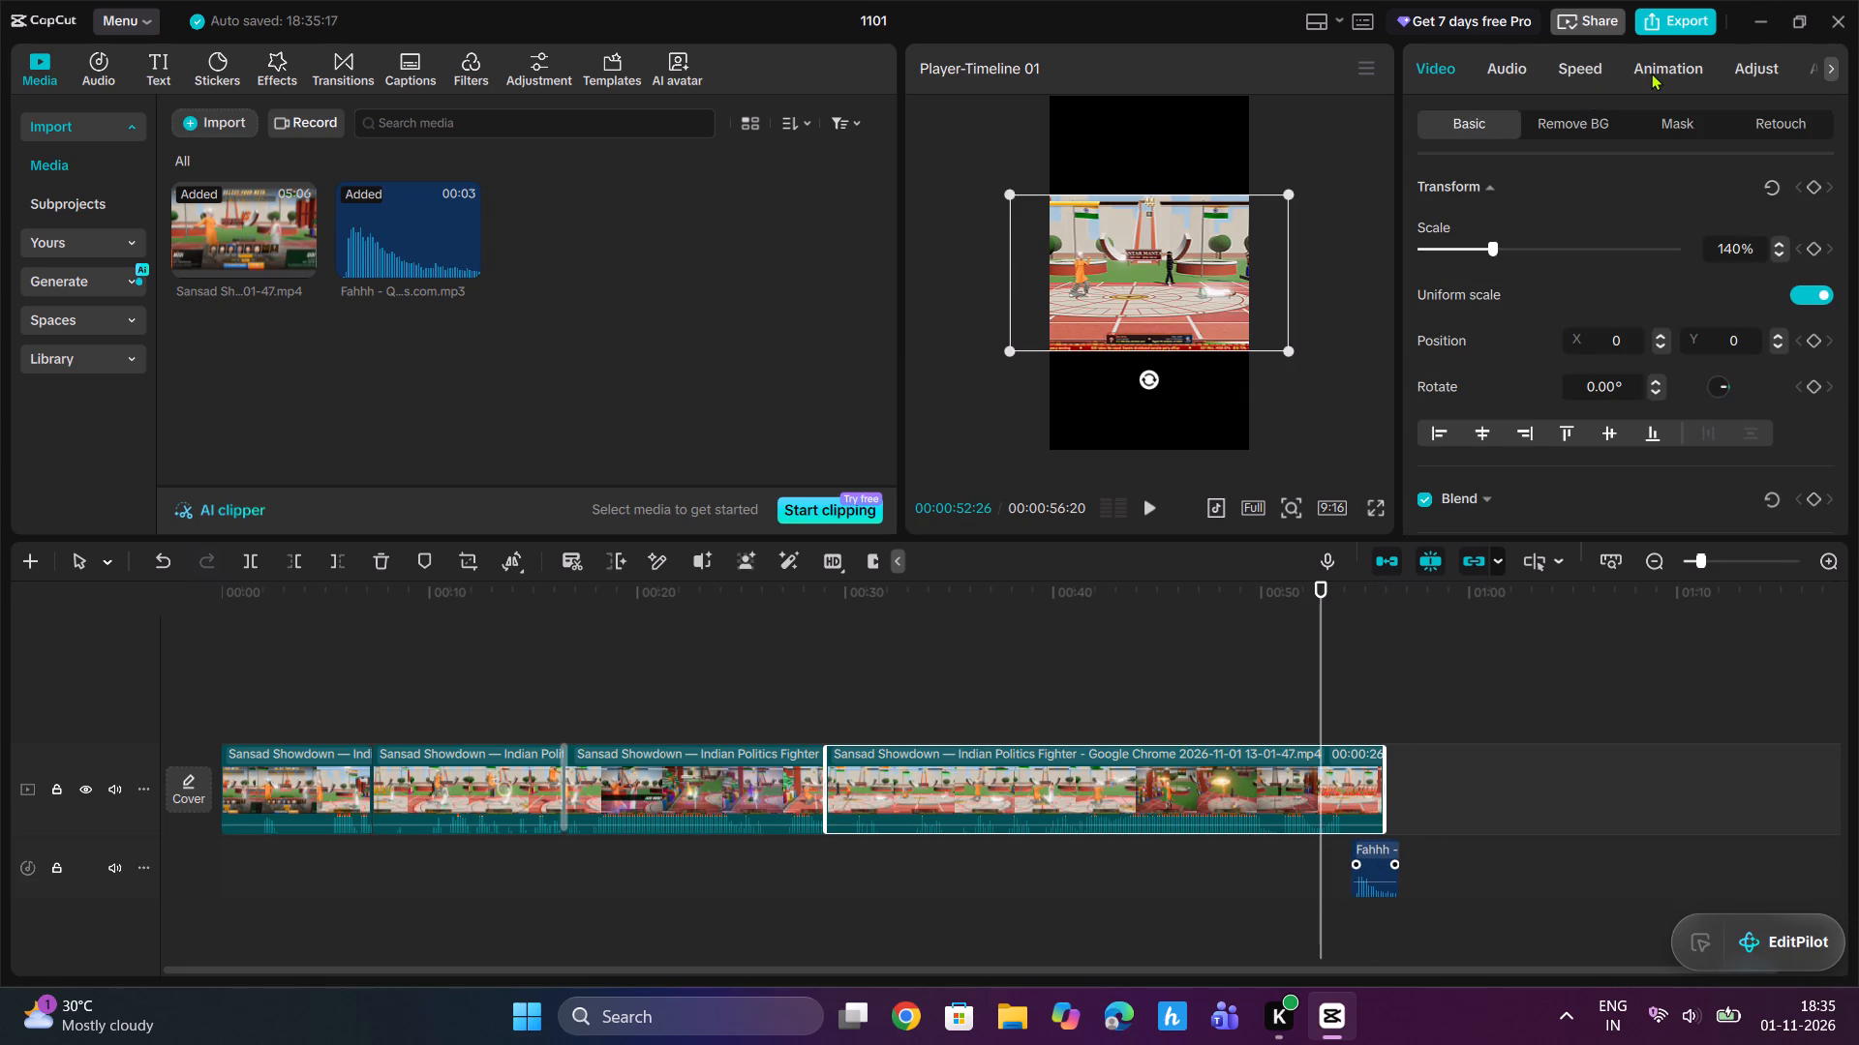
click(1653, 72)
click(1610, 124)
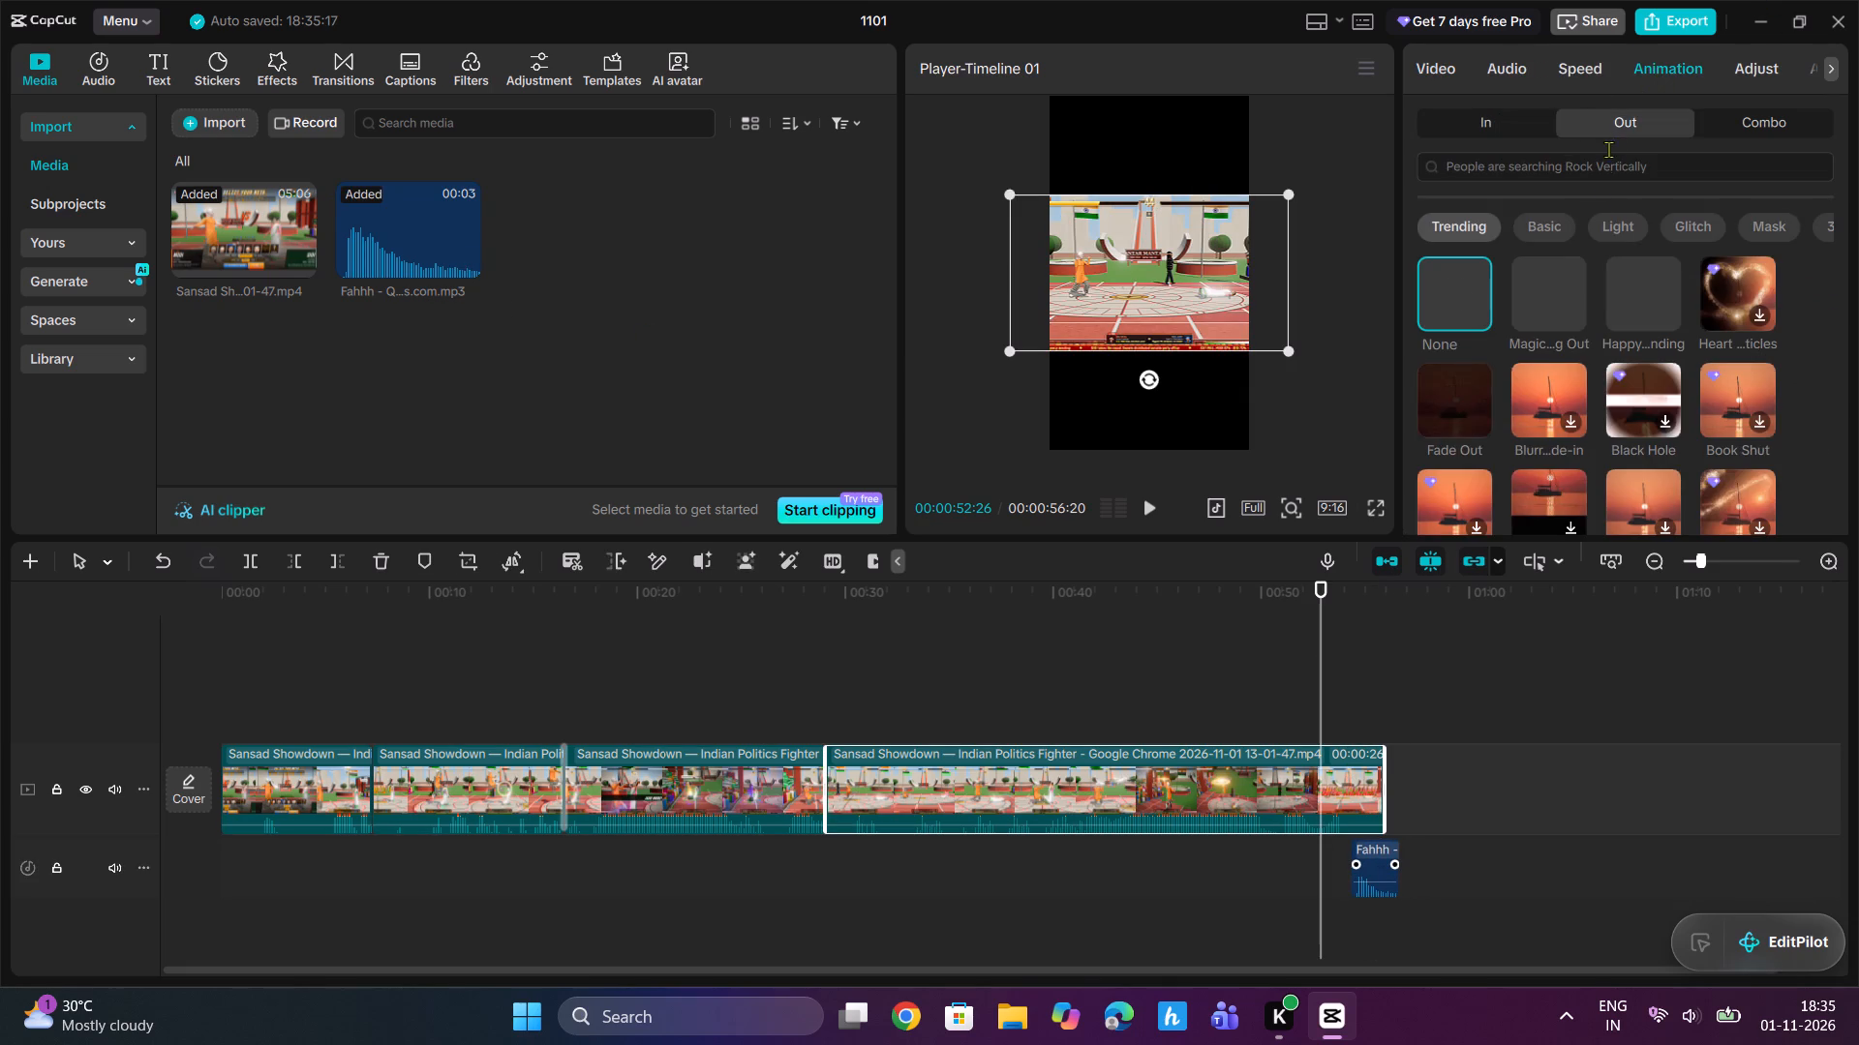
click(1450, 429)
drag(1739, 518, 1738, 518)
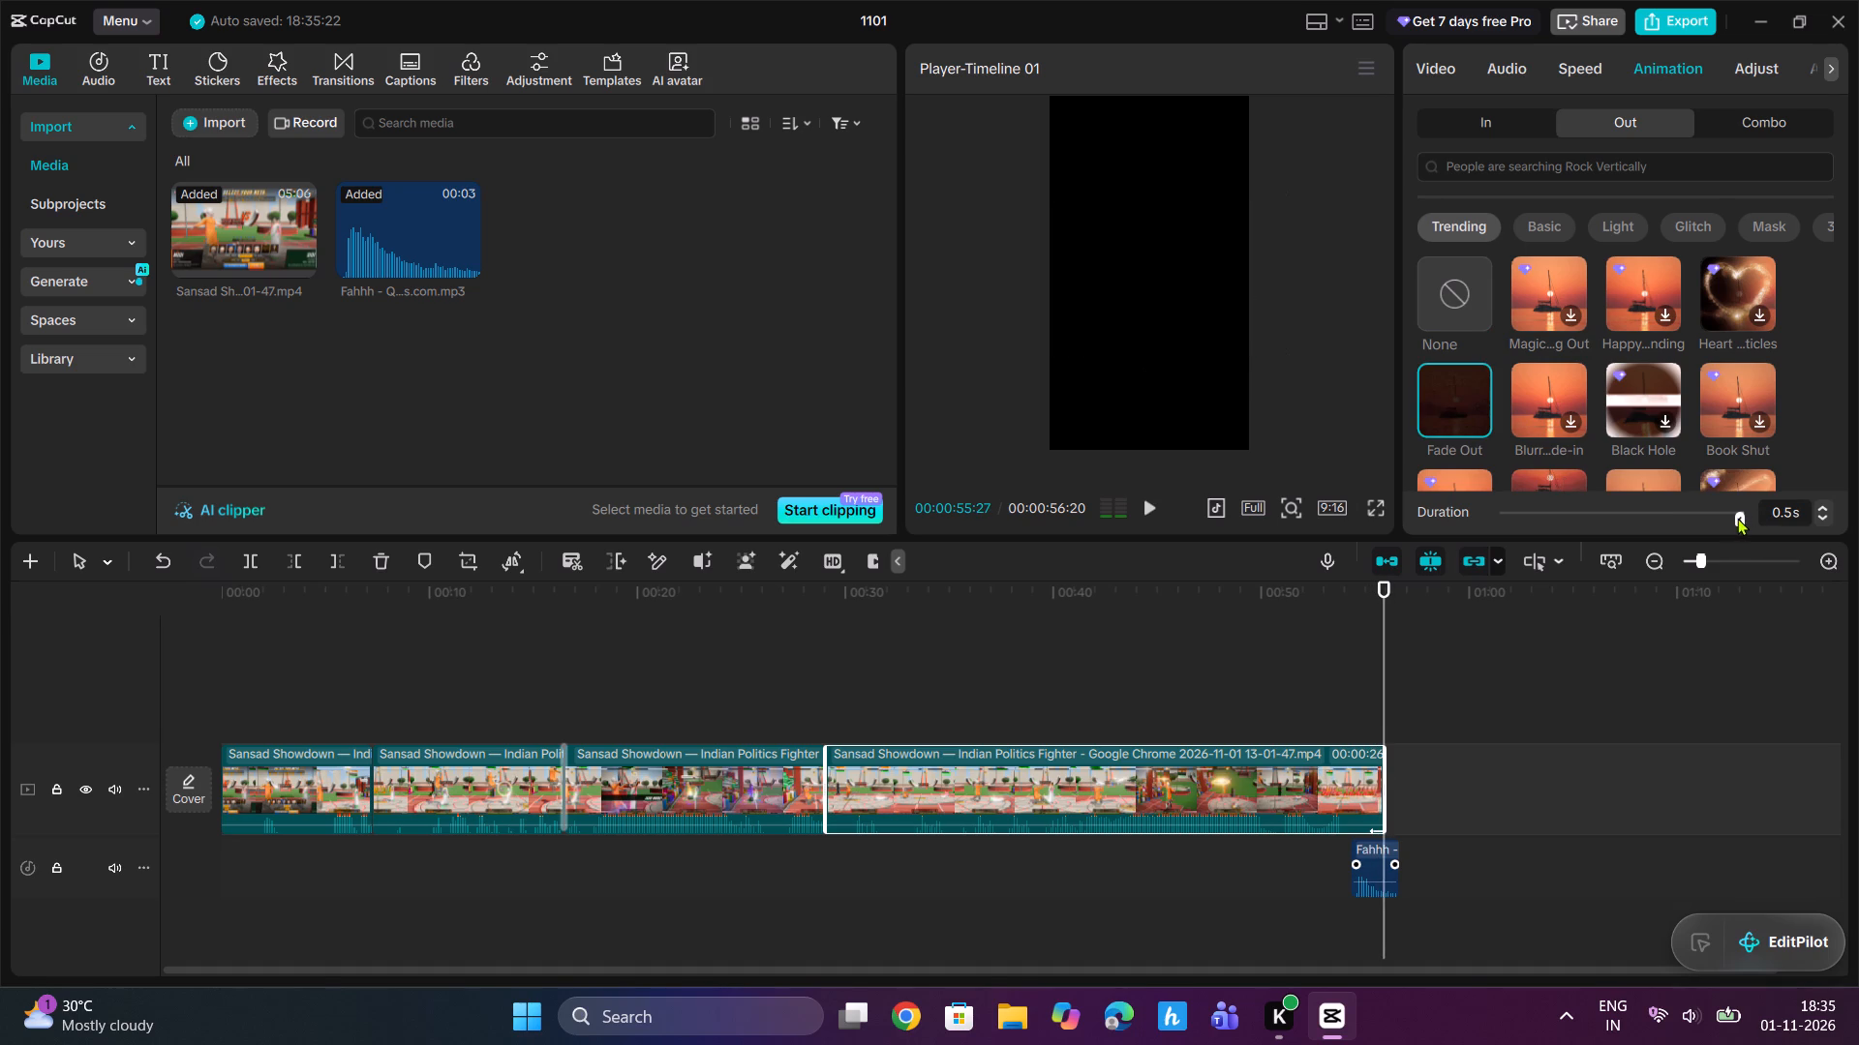
drag(1738, 518, 1727, 519)
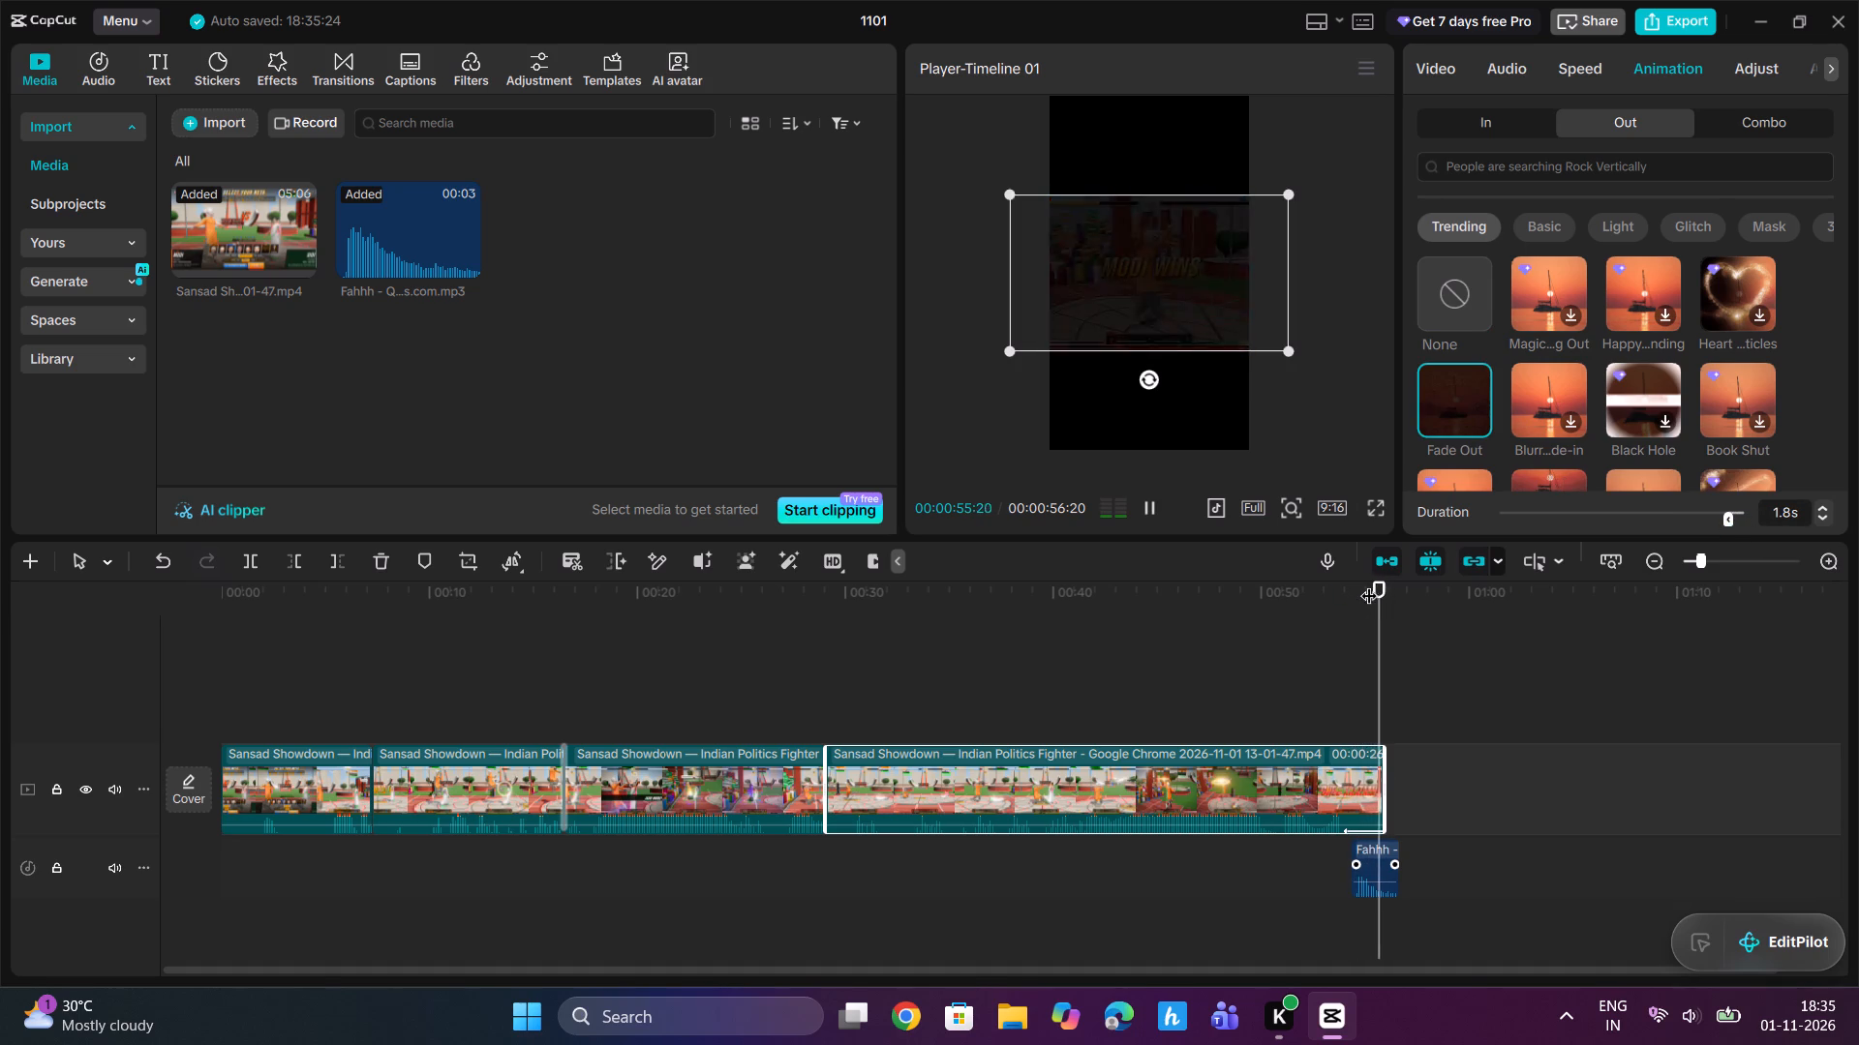
Preview the ending and shift the Fahhh sound effect earlier so it ends with the video at 00:00:55:27.
drag(1379, 601, 1315, 624)
key(space)
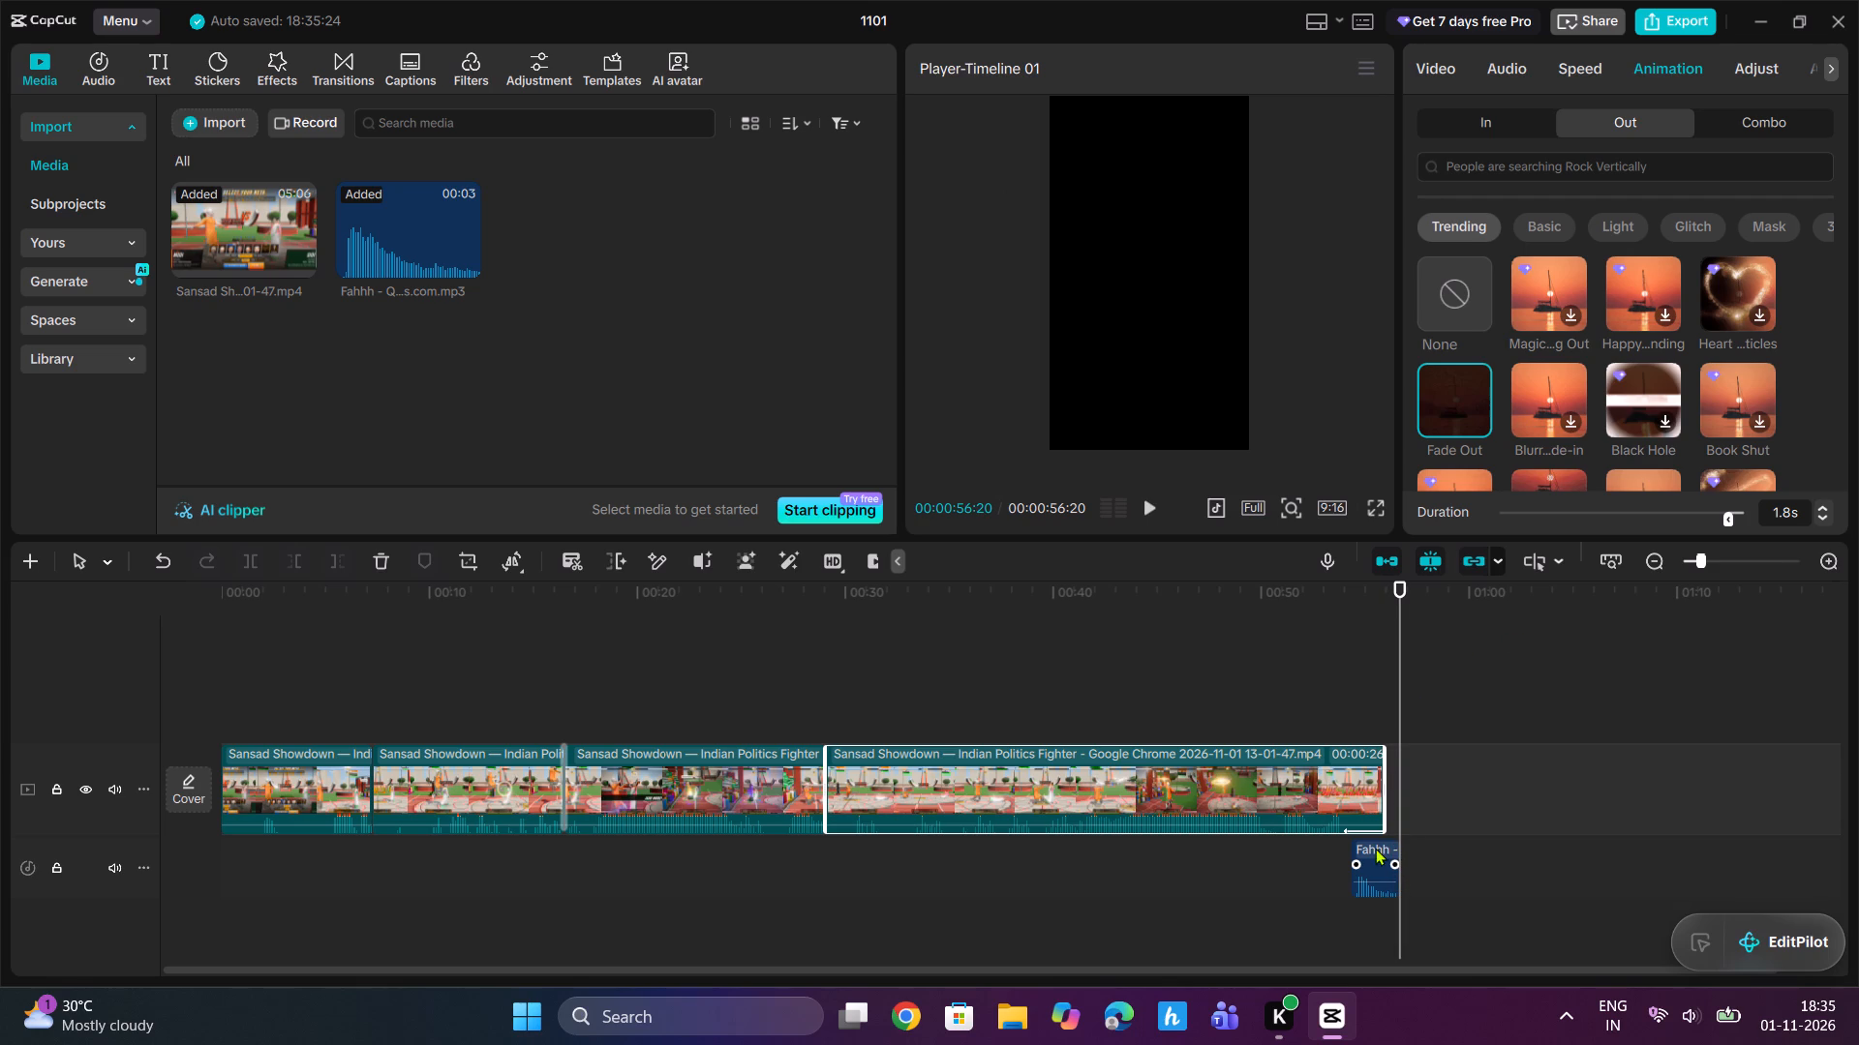
drag(1377, 851, 1361, 852)
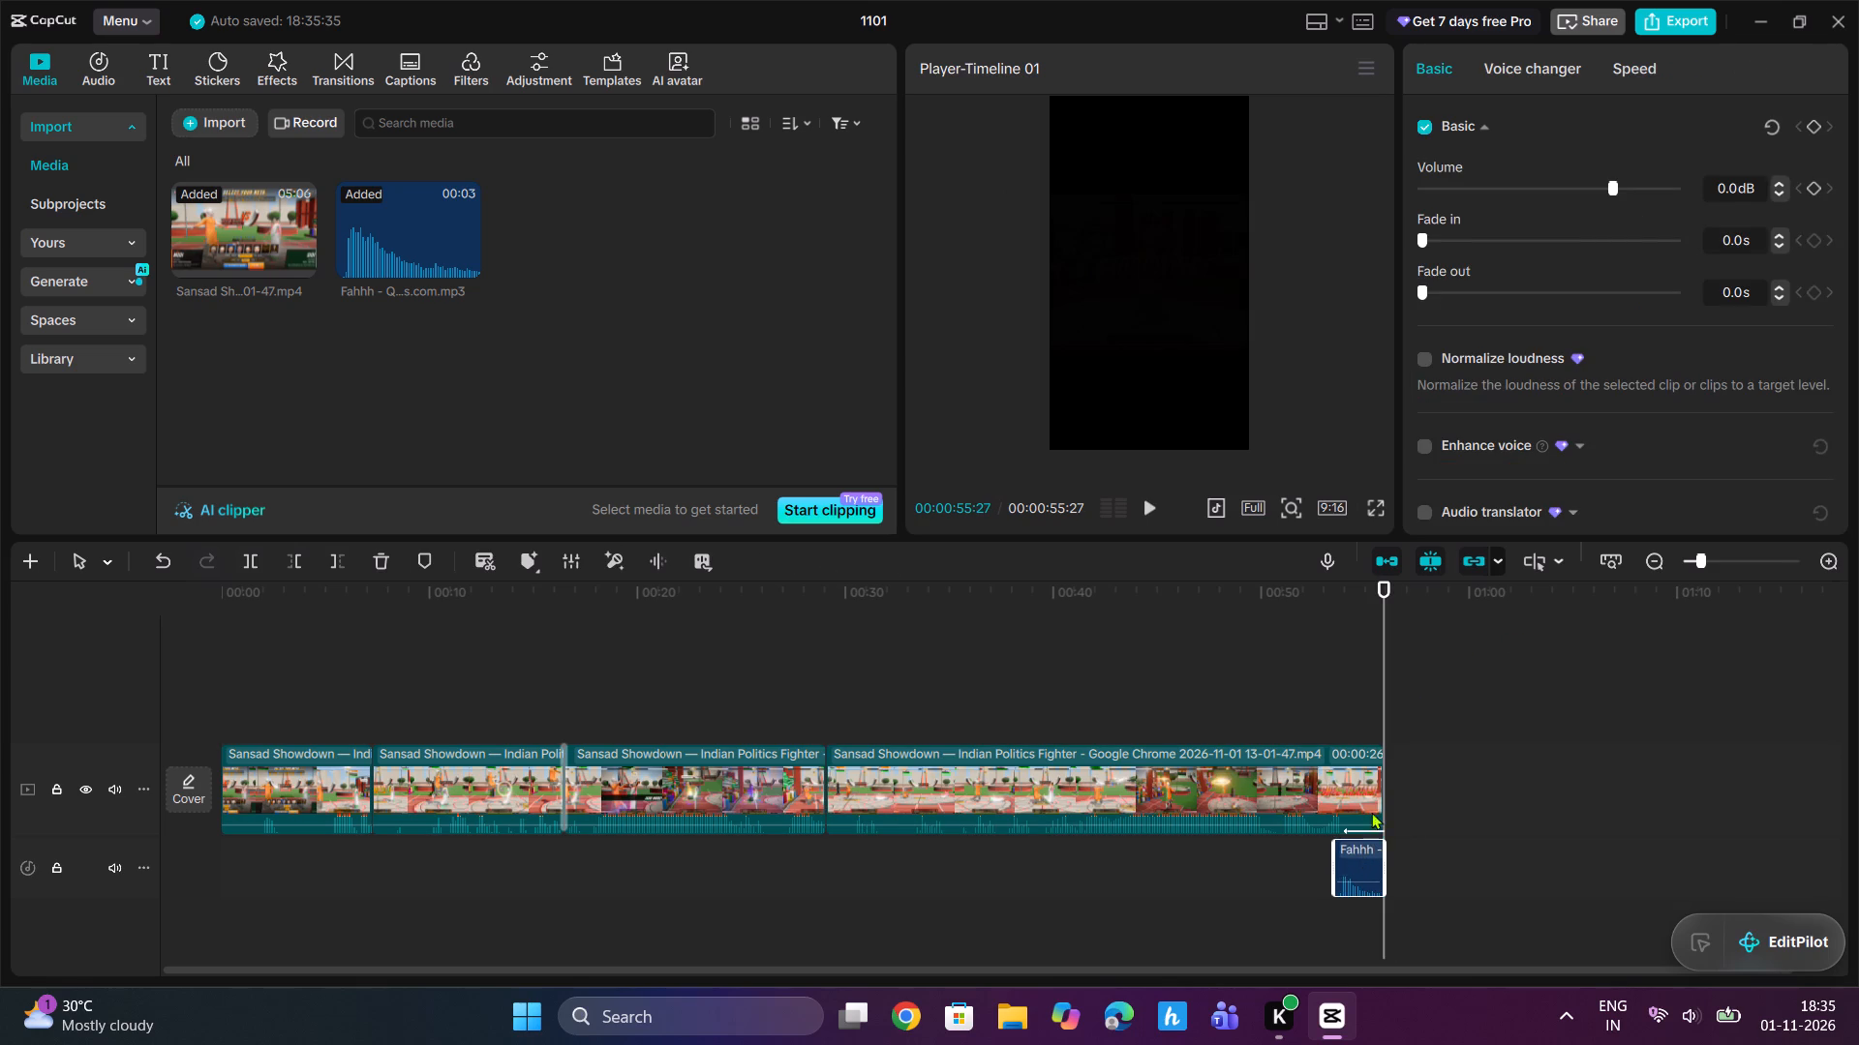
click(1340, 696)
drag(1340, 696, 1301, 703)
key(space)
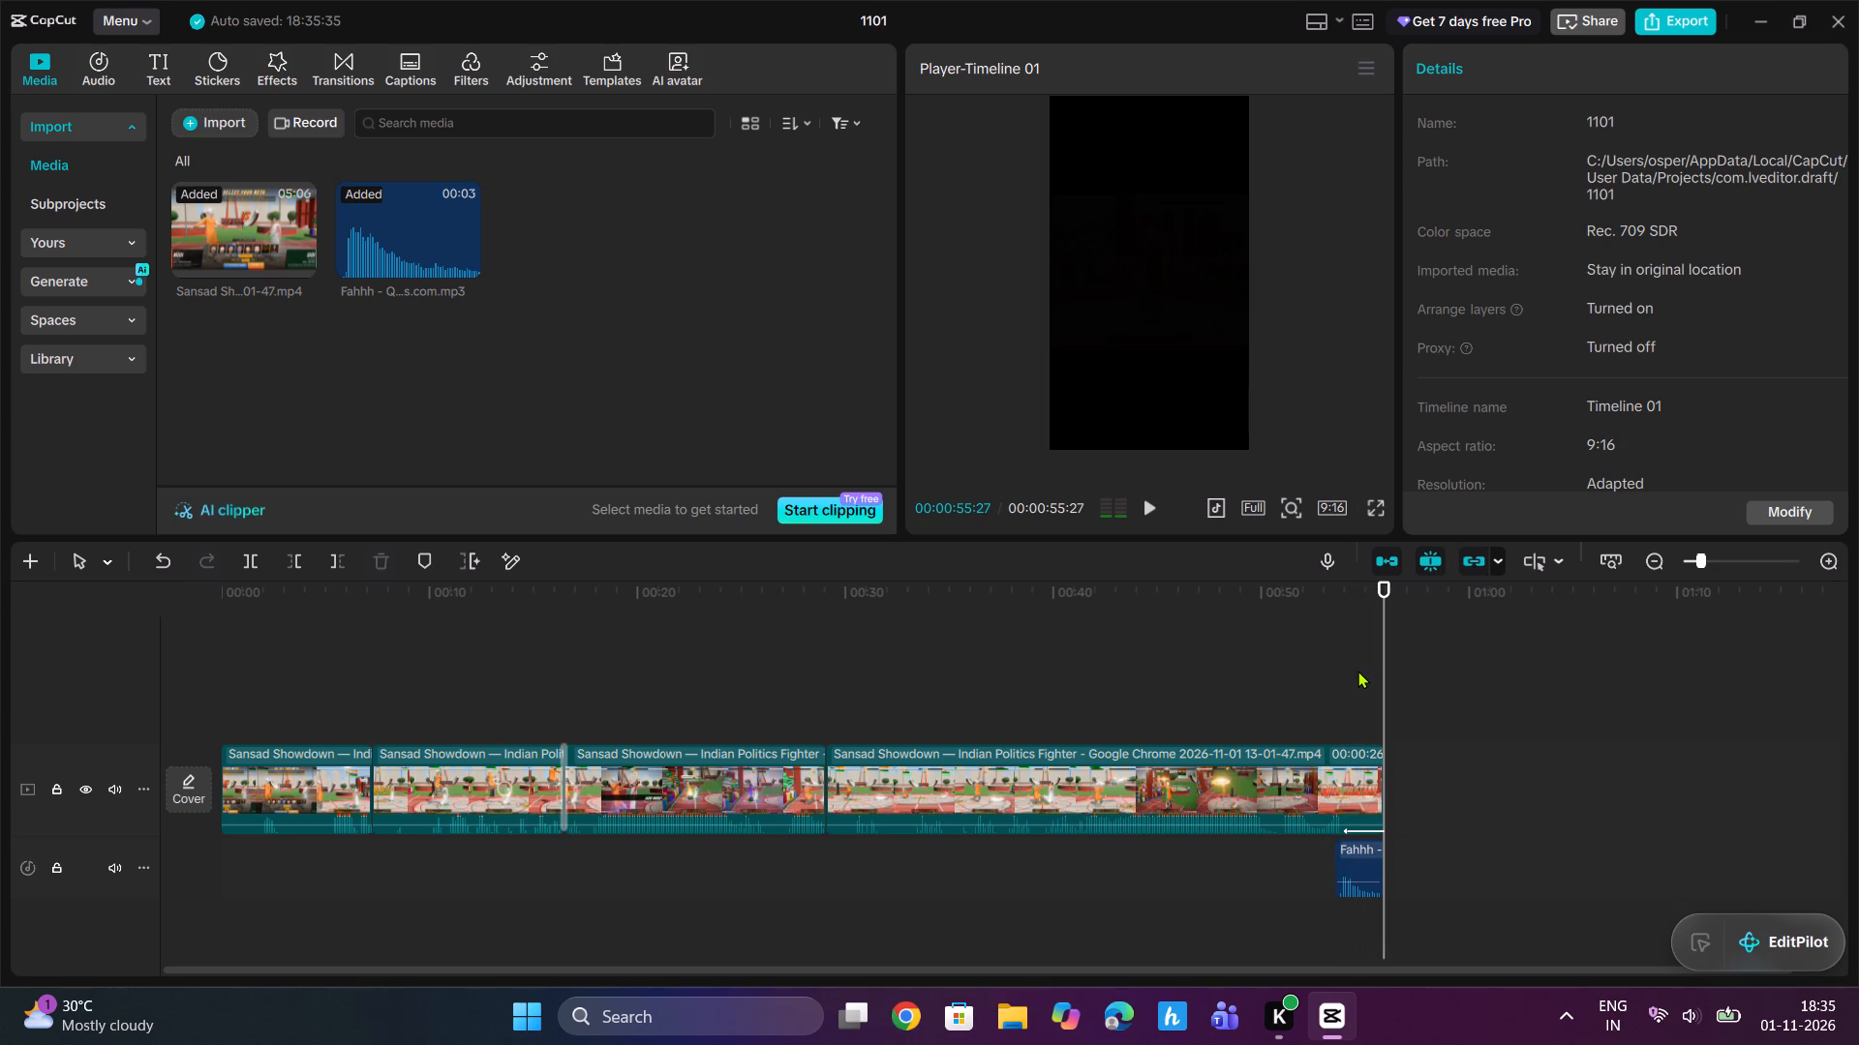
Import the duck bank sound meme video from the Captures folder and insert it before the last long gameplay clip, at 00:00:29:03.
drag(1388, 592, 832, 654)
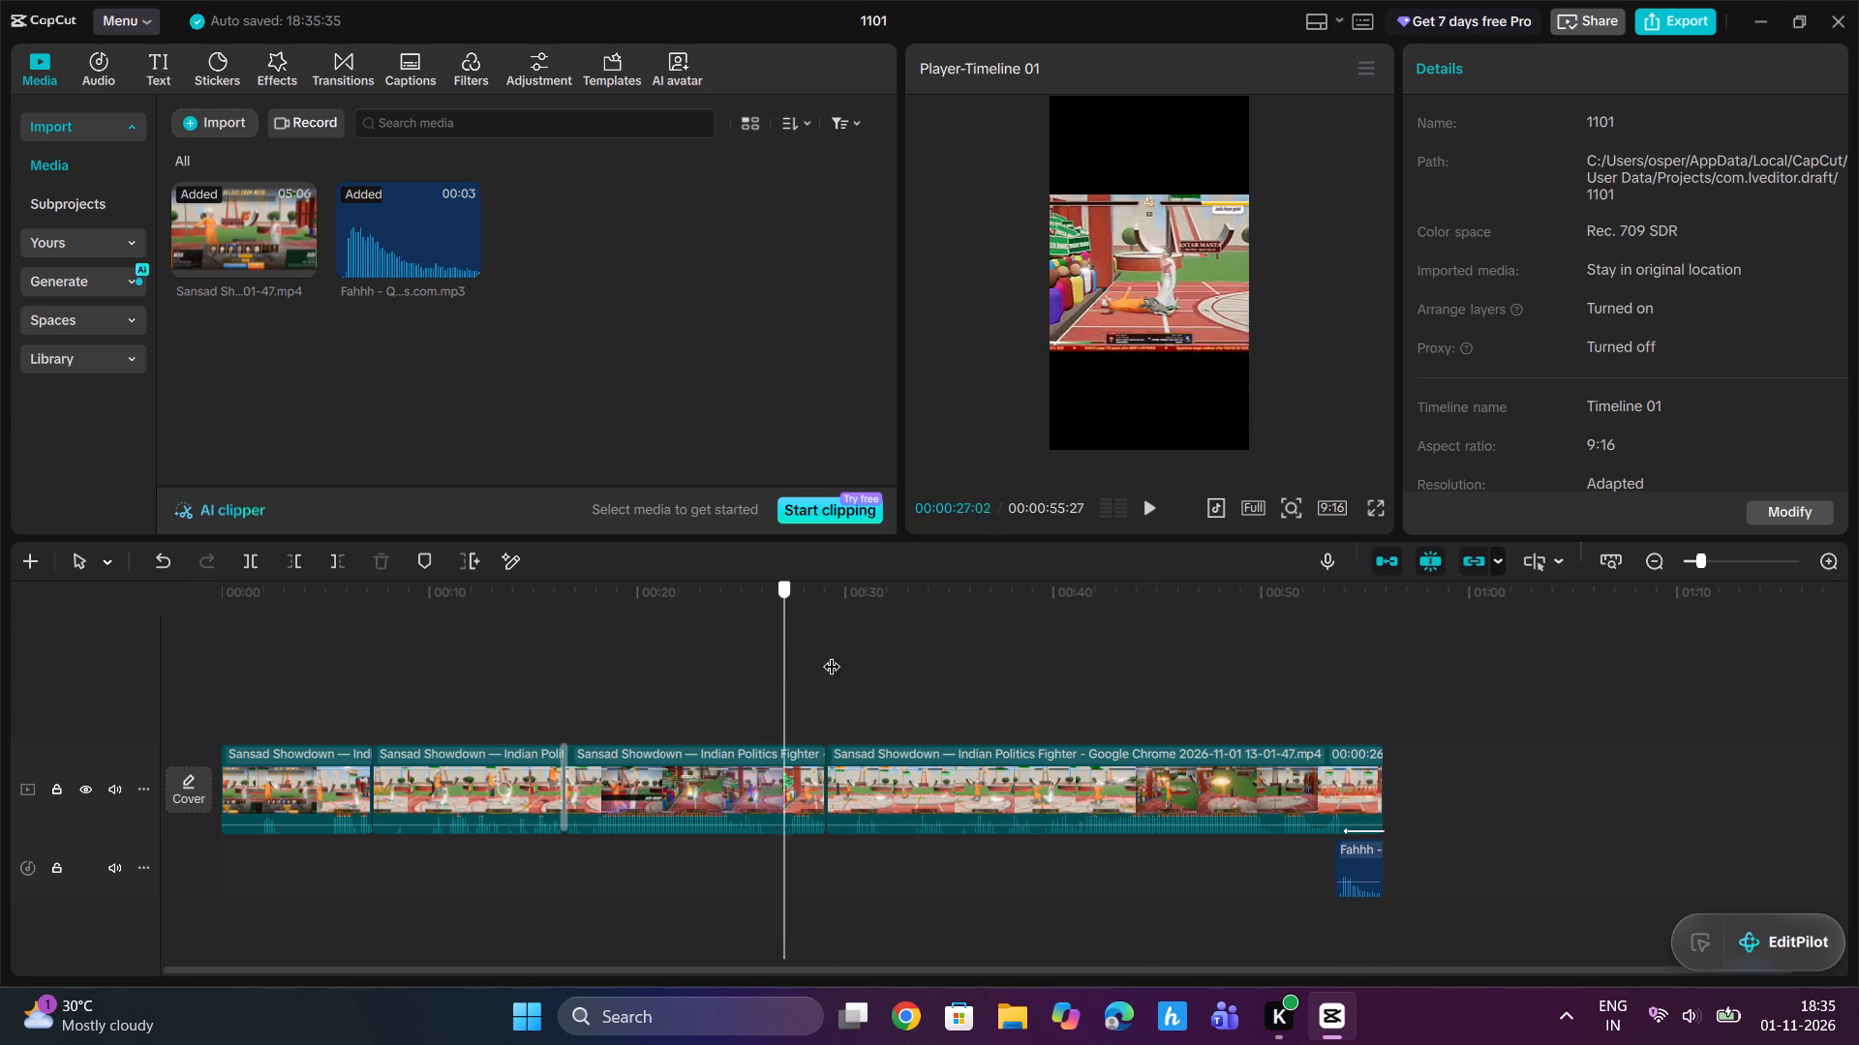
drag(832, 654, 832, 655)
click(226, 113)
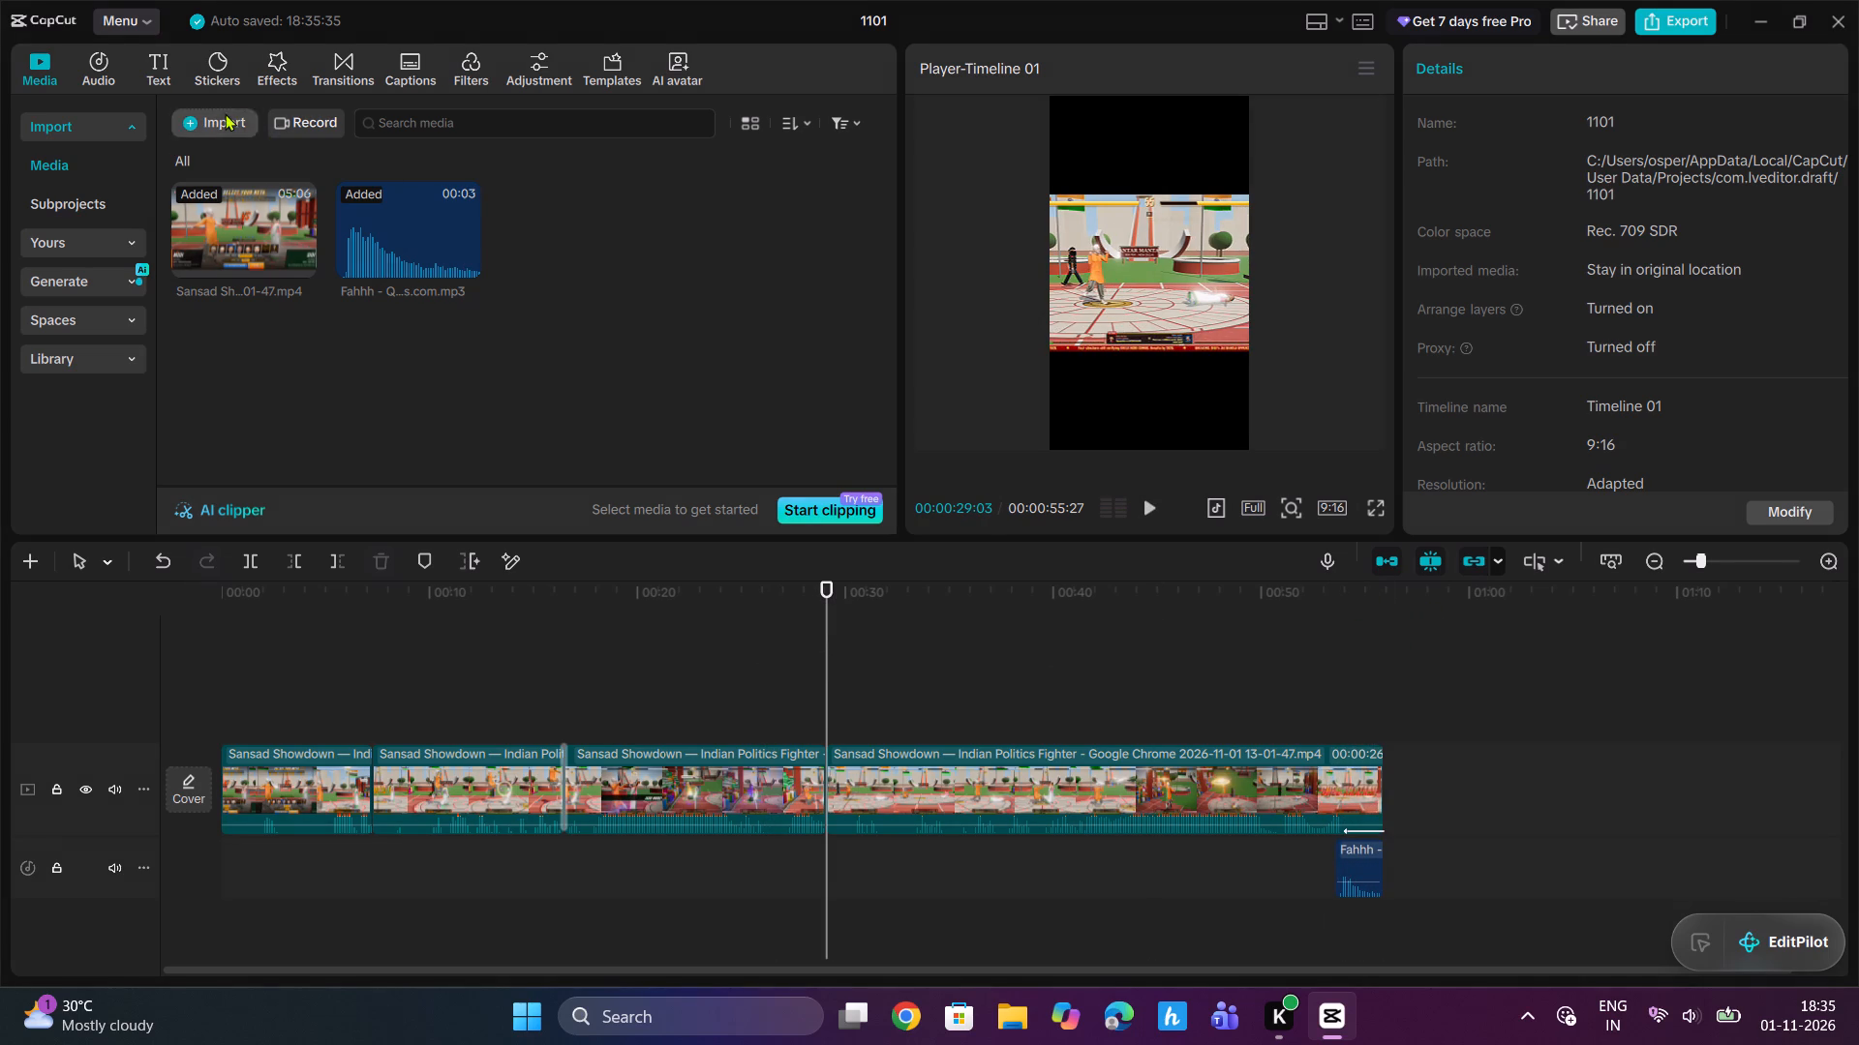
click(251, 157)
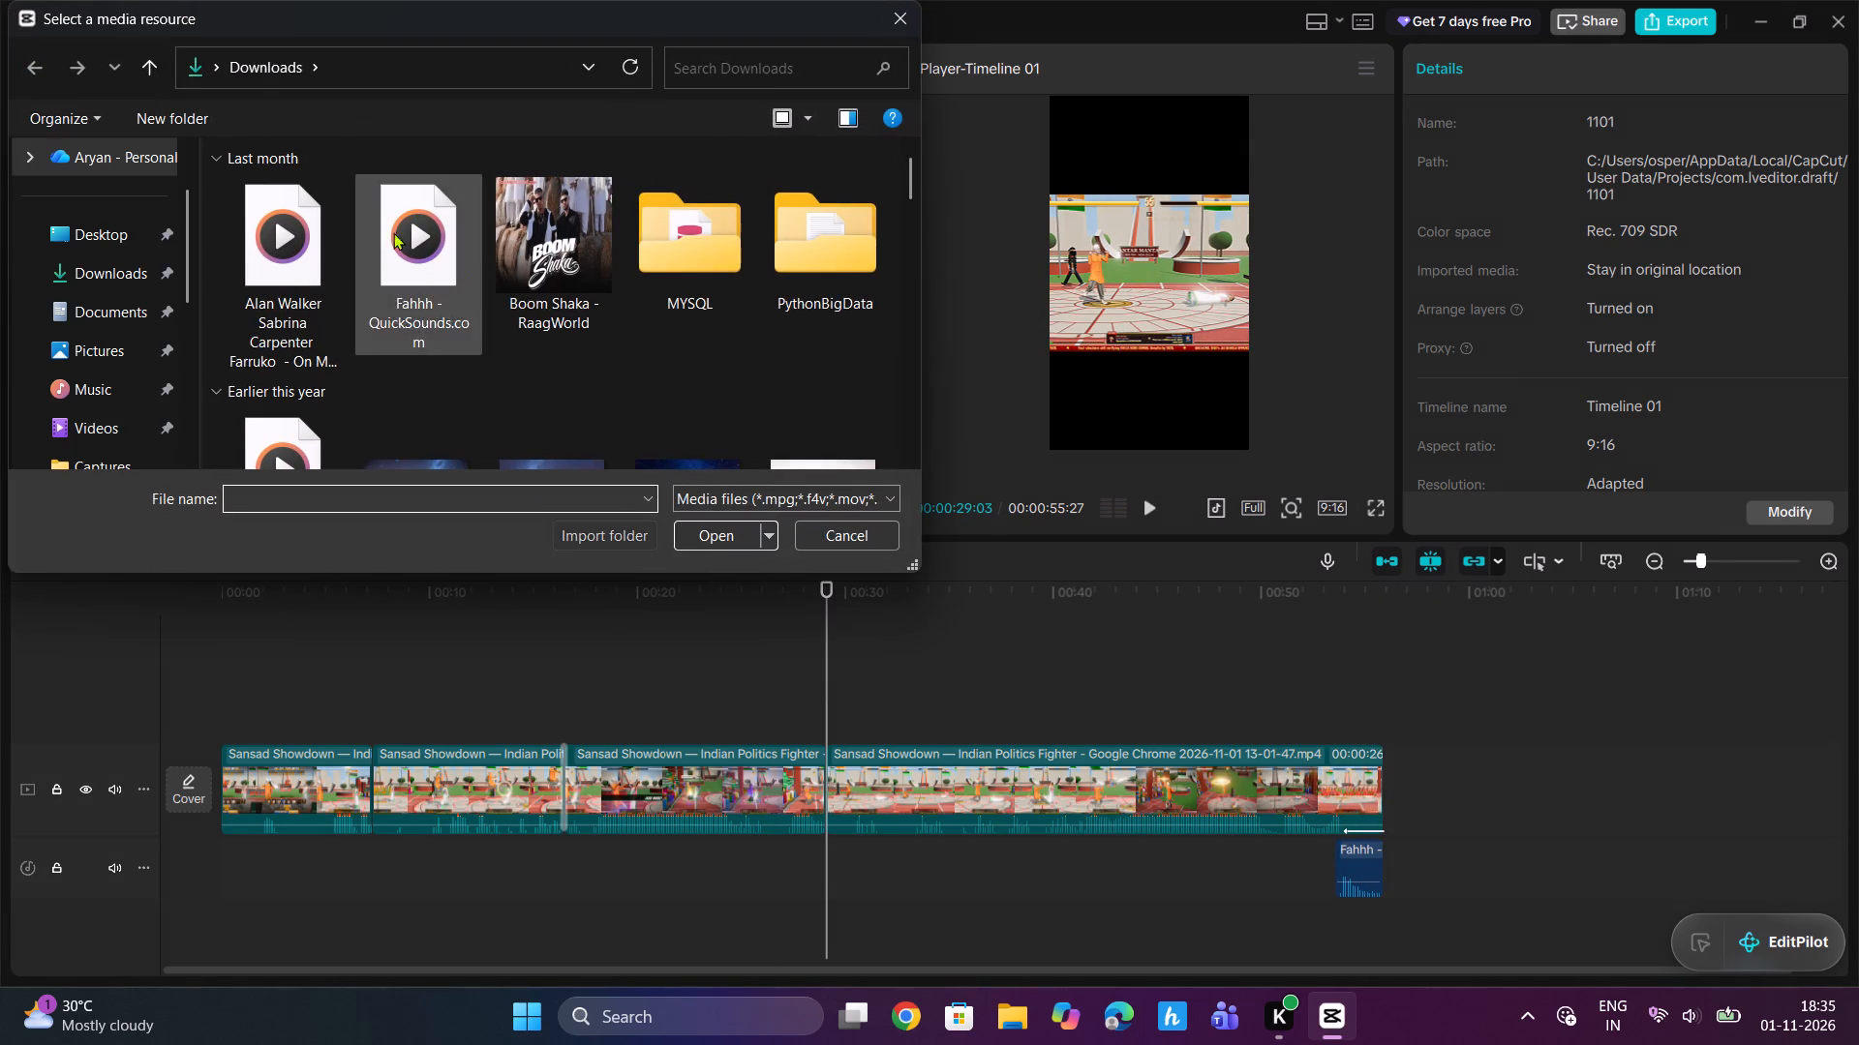
scroll(107, 363, down, 2)
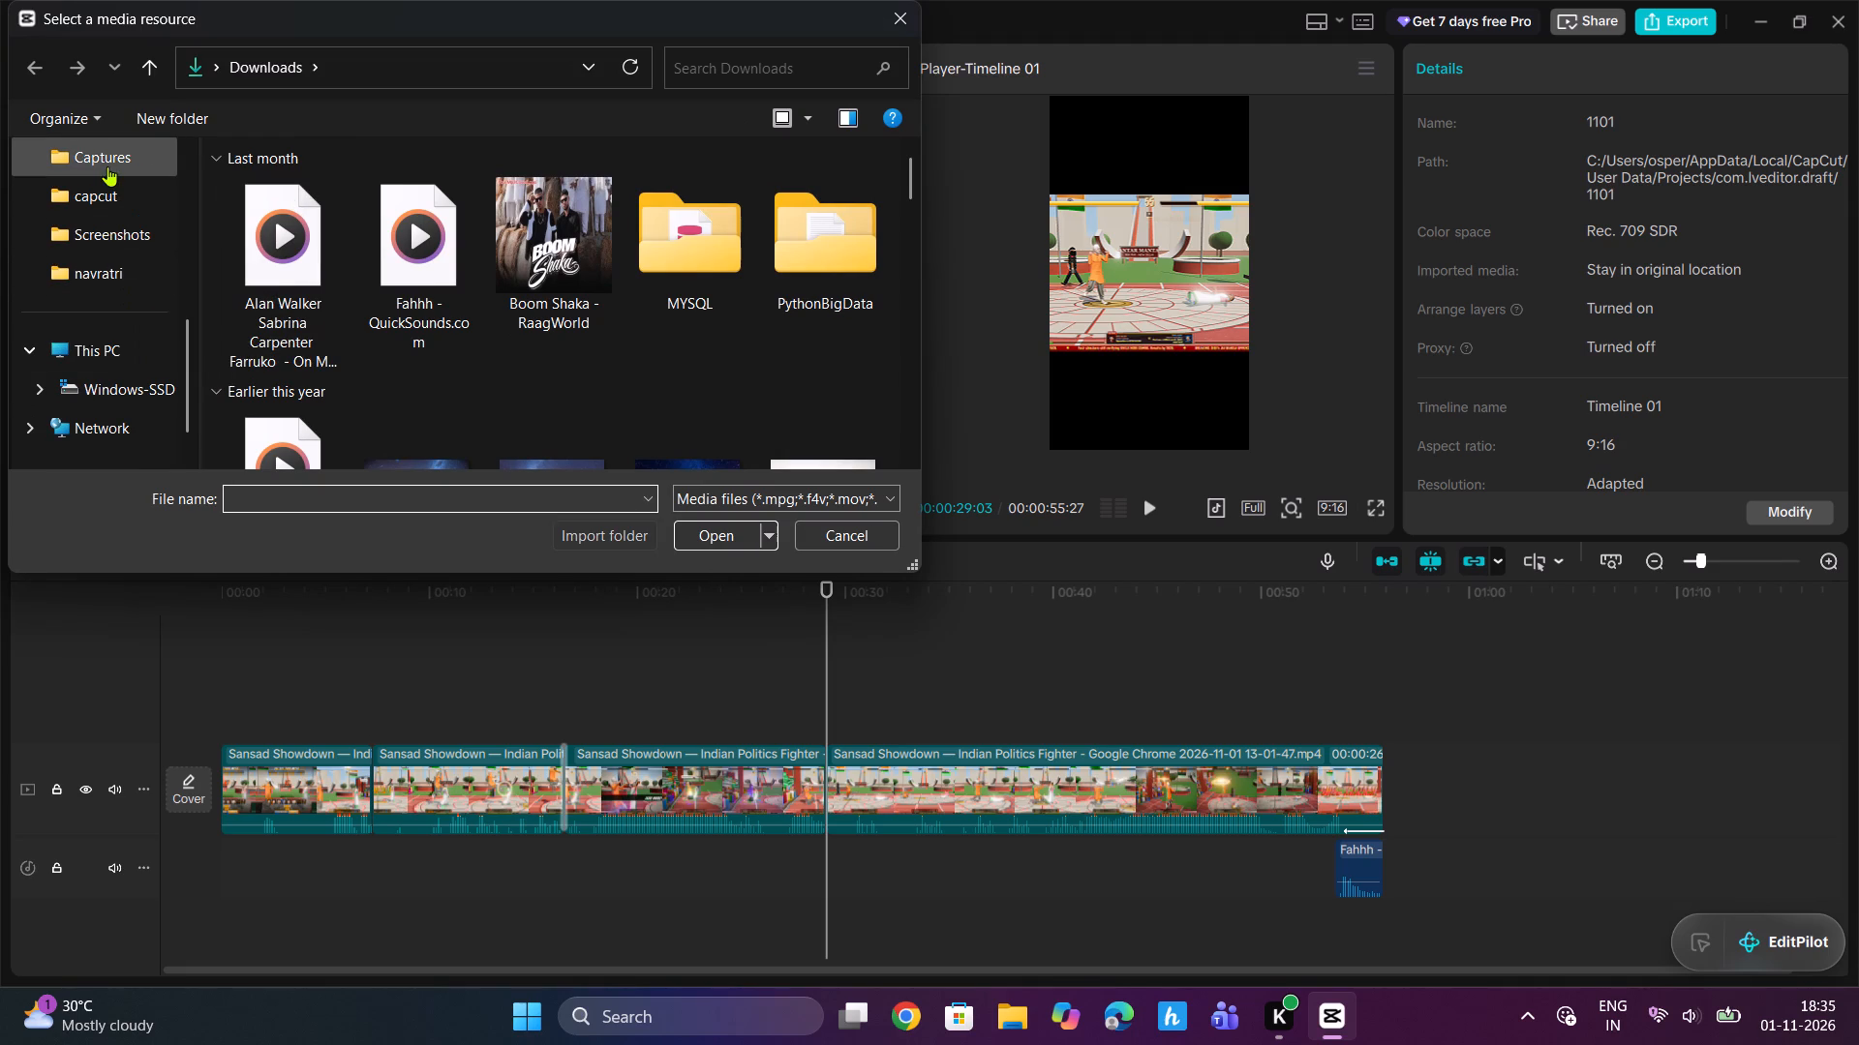
click(110, 161)
double_click(410, 246)
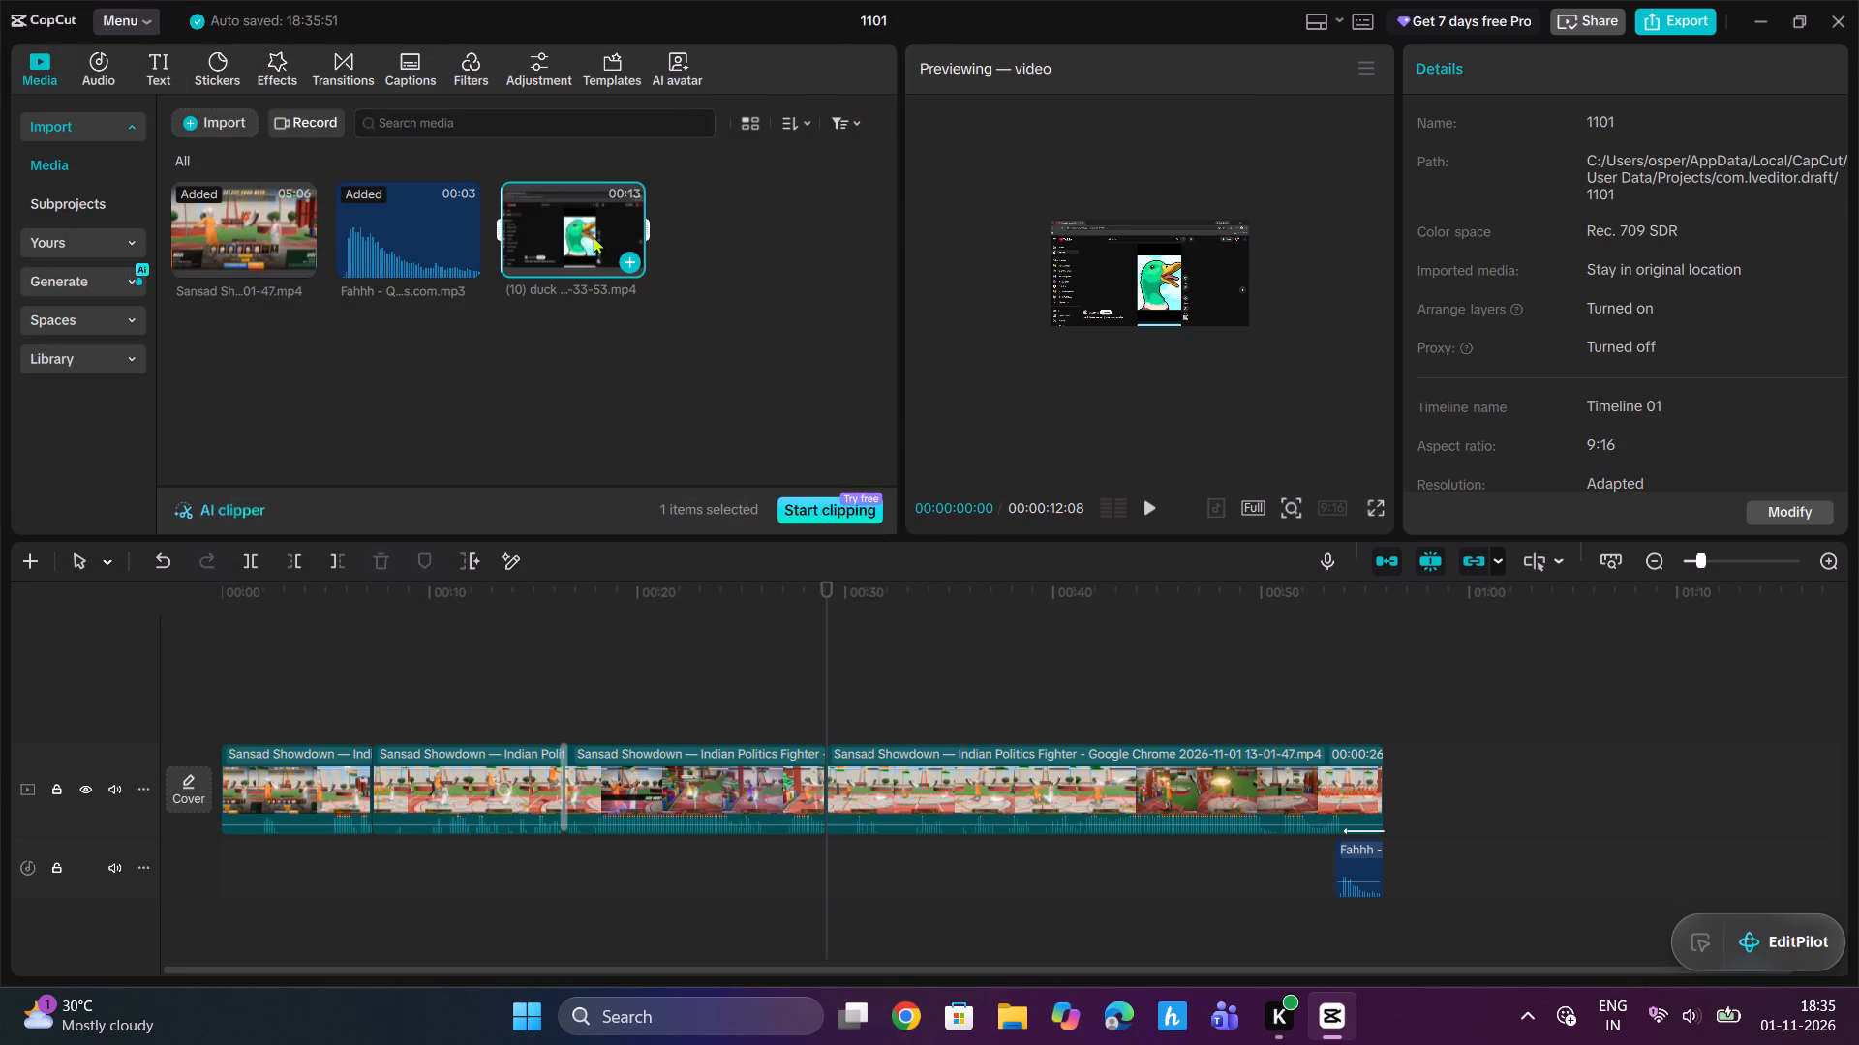
drag(595, 235, 817, 806)
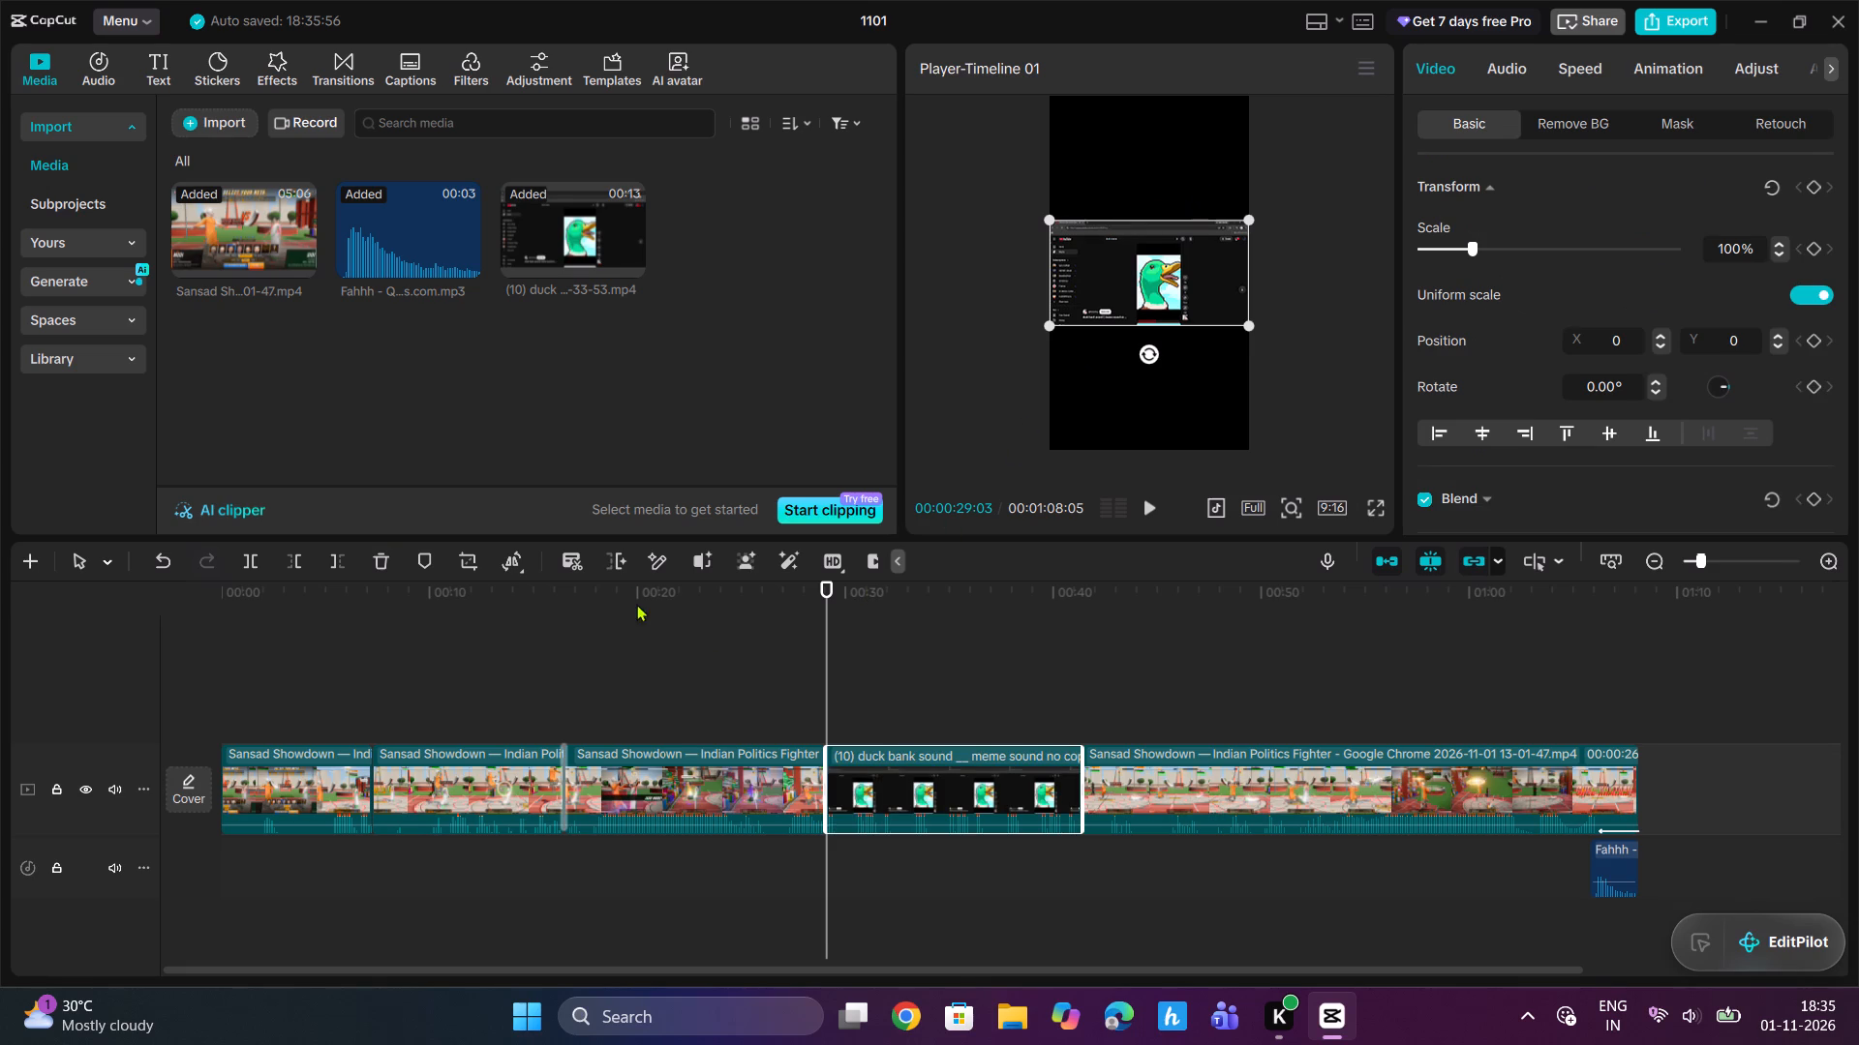
Crop the duck meme clip to just the green duck picture, excluding the surrounding YouTube page and black bars.
click(459, 562)
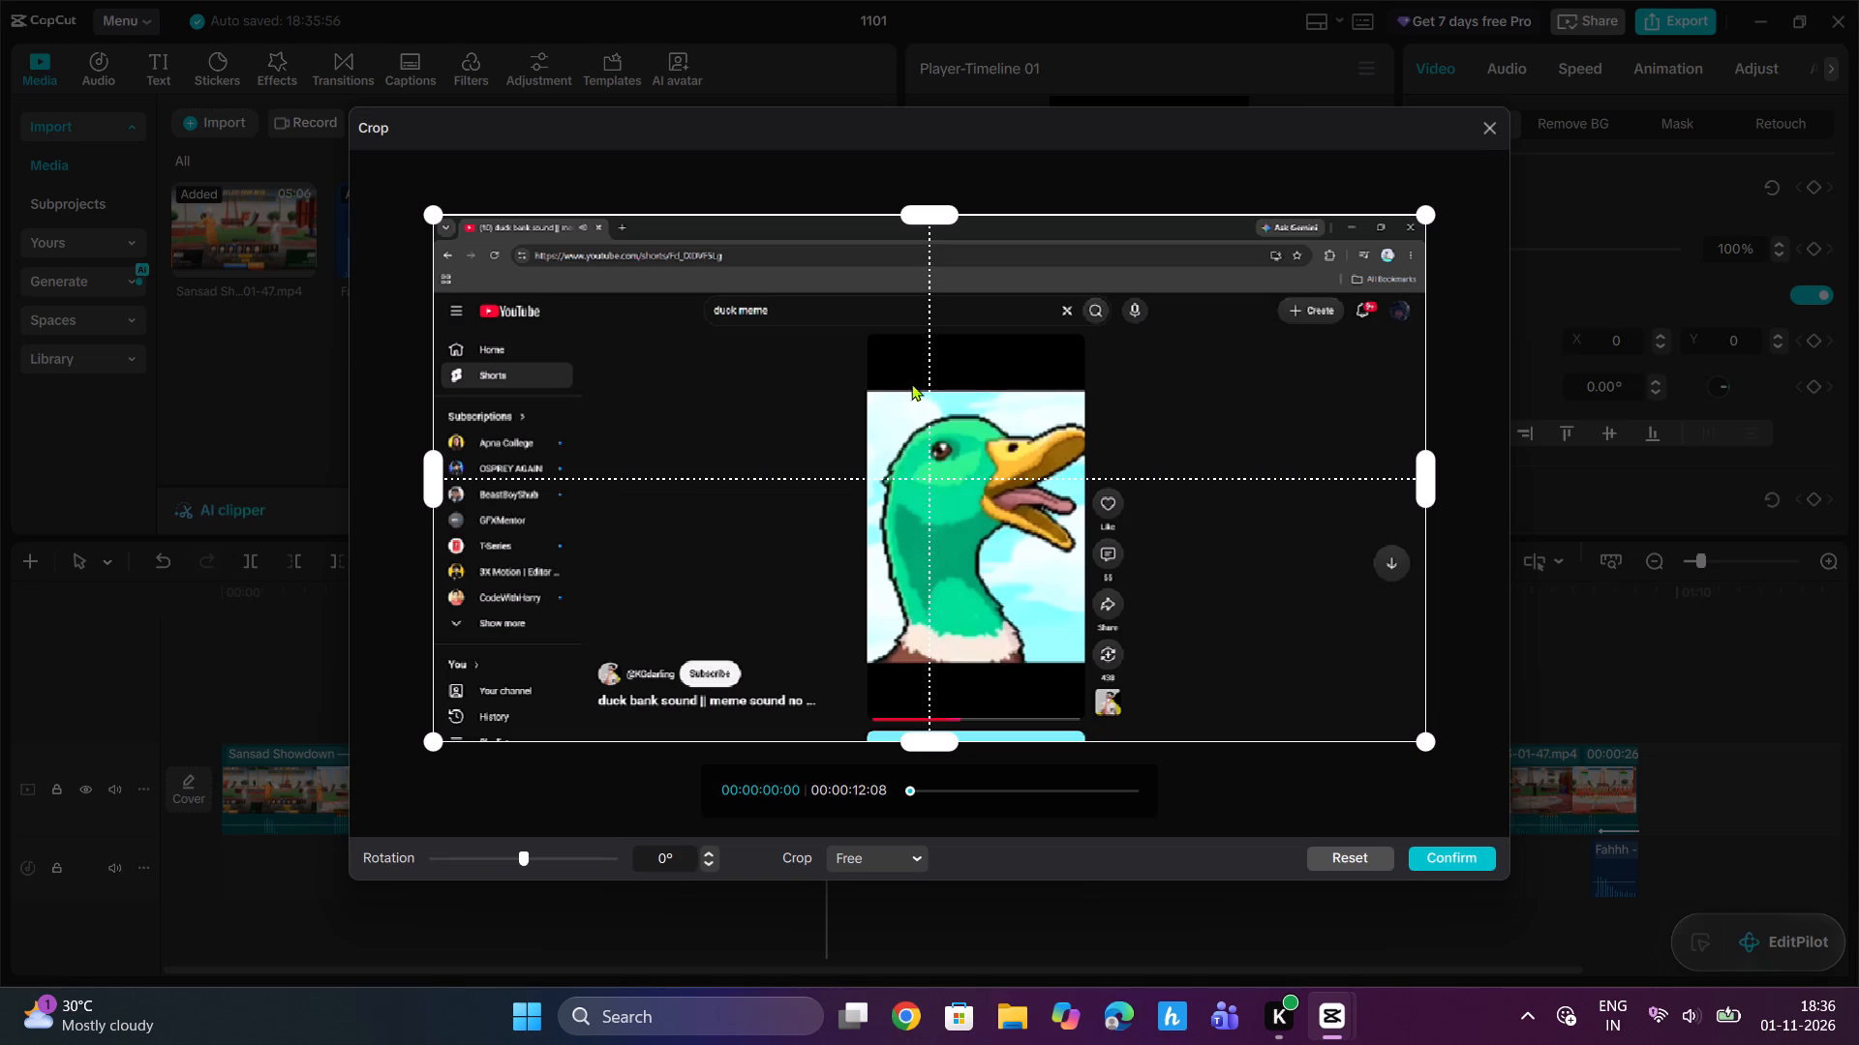
drag(941, 215, 990, 389)
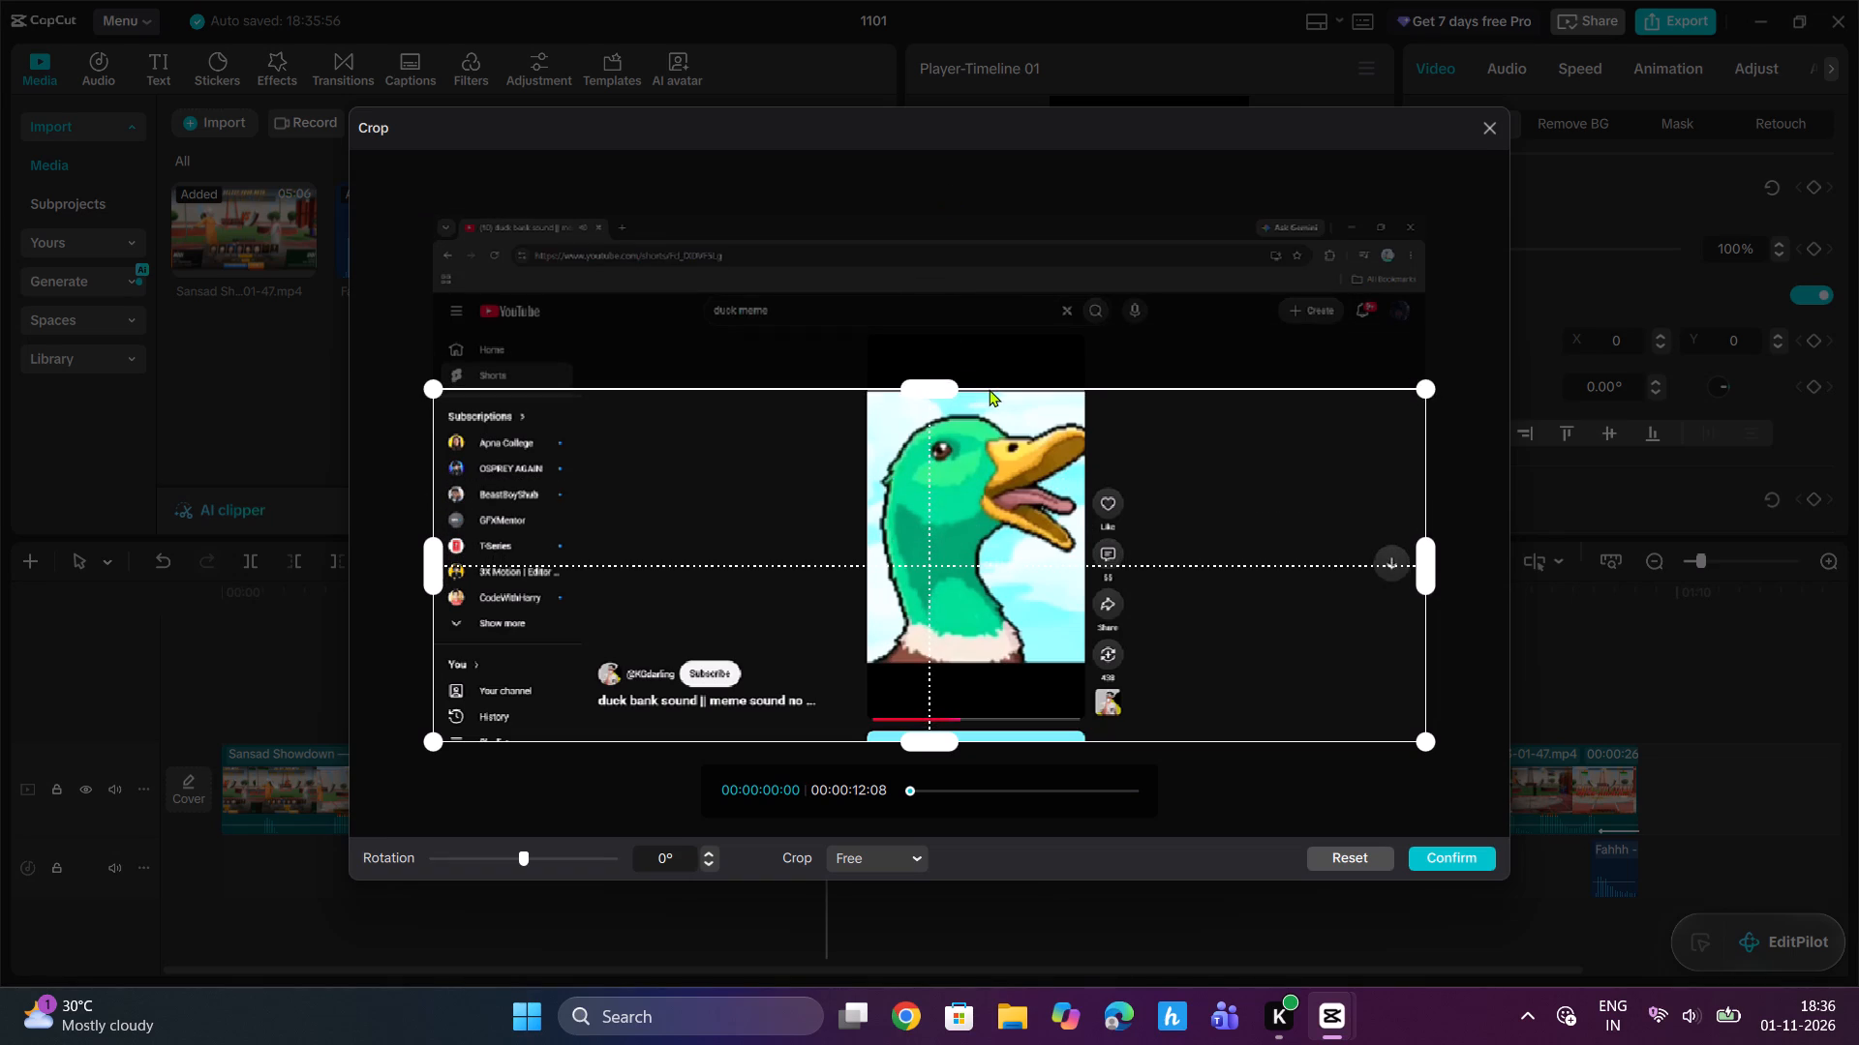
drag(990, 389, 992, 393)
drag(432, 554, 880, 546)
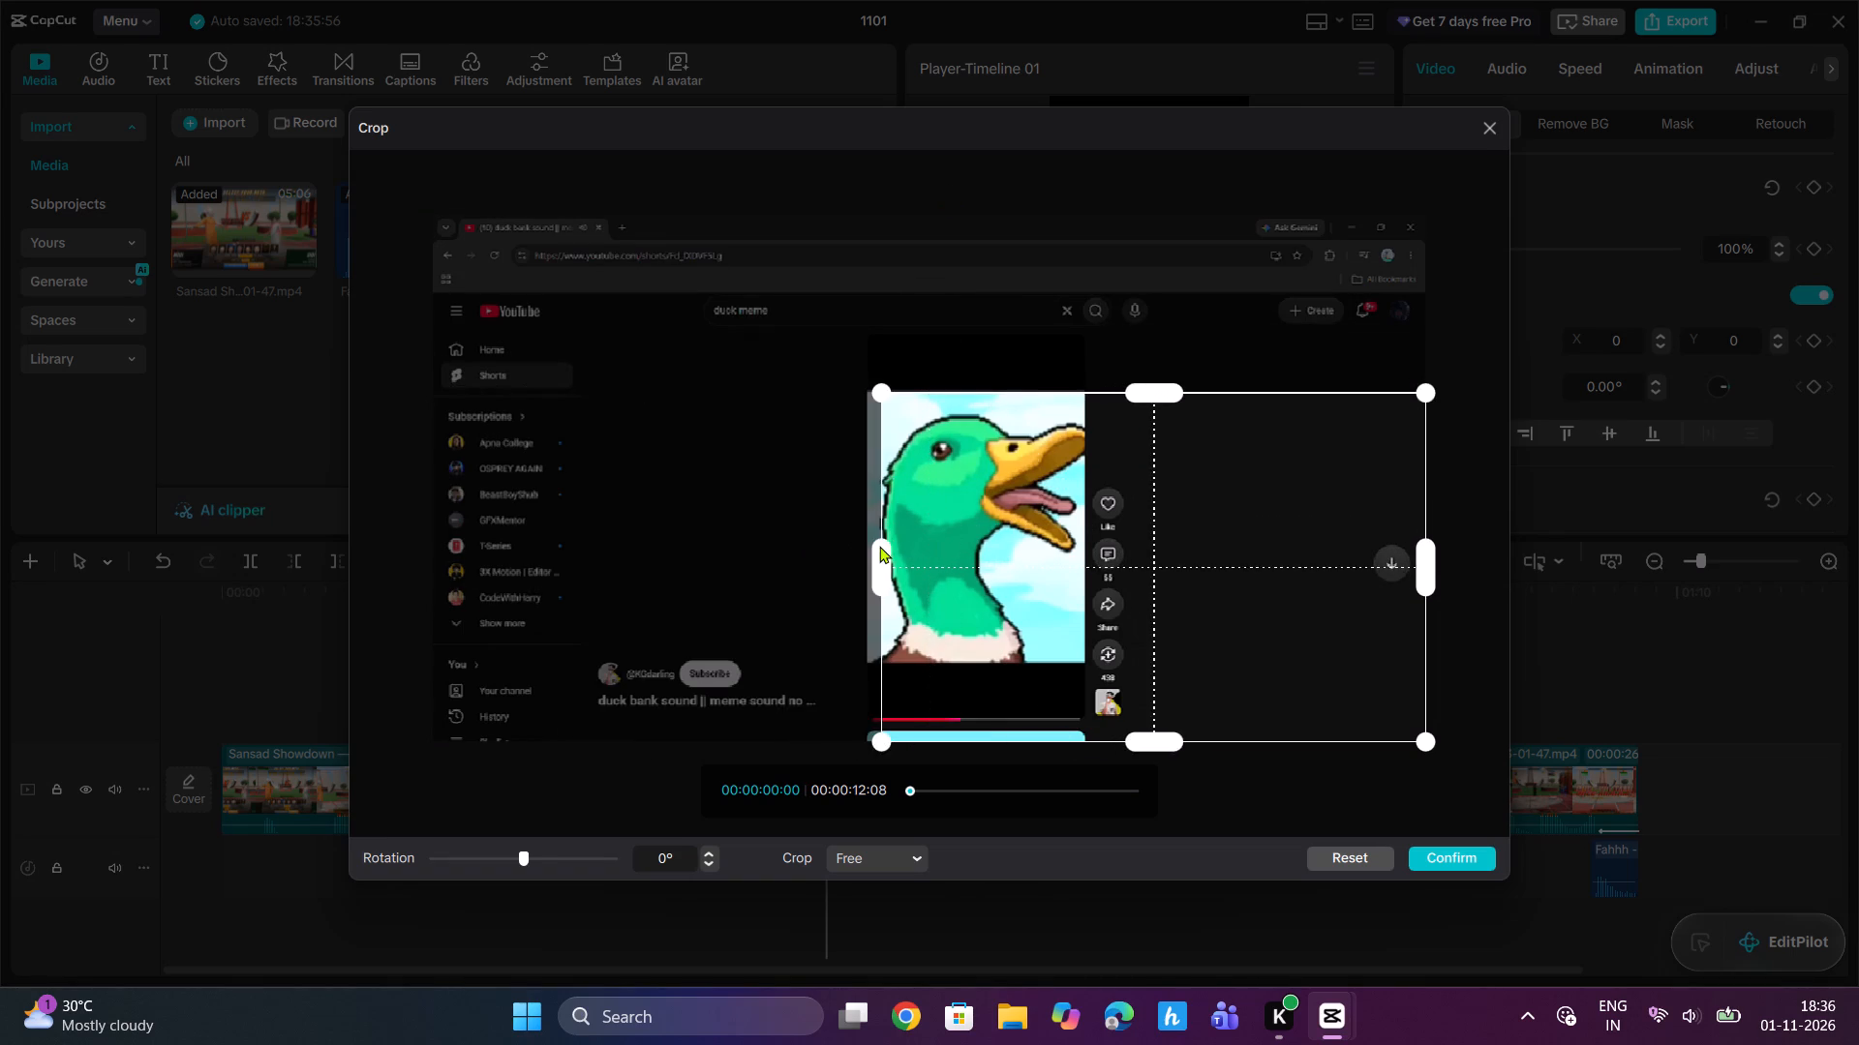
drag(880, 546, 866, 543)
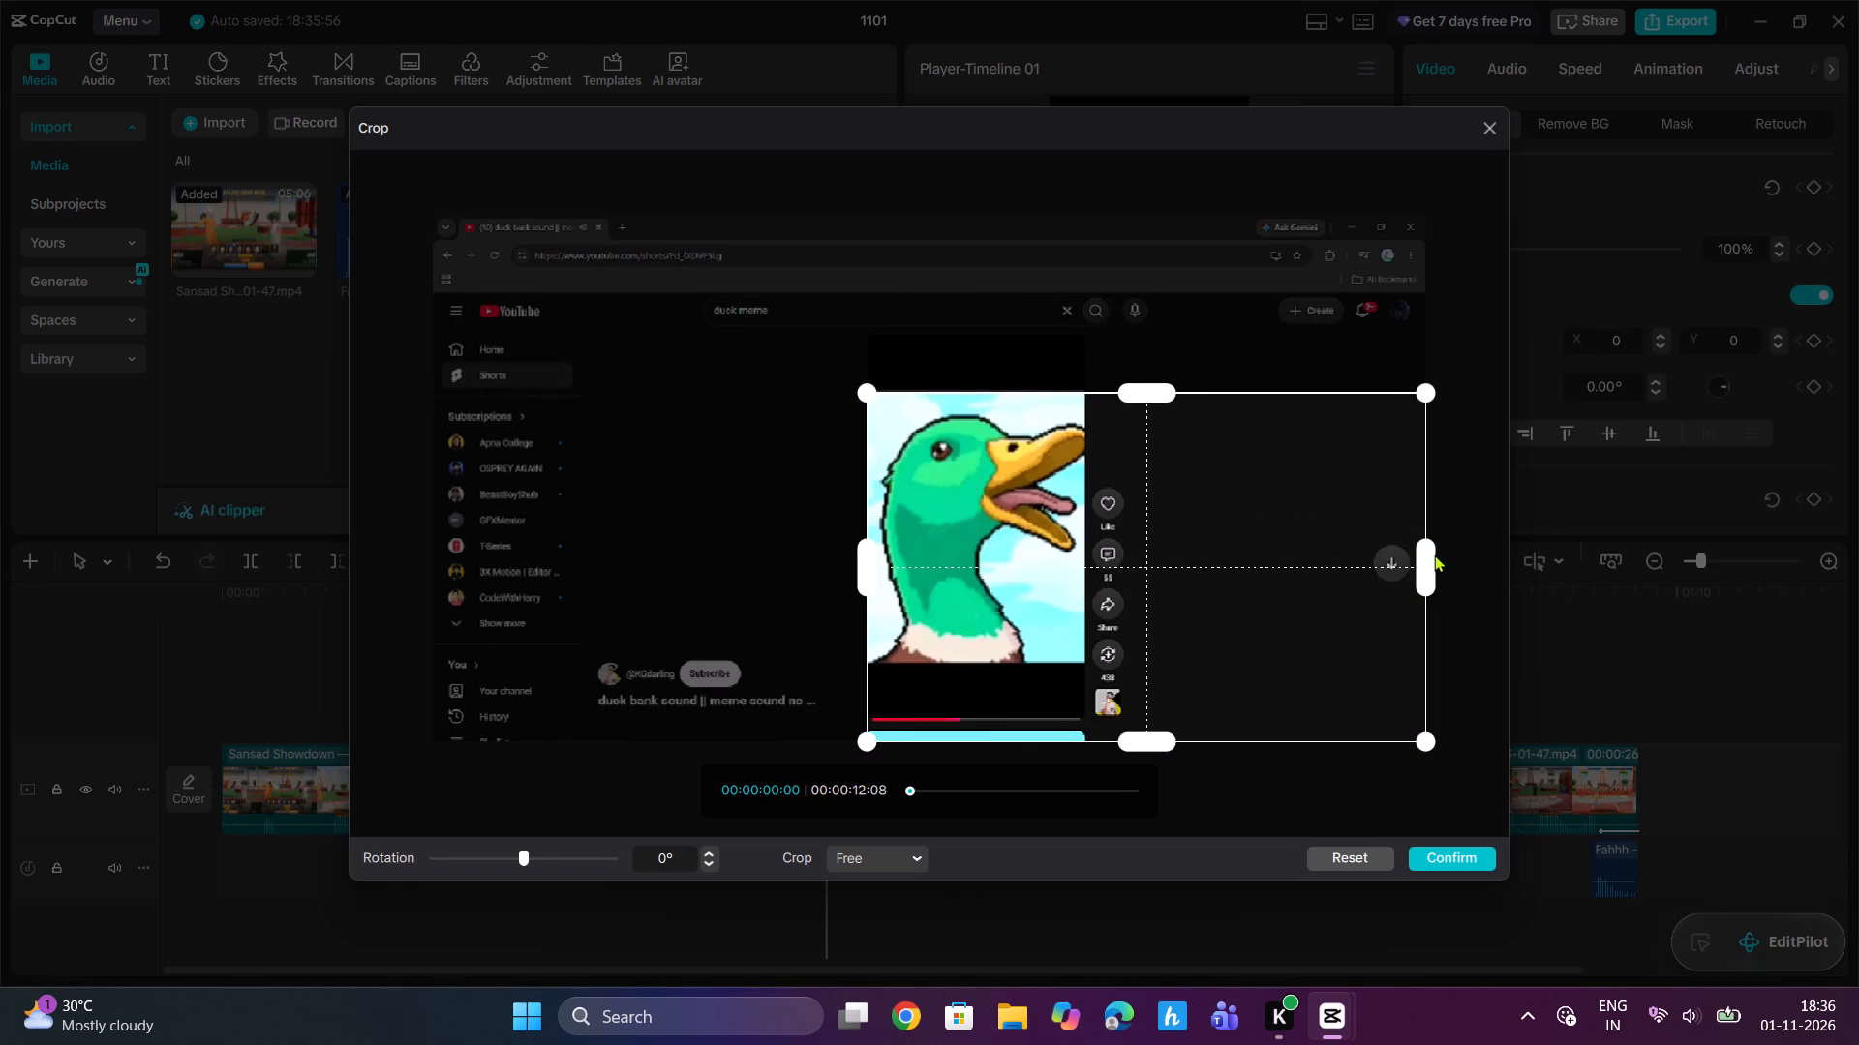
drag(1435, 554, 1093, 557)
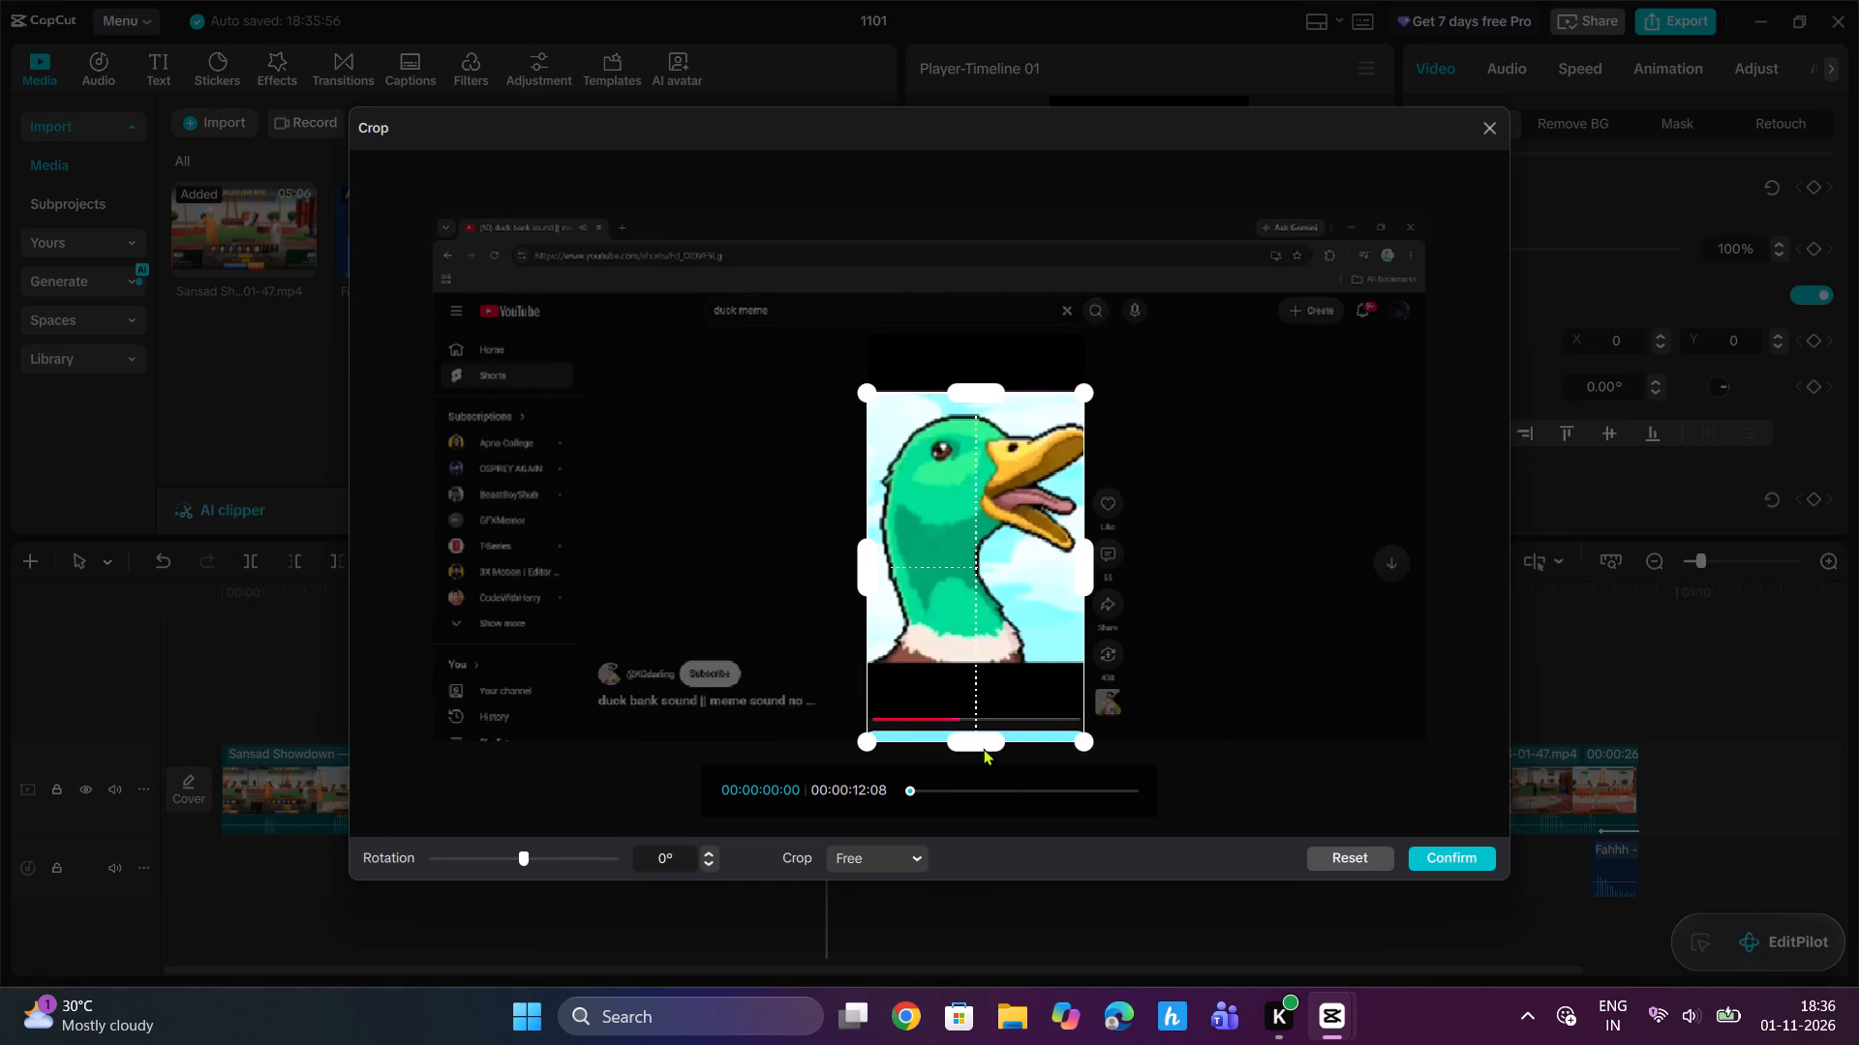
drag(983, 745, 990, 667)
click(1457, 858)
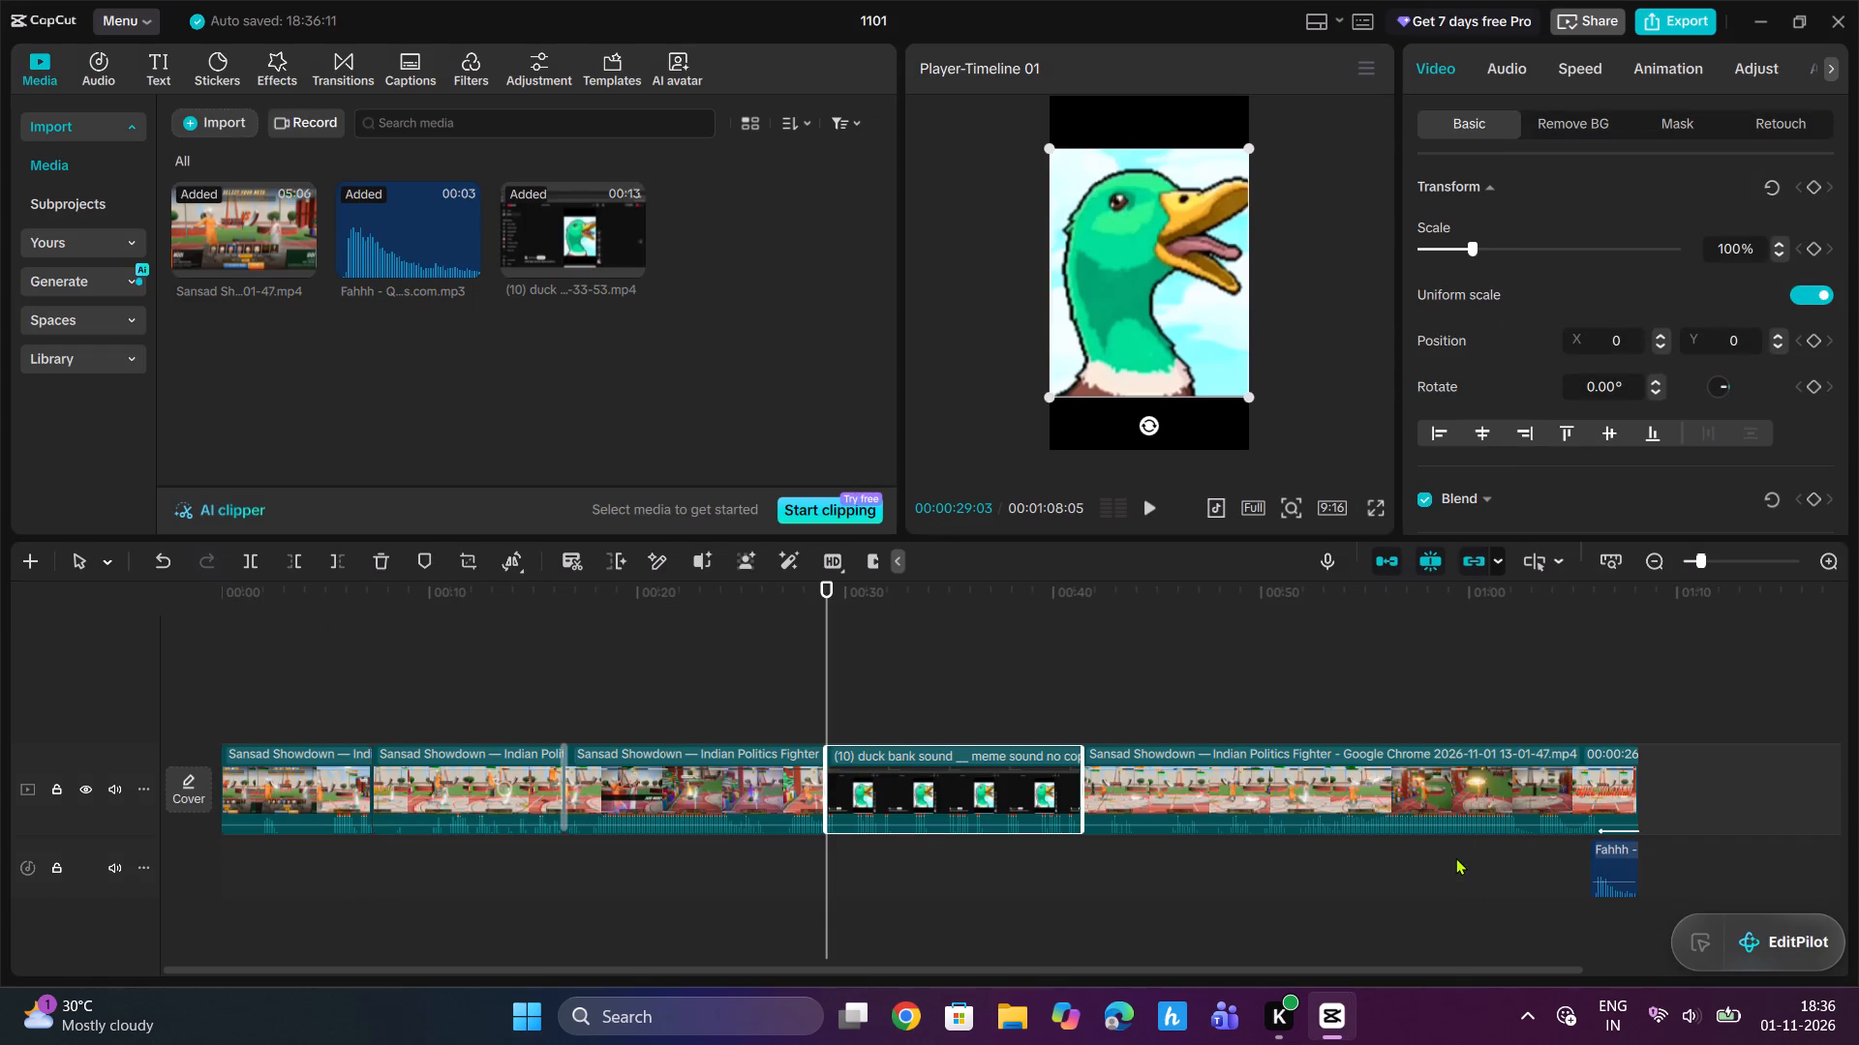
Scale the cropped duck clip up to 111% so it overfills the frame's width.
drag(1048, 395, 1034, 406)
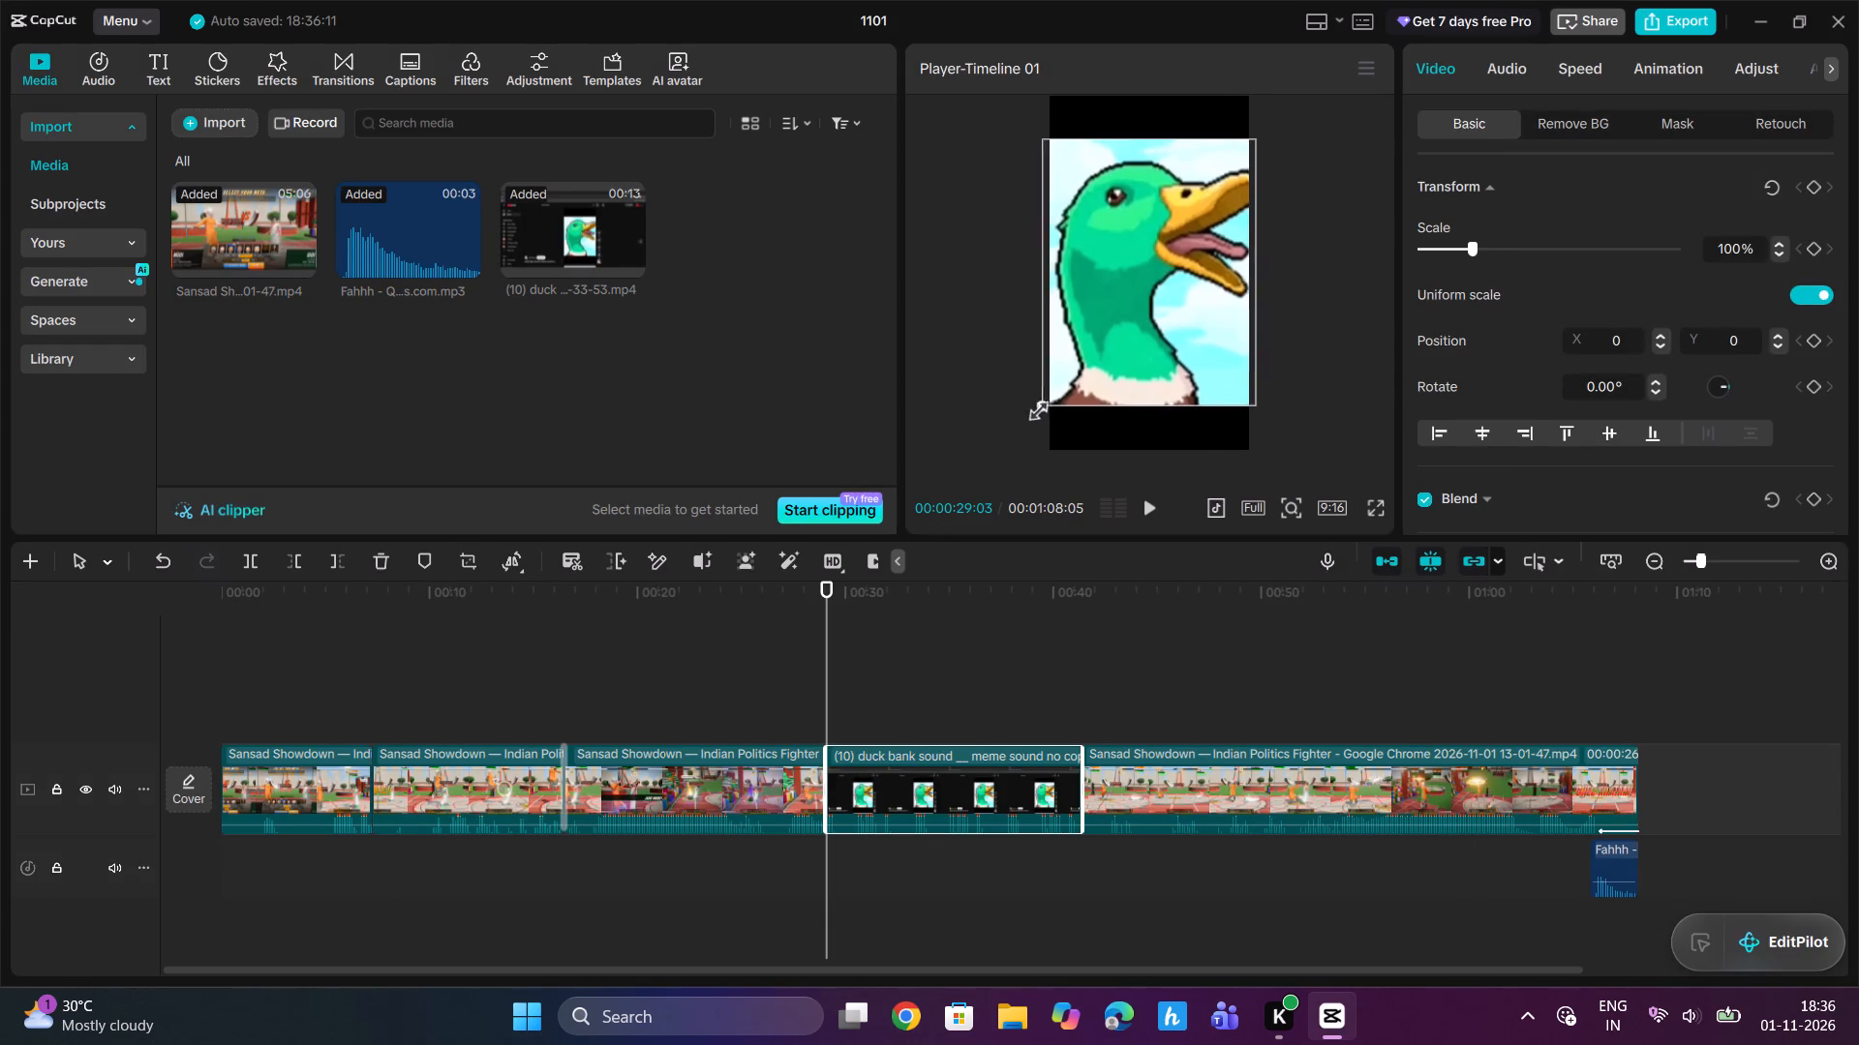
drag(1034, 406, 1028, 411)
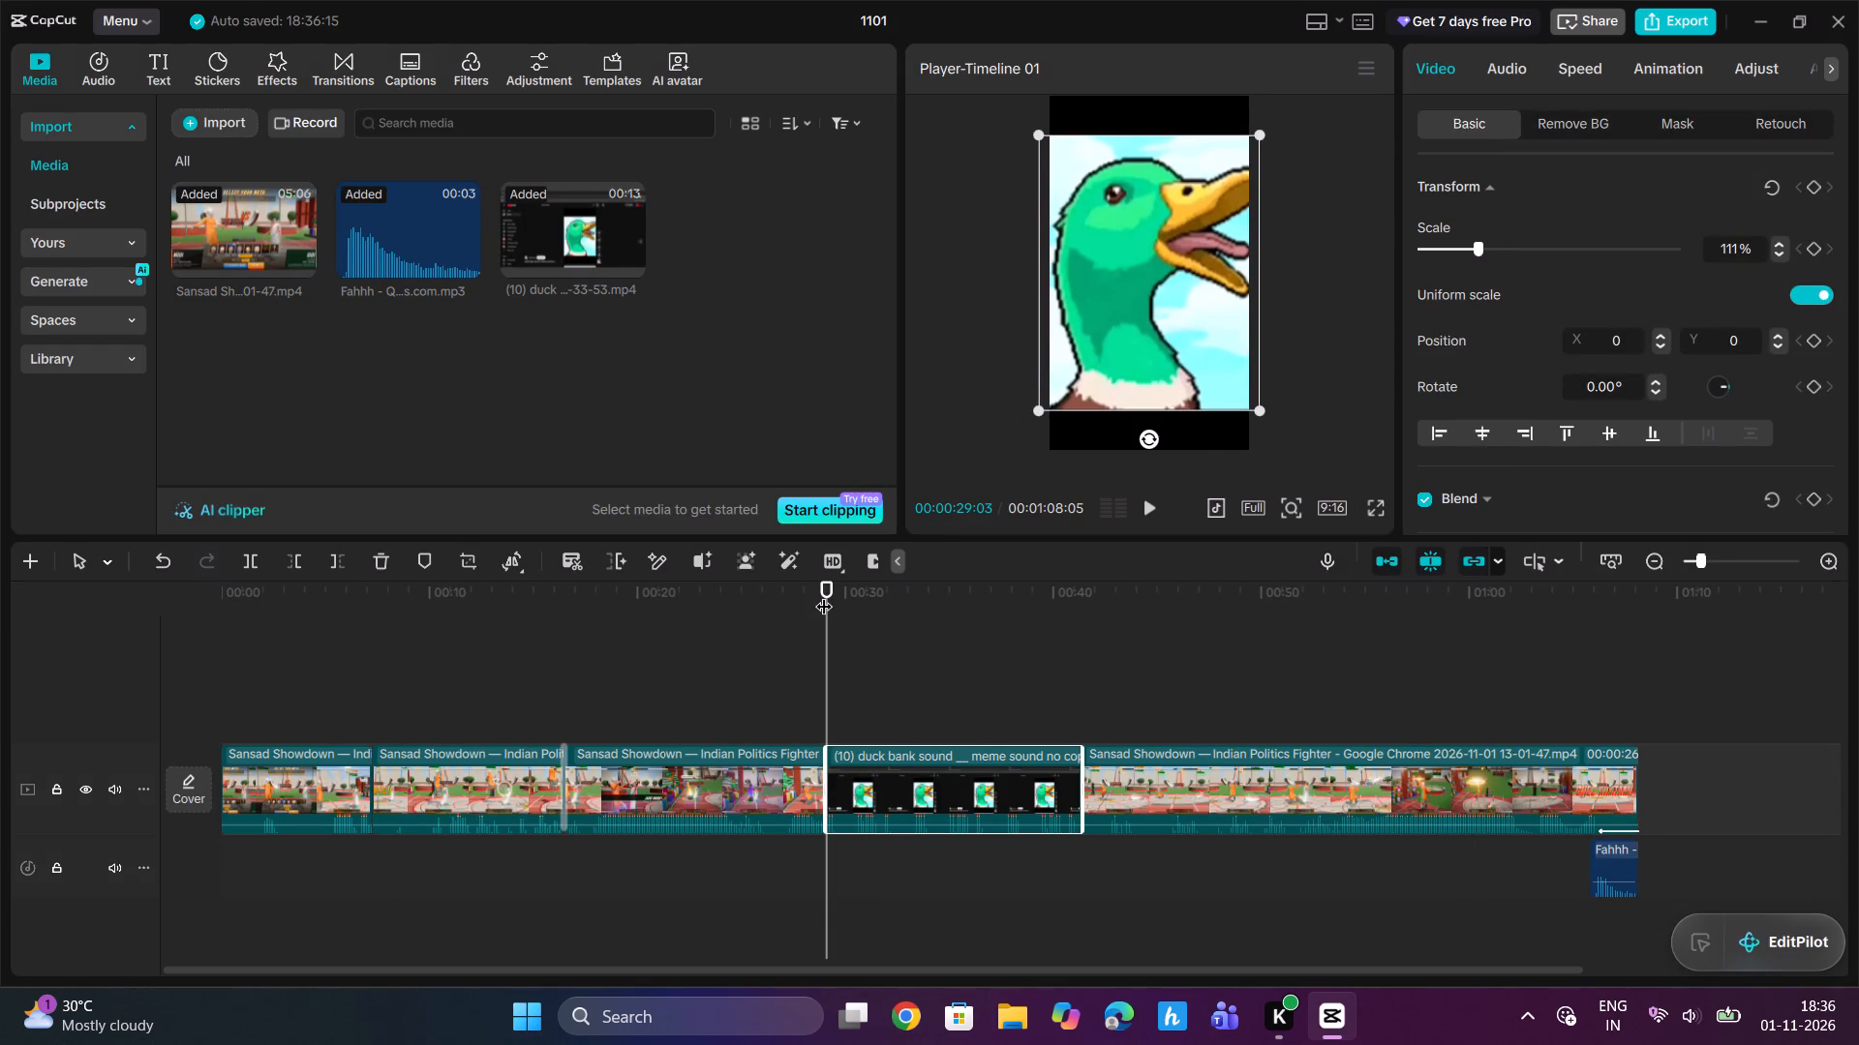
Play through the start of the duck clip, split it at 00:00:30:10 and delete the remainder.
drag(824, 594, 812, 600)
key(space)
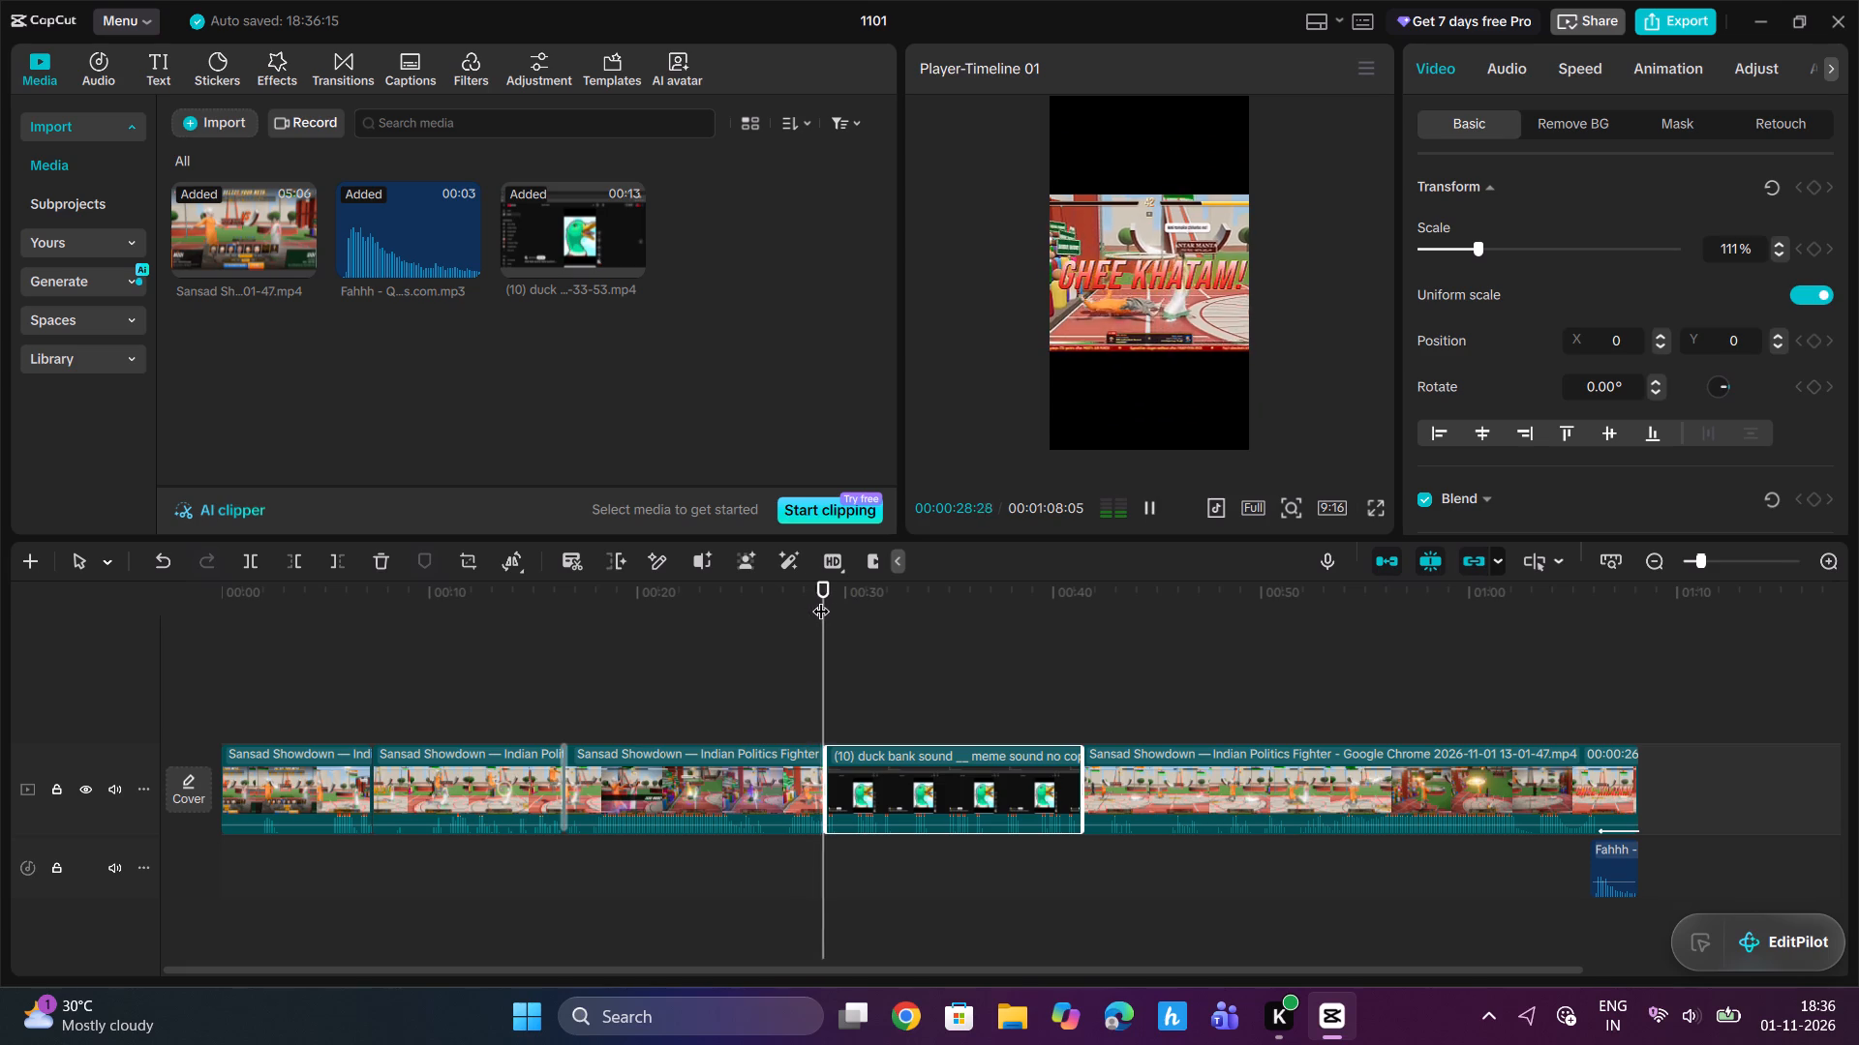
key(space)
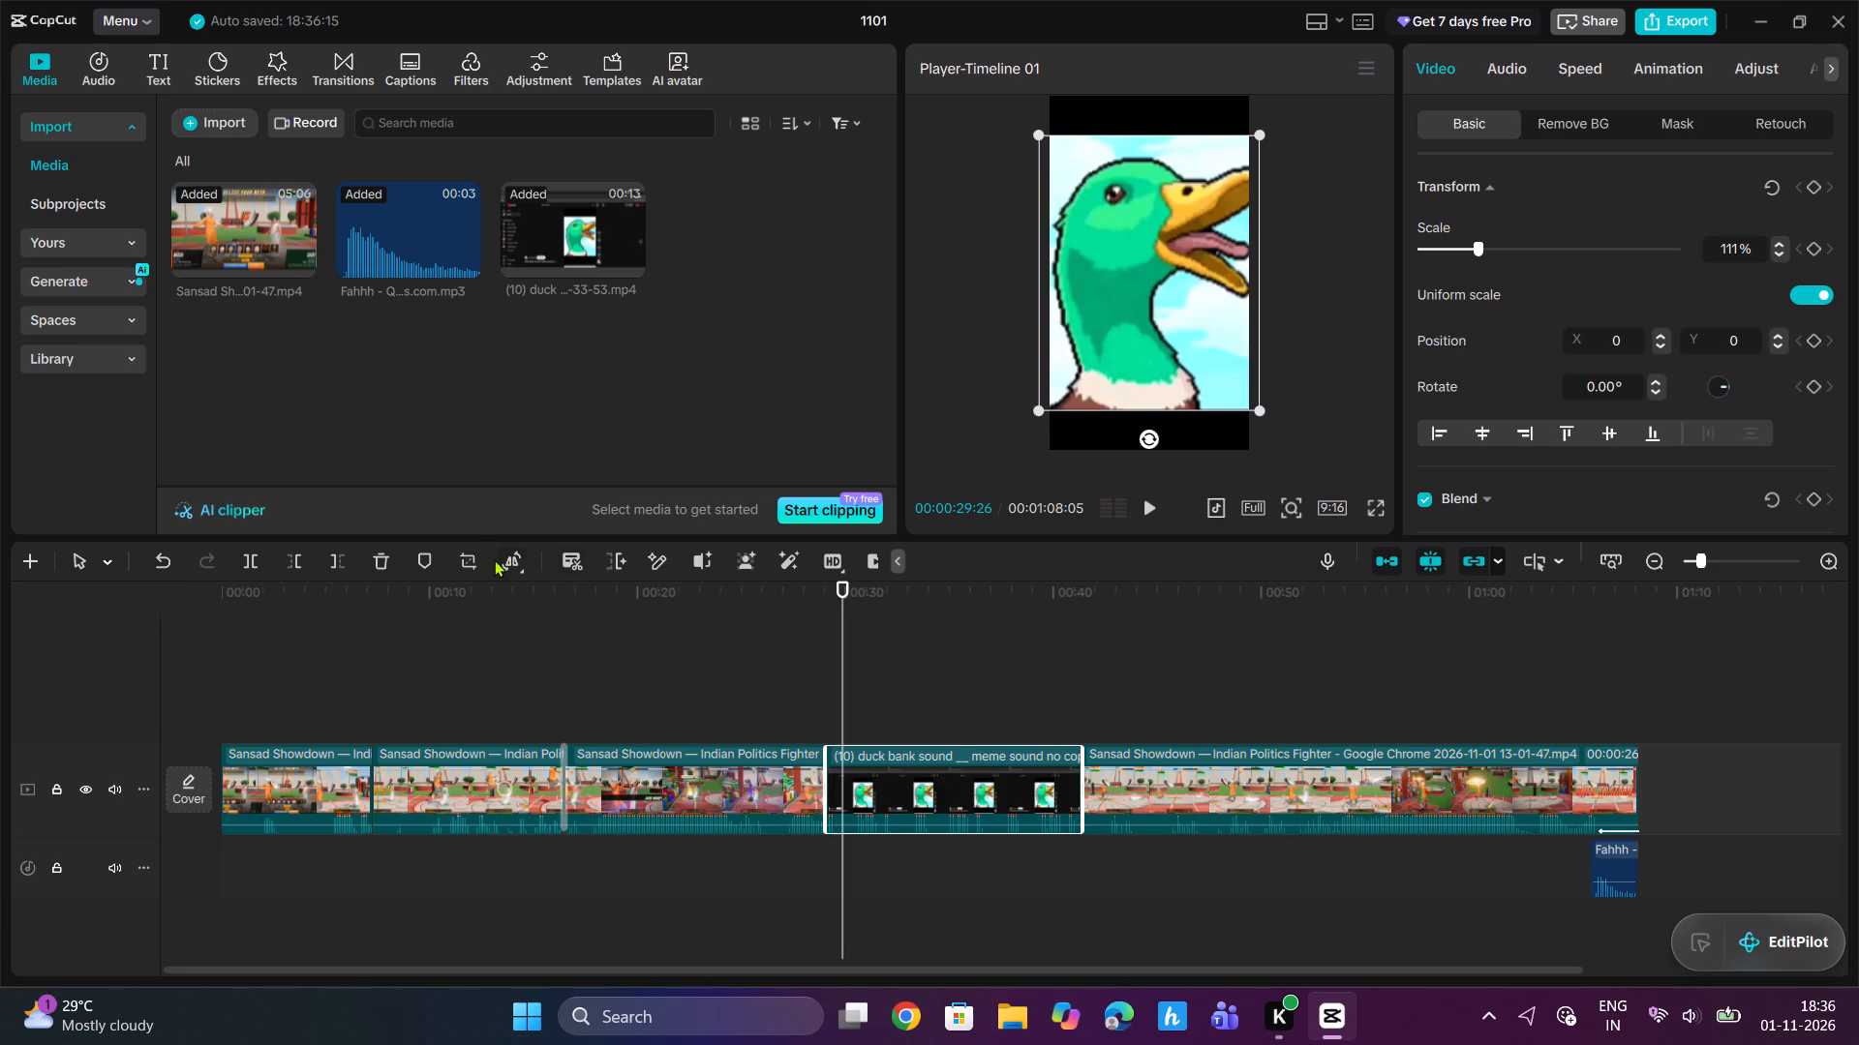
key(space)
key(space)
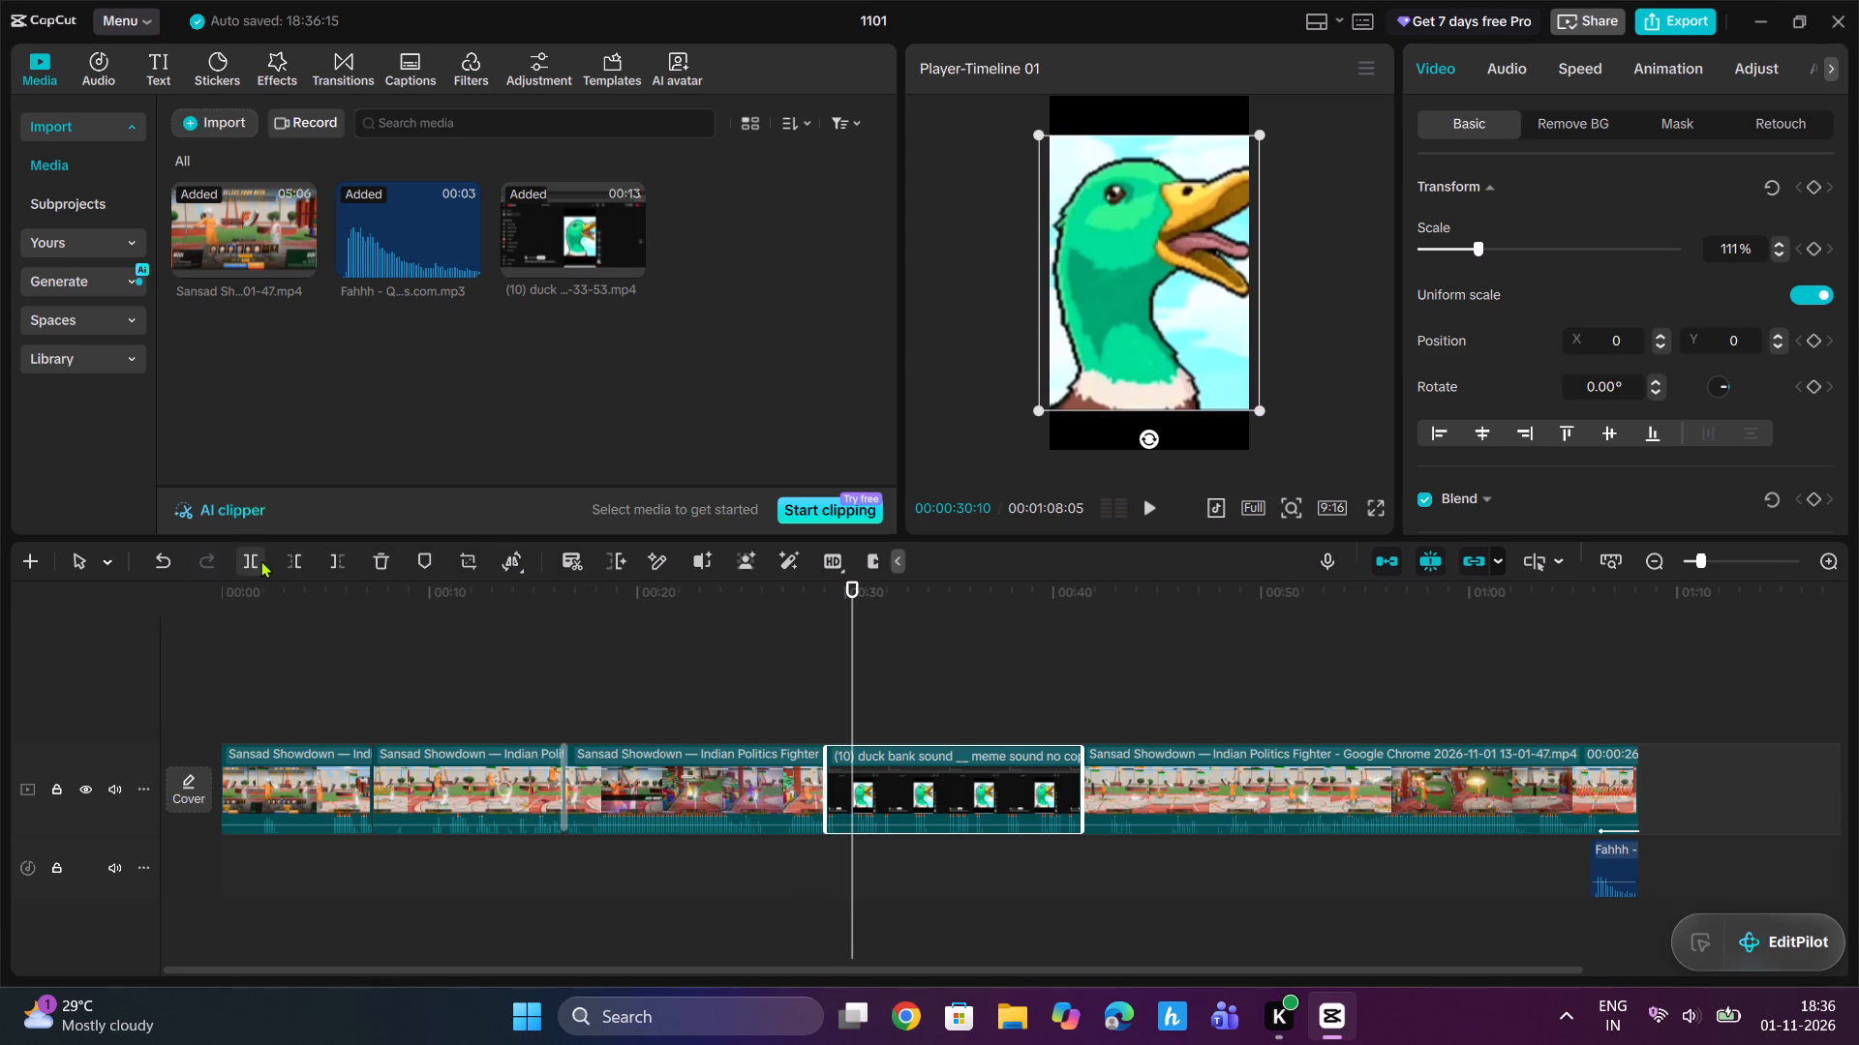
click(261, 560)
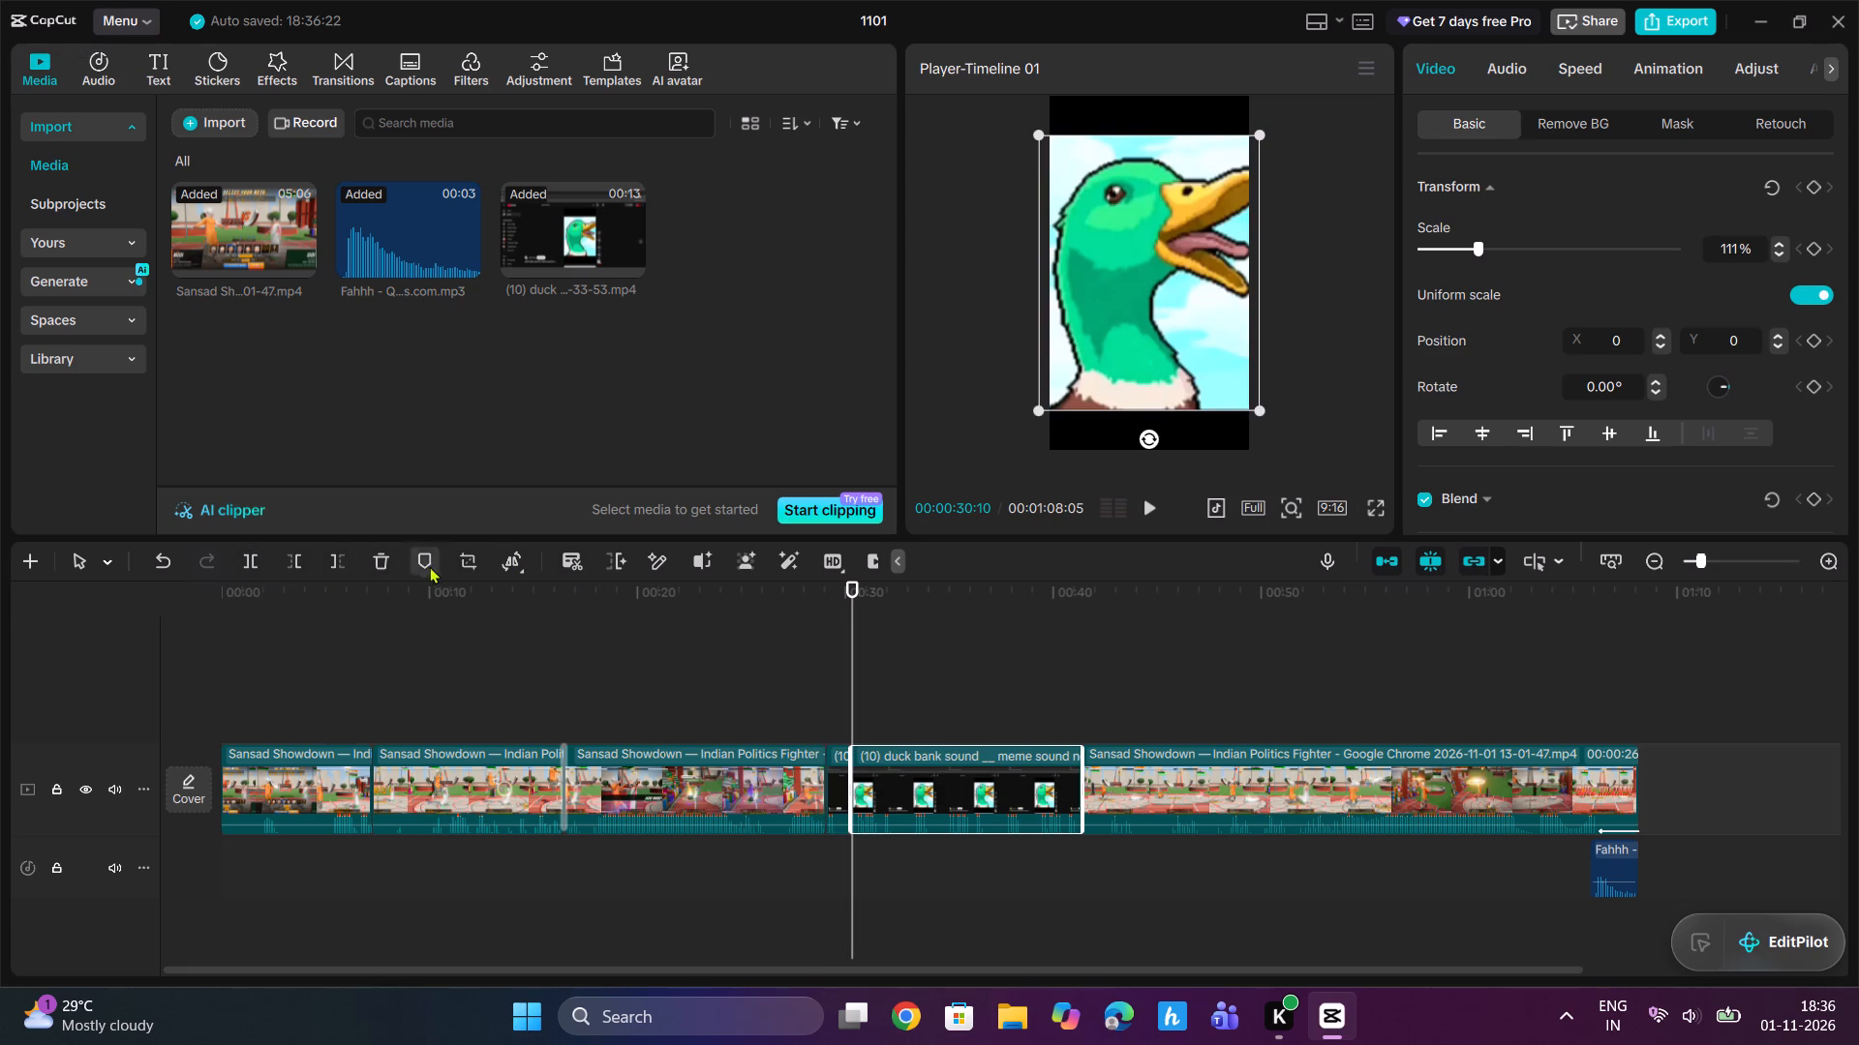
click(391, 556)
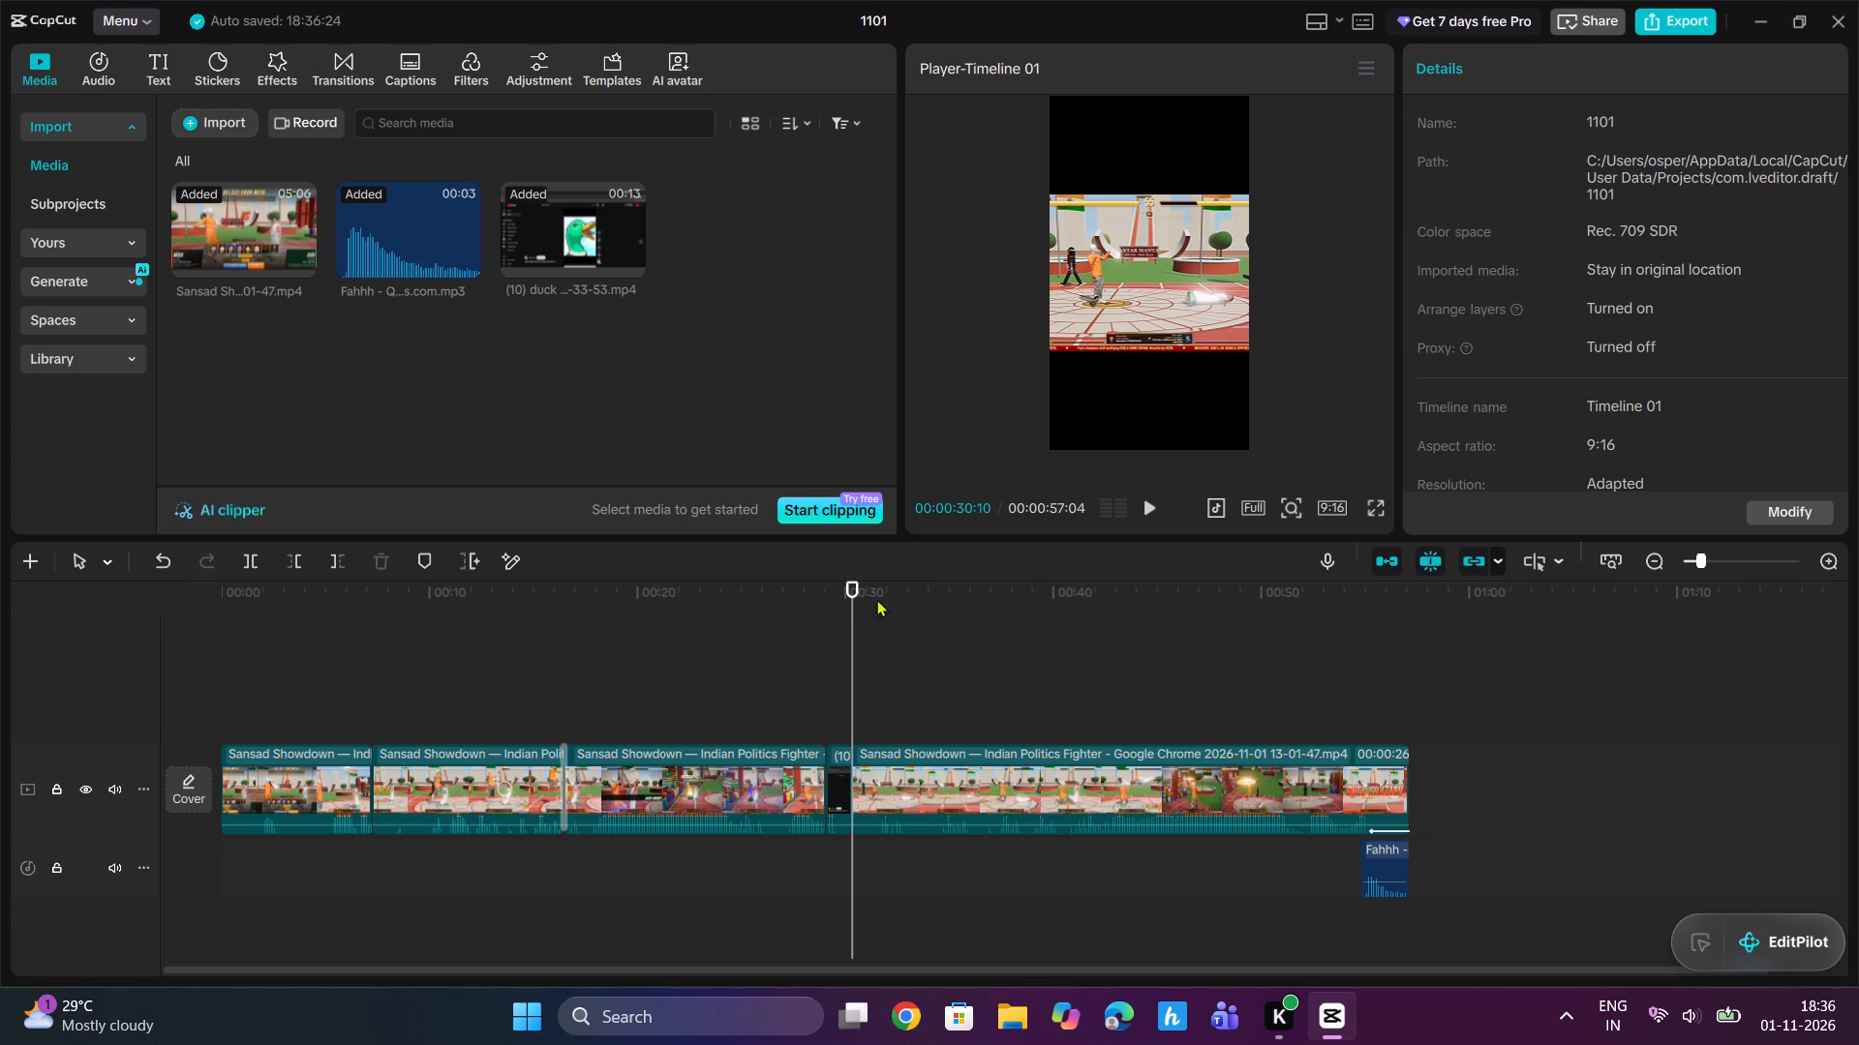
Add a 0.5 s Blur transition between the duck clip and the following gameplay clip, and preview it.
drag(852, 585, 807, 635)
drag(808, 594, 833, 595)
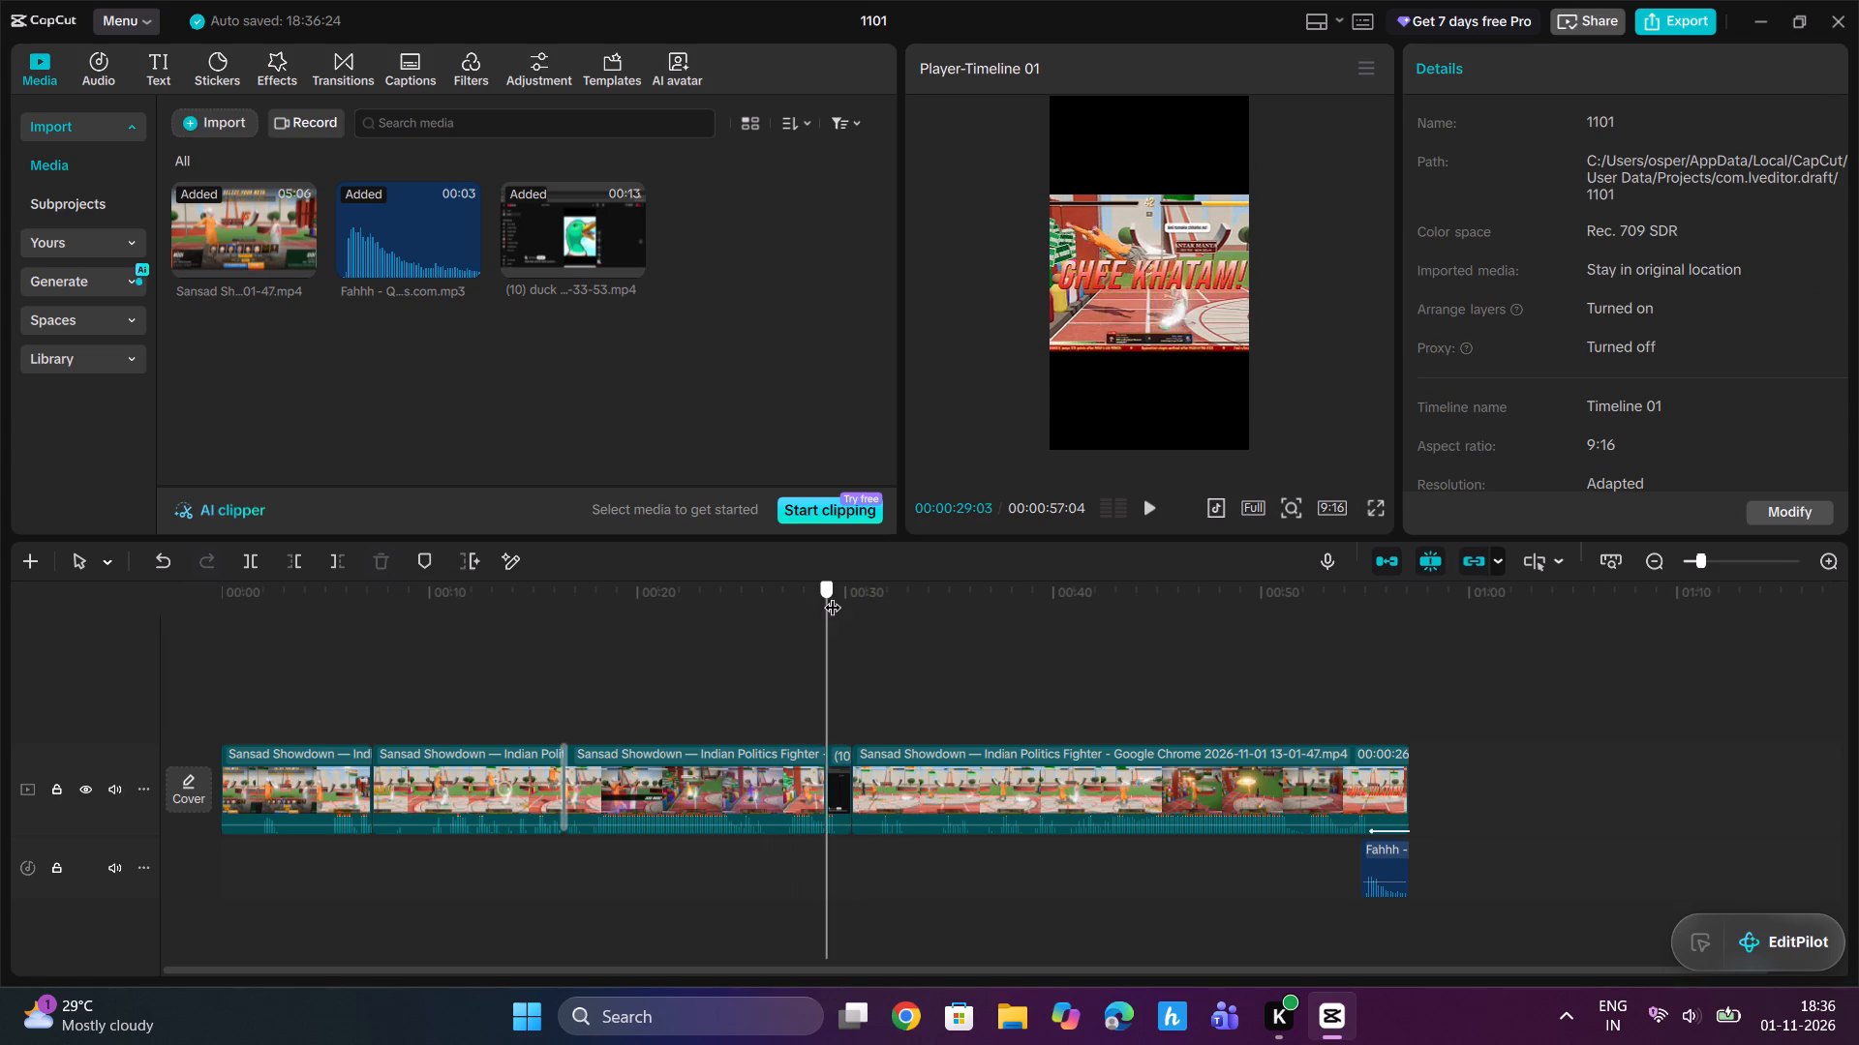
drag(833, 595, 851, 600)
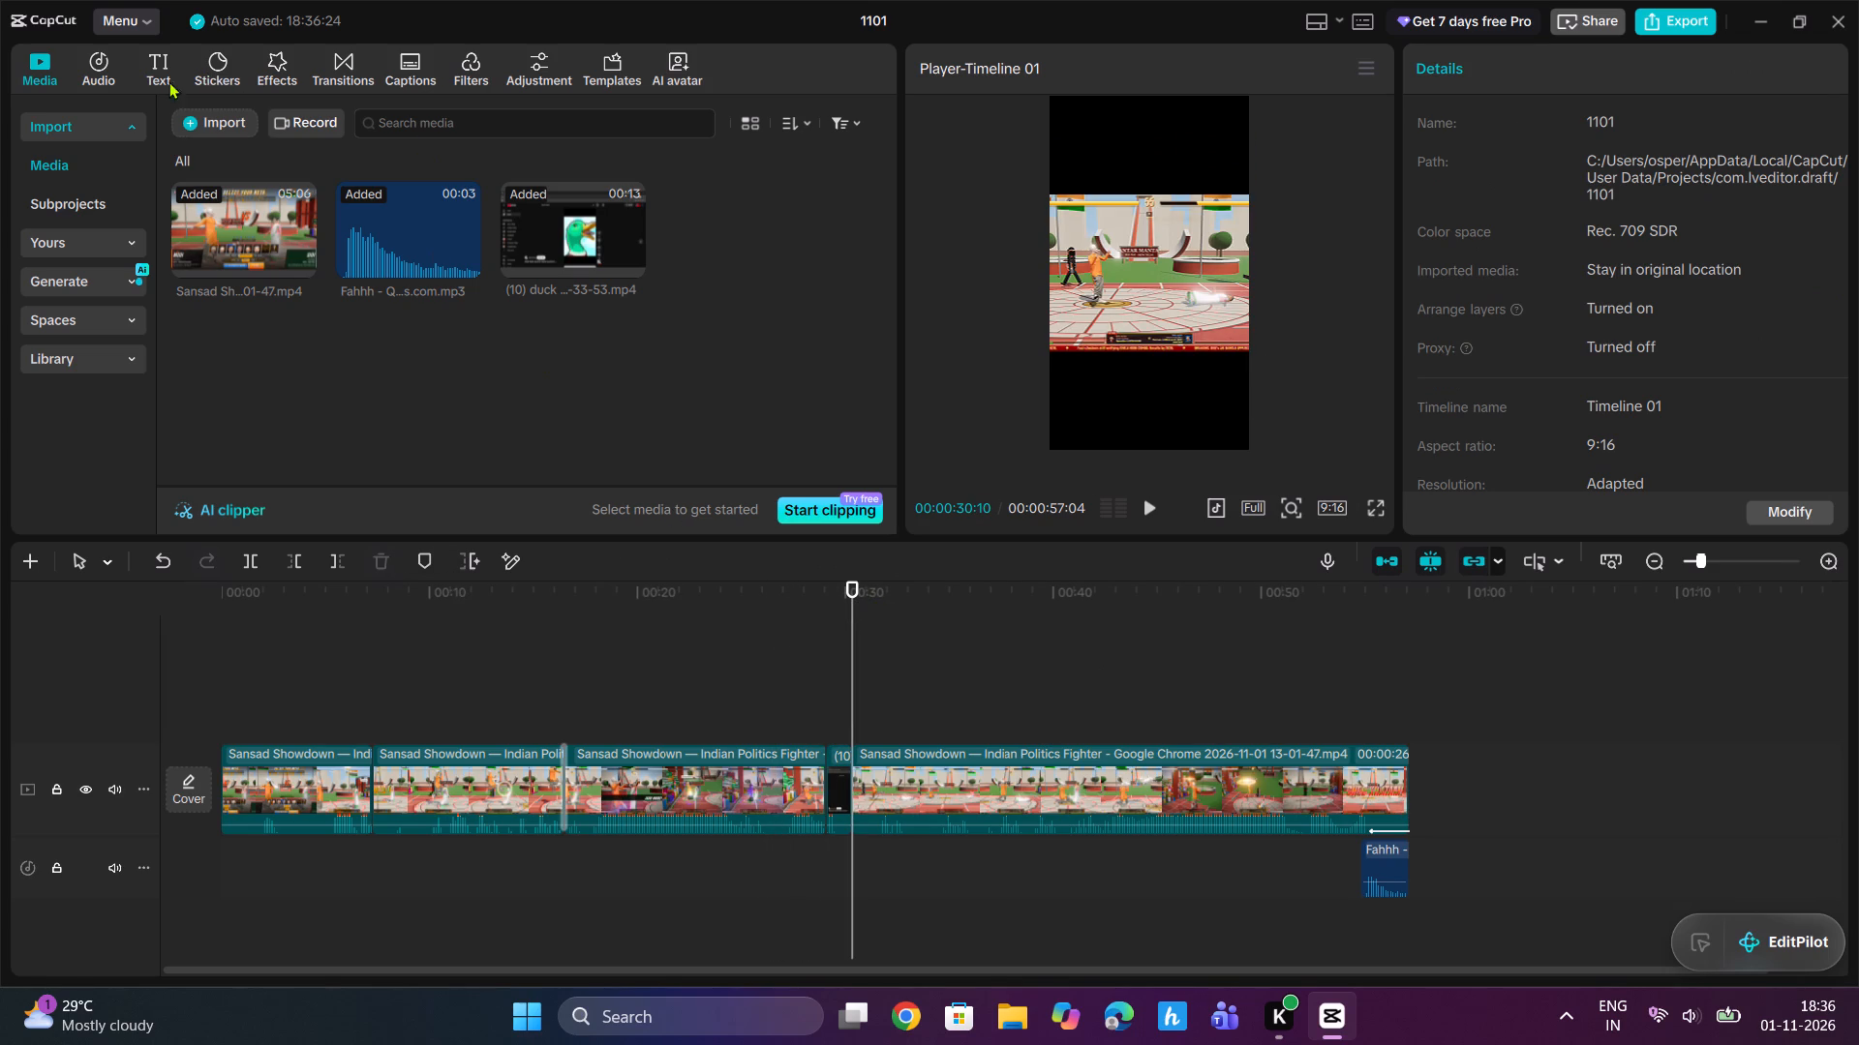
click(151, 60)
click(339, 78)
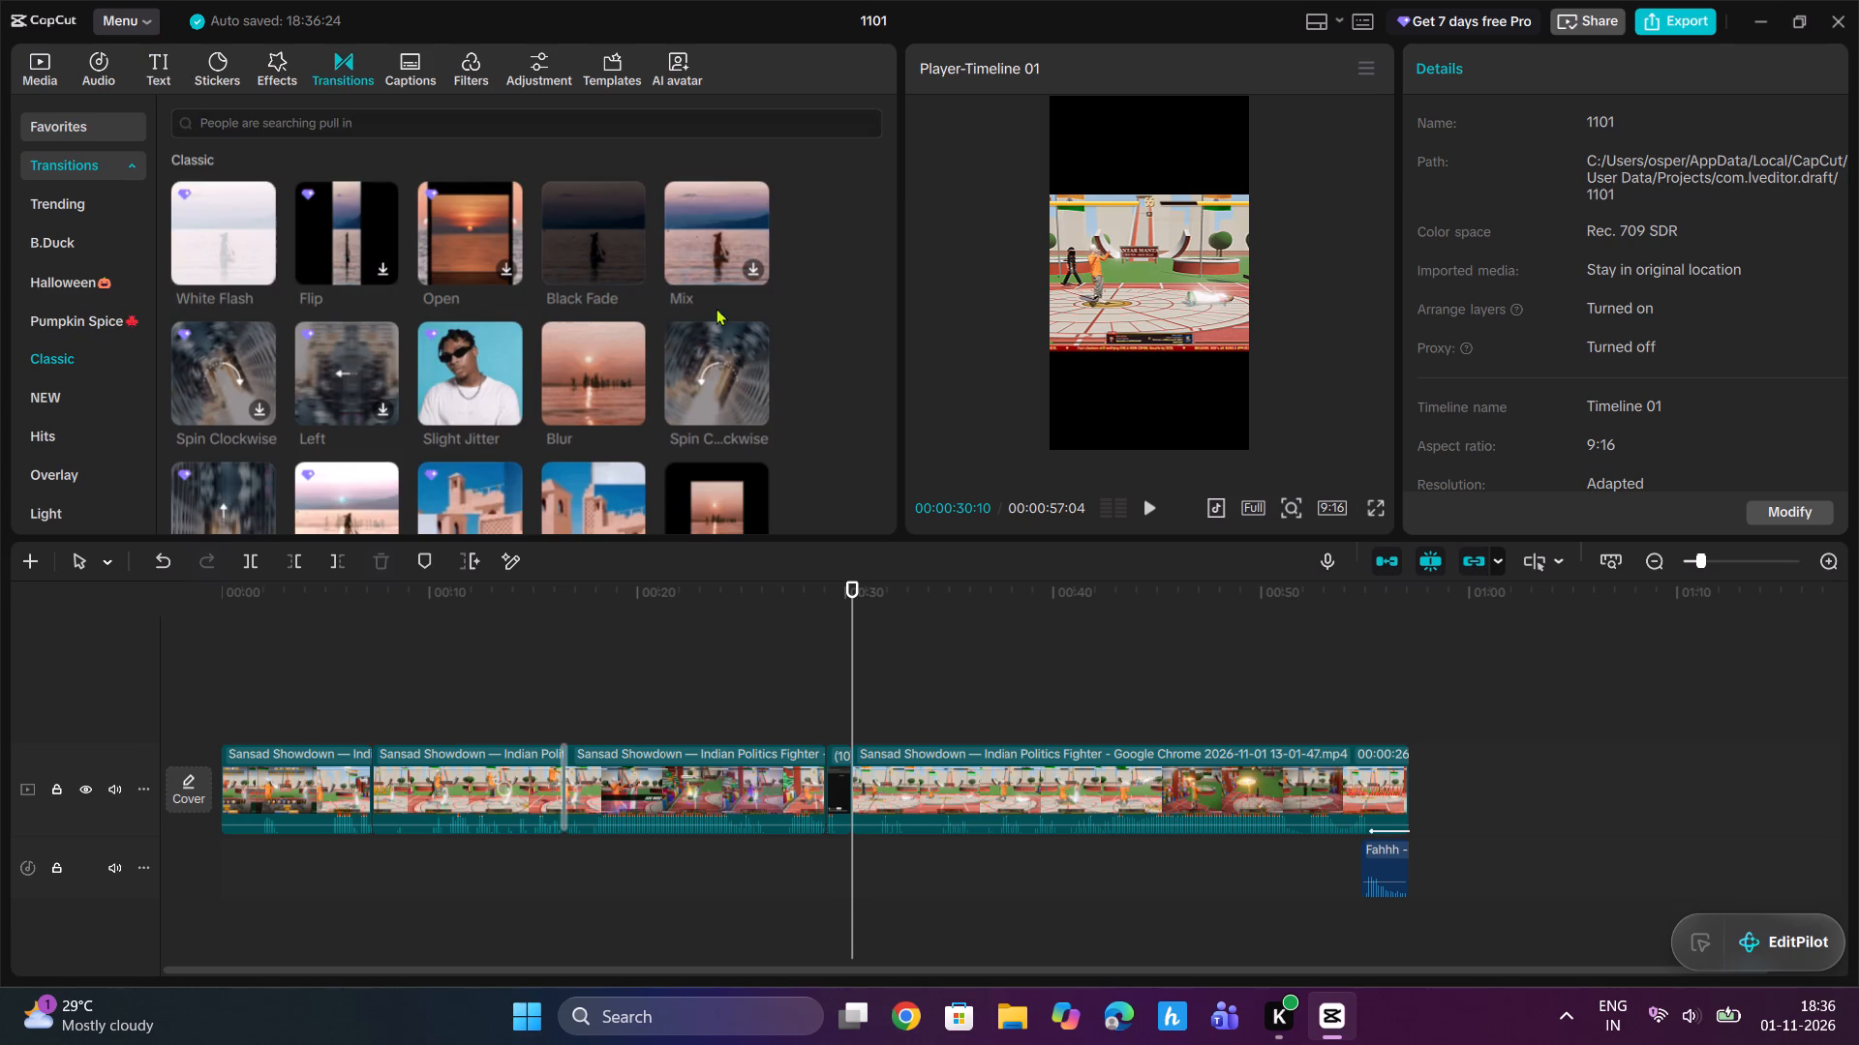
click(633, 412)
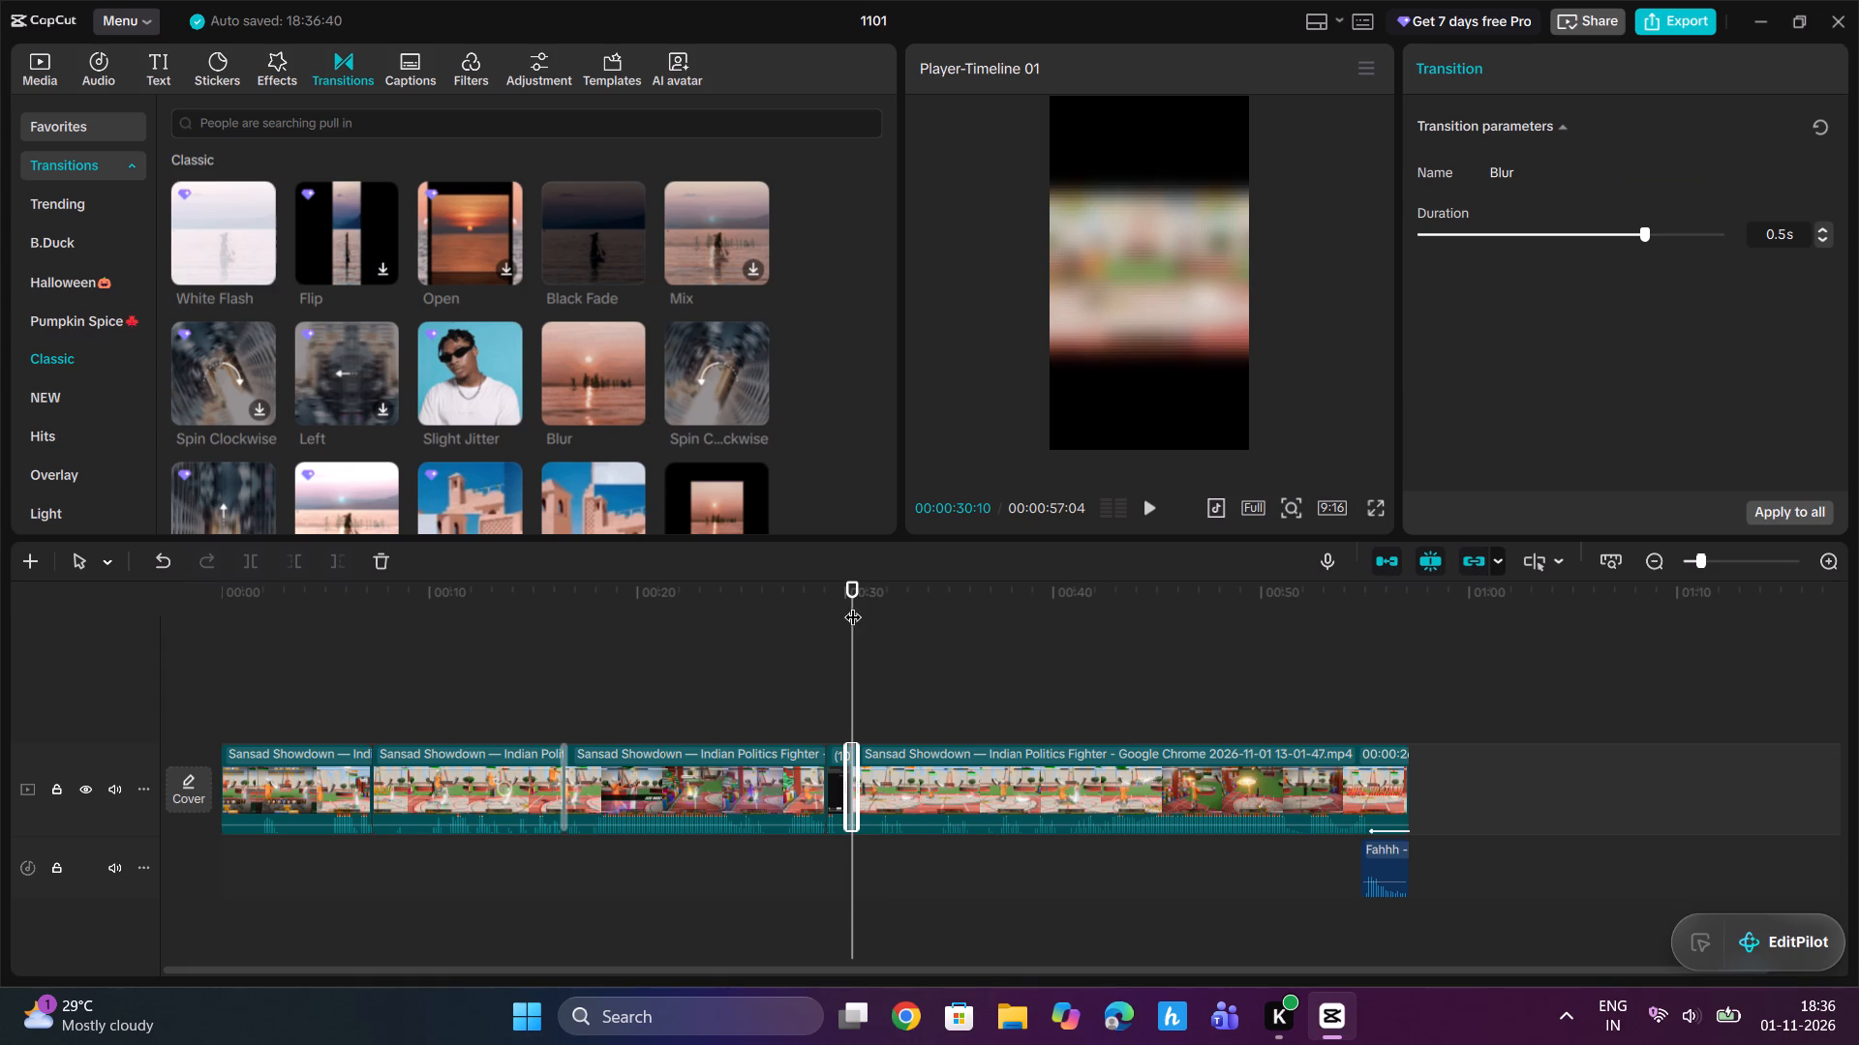
drag(850, 605, 802, 617)
key(space)
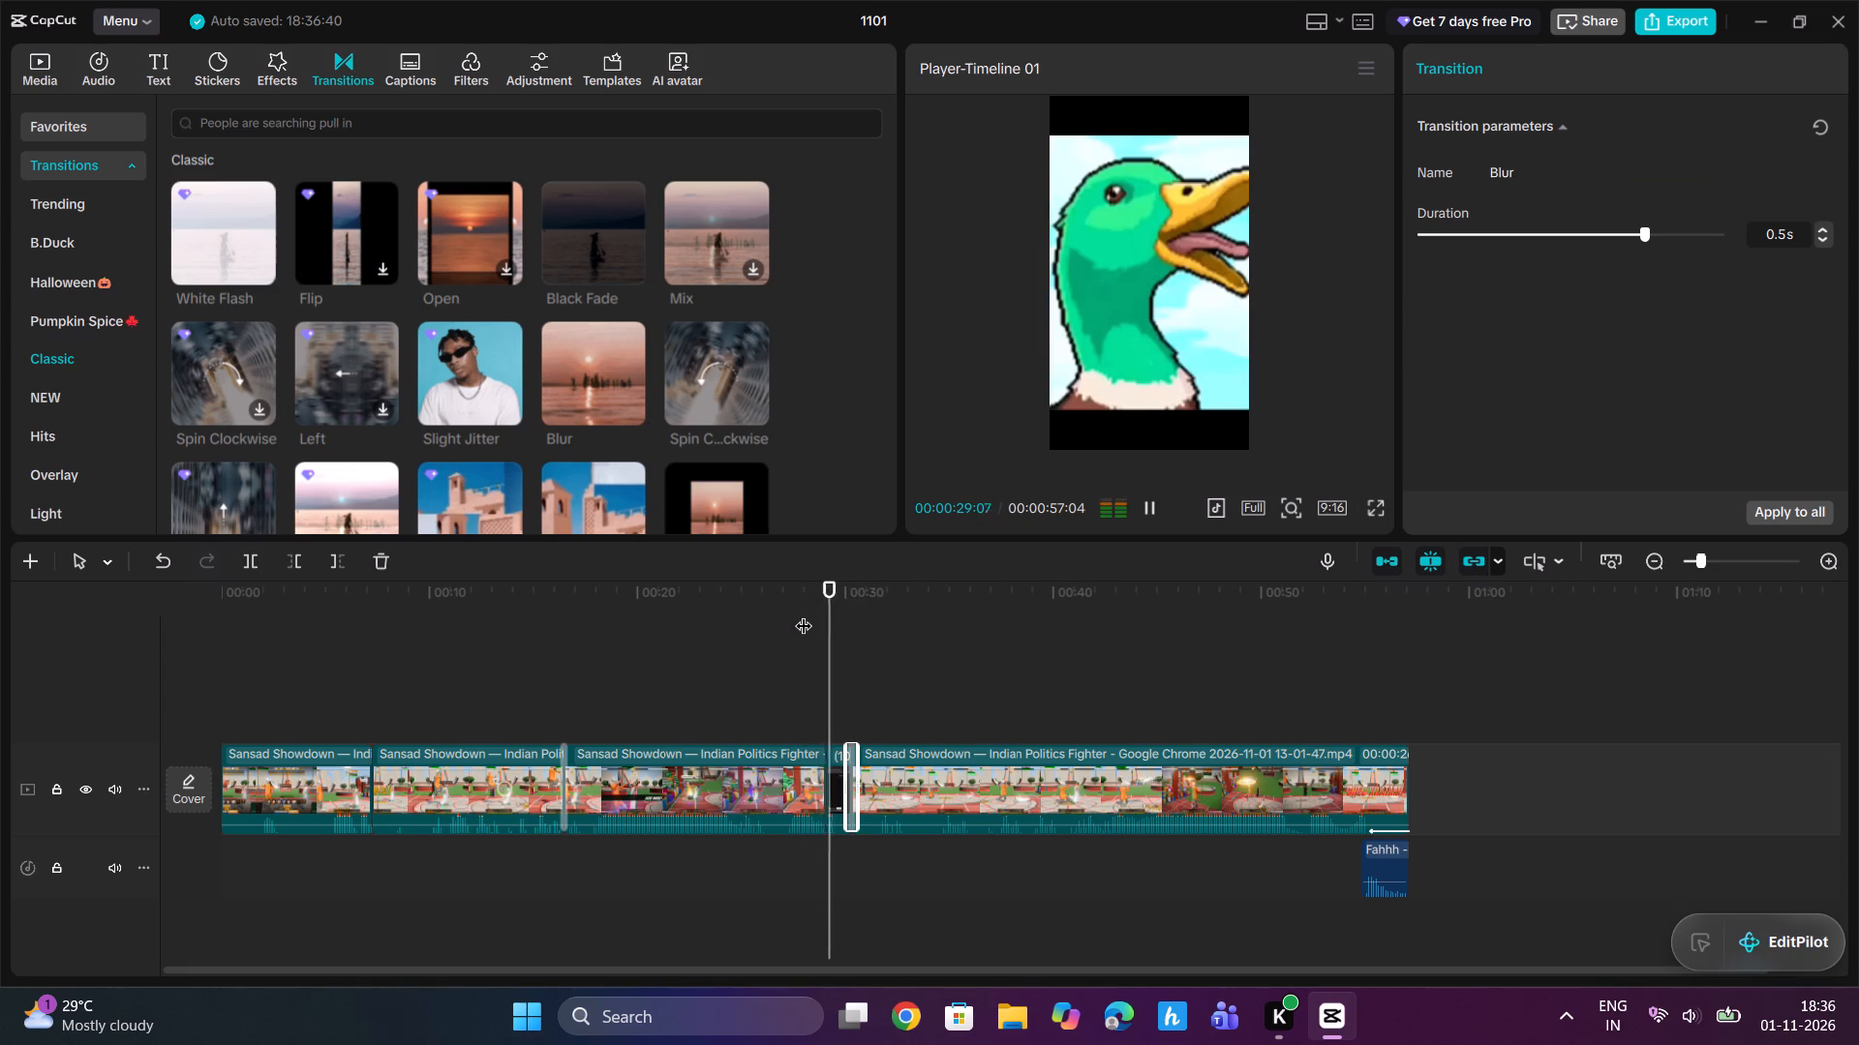
key(space)
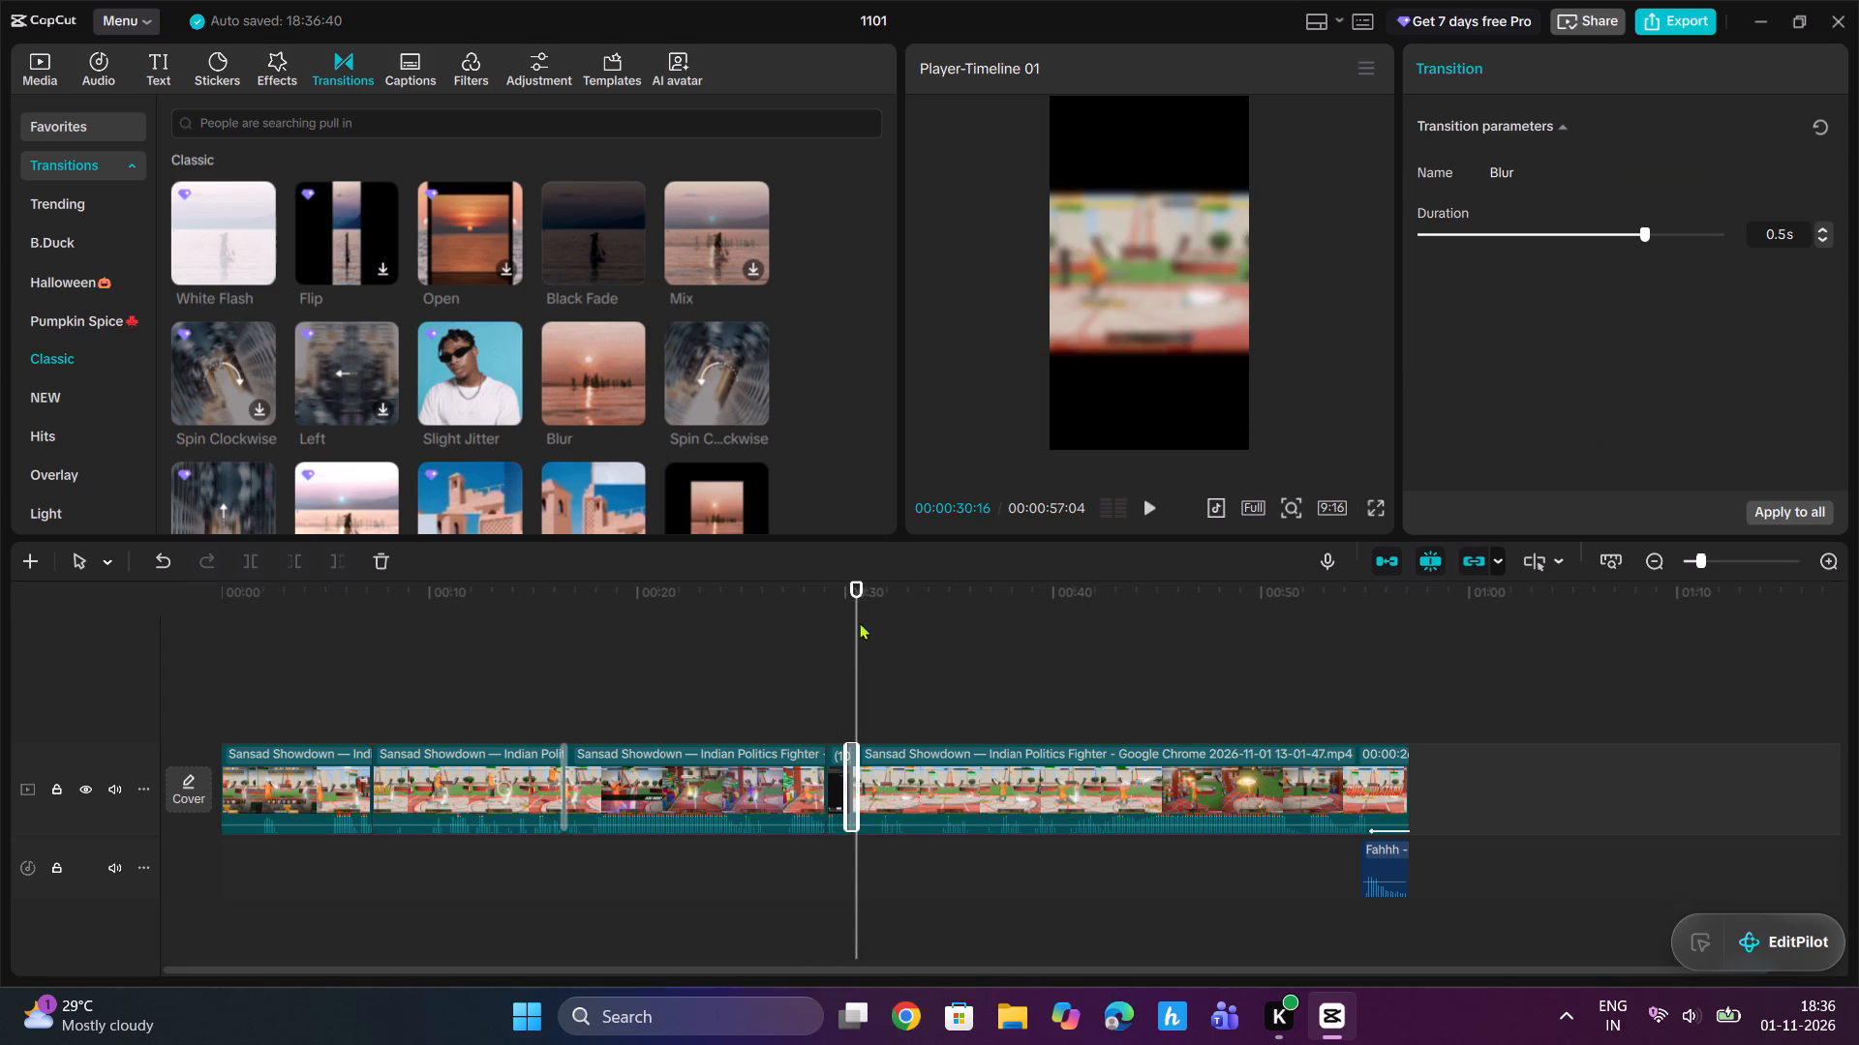
Trim the duck clip's end to about 00:00:29:23, just after its sound, and play back the result.
drag(858, 594, 835, 622)
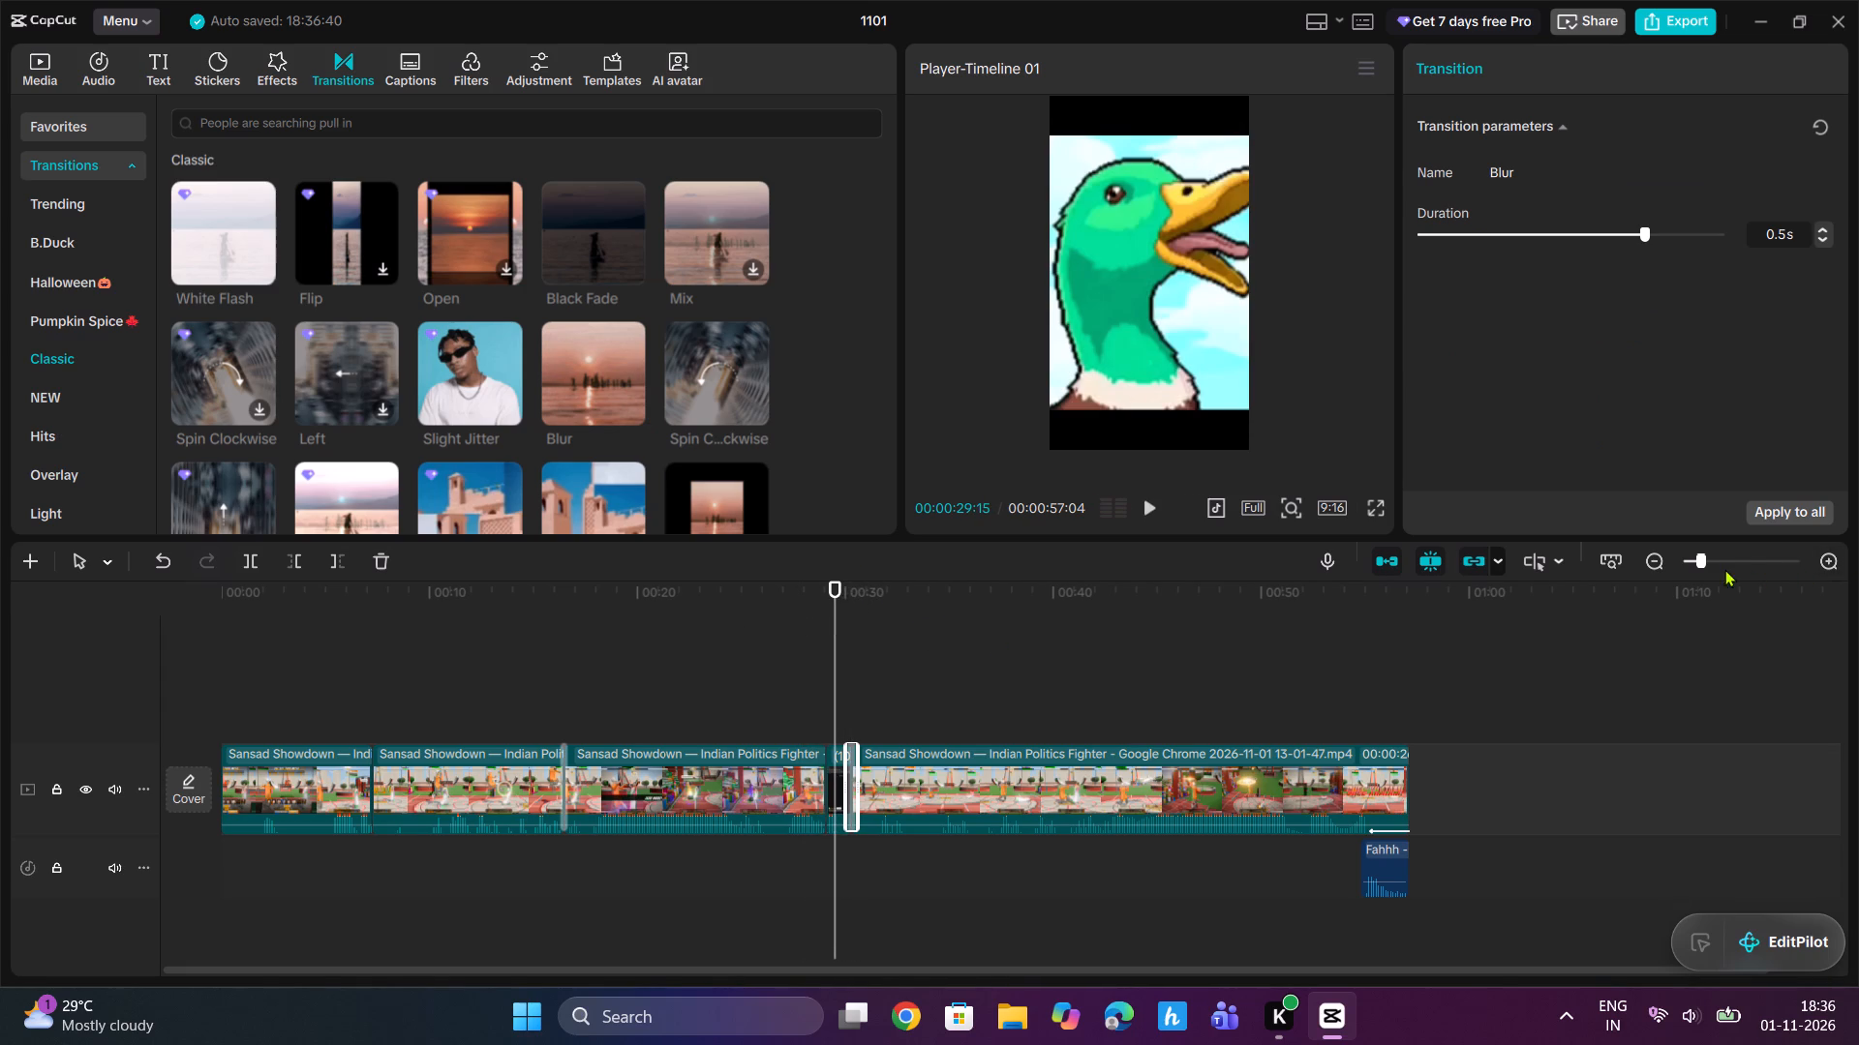
drag(1712, 561, 1742, 558)
drag(838, 597, 789, 613)
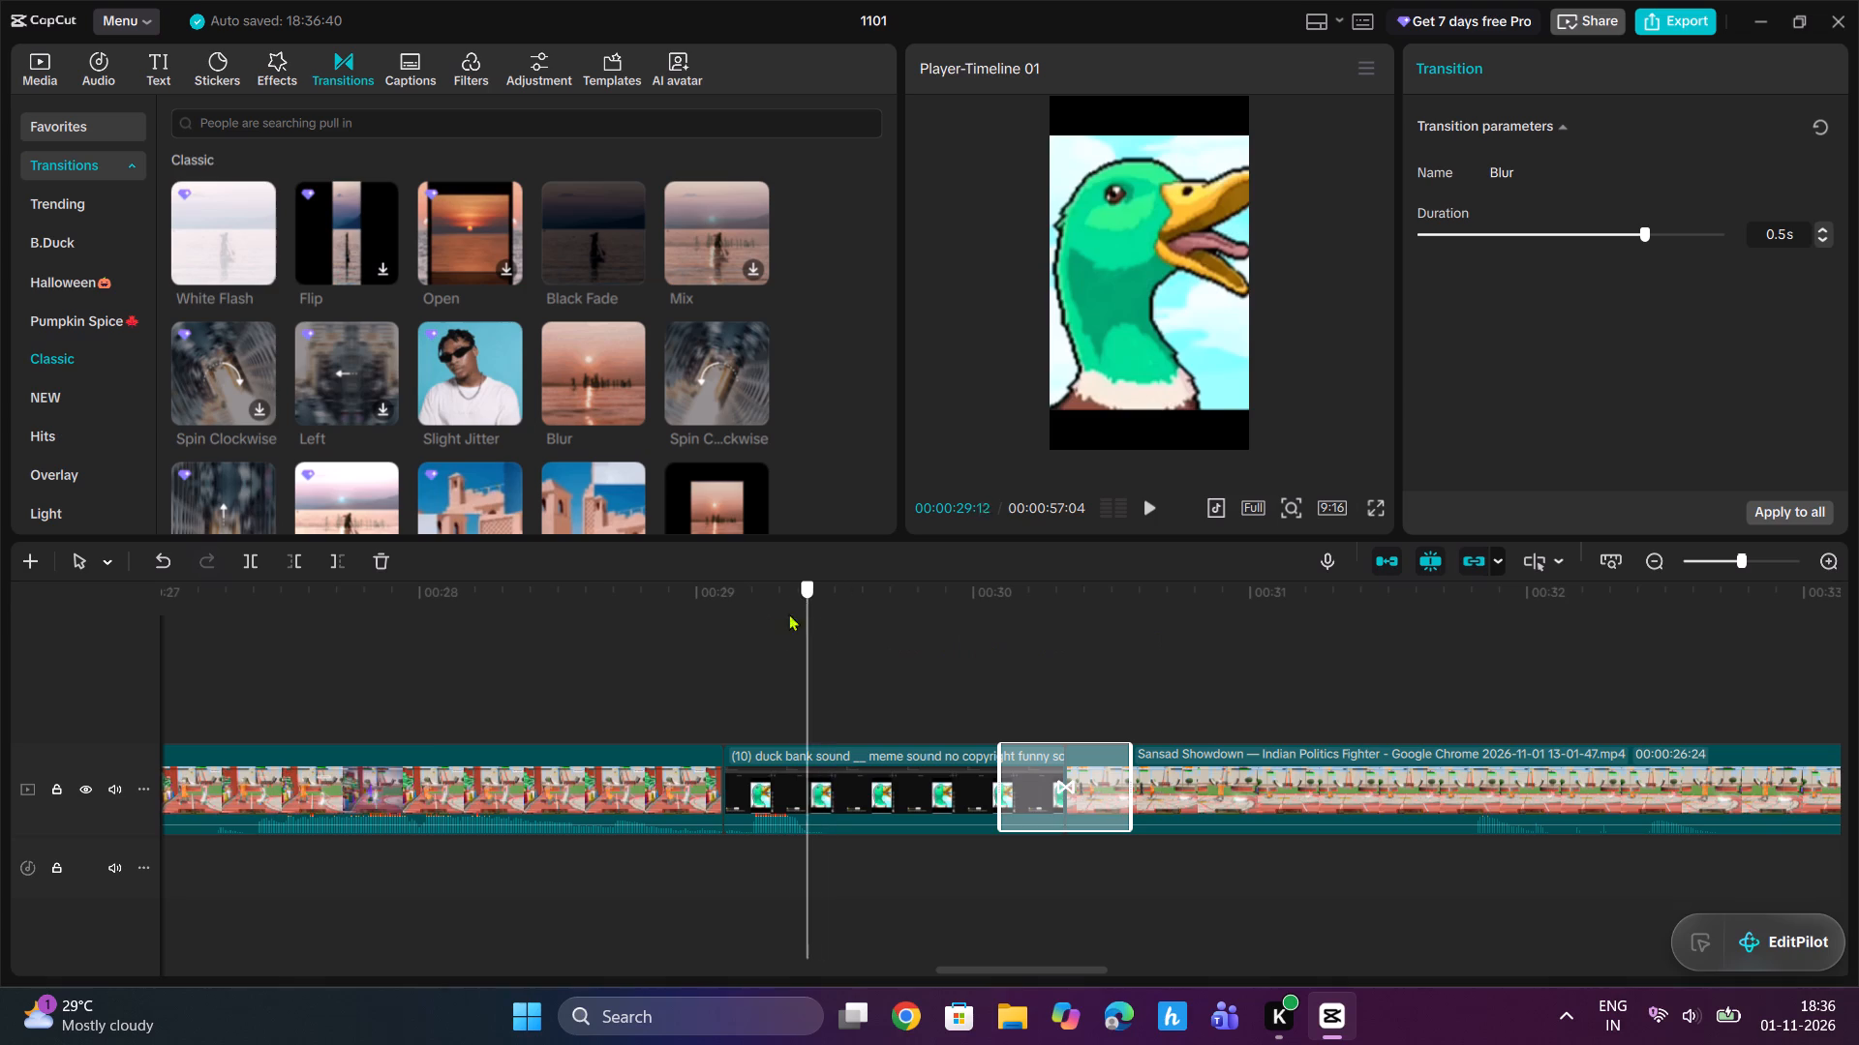
drag(789, 613, 680, 647)
key(space)
key(space)
key(space)
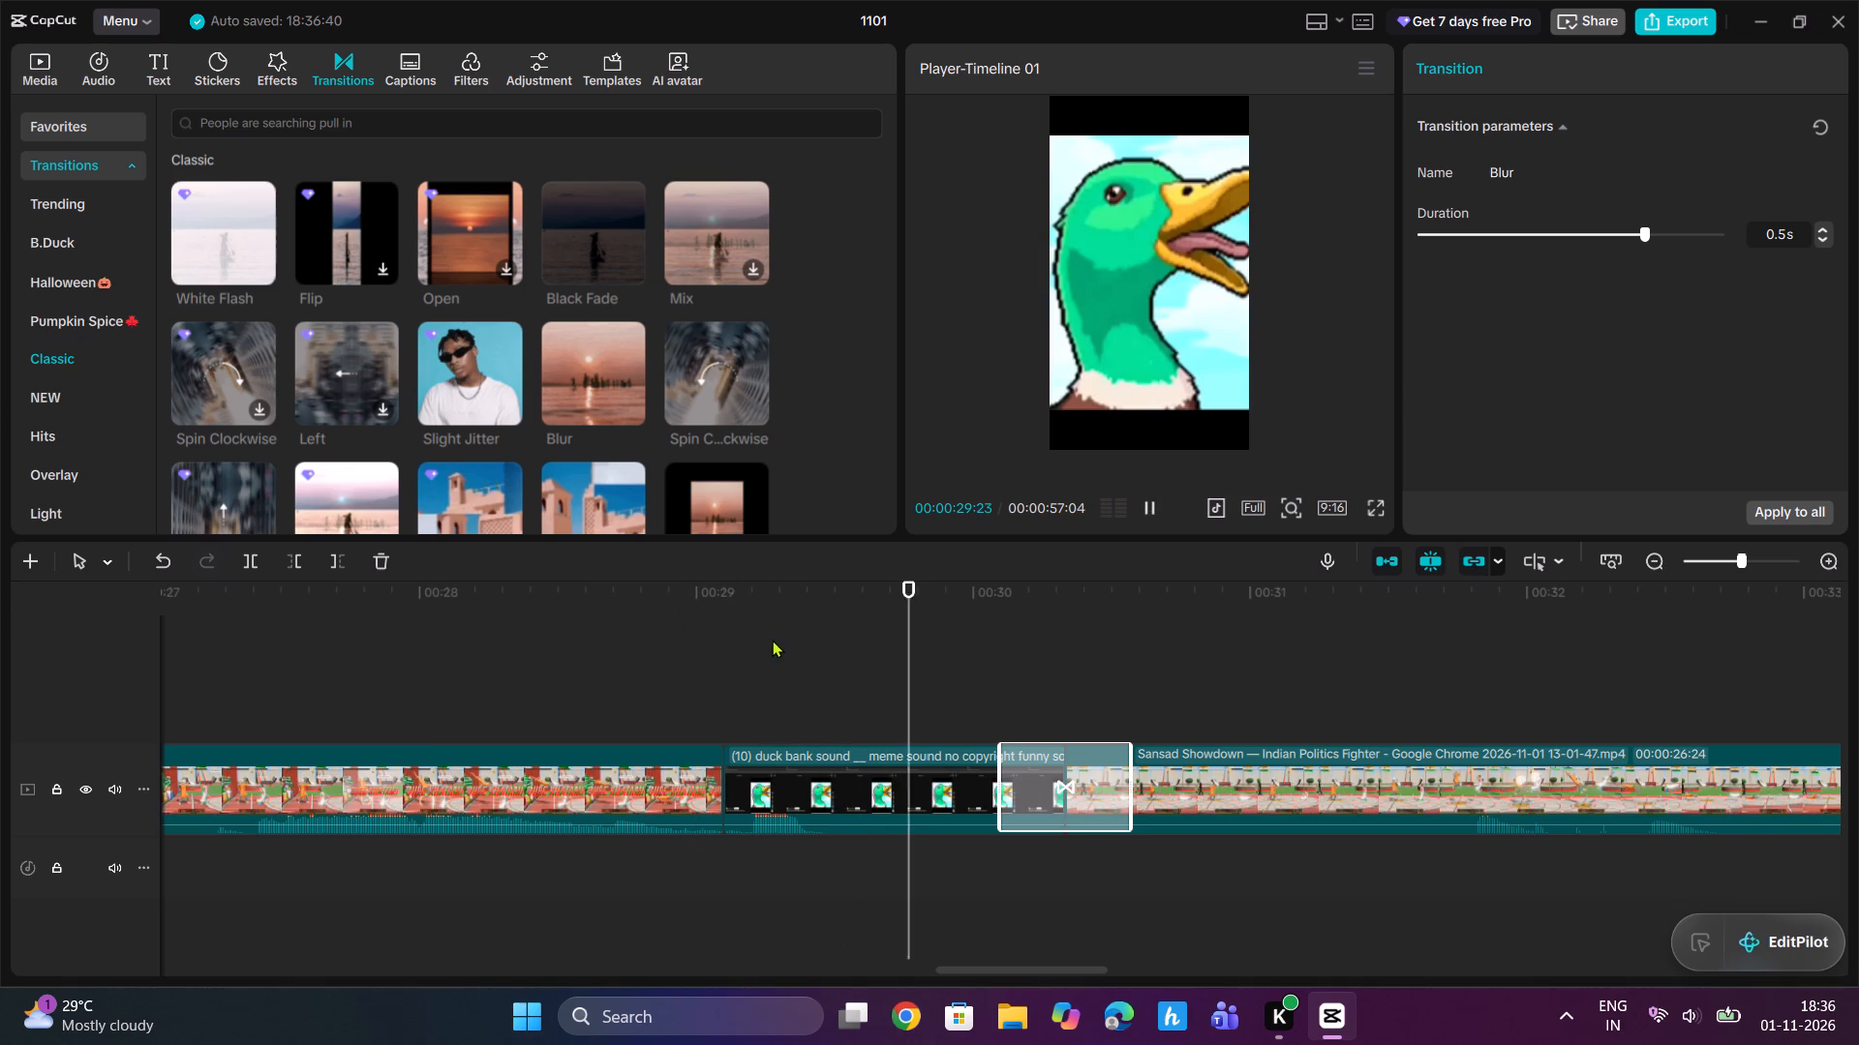
key(space)
click(955, 768)
drag(1068, 781, 1041, 781)
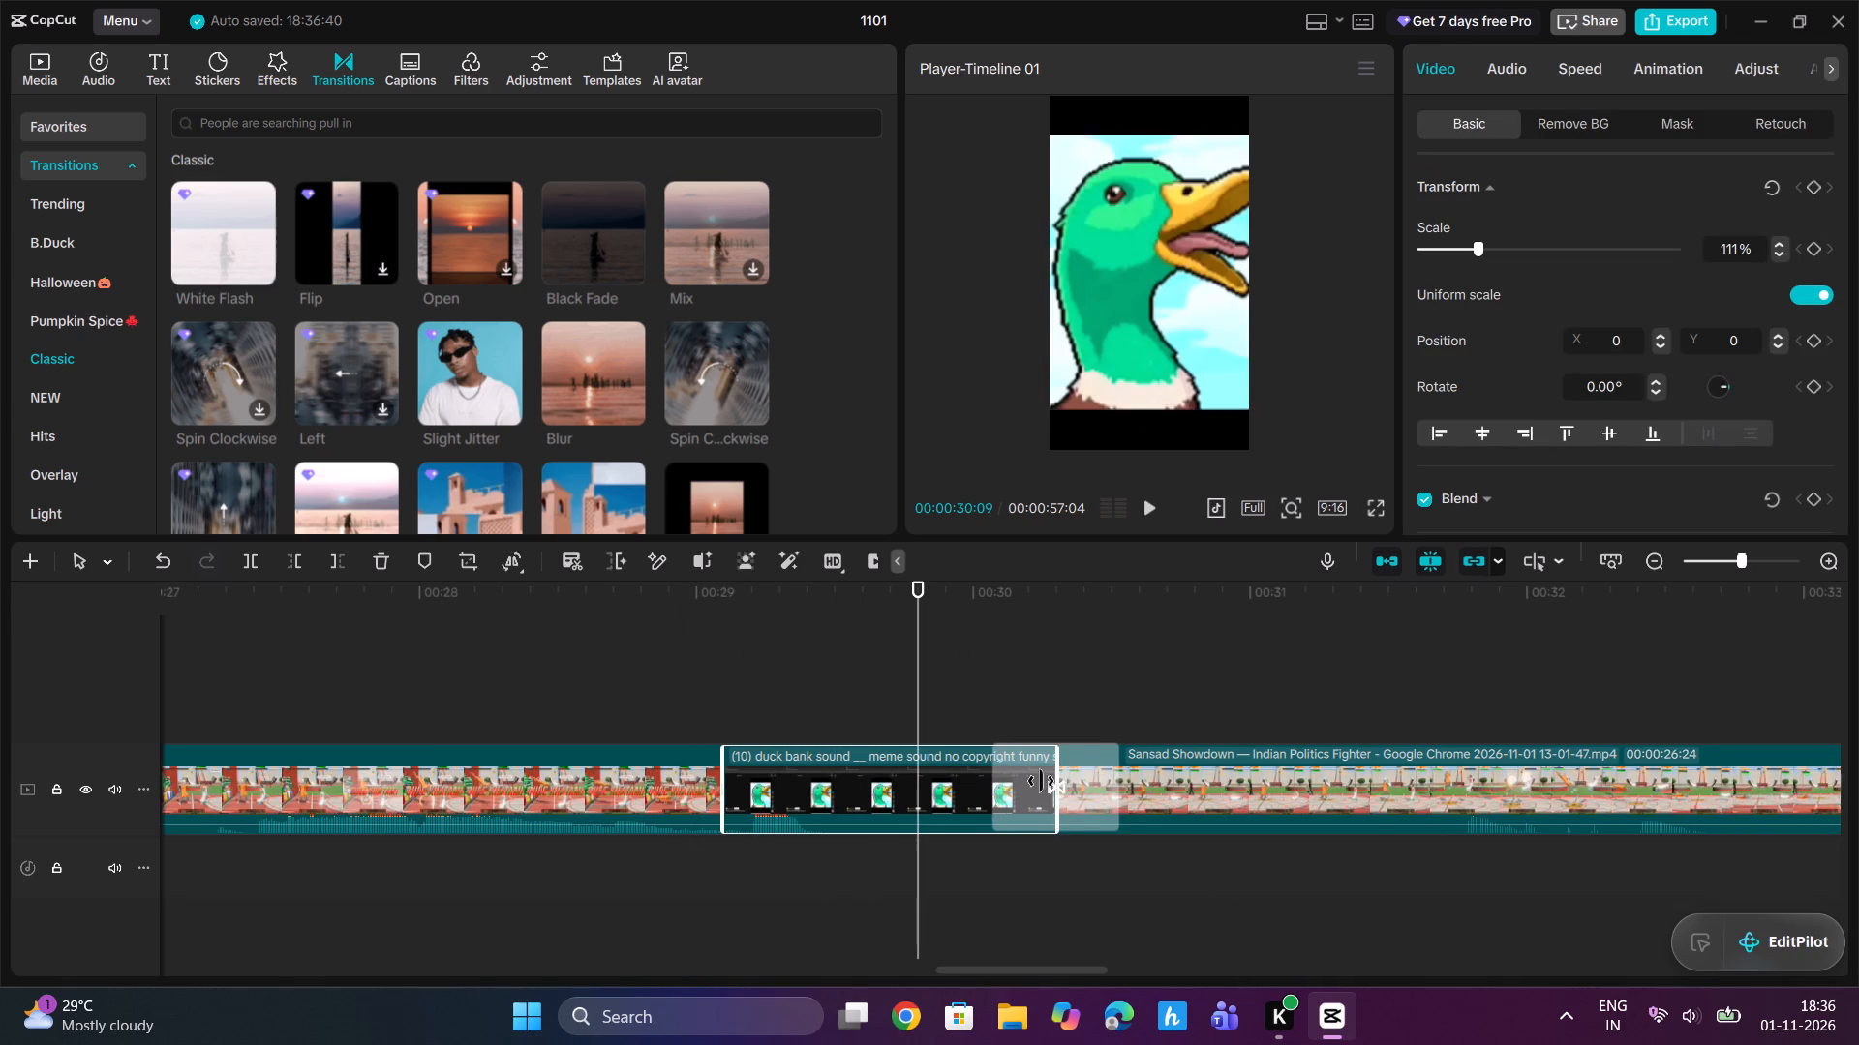
drag(1041, 781, 916, 779)
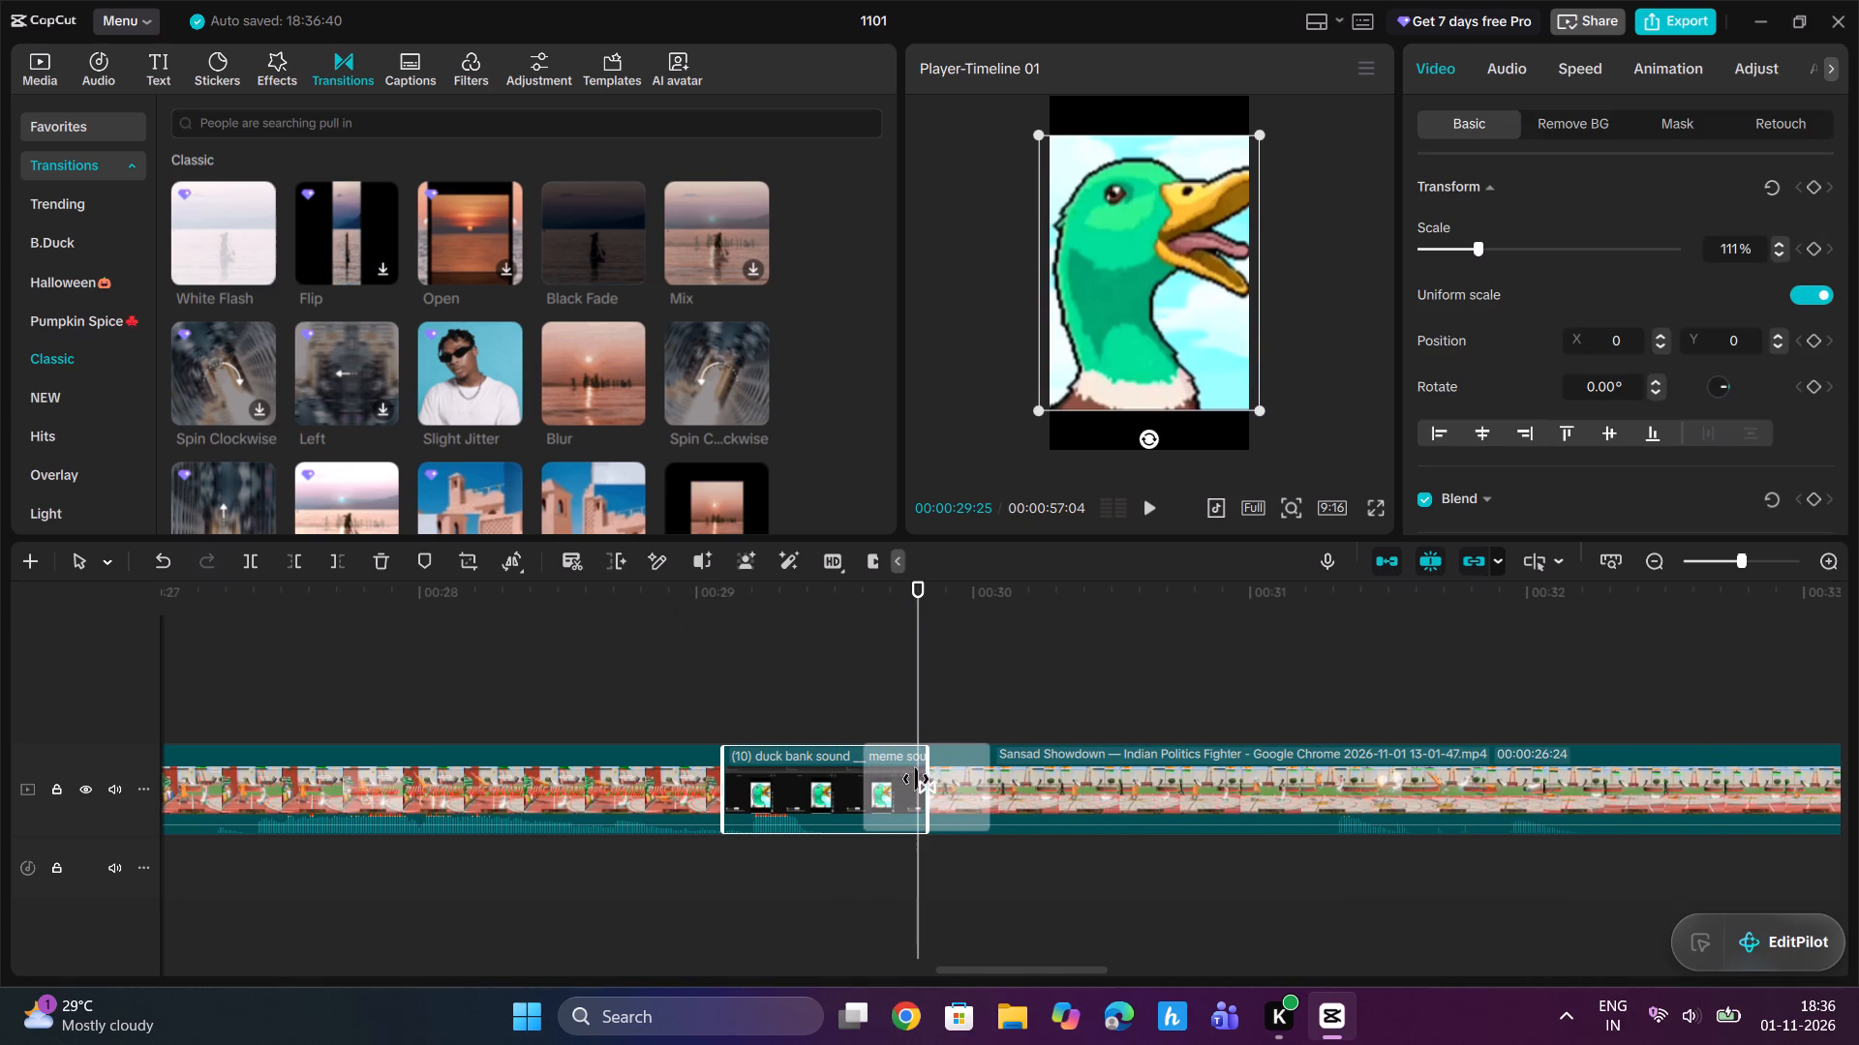
drag(916, 779, 900, 779)
drag(918, 600, 679, 648)
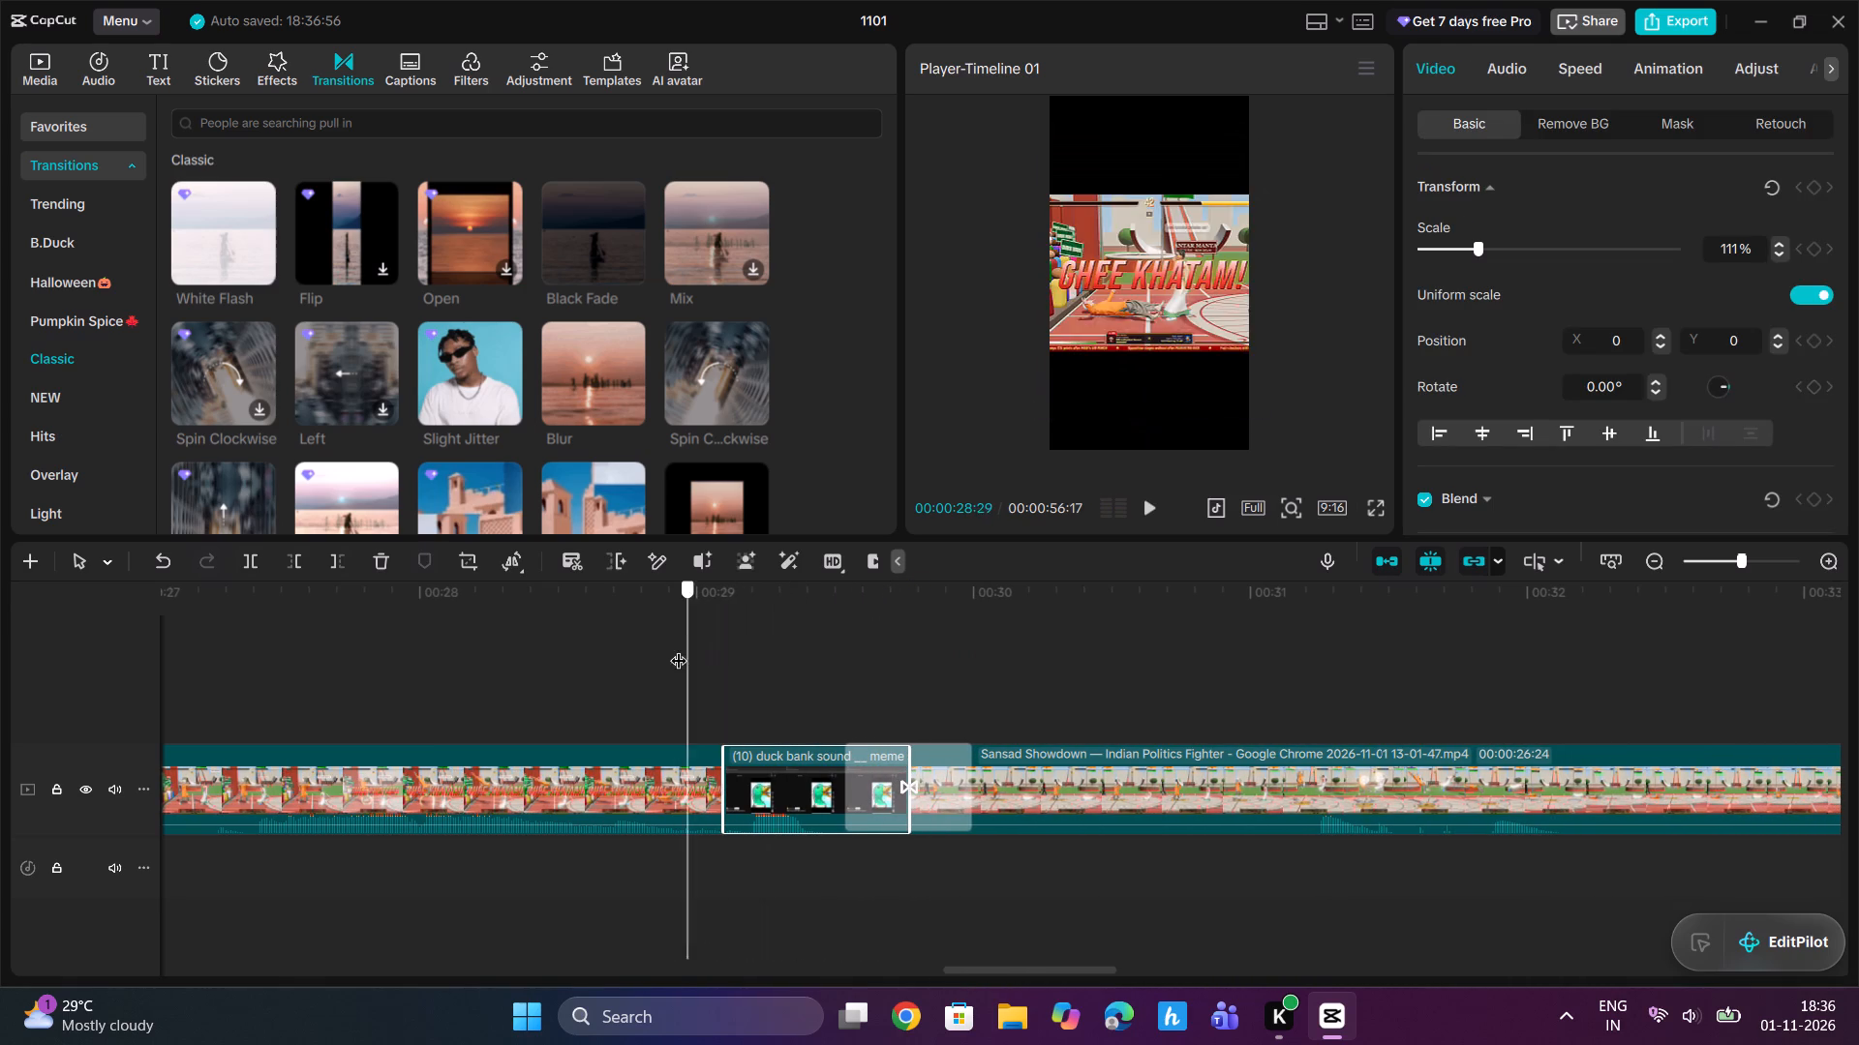
drag(679, 648, 668, 649)
key(space)
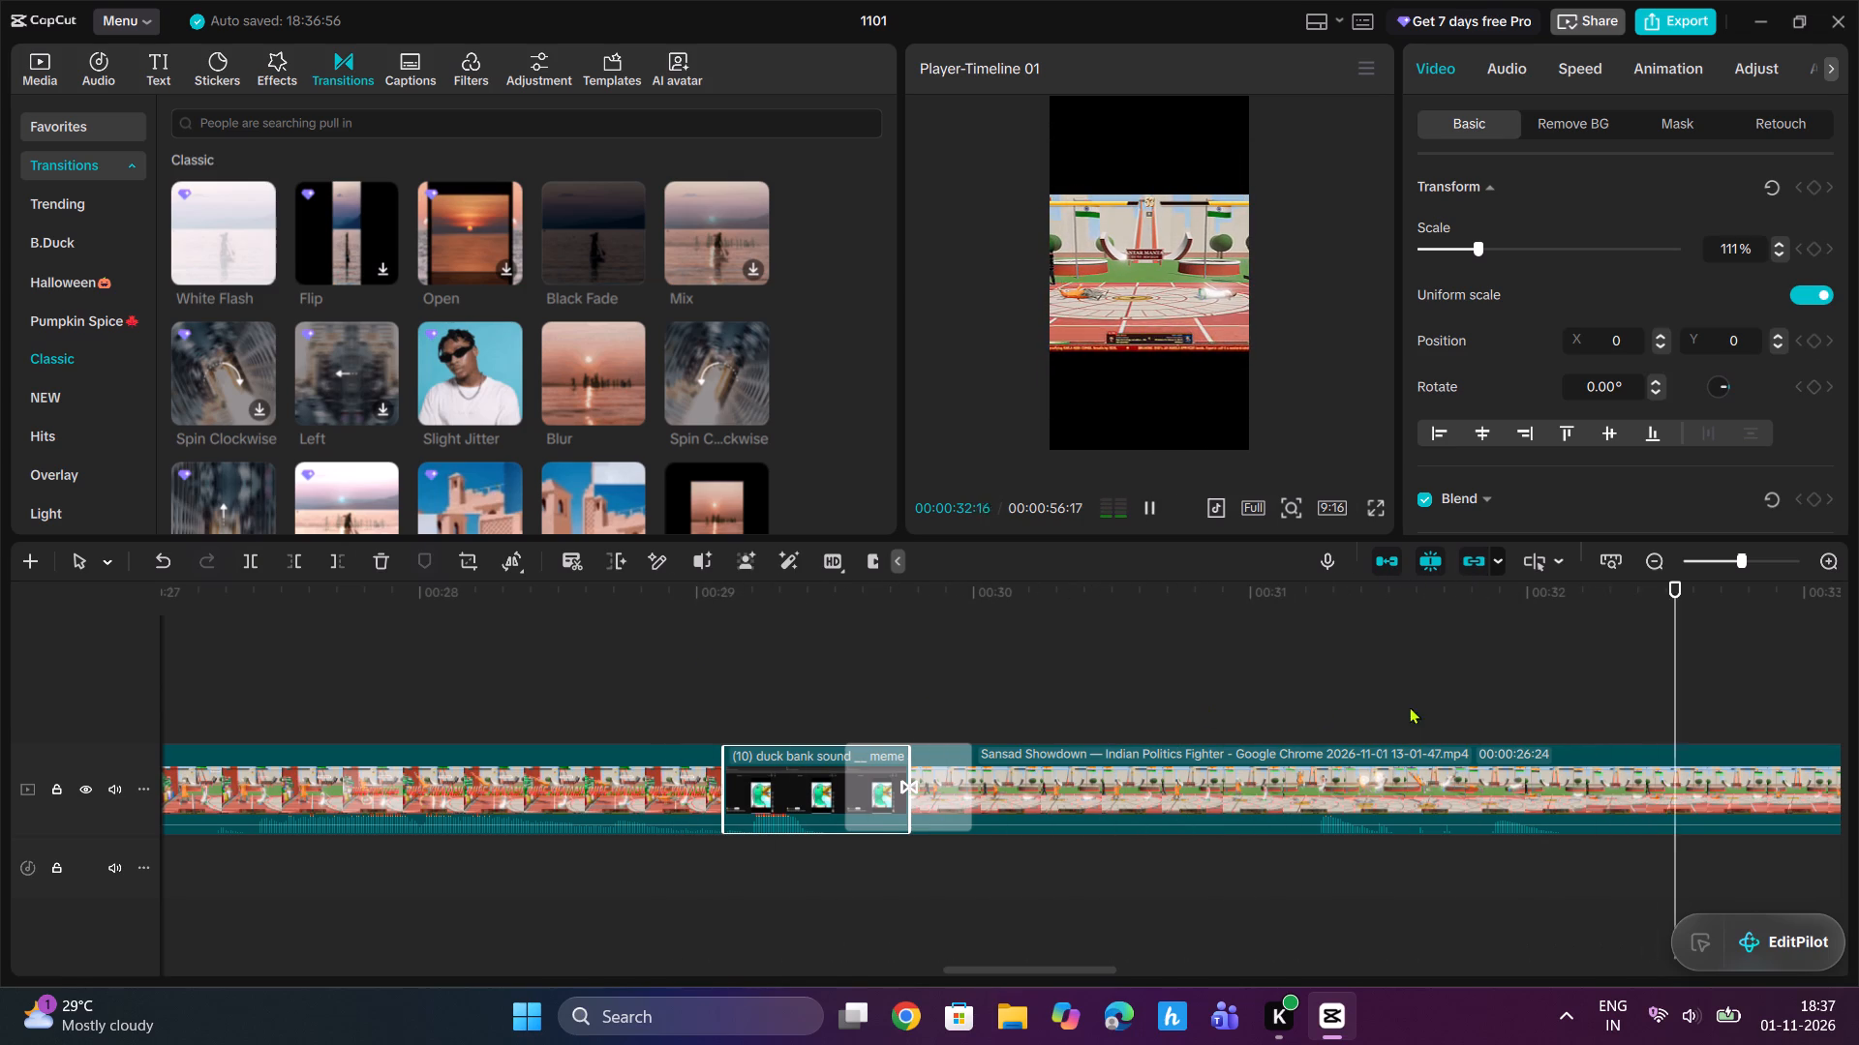
Lower the volume of the gameplay clips after and before the duck clip to about -10.9 dB and -11.5 dB respectively.
drag(1715, 554, 1701, 562)
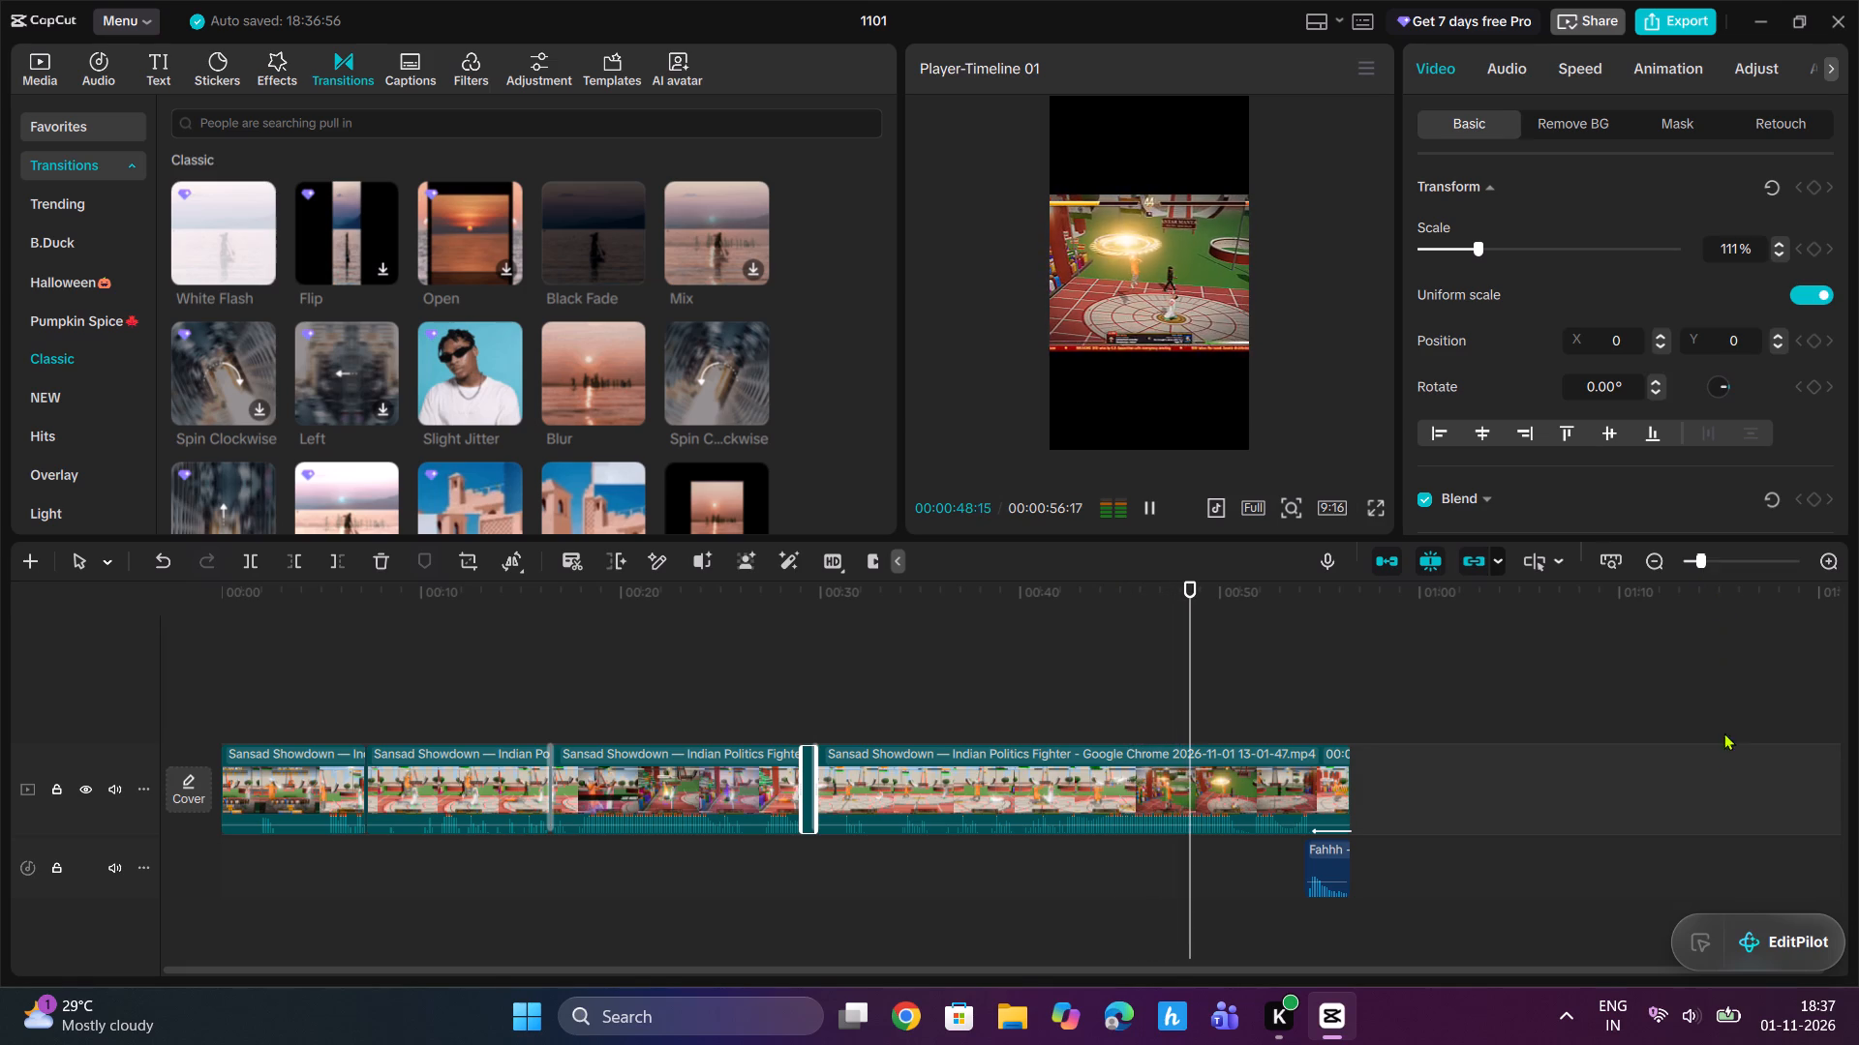
click(1032, 766)
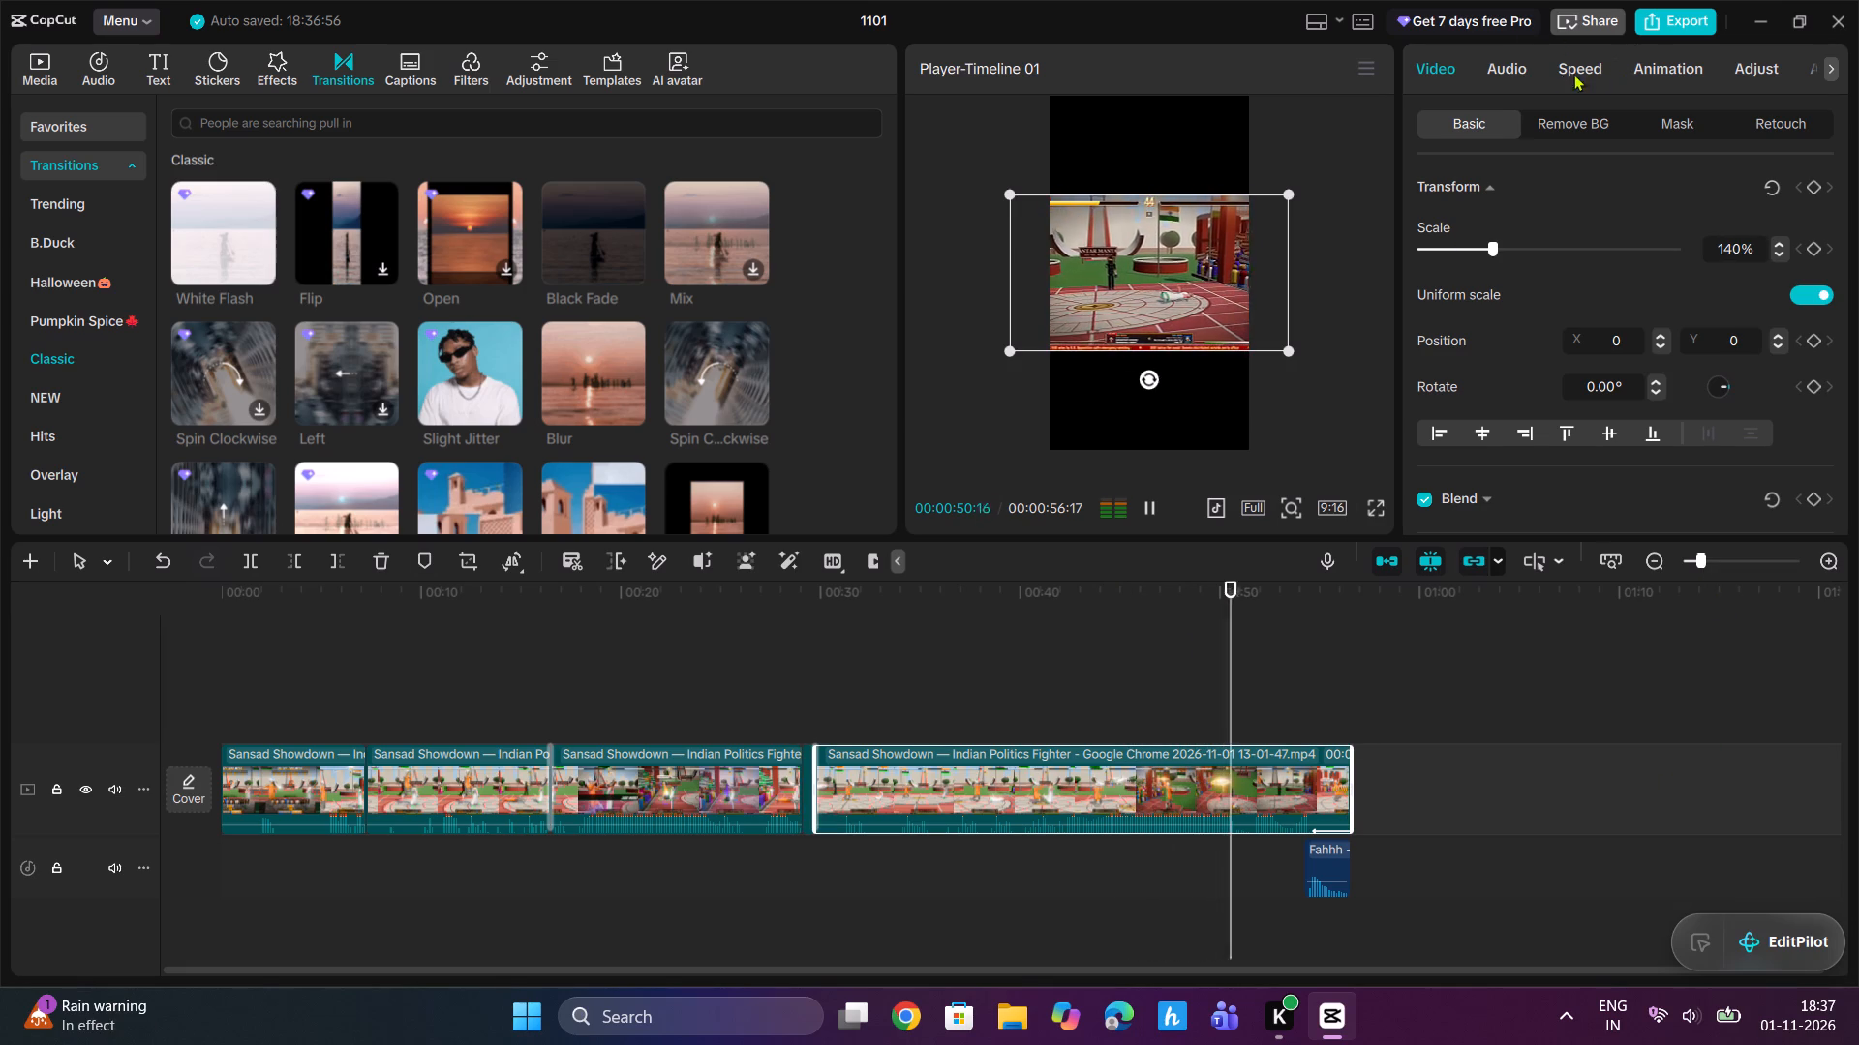
click(1525, 62)
drag(1589, 247, 1573, 248)
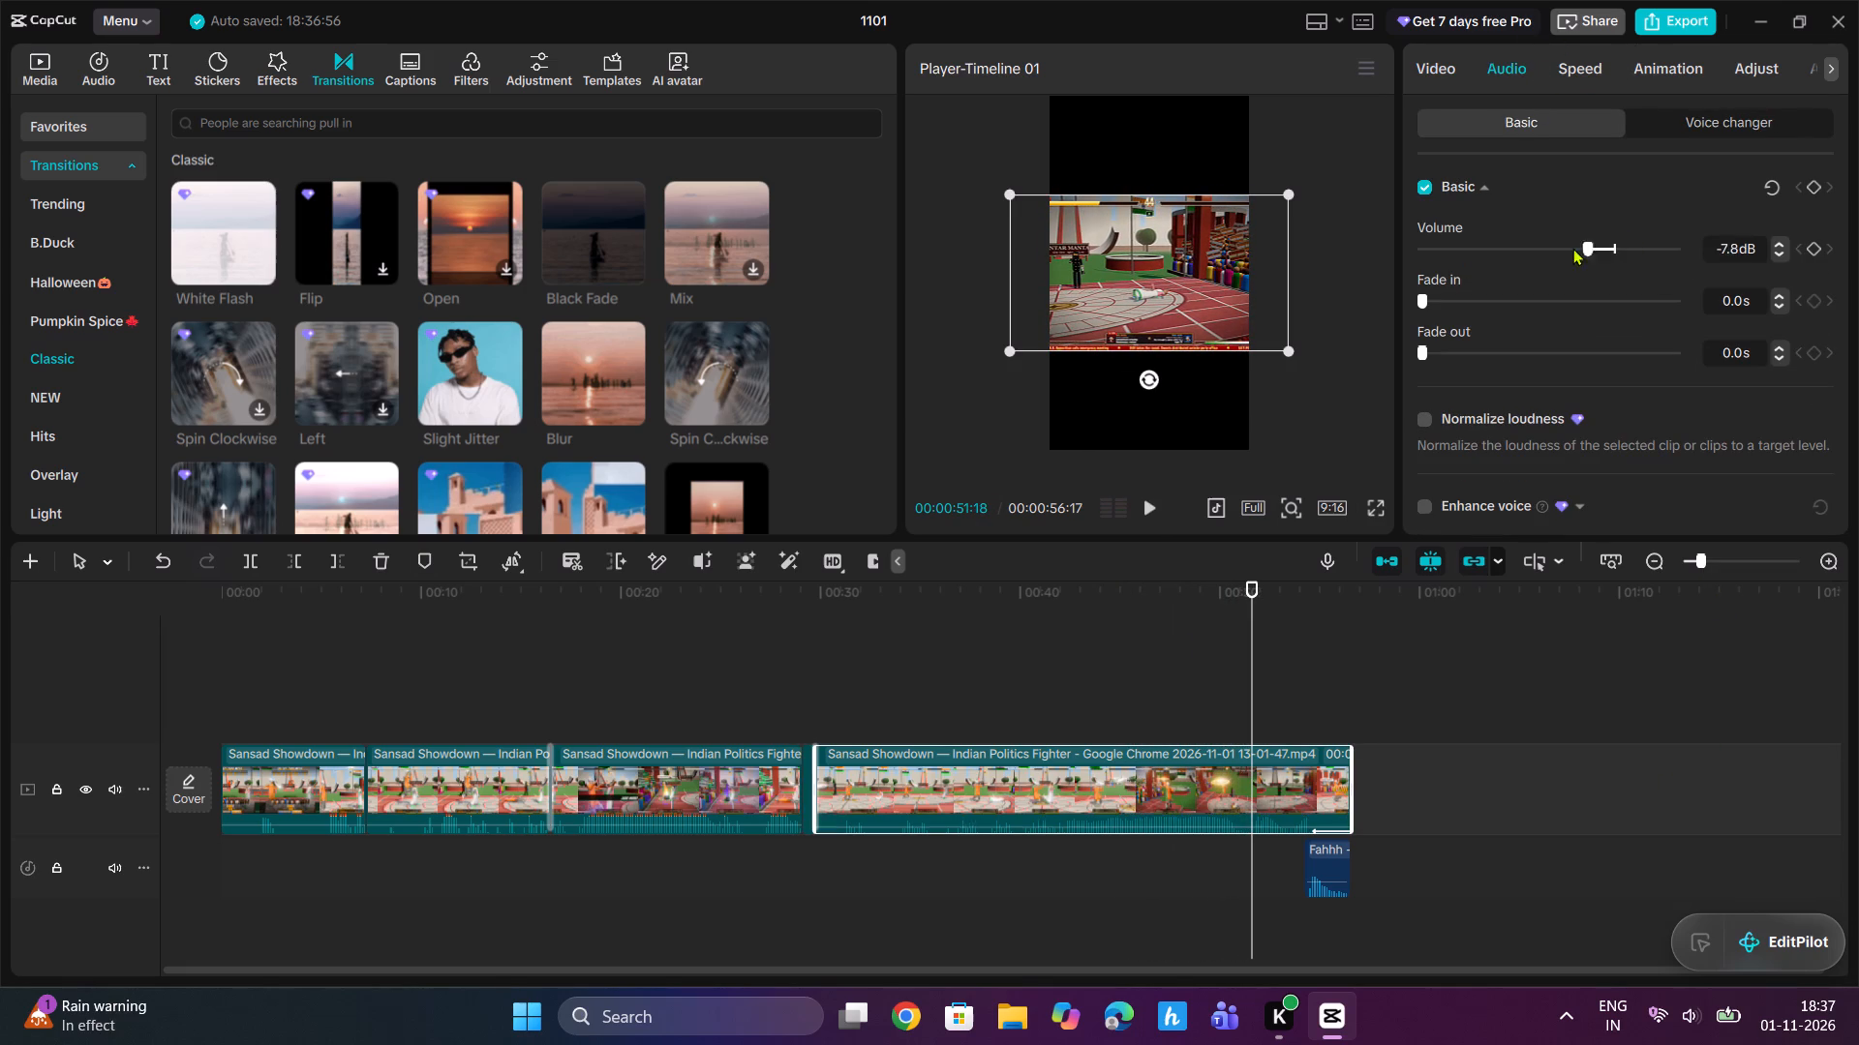
drag(1573, 248, 1560, 254)
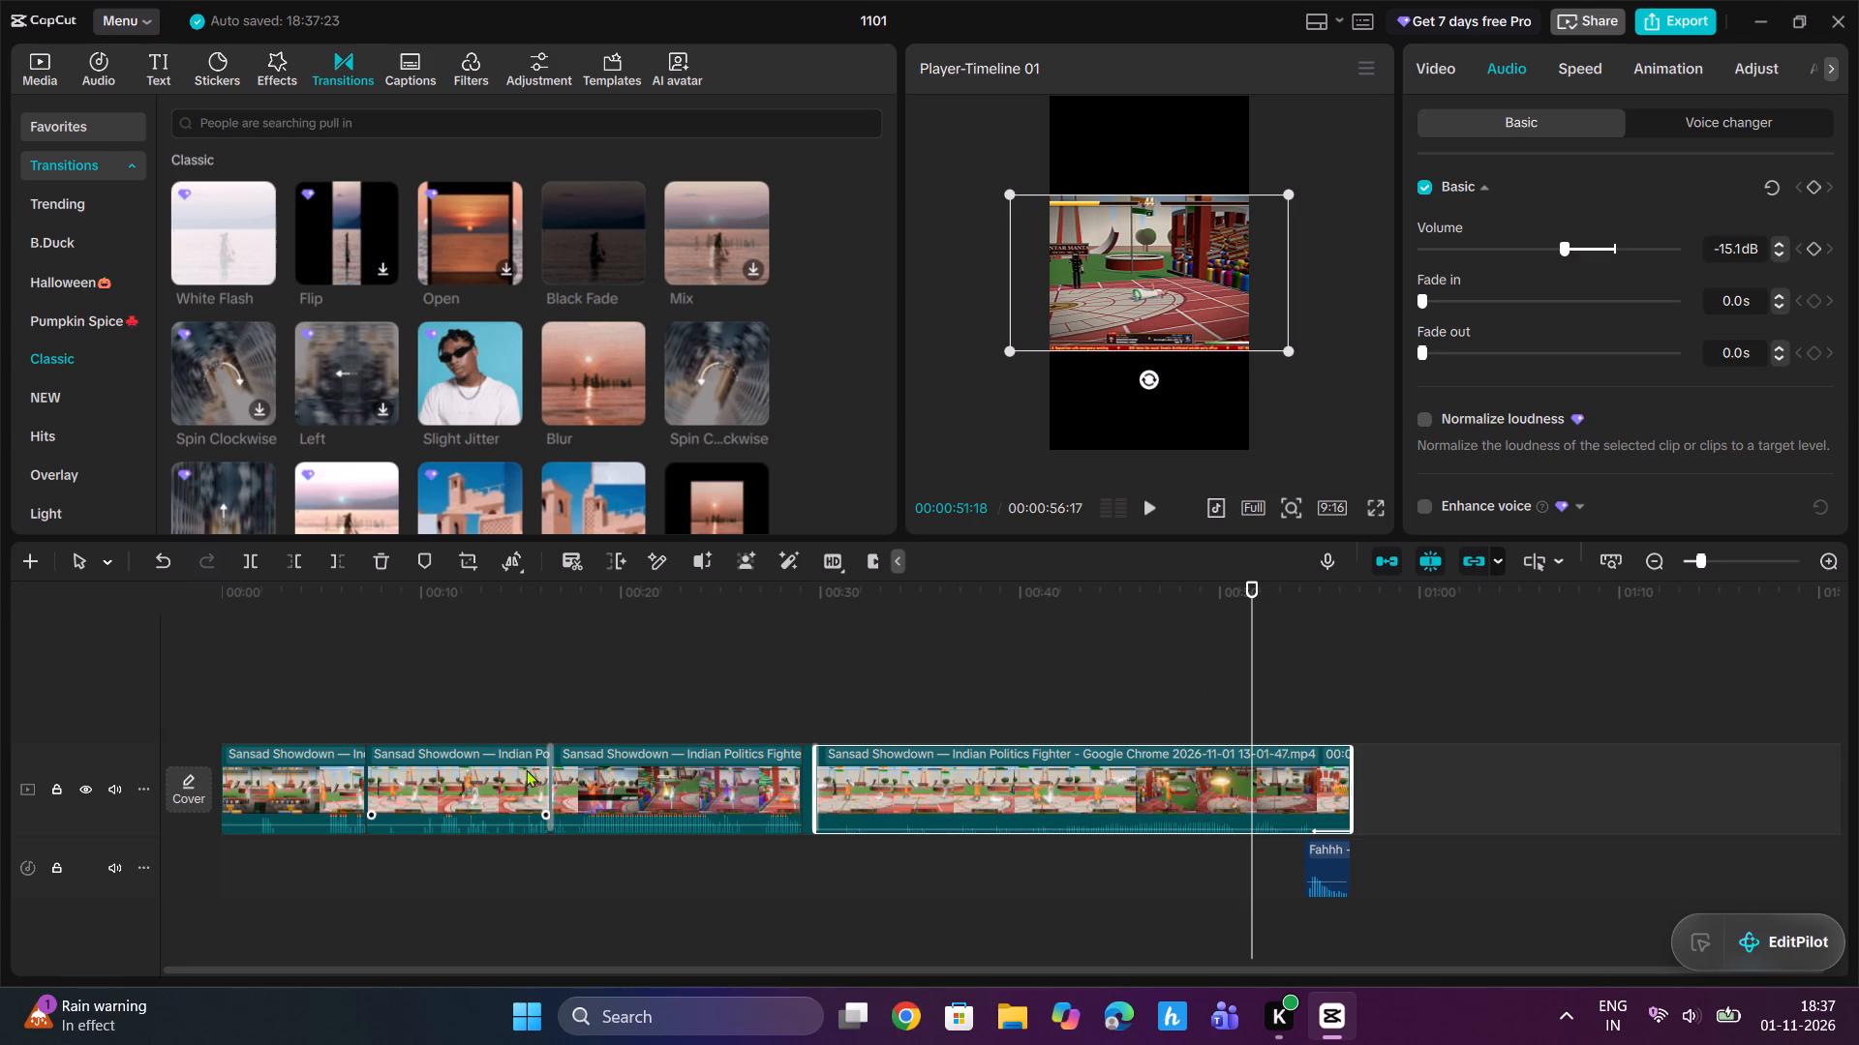
click(643, 775)
click(1583, 241)
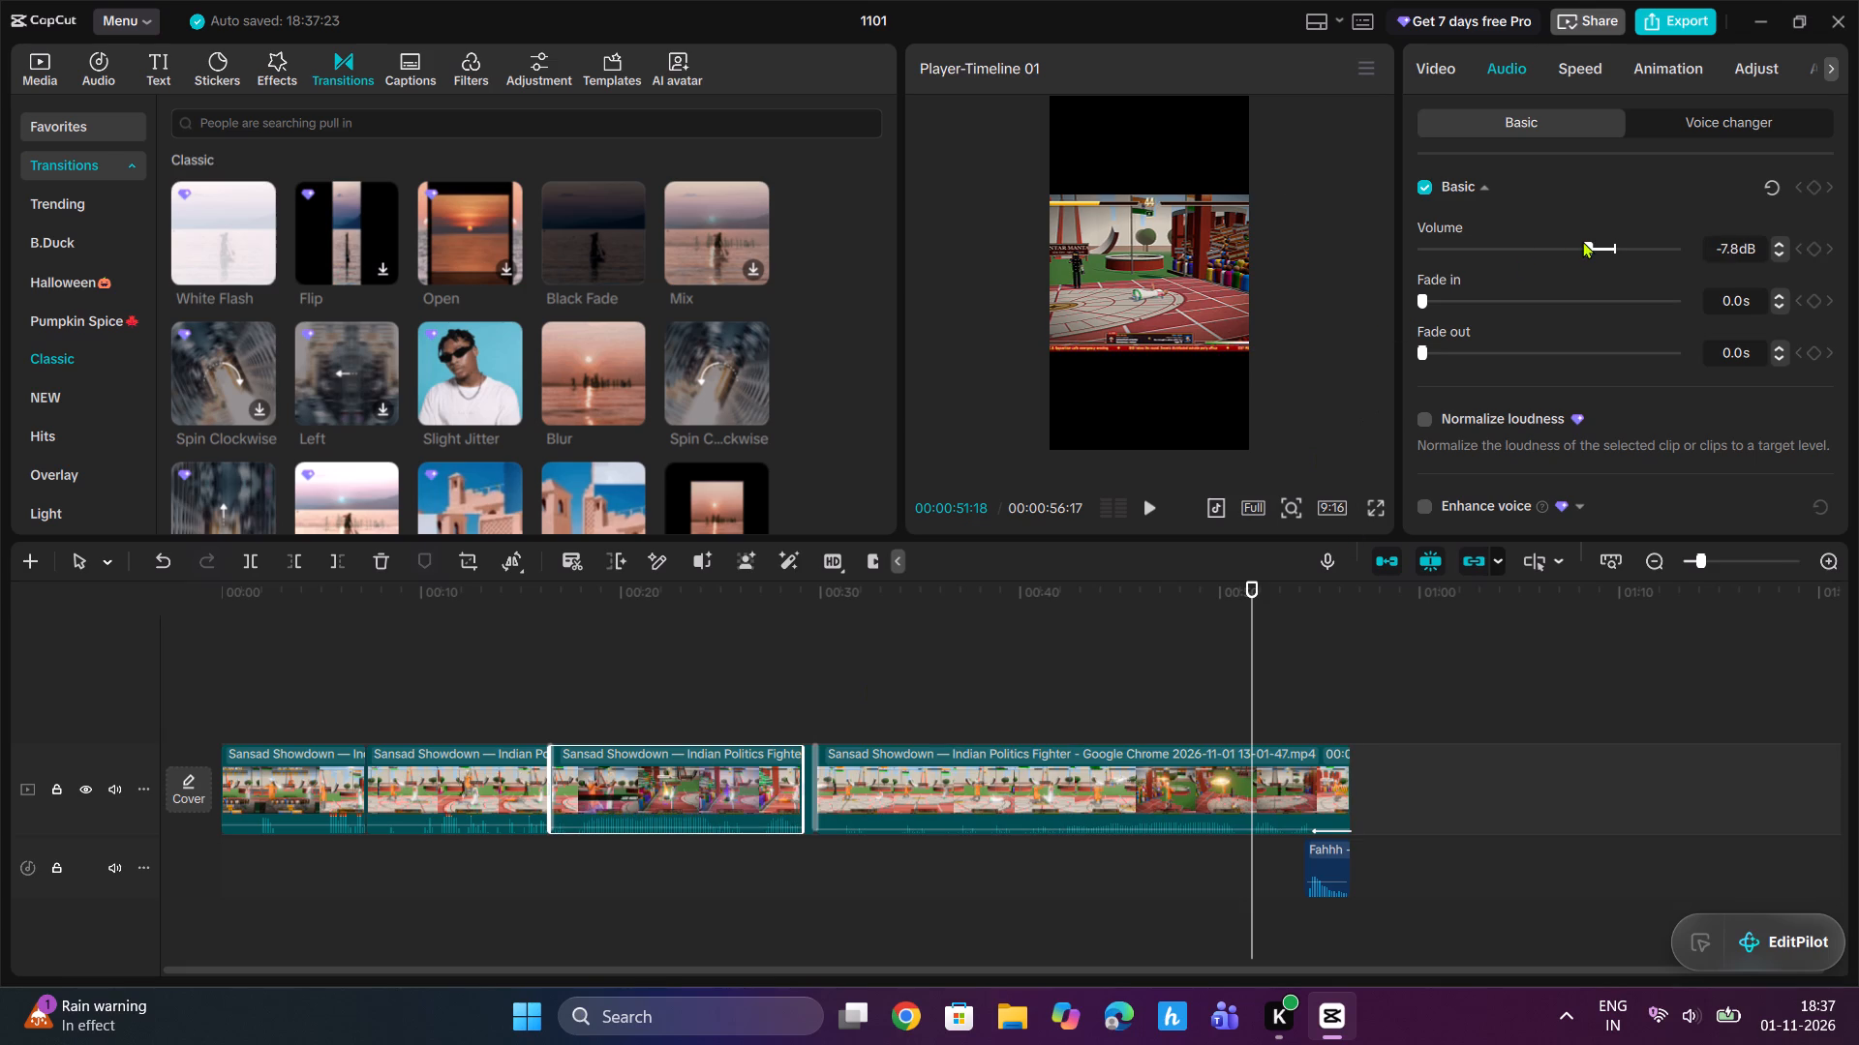
drag(1582, 241, 1572, 247)
click(1031, 792)
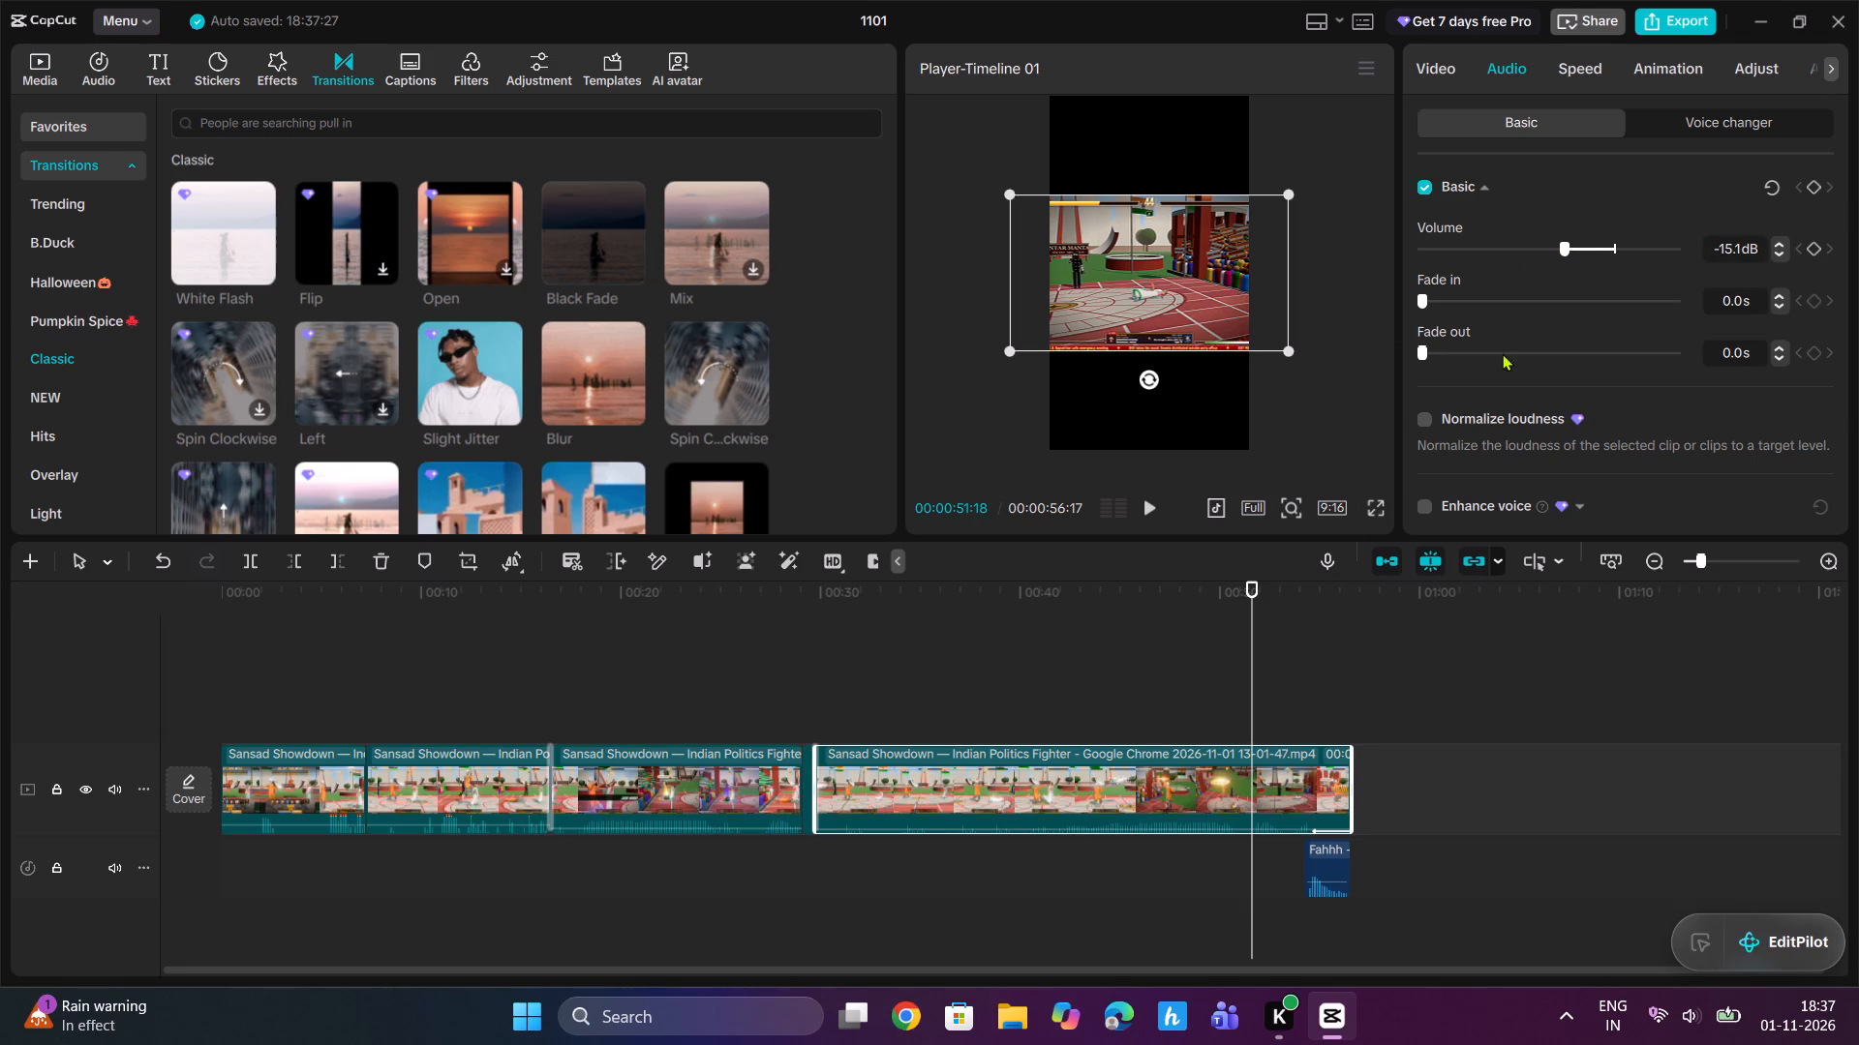
click(1569, 247)
click(1573, 246)
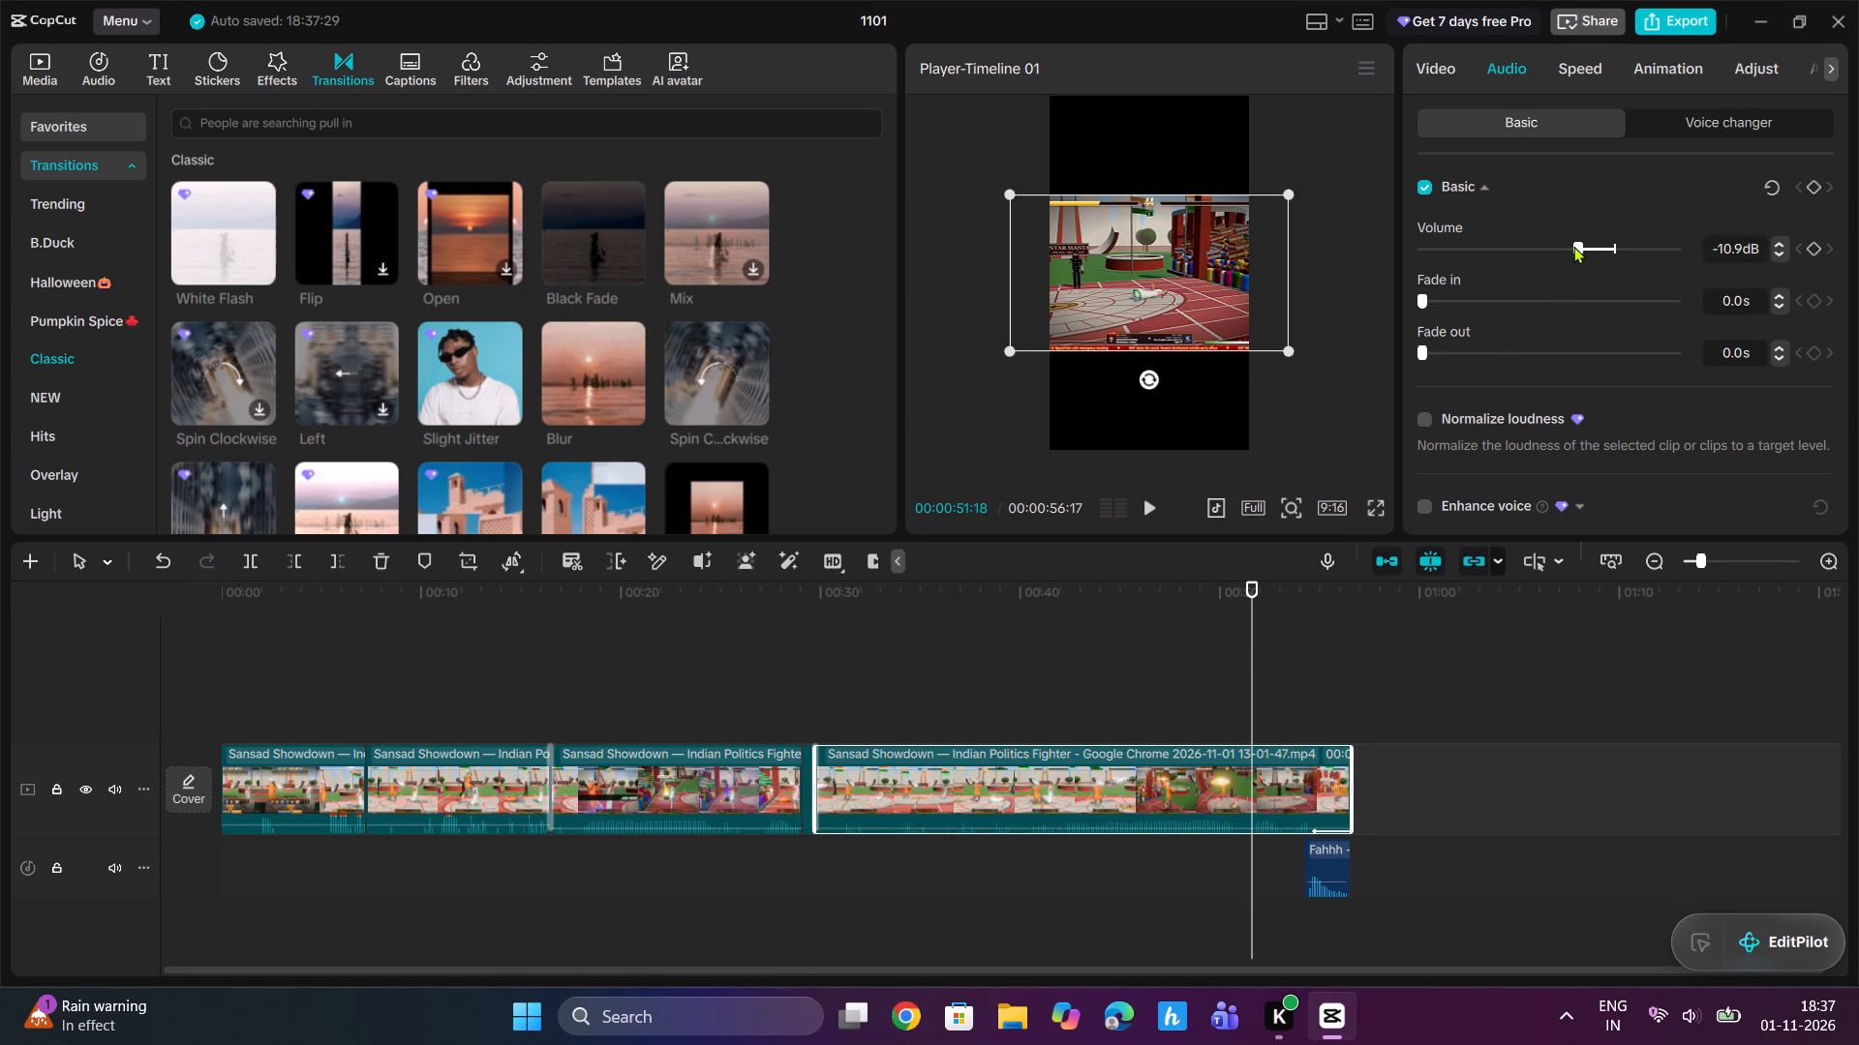
click(685, 786)
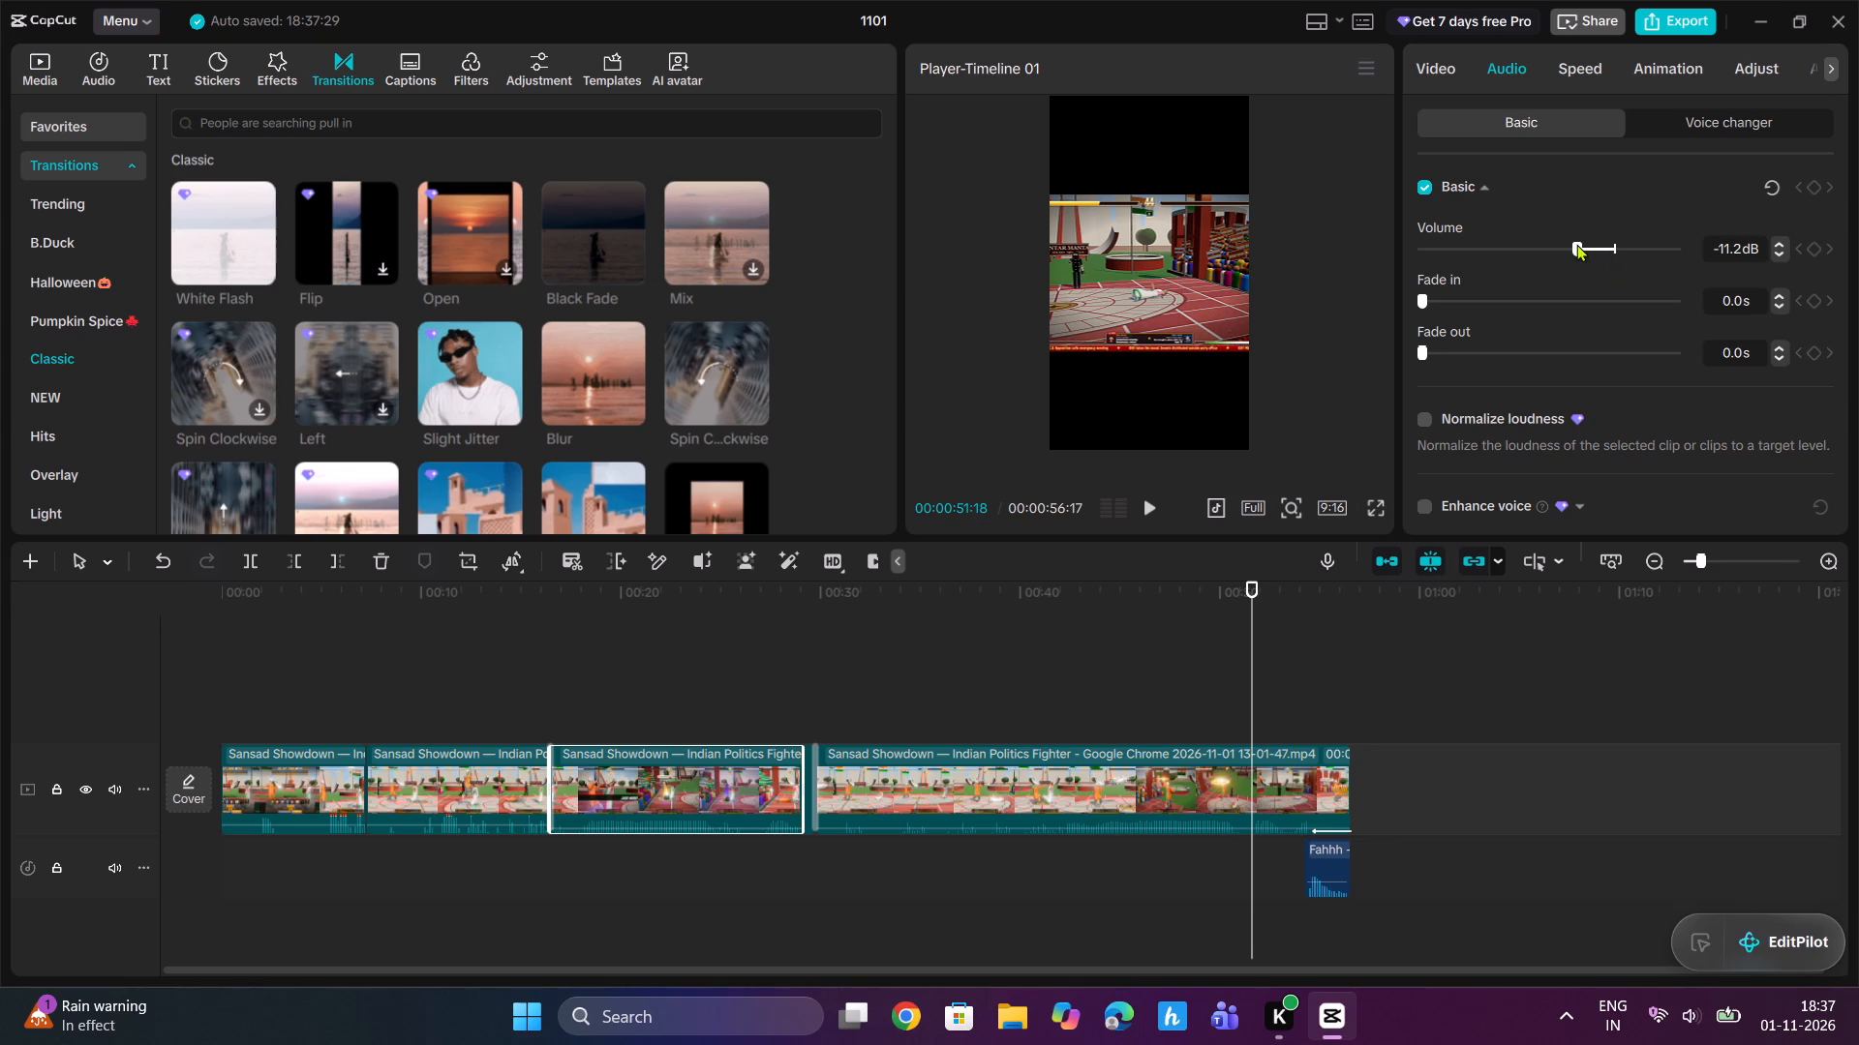
click(1577, 246)
click(1577, 246)
Lower the second gameplay clip's volume to about -10.9 dB and the first clip's volume to about -10.2 dB.
click(456, 761)
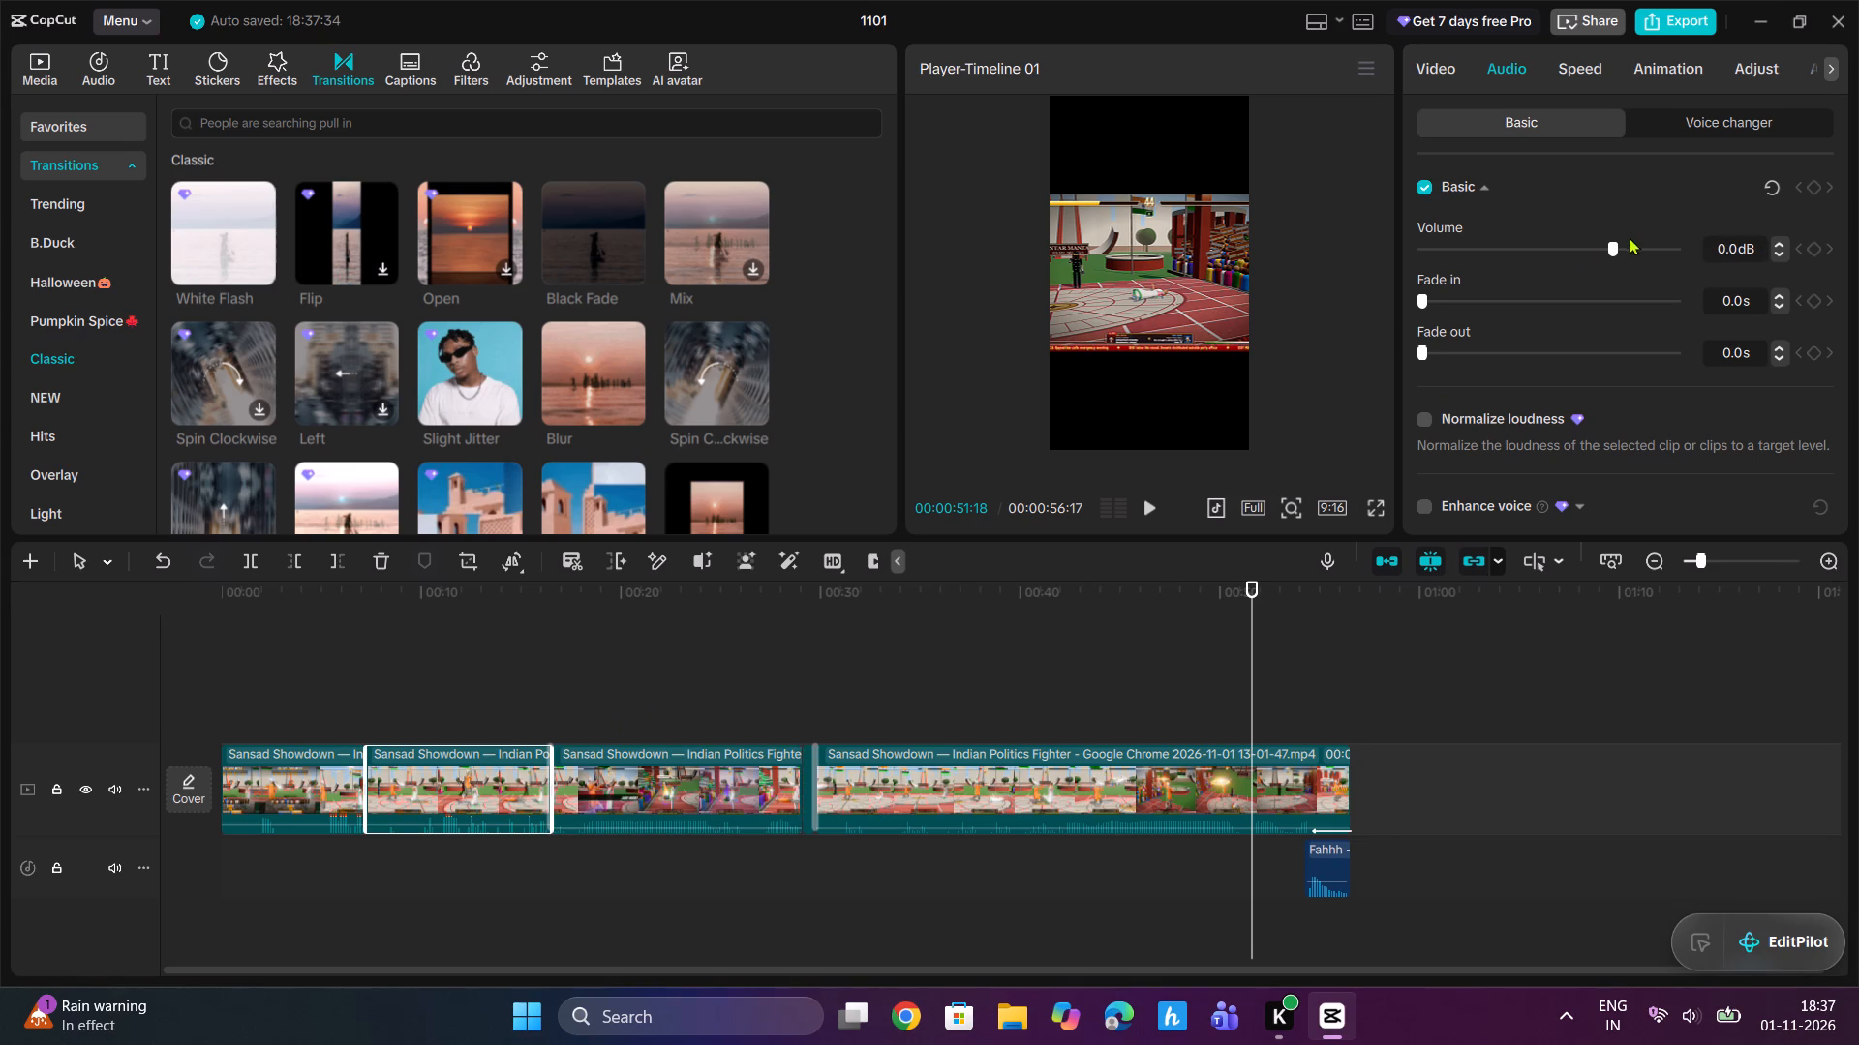
click(1582, 247)
click(1573, 247)
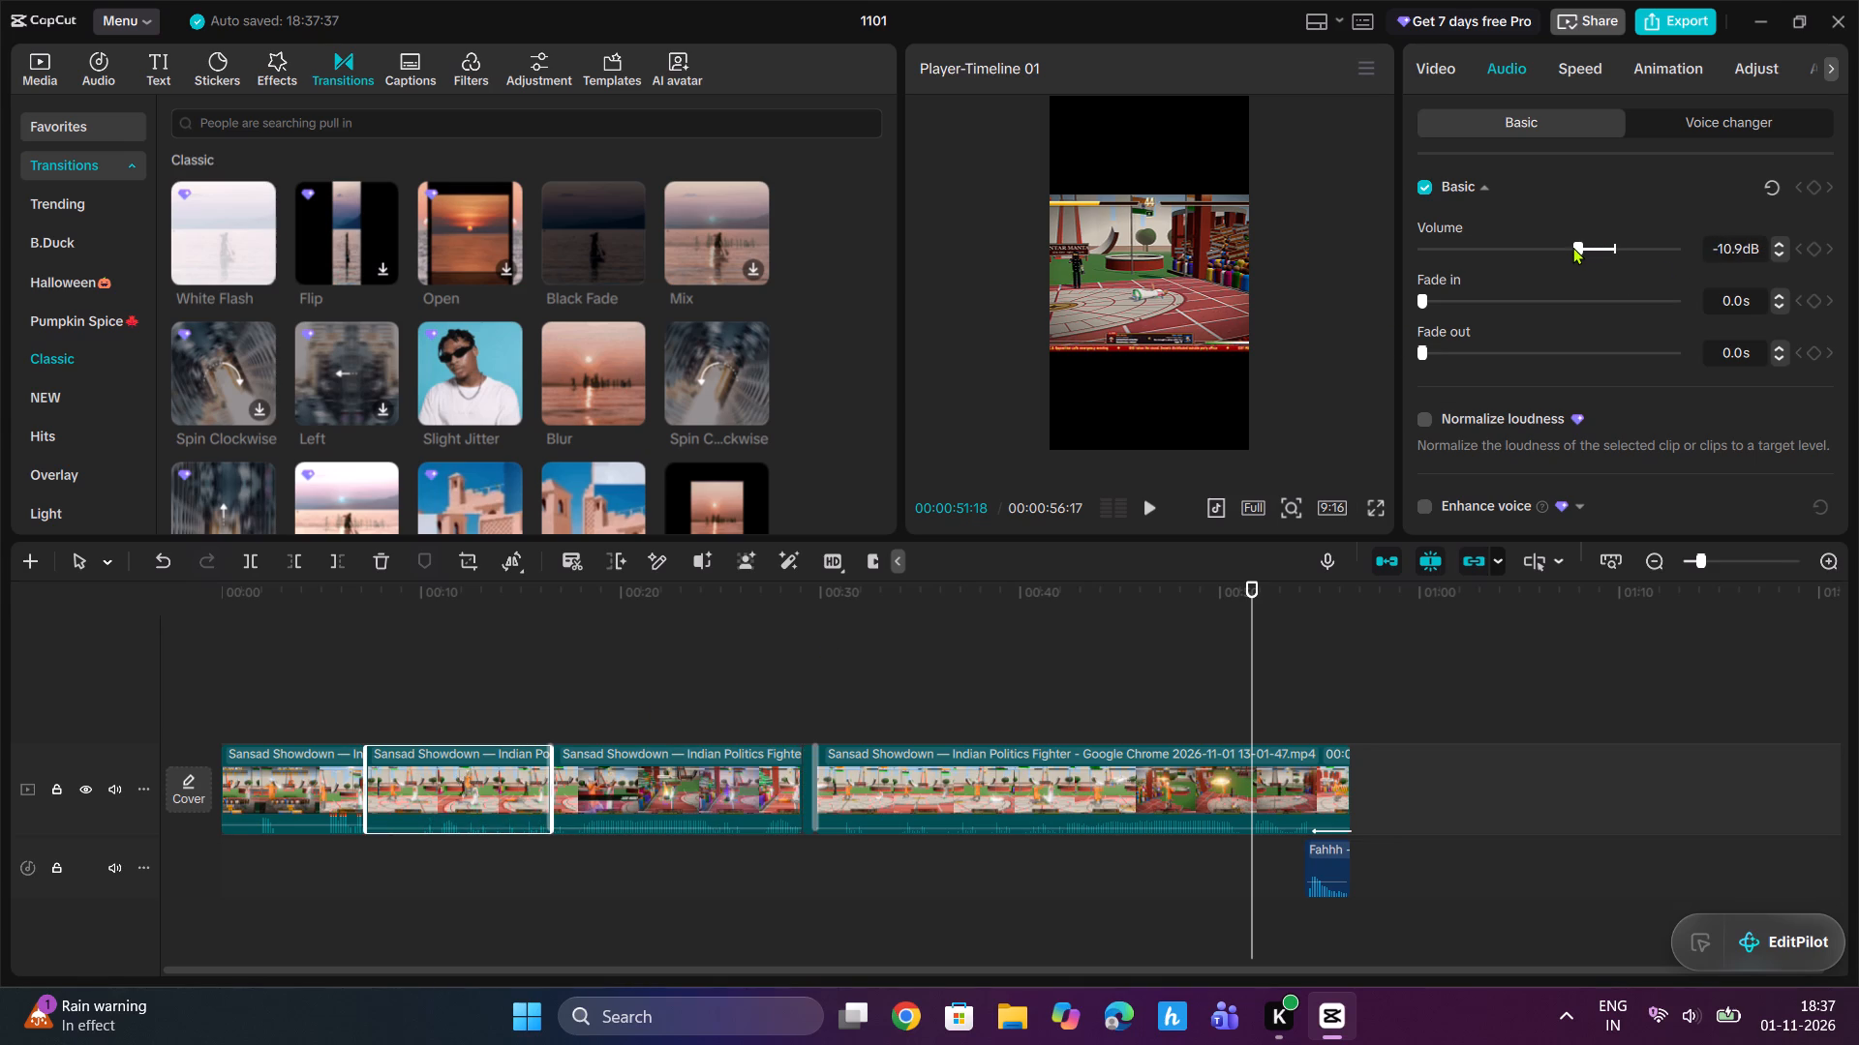
click(308, 794)
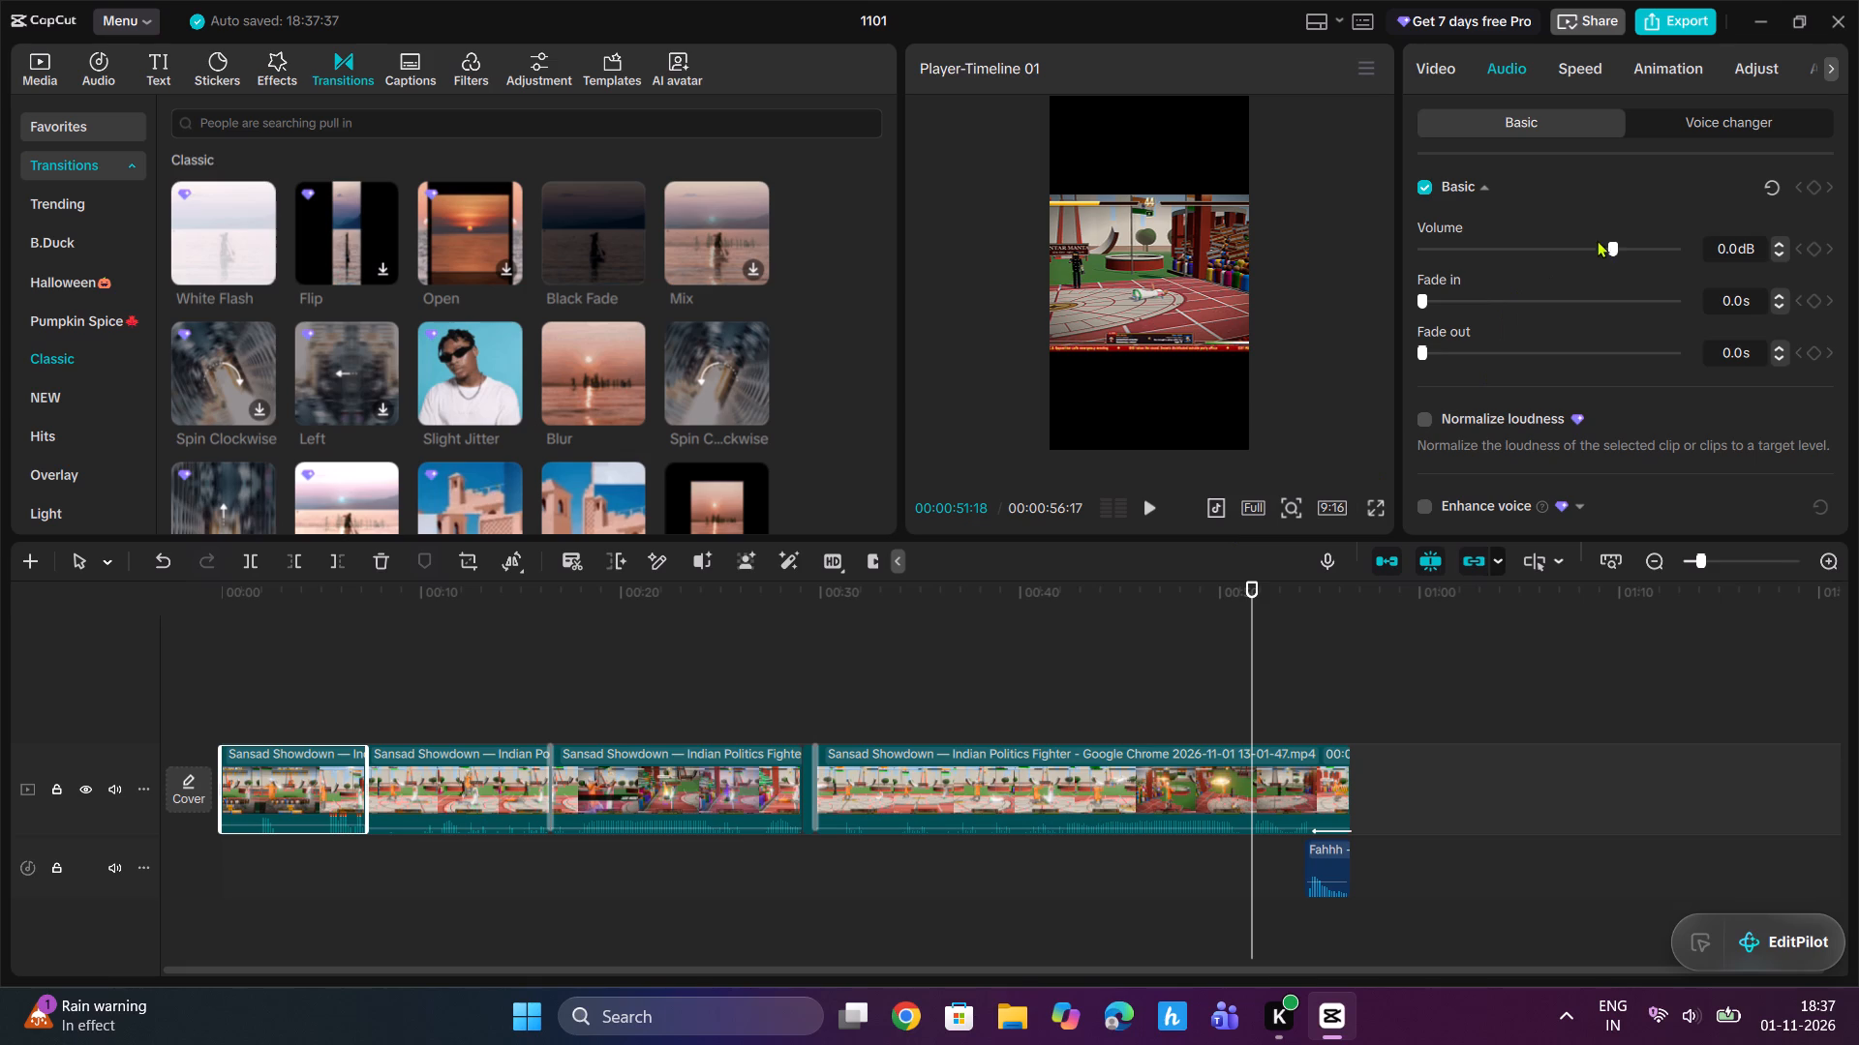
click(1580, 244)
click(1575, 245)
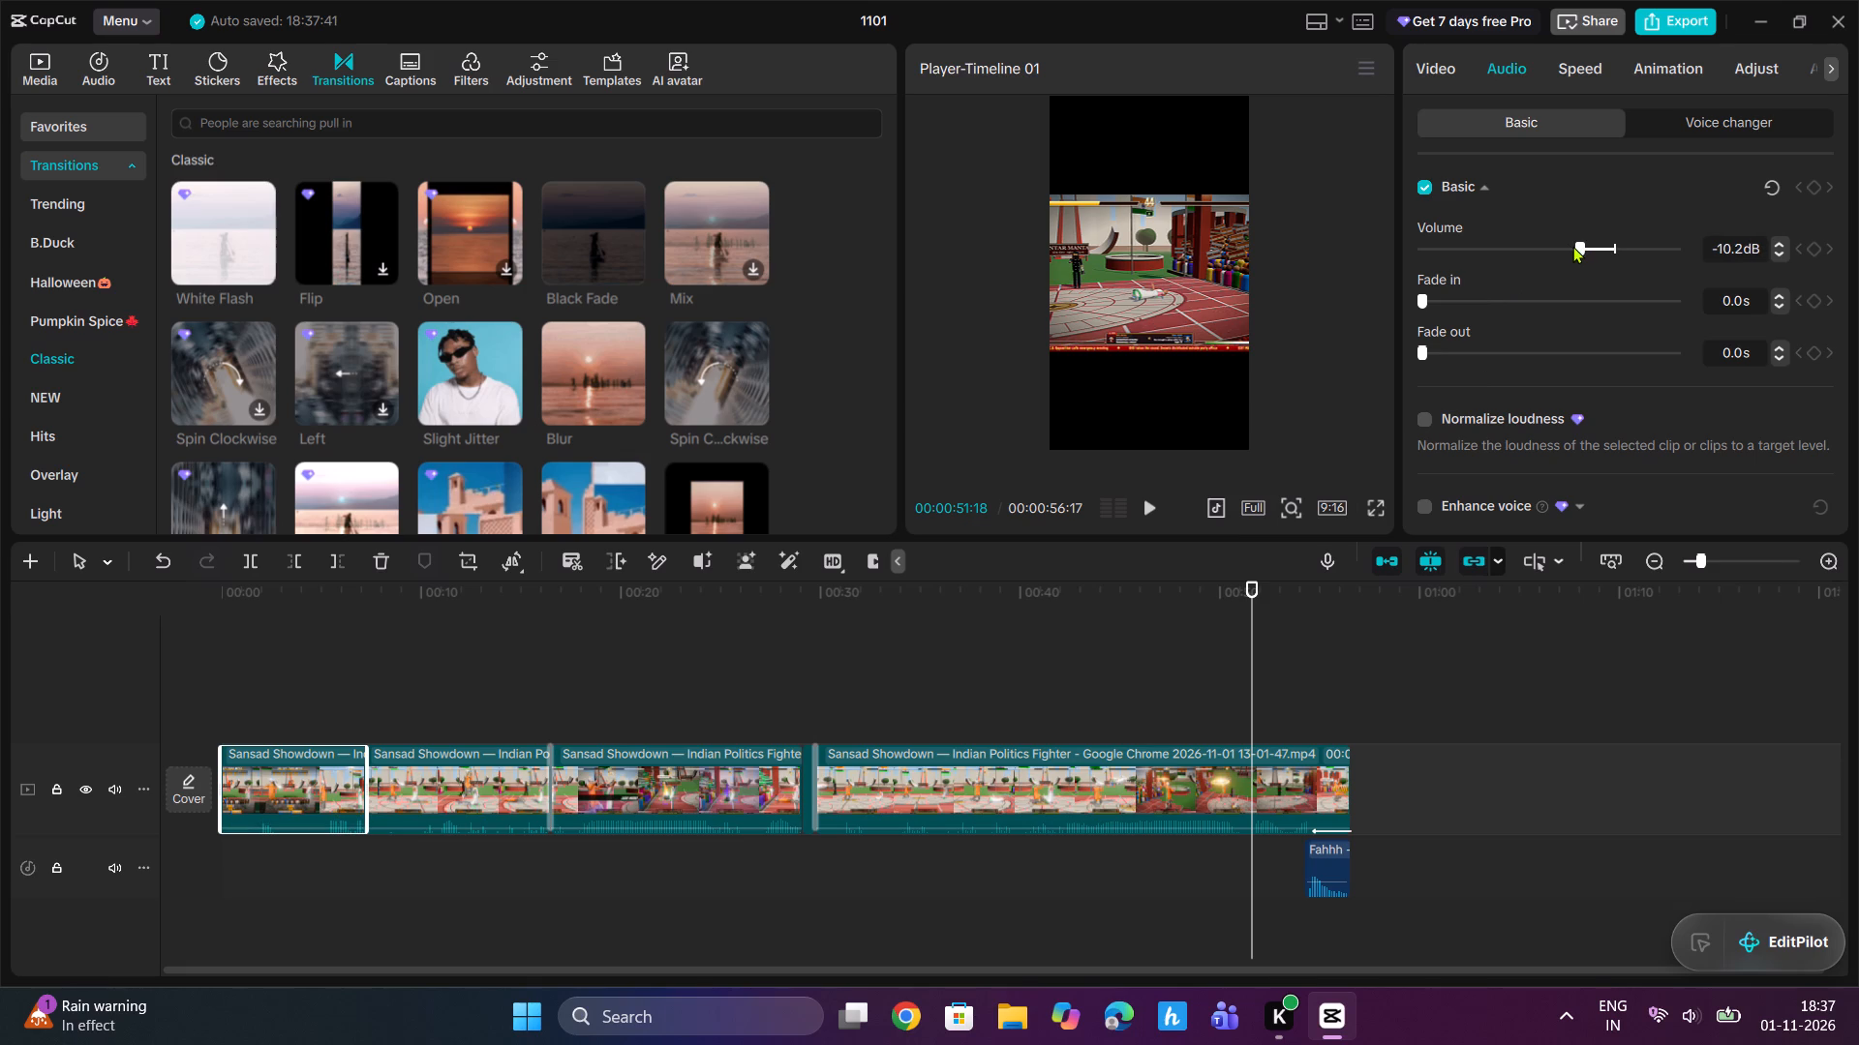
Play the short back through to its end to check the adjusted clip volumes and the transitions.
click(885, 656)
drag(879, 656, 447, 707)
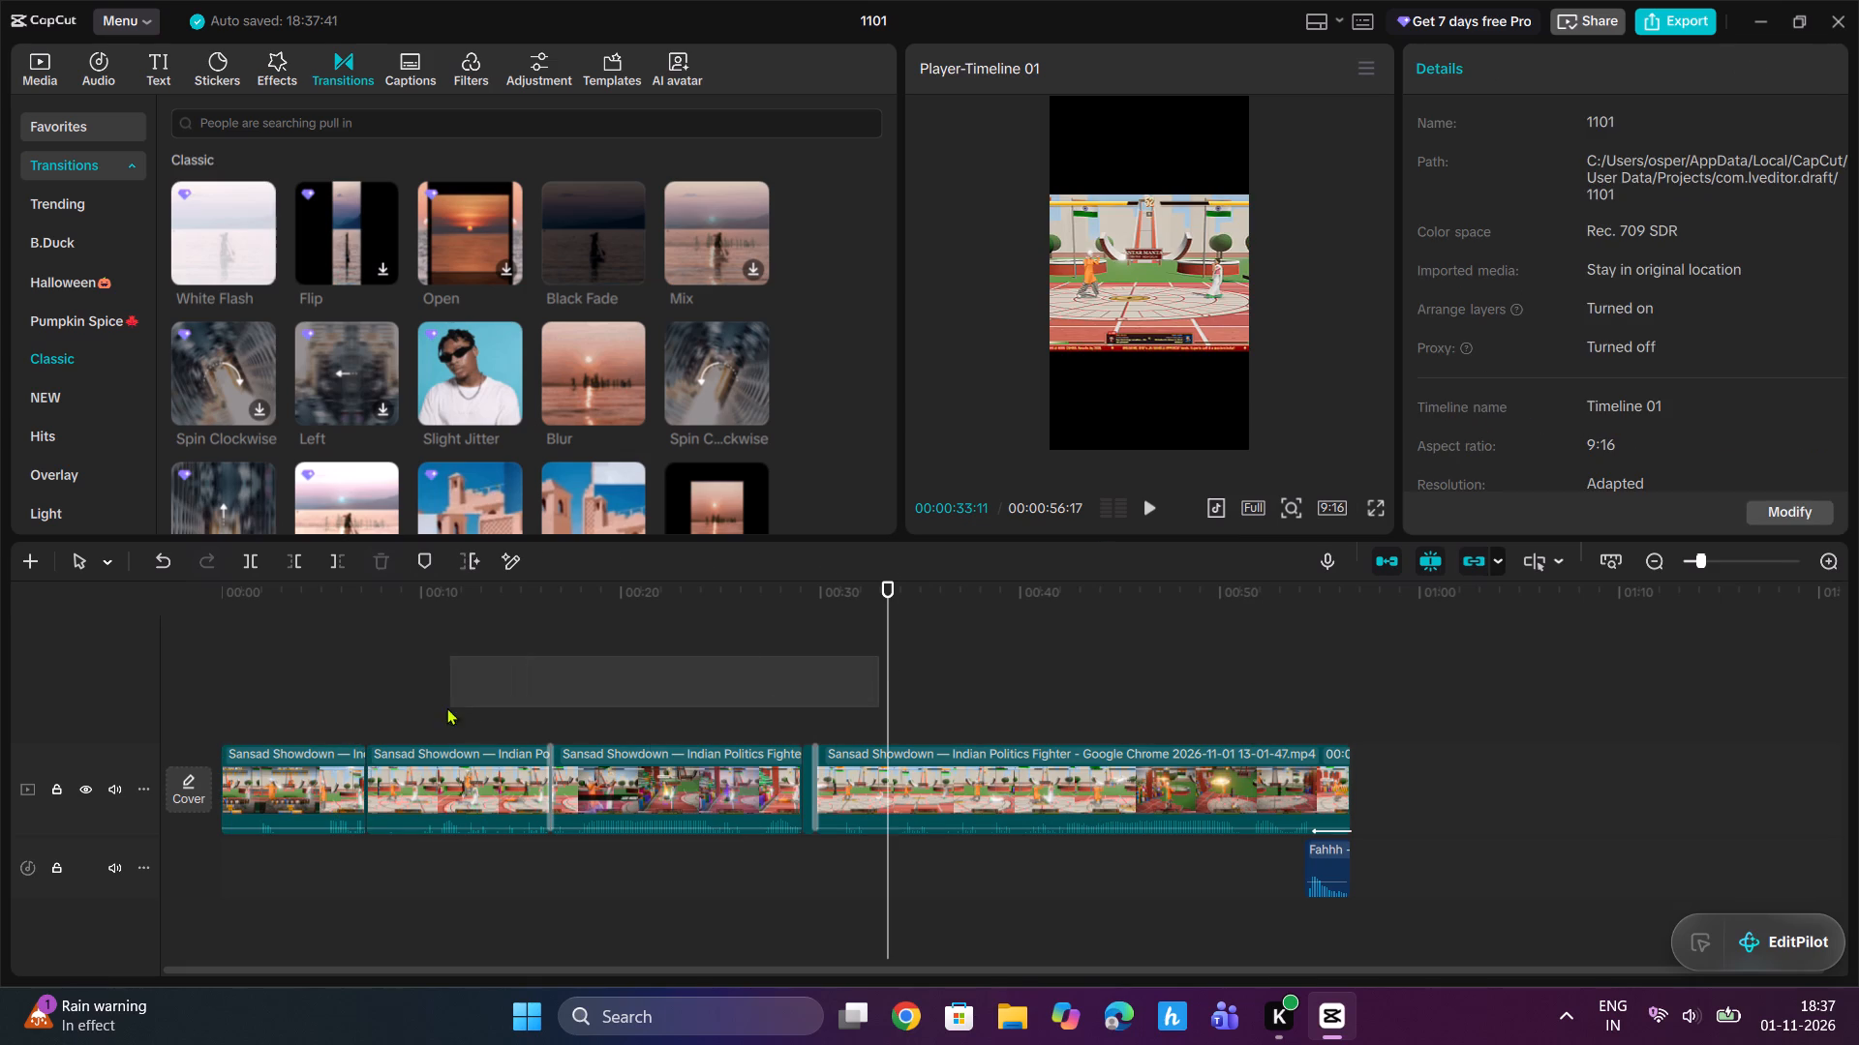
drag(447, 707, 445, 707)
click(472, 679)
drag(471, 674, 348, 664)
key(space)
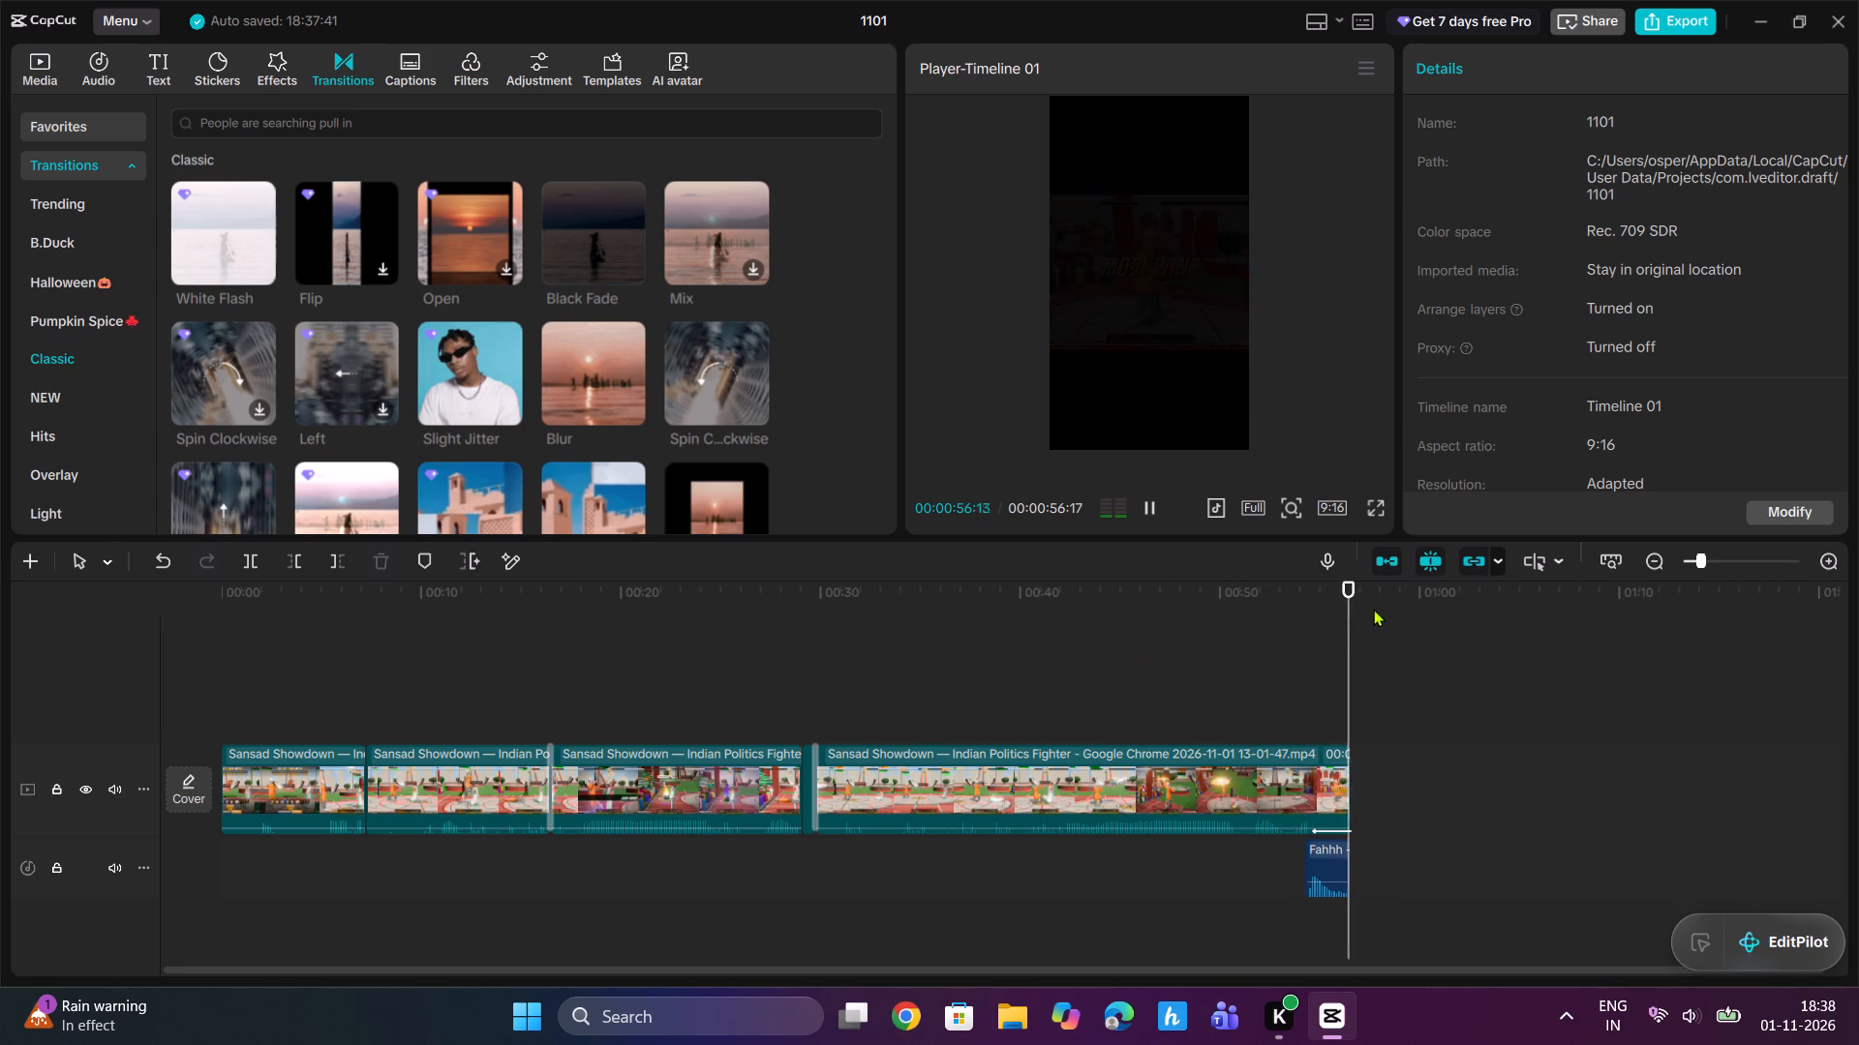
Apply the Fade In animation to the first gameplay clip with a duration of 0.6 s.
drag(1355, 600, 318, 758)
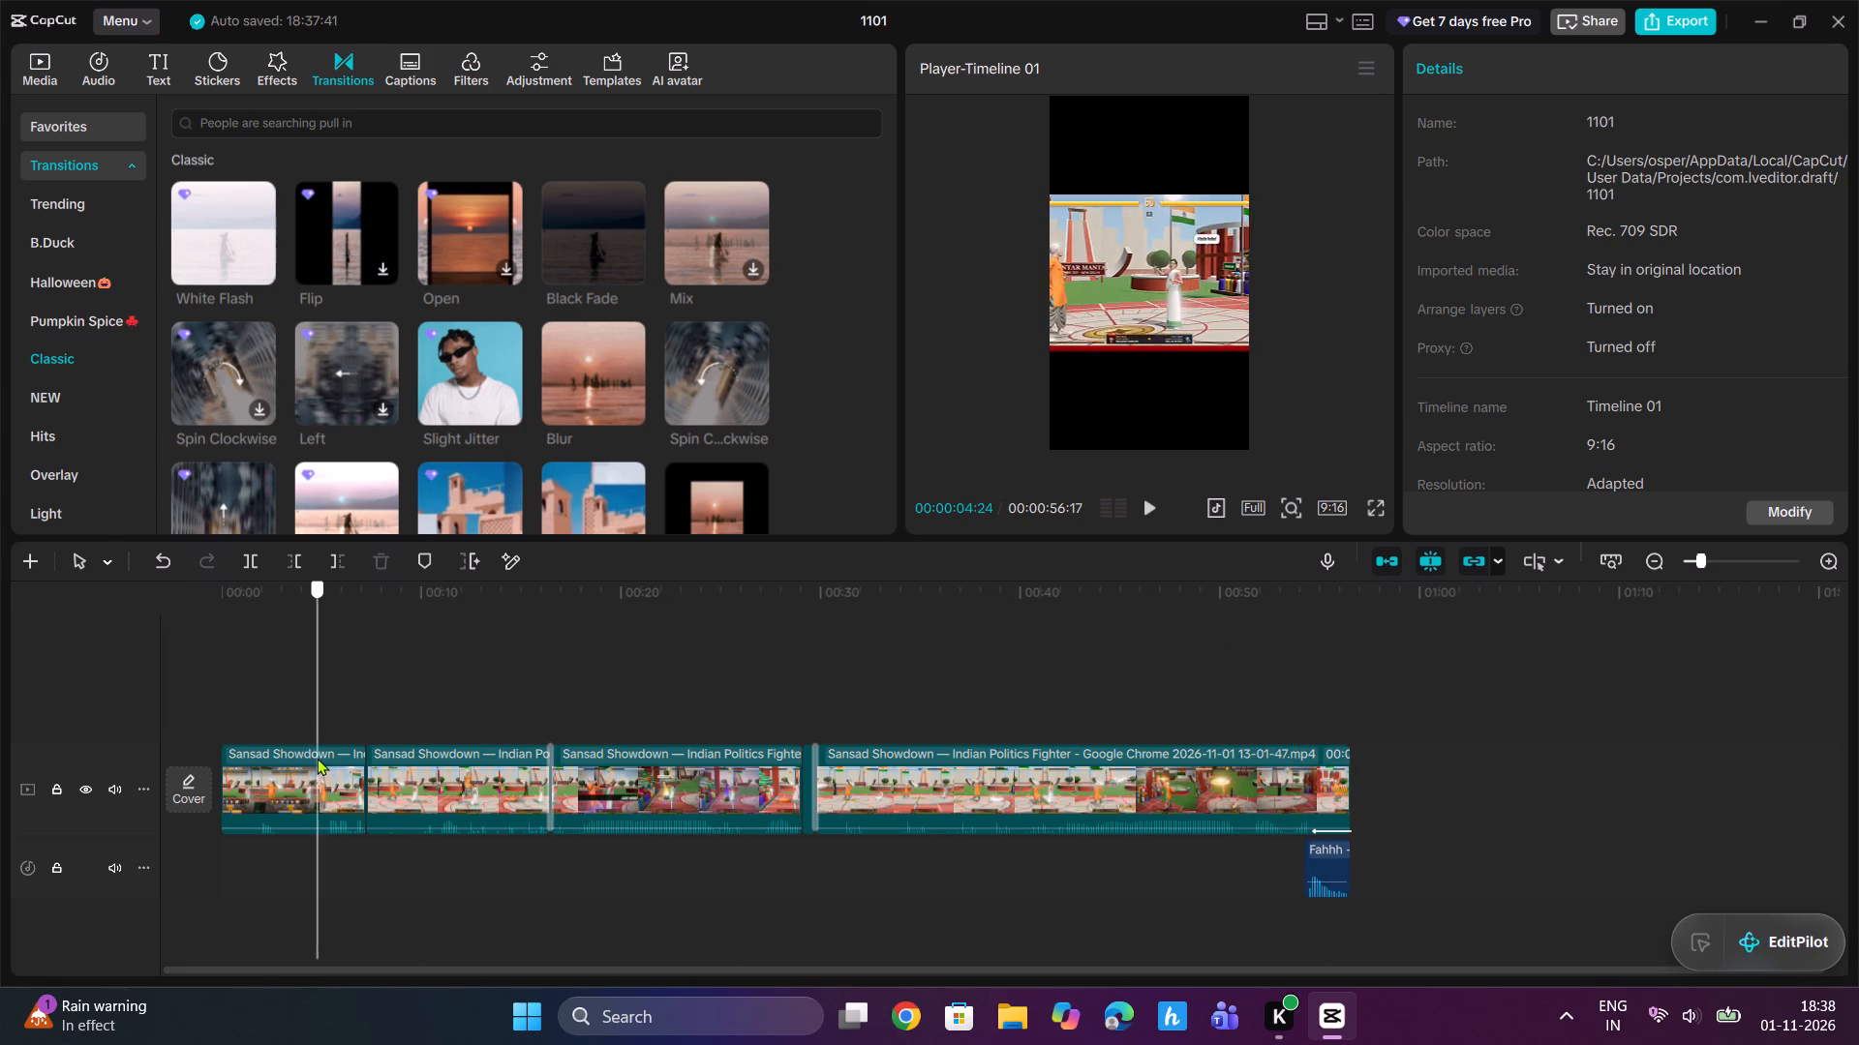
drag(318, 758, 176, 796)
click(295, 811)
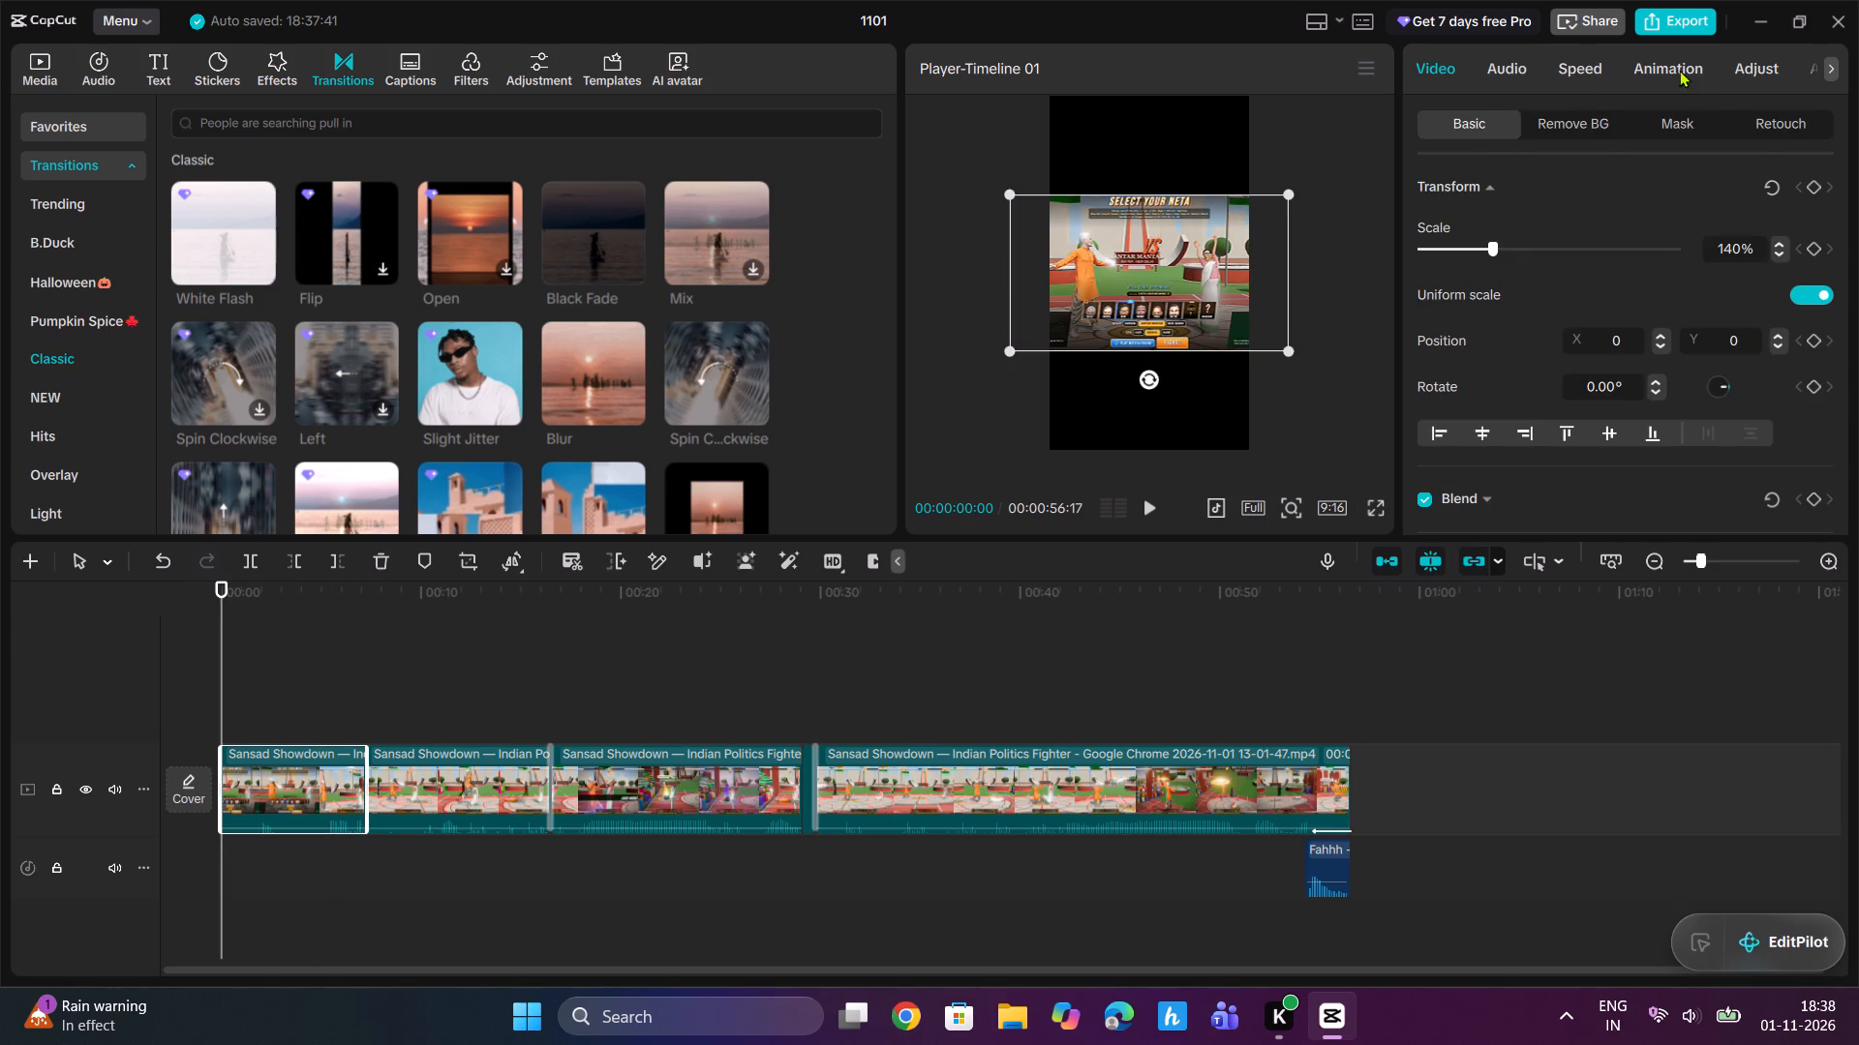
click(1655, 67)
click(1479, 119)
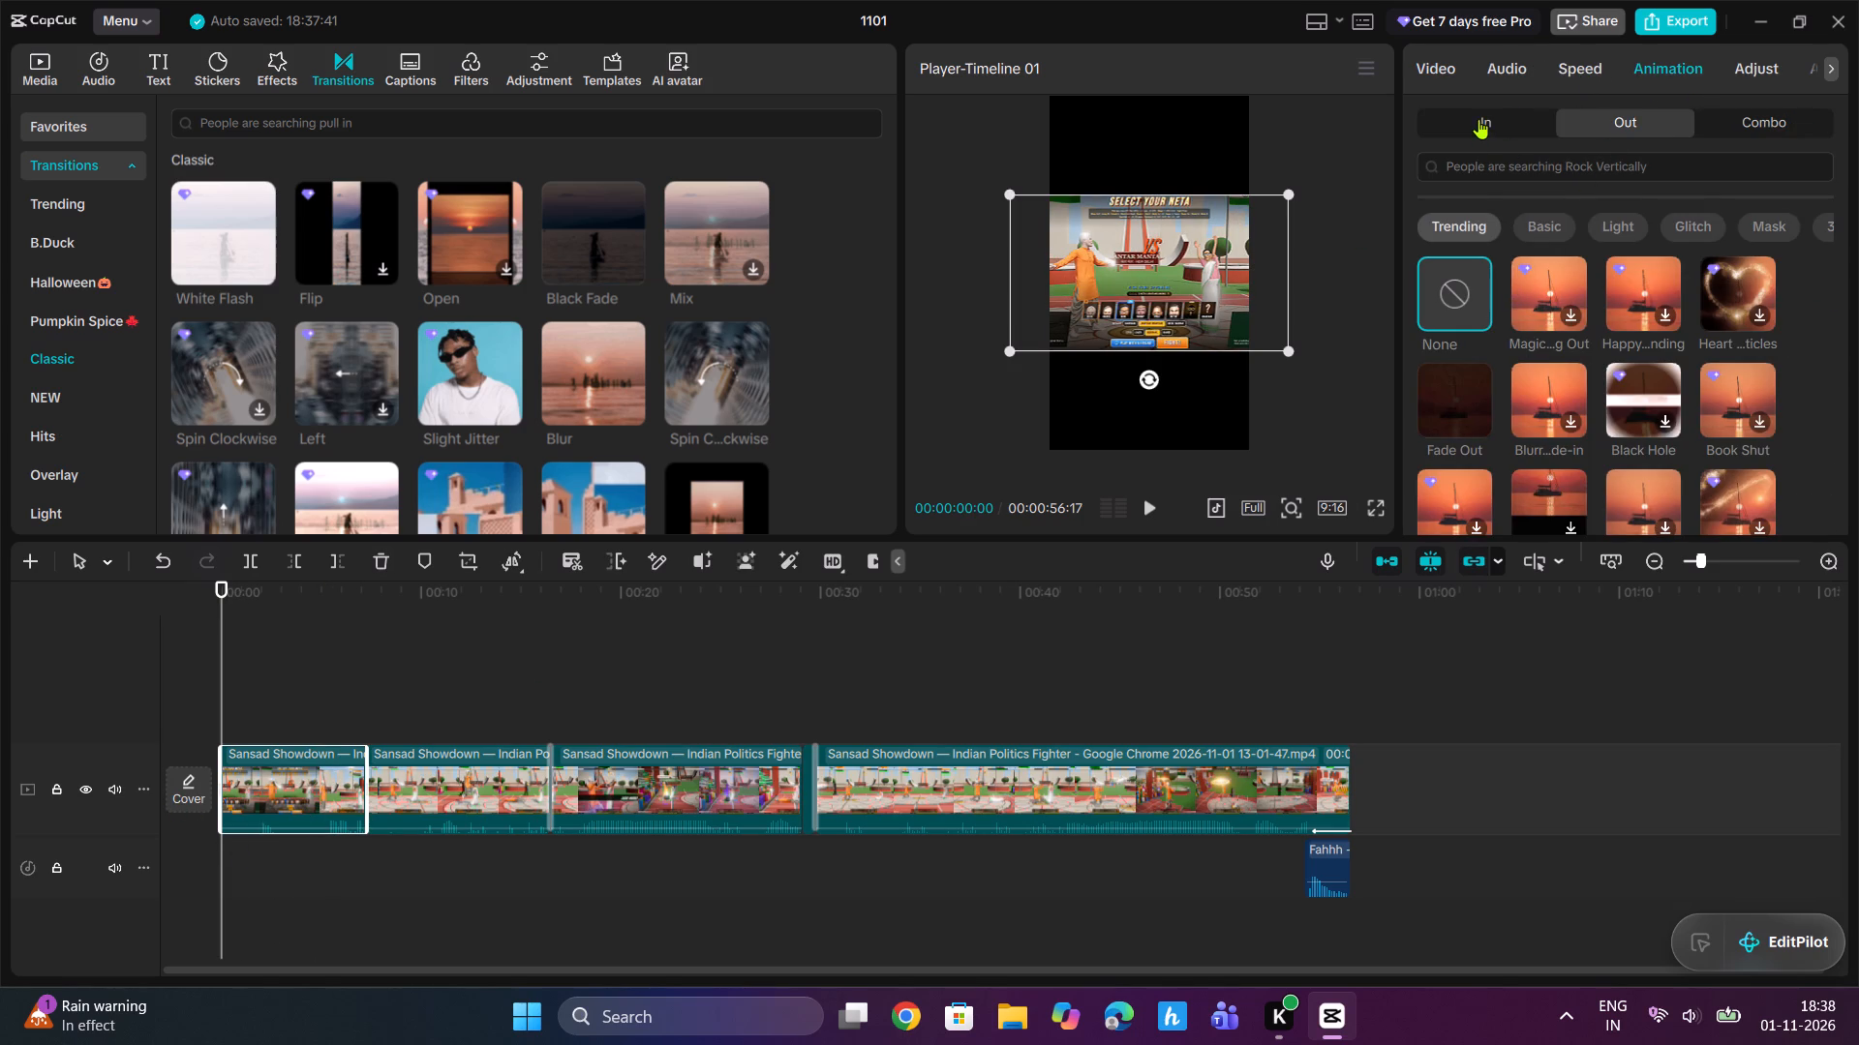
click(1446, 395)
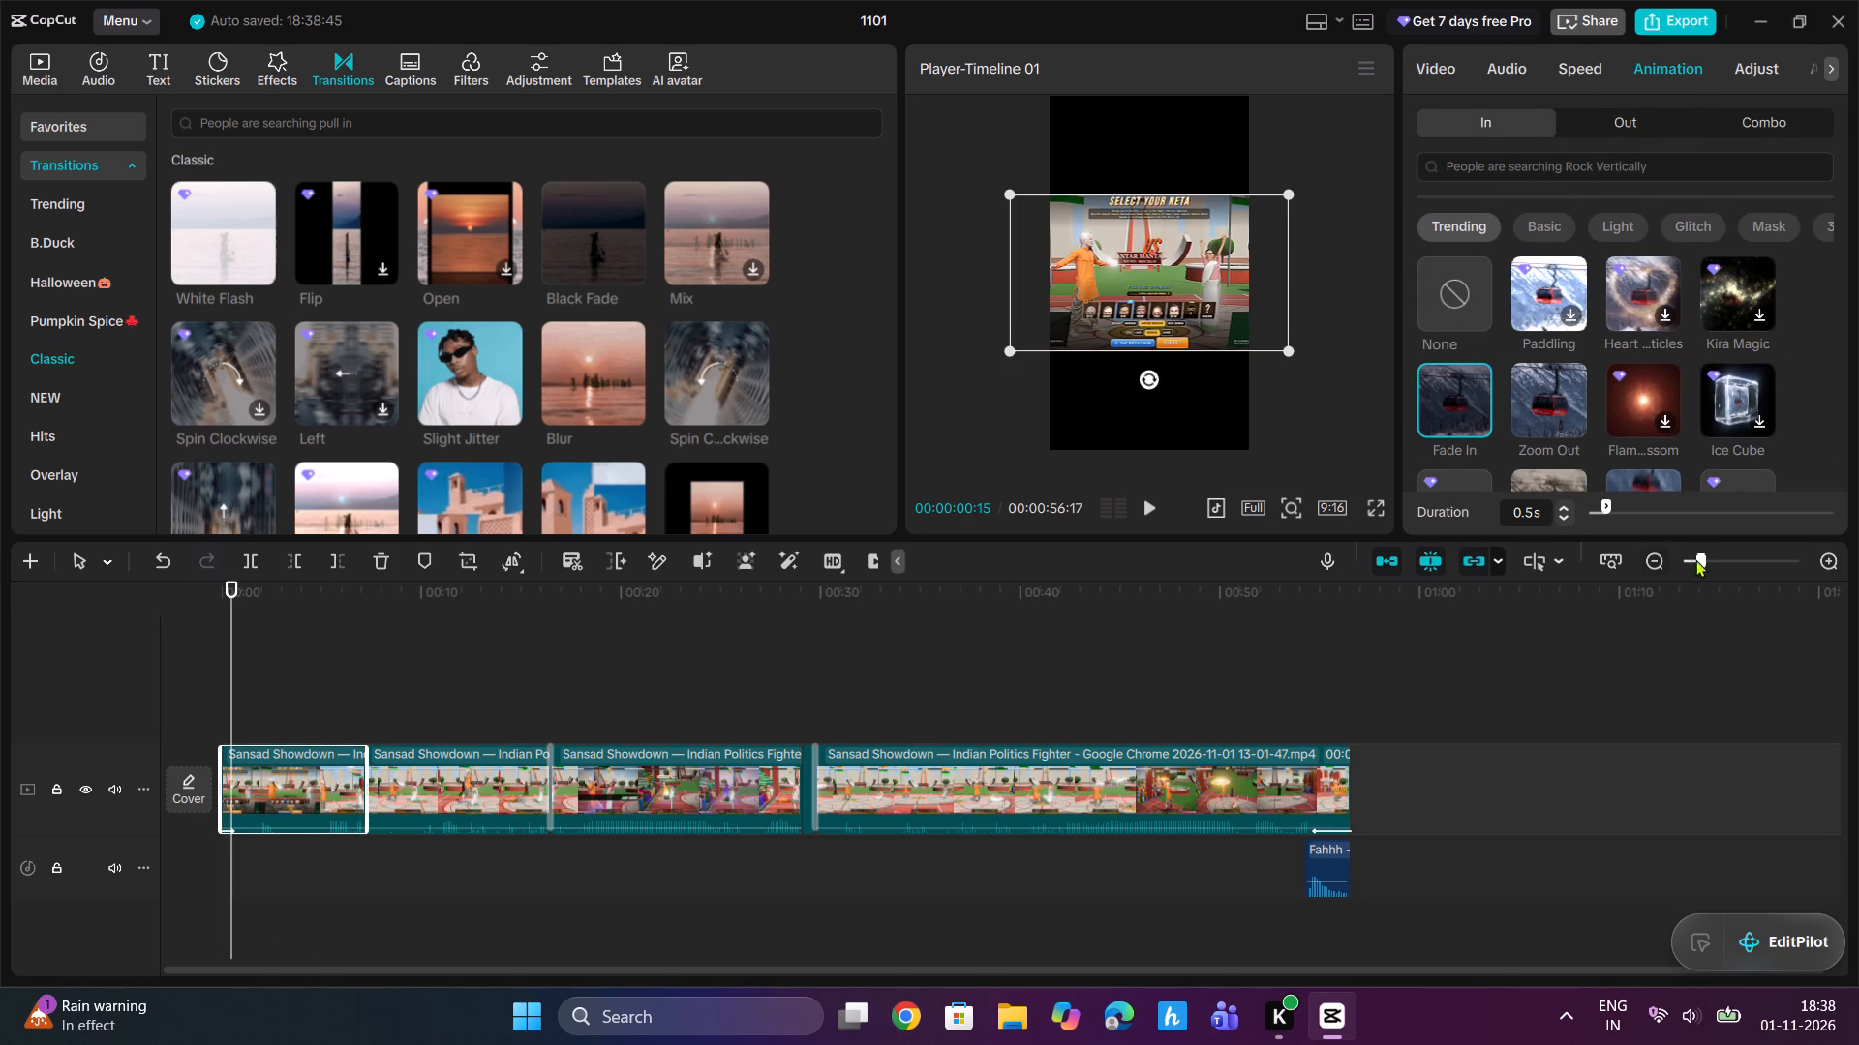
click(1606, 506)
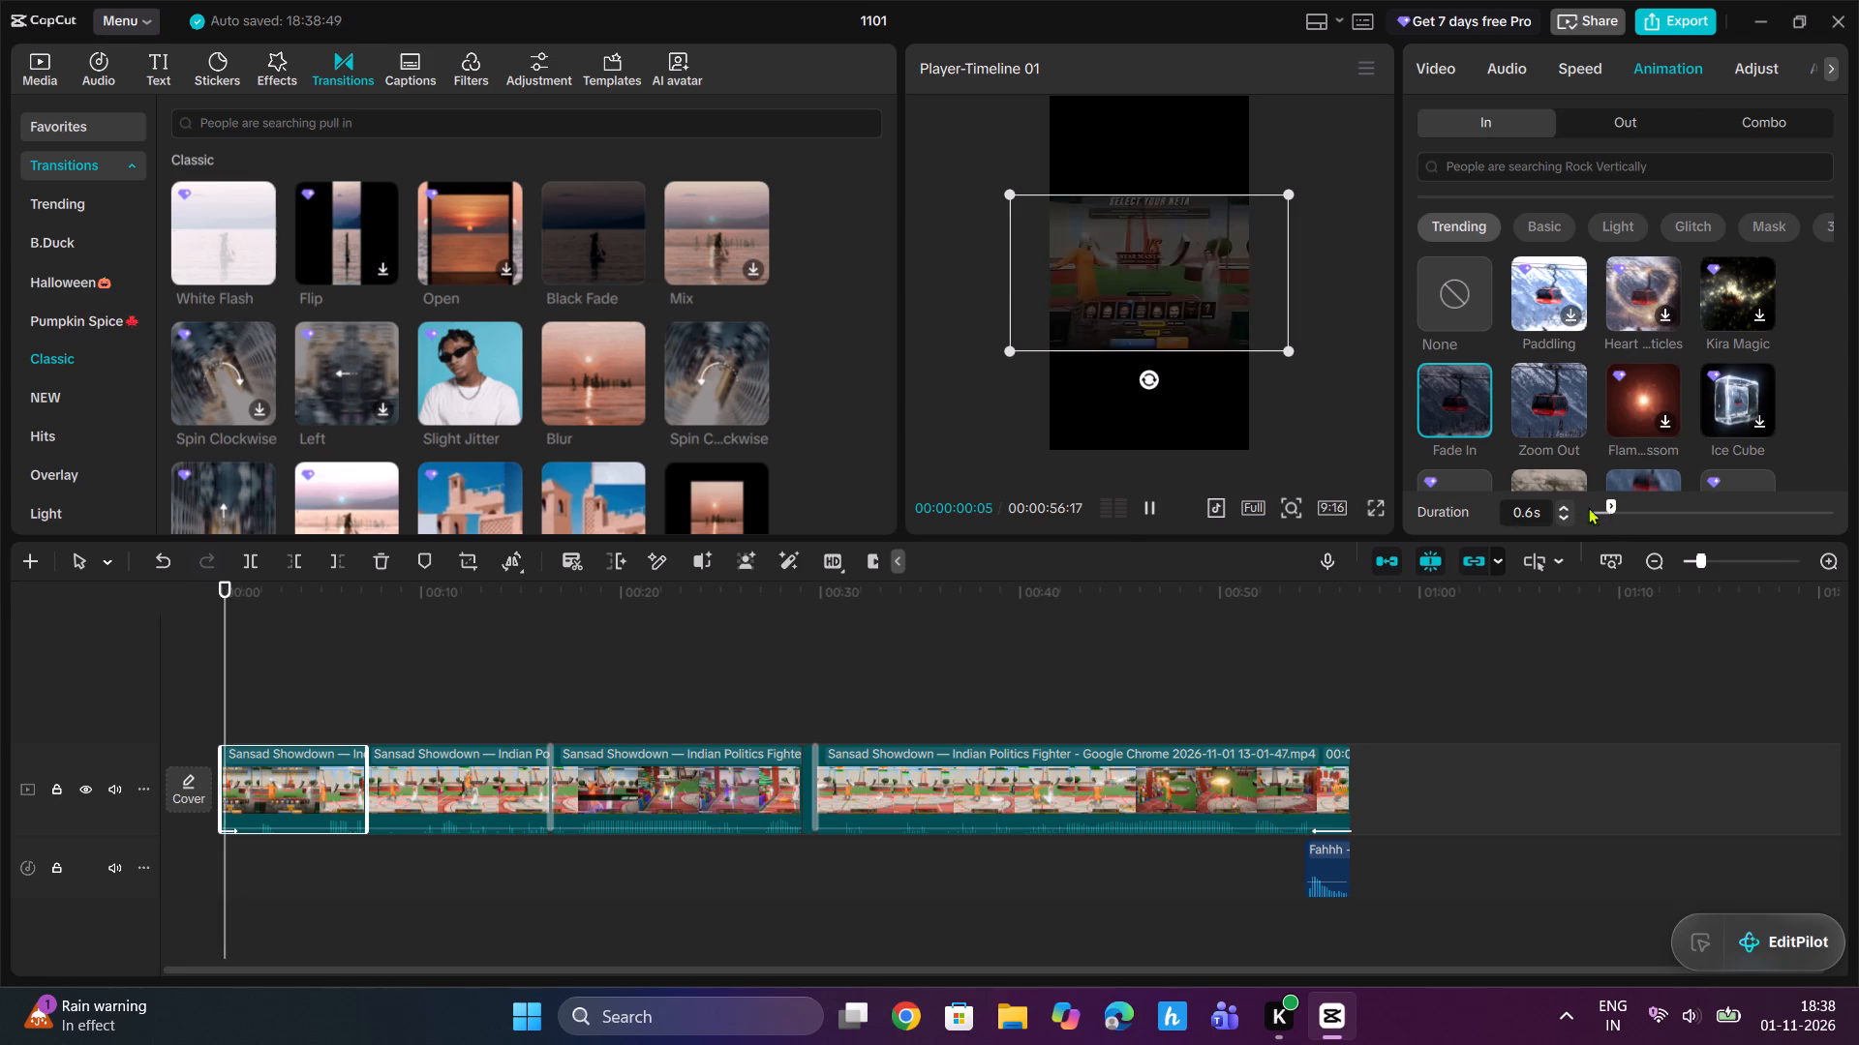
Add a default text at the very start of the timeline and change its content to "broooooooooo".
drag(231, 599, 187, 619)
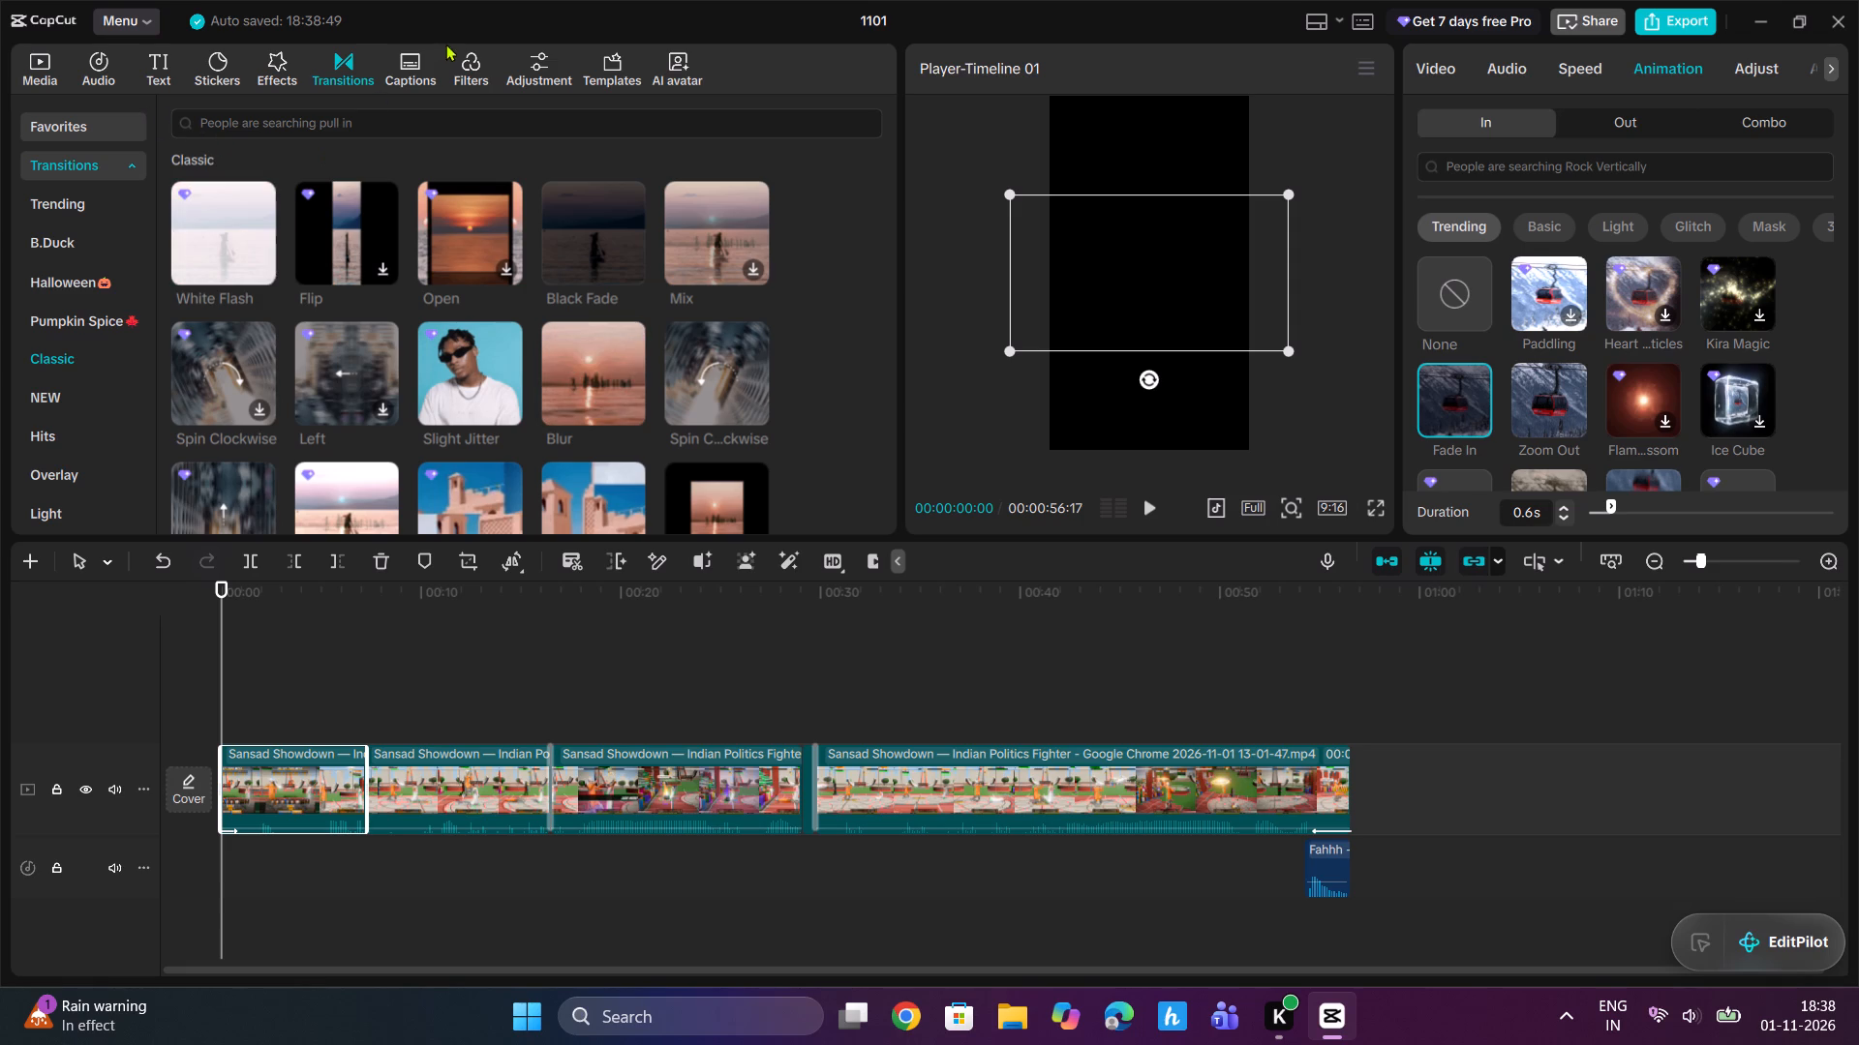
click(475, 78)
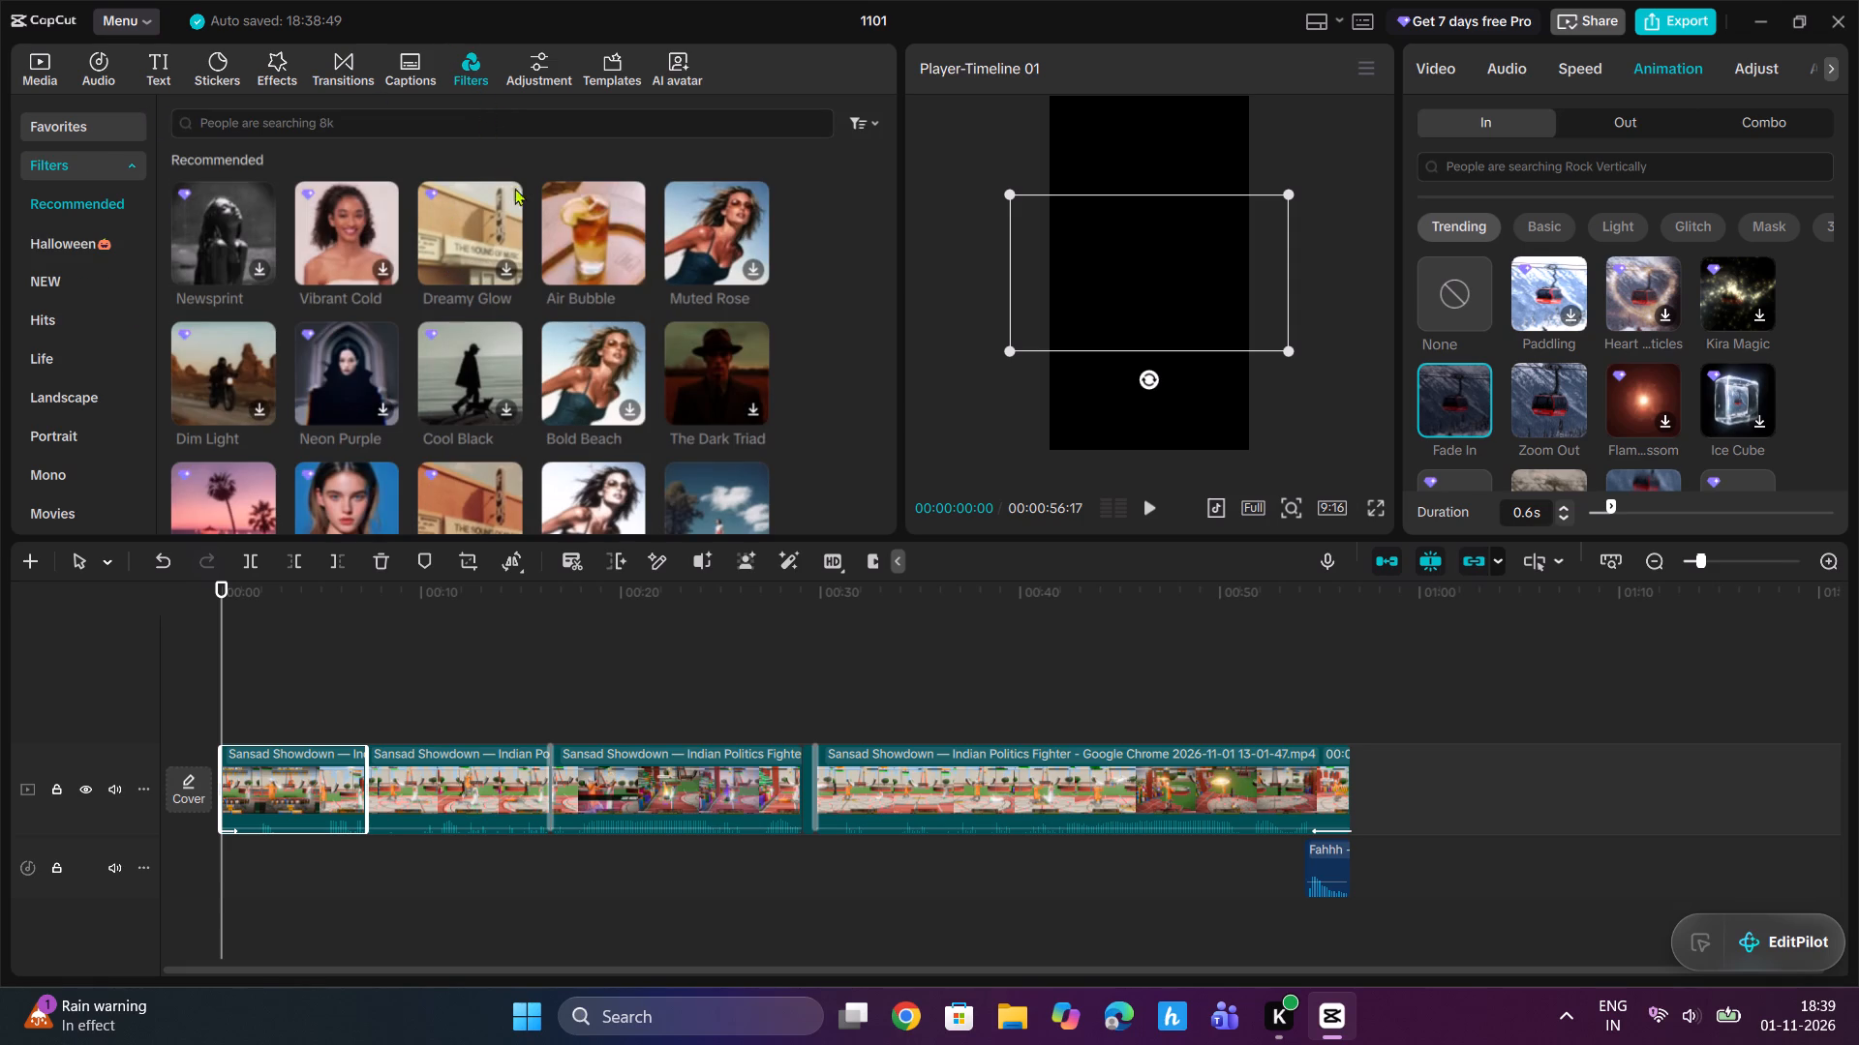
click(152, 63)
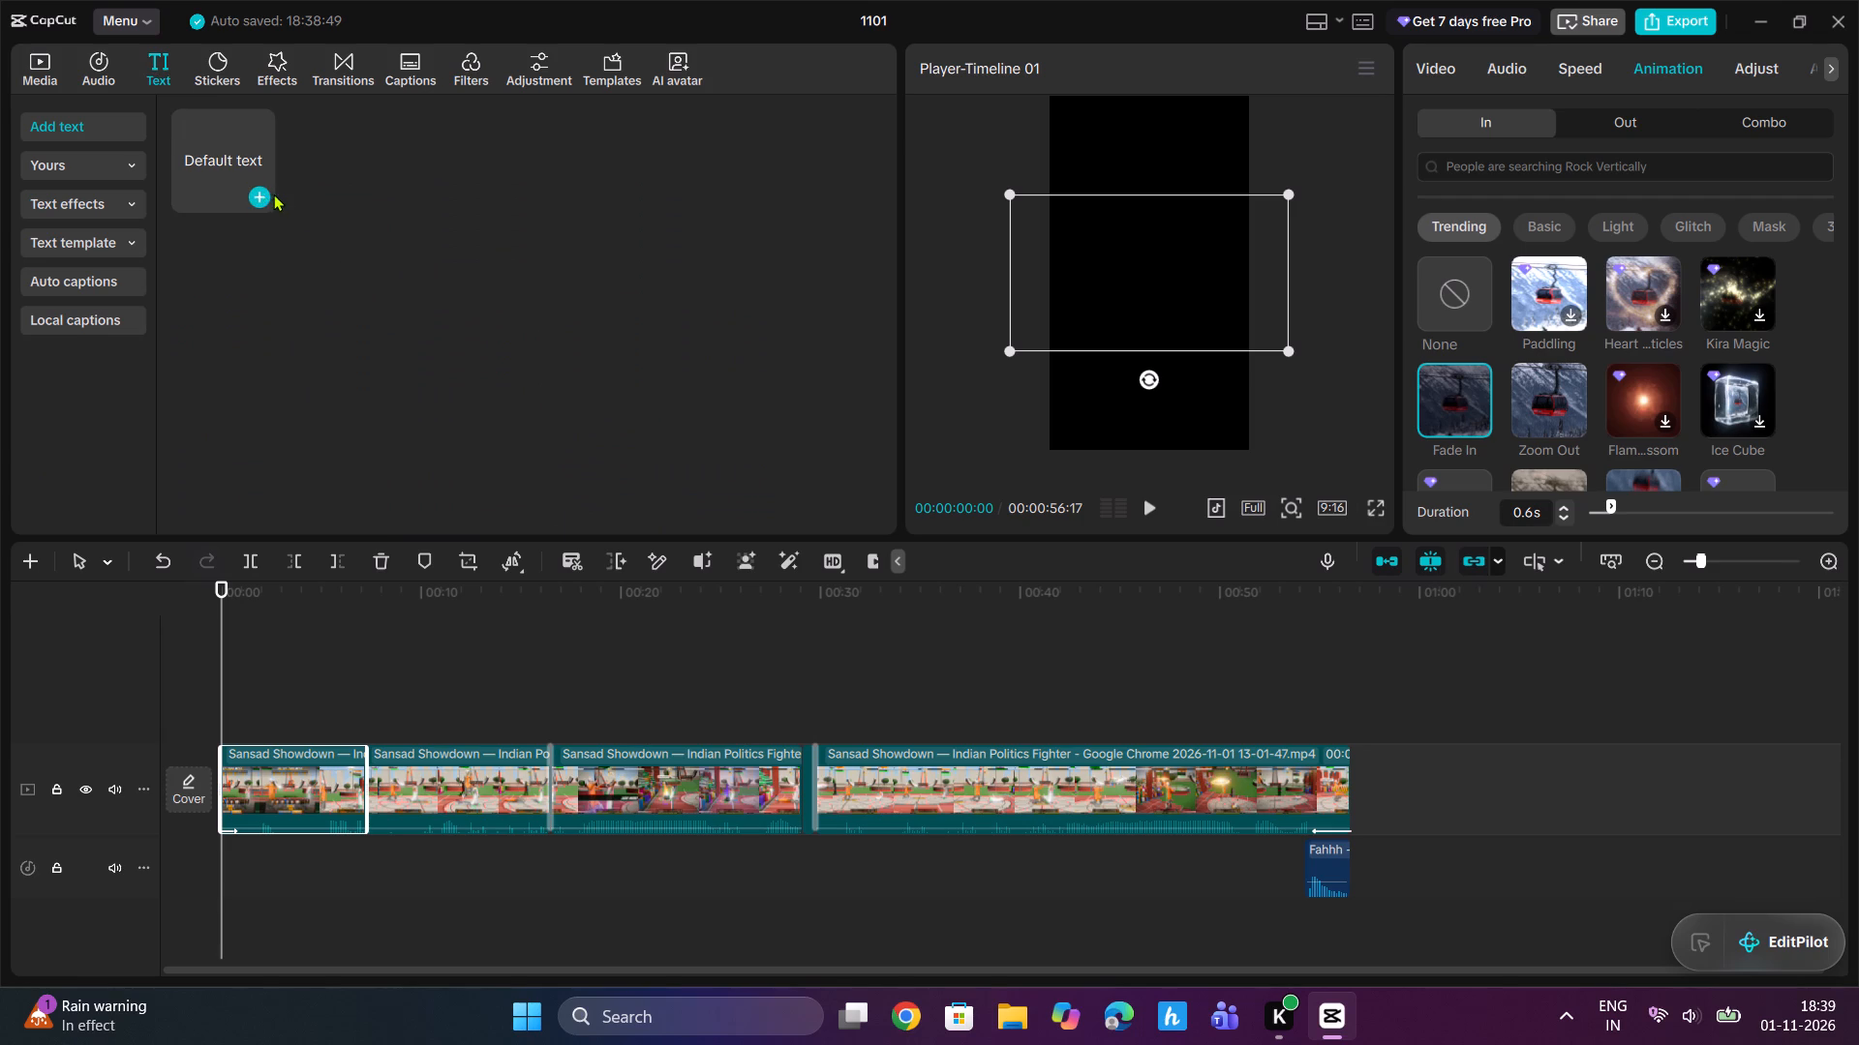
click(266, 194)
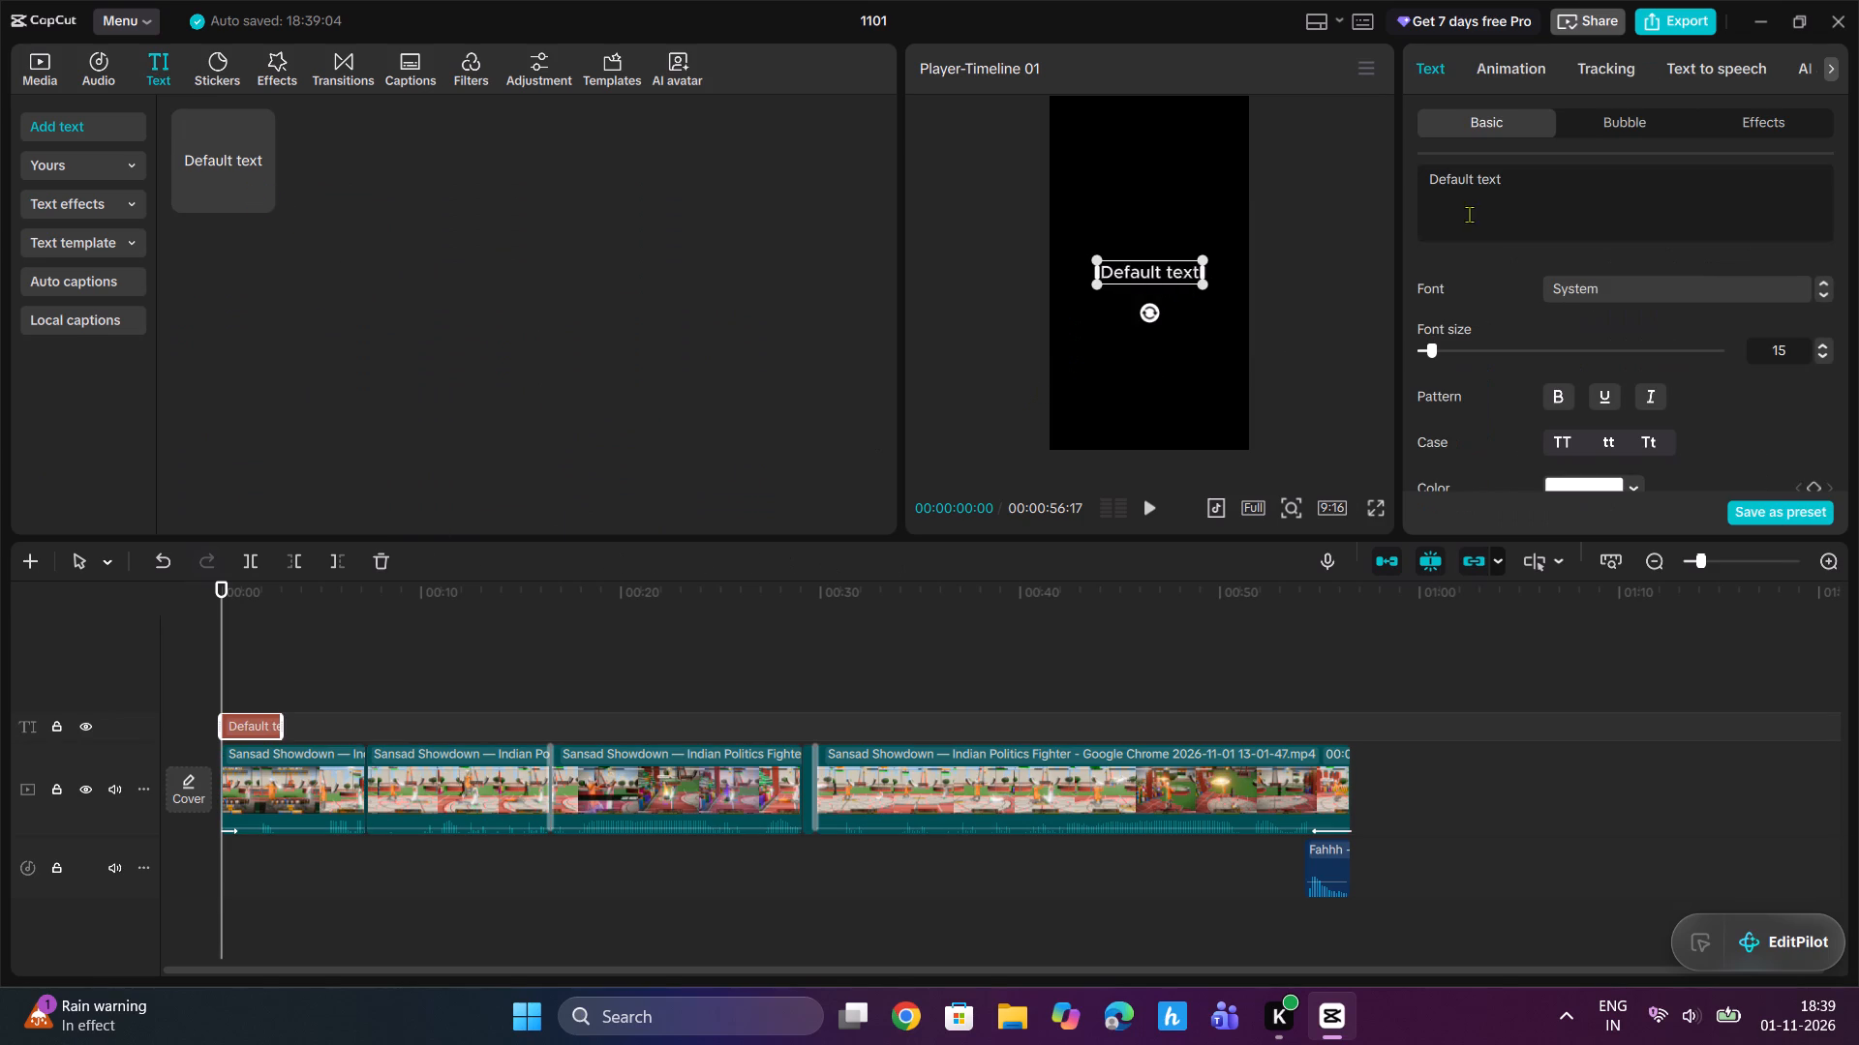
drag(1522, 182, 1295, 174)
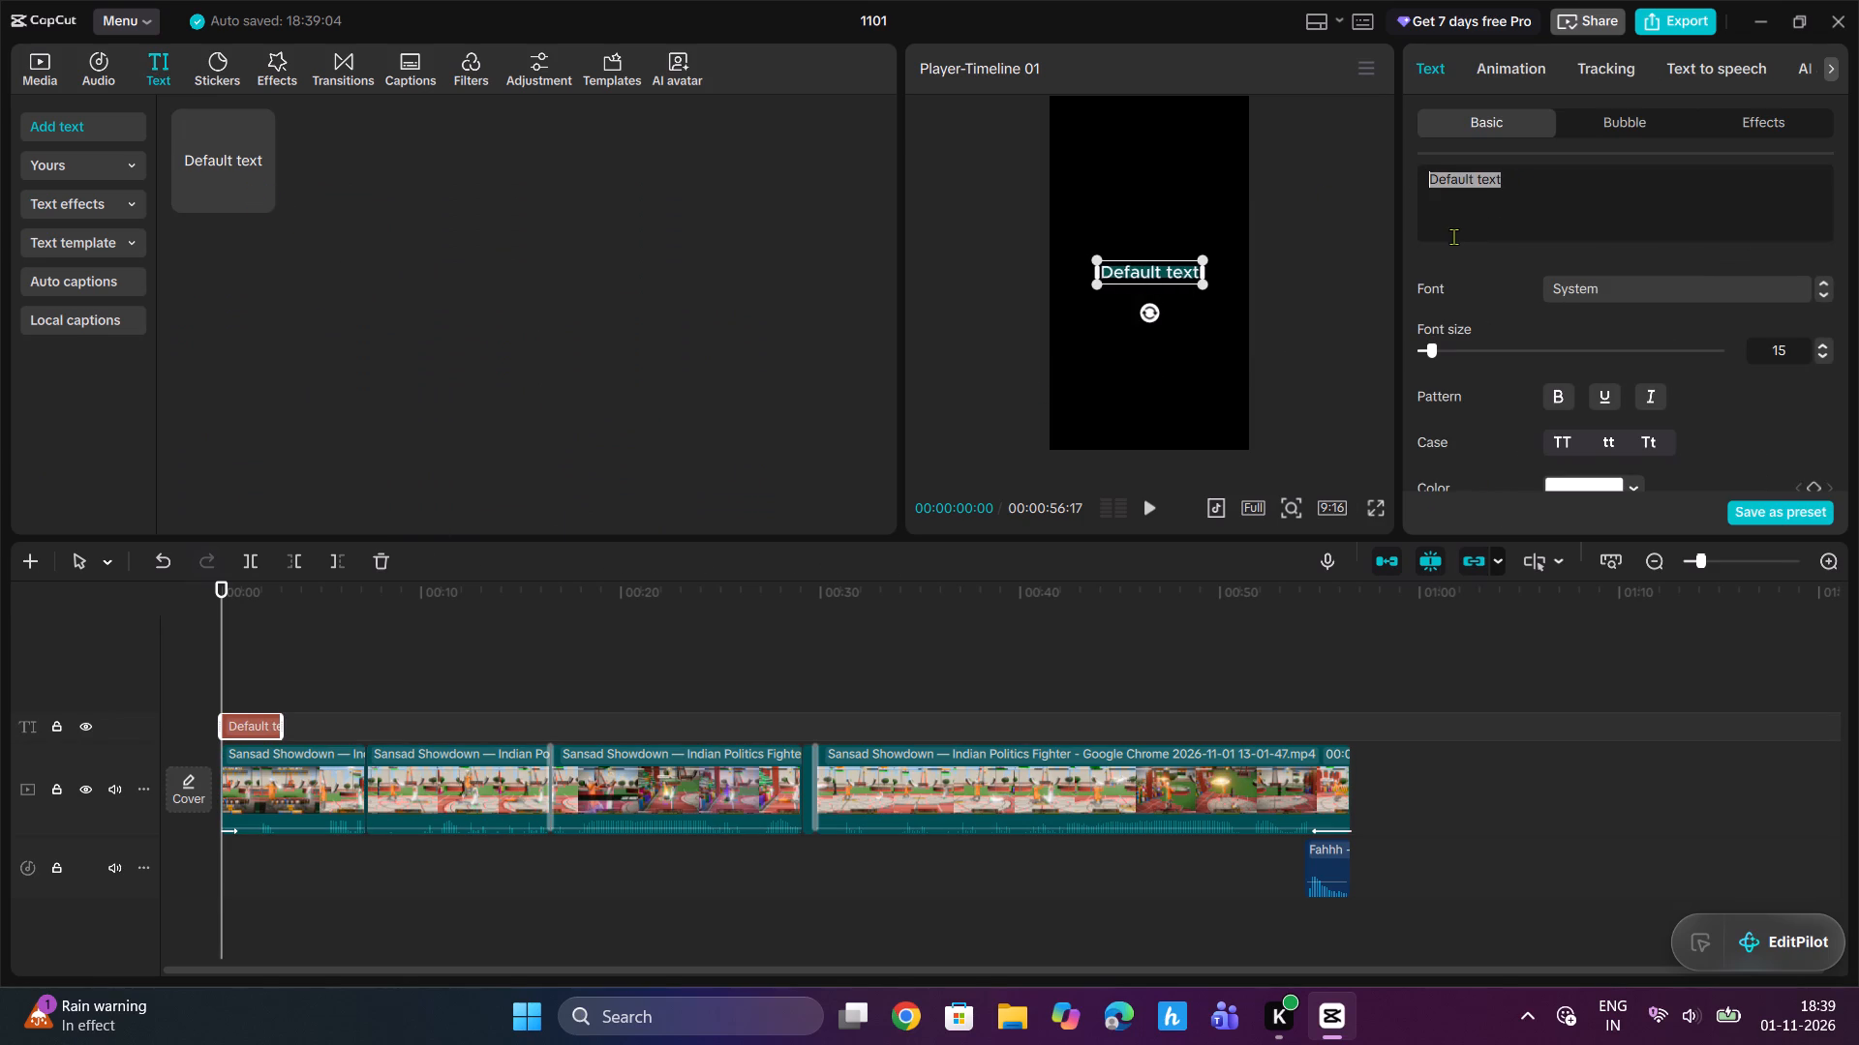
text(bro)
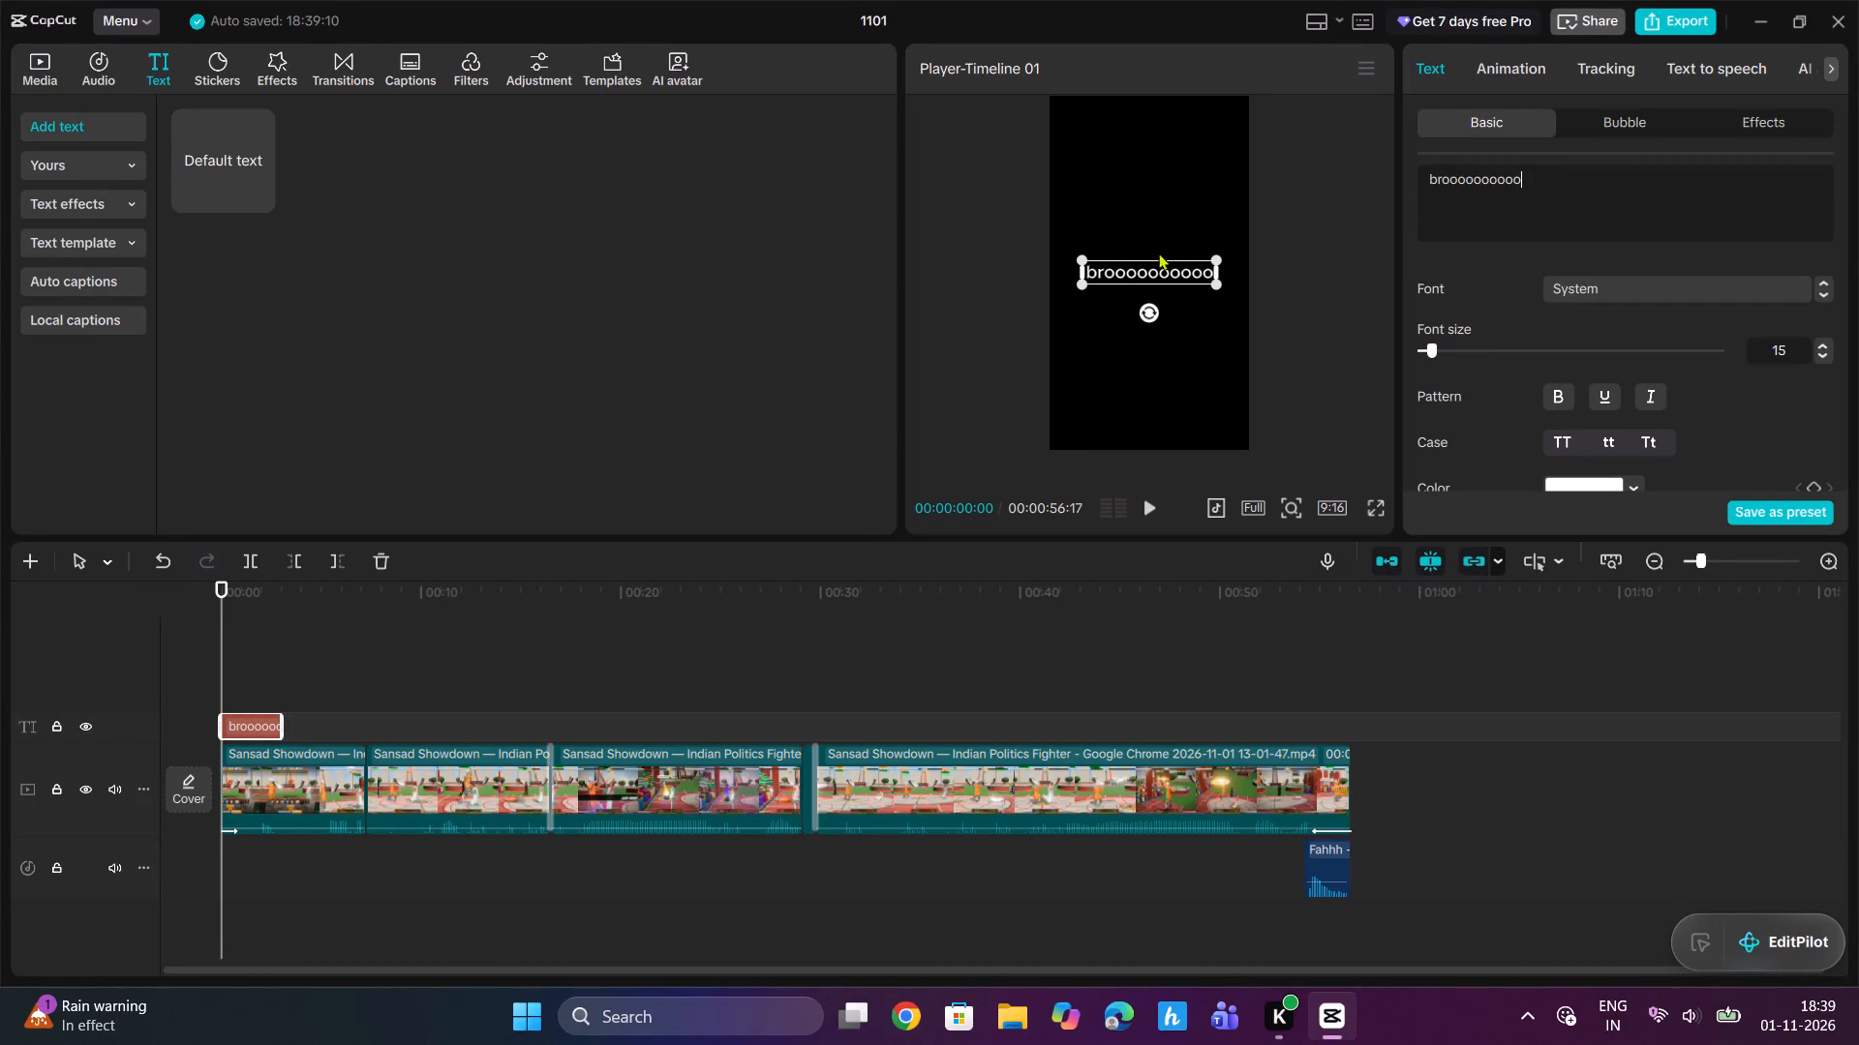
Make the "brooo" text bold and set its font to Lalezar.
click(1517, 64)
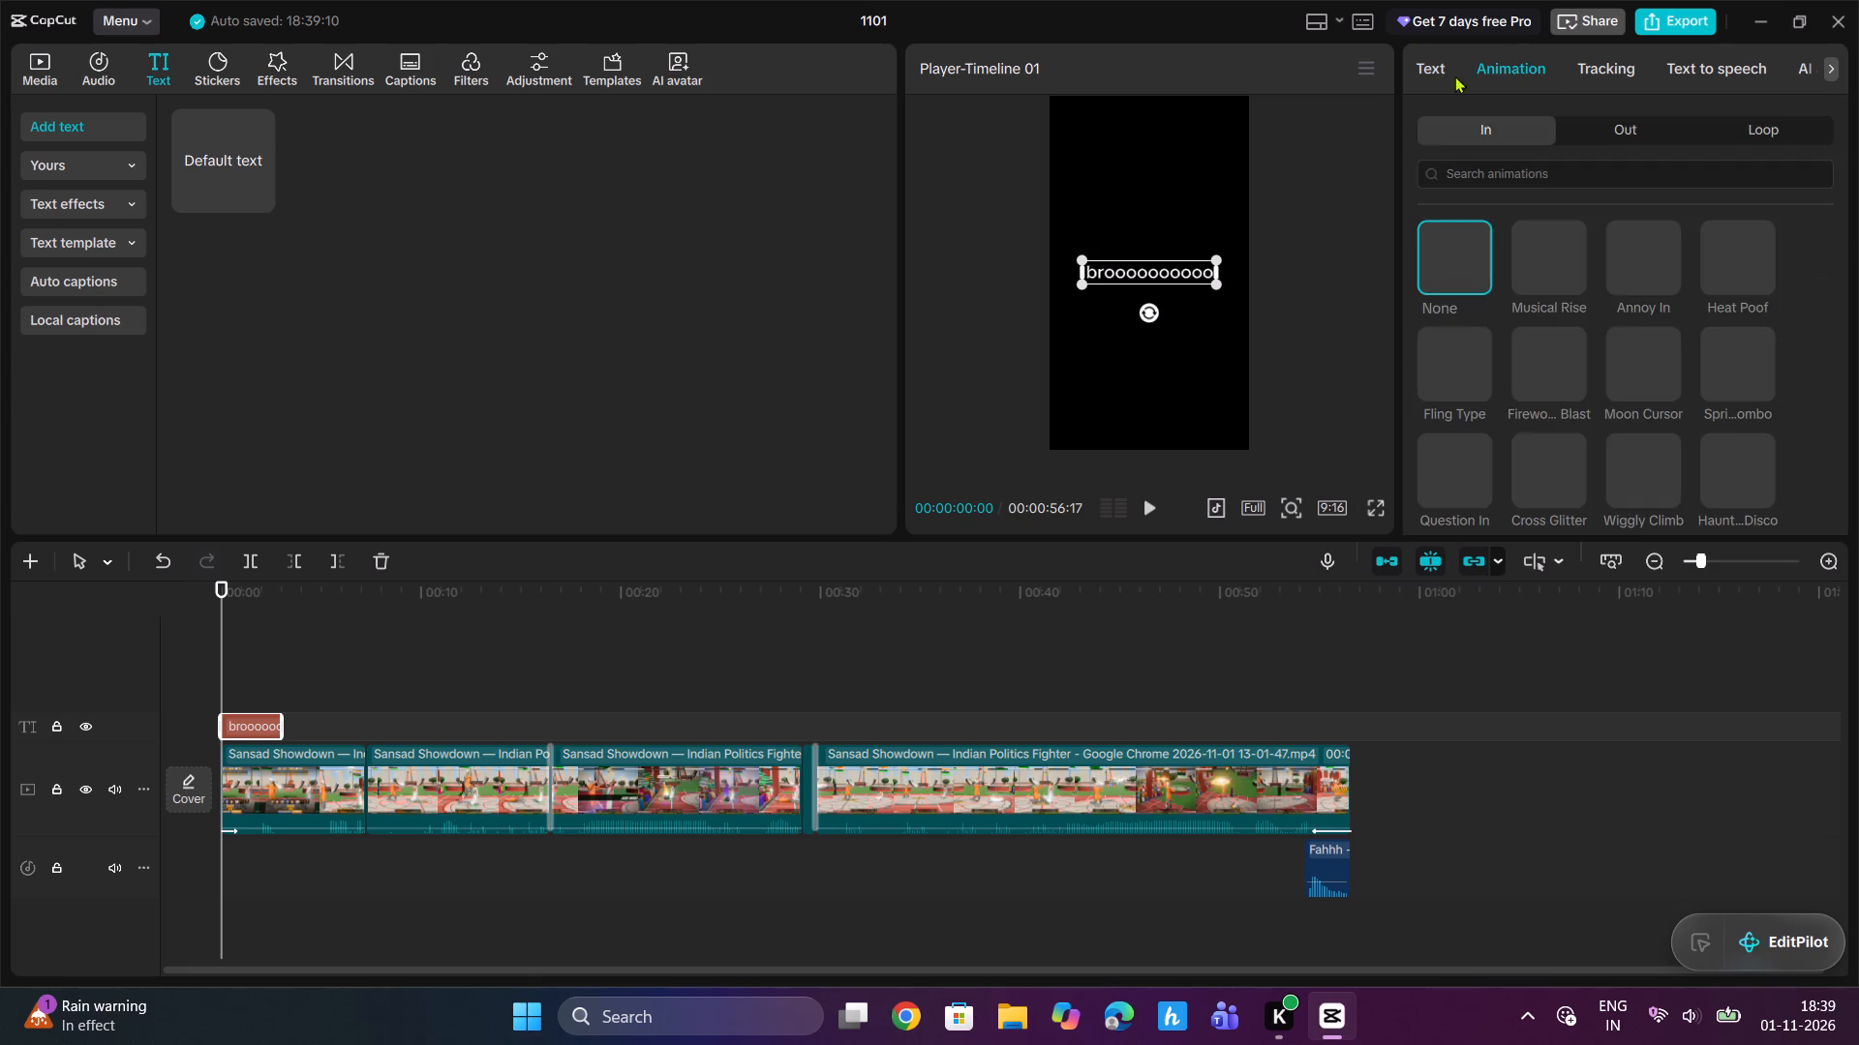
click(1429, 72)
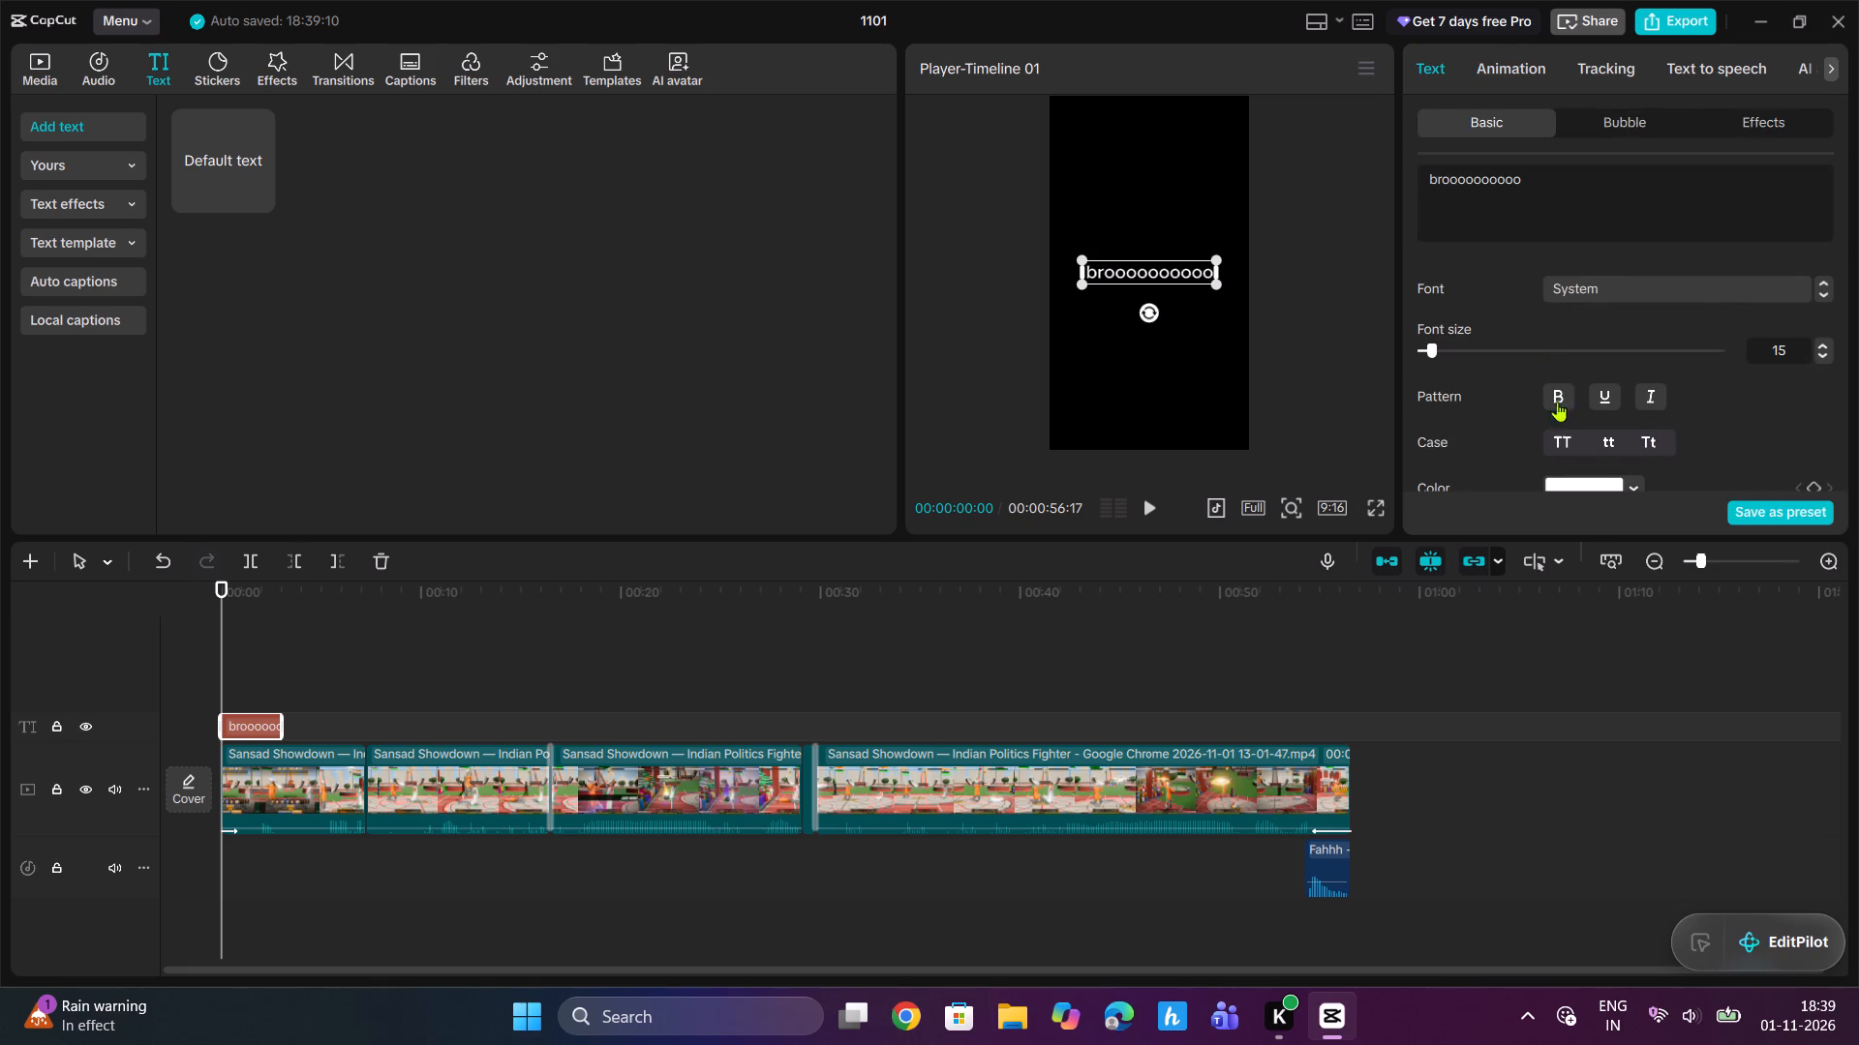
click(1553, 414)
click(1558, 400)
click(1823, 300)
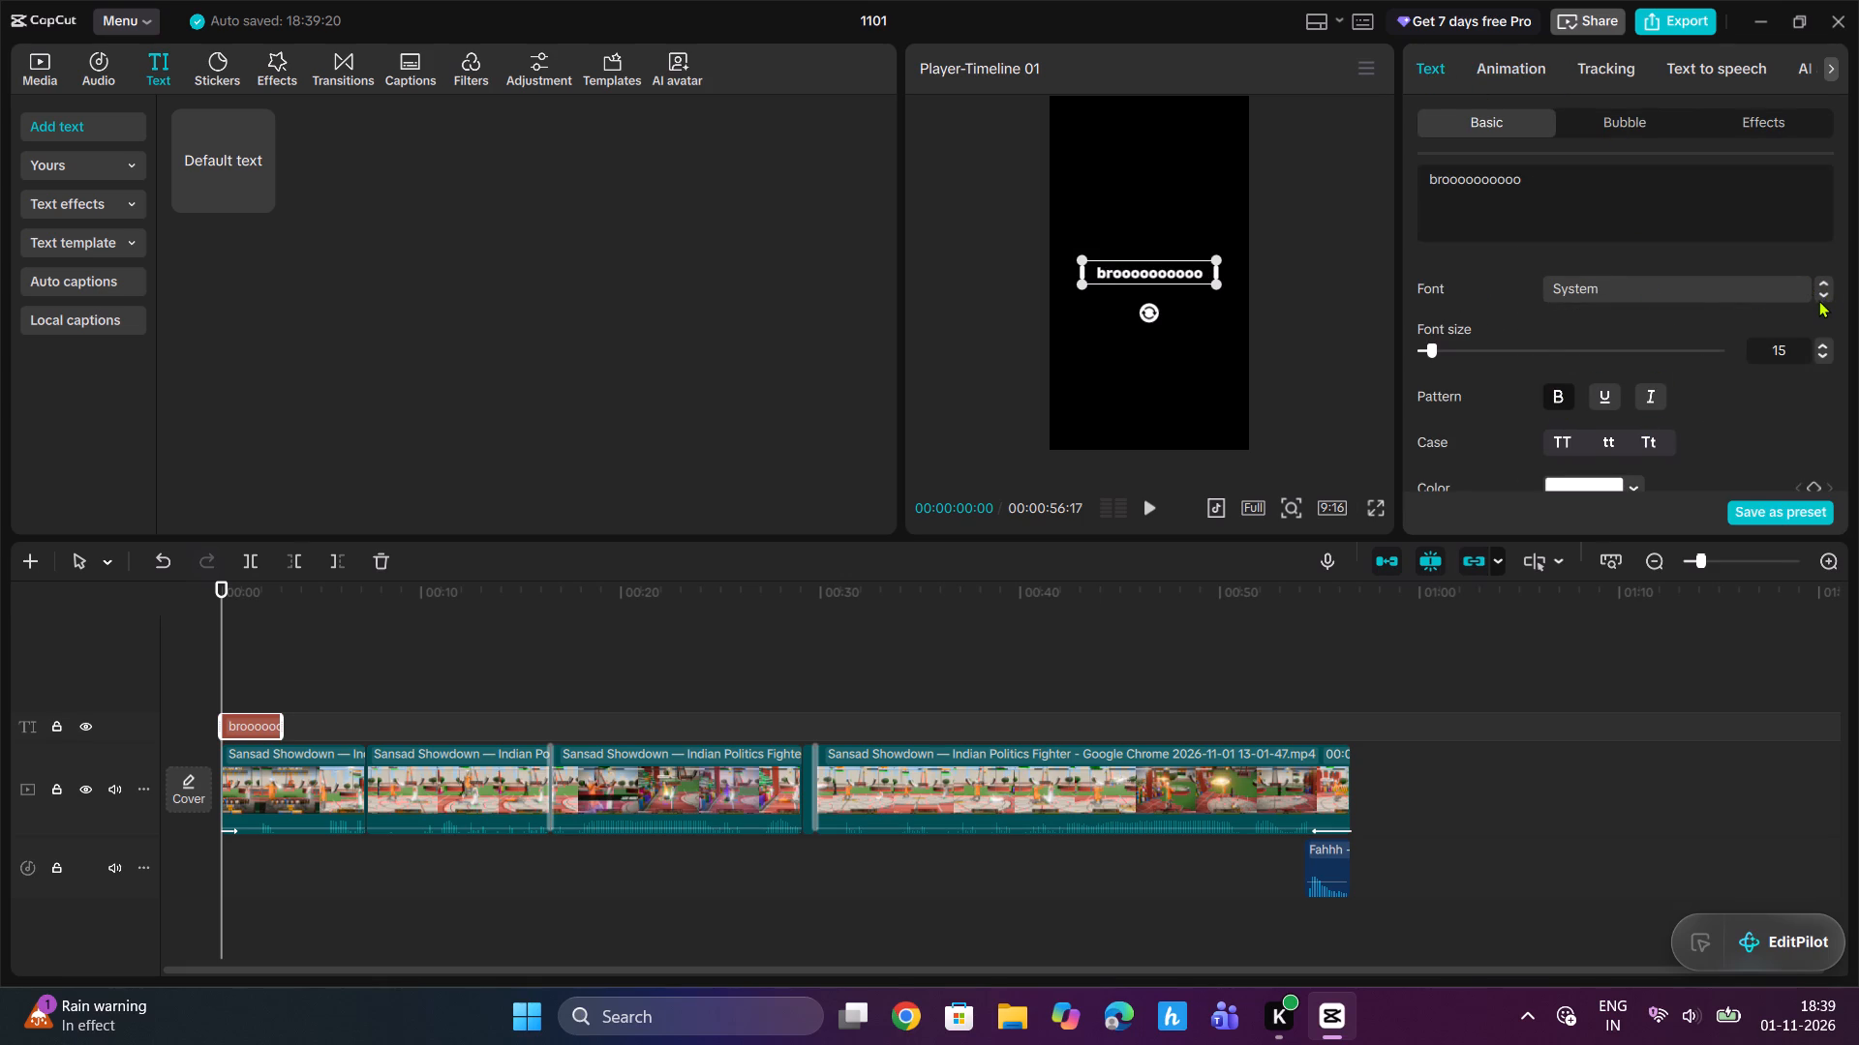
click(1703, 278)
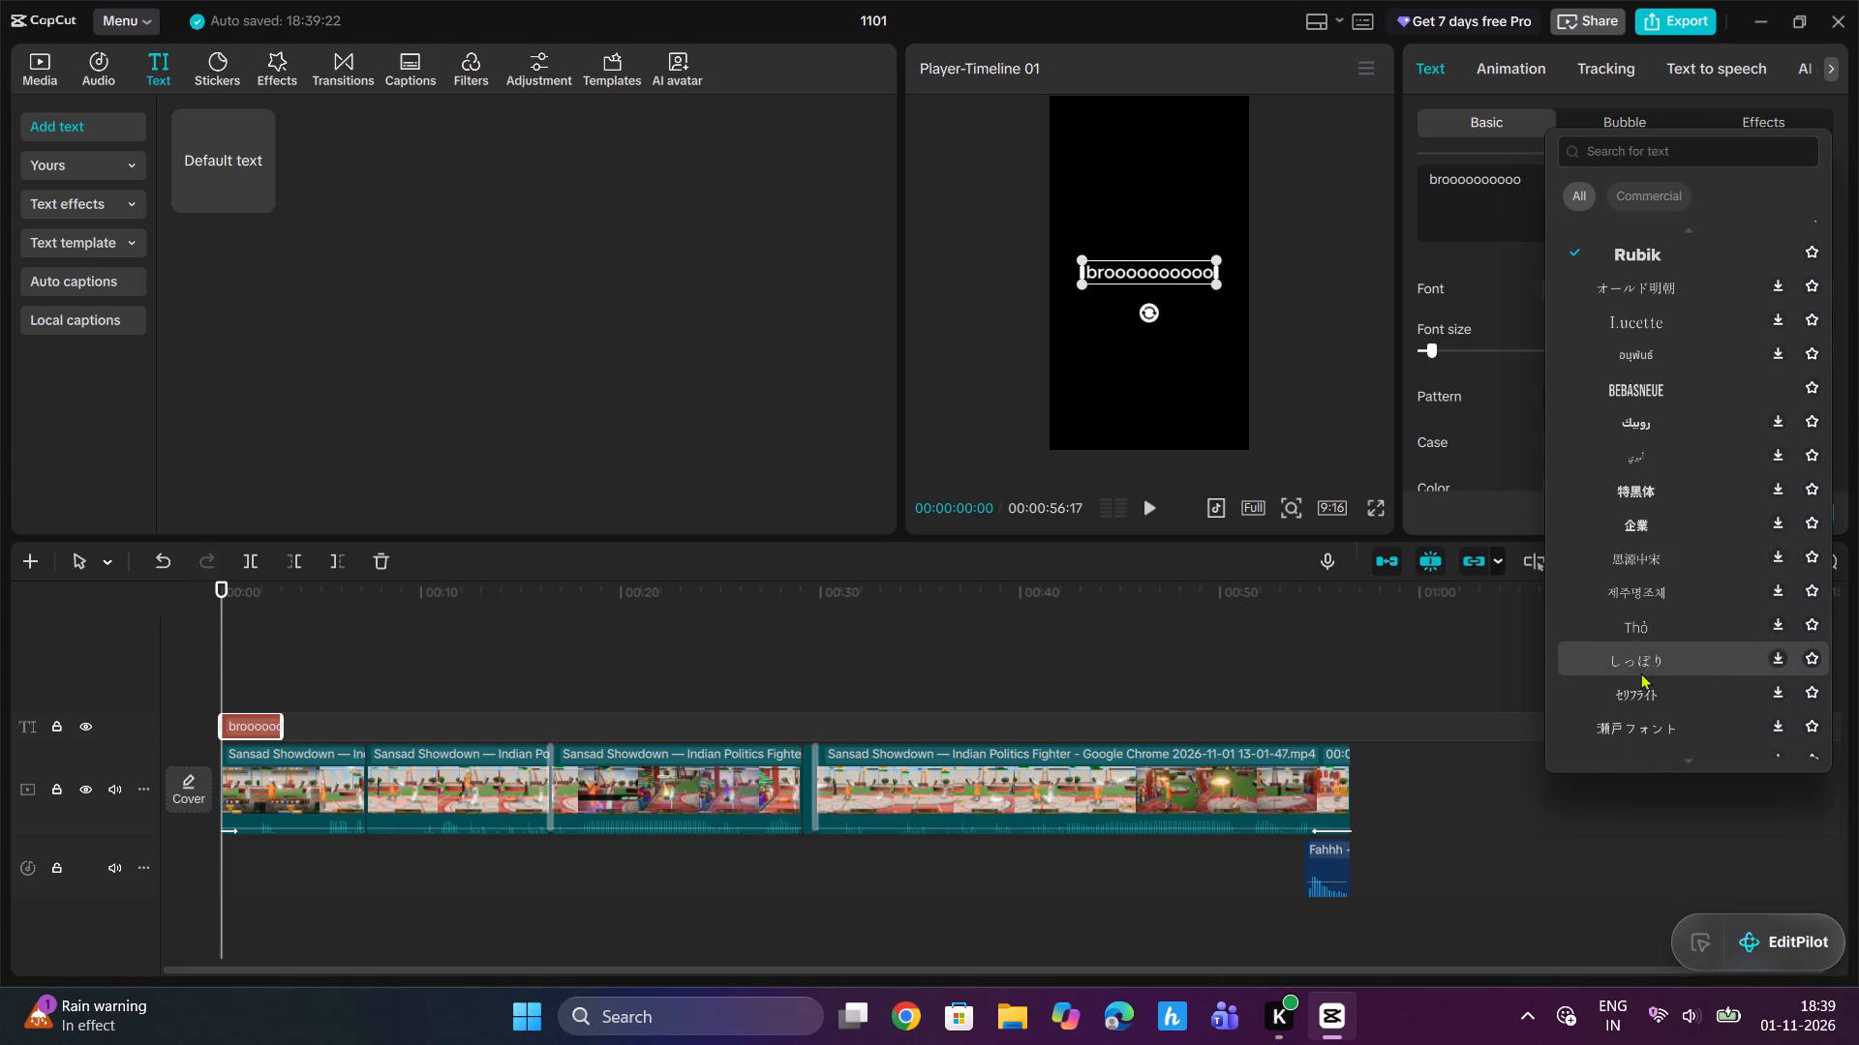
scroll(1649, 625, down, 3)
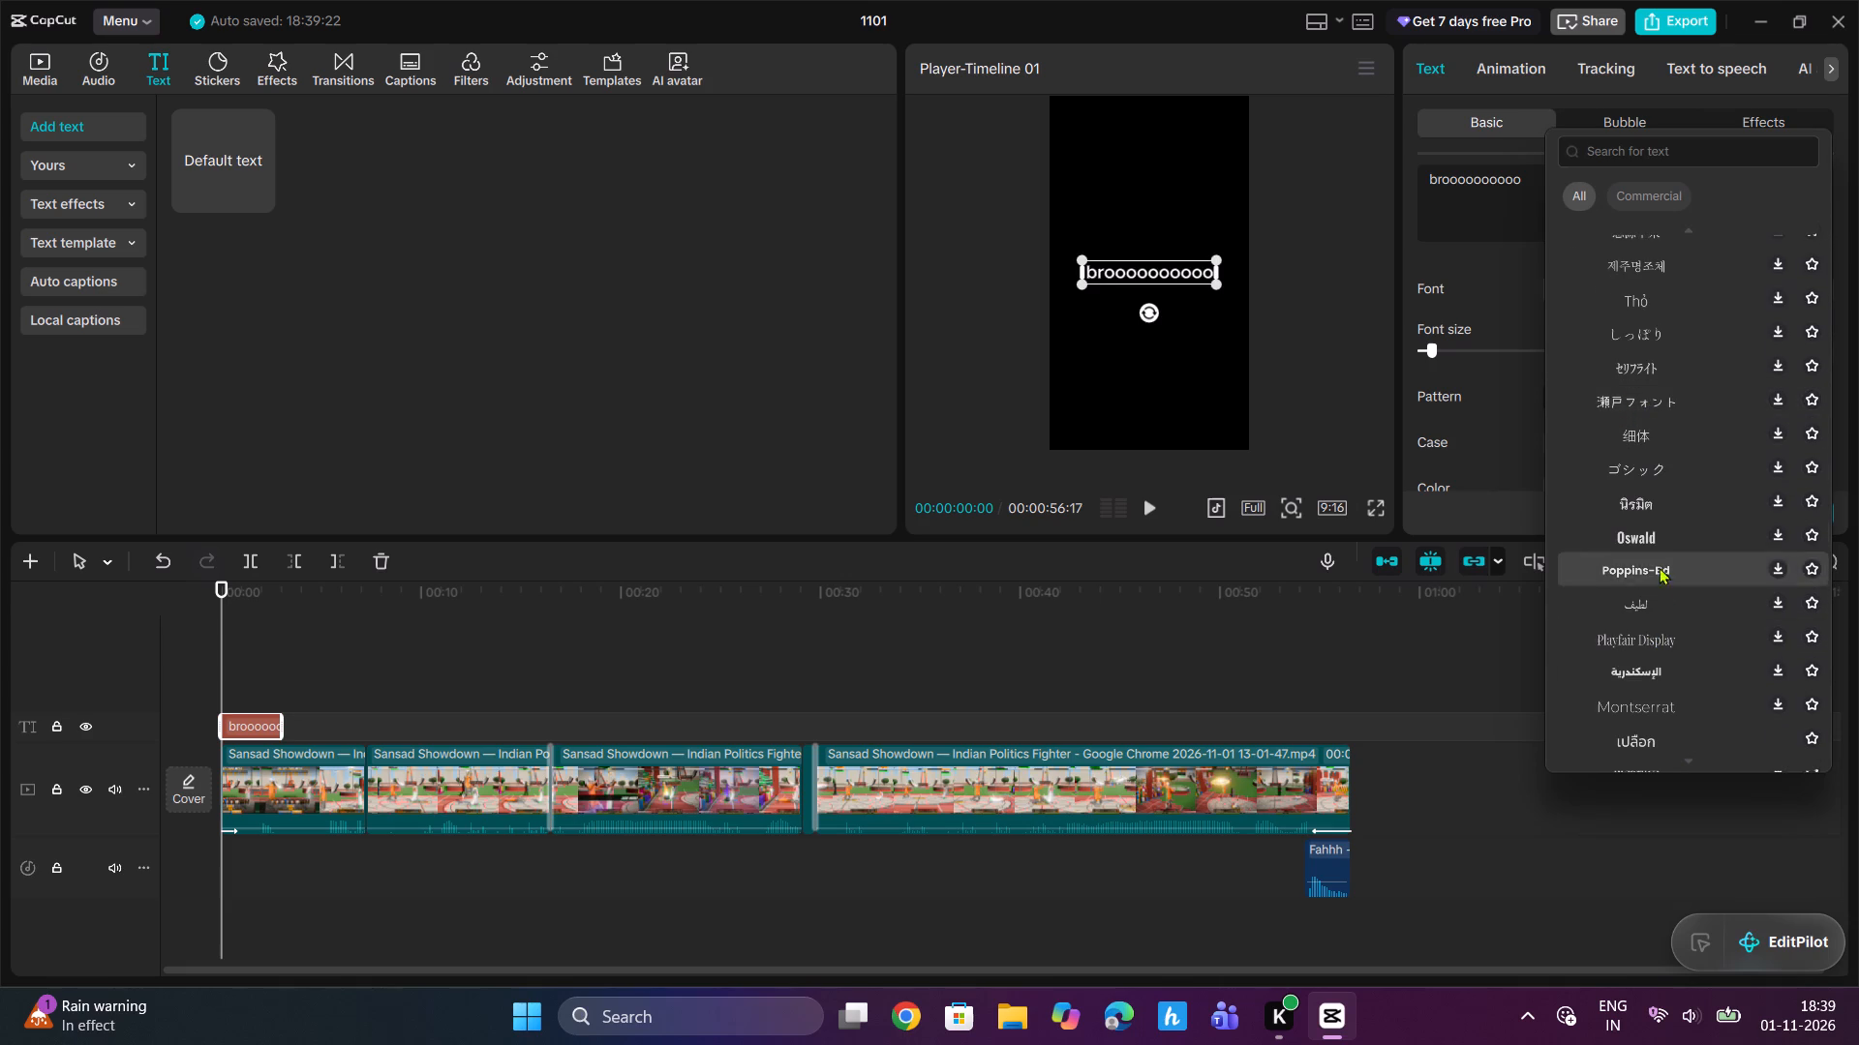
scroll(1664, 604, down, 5)
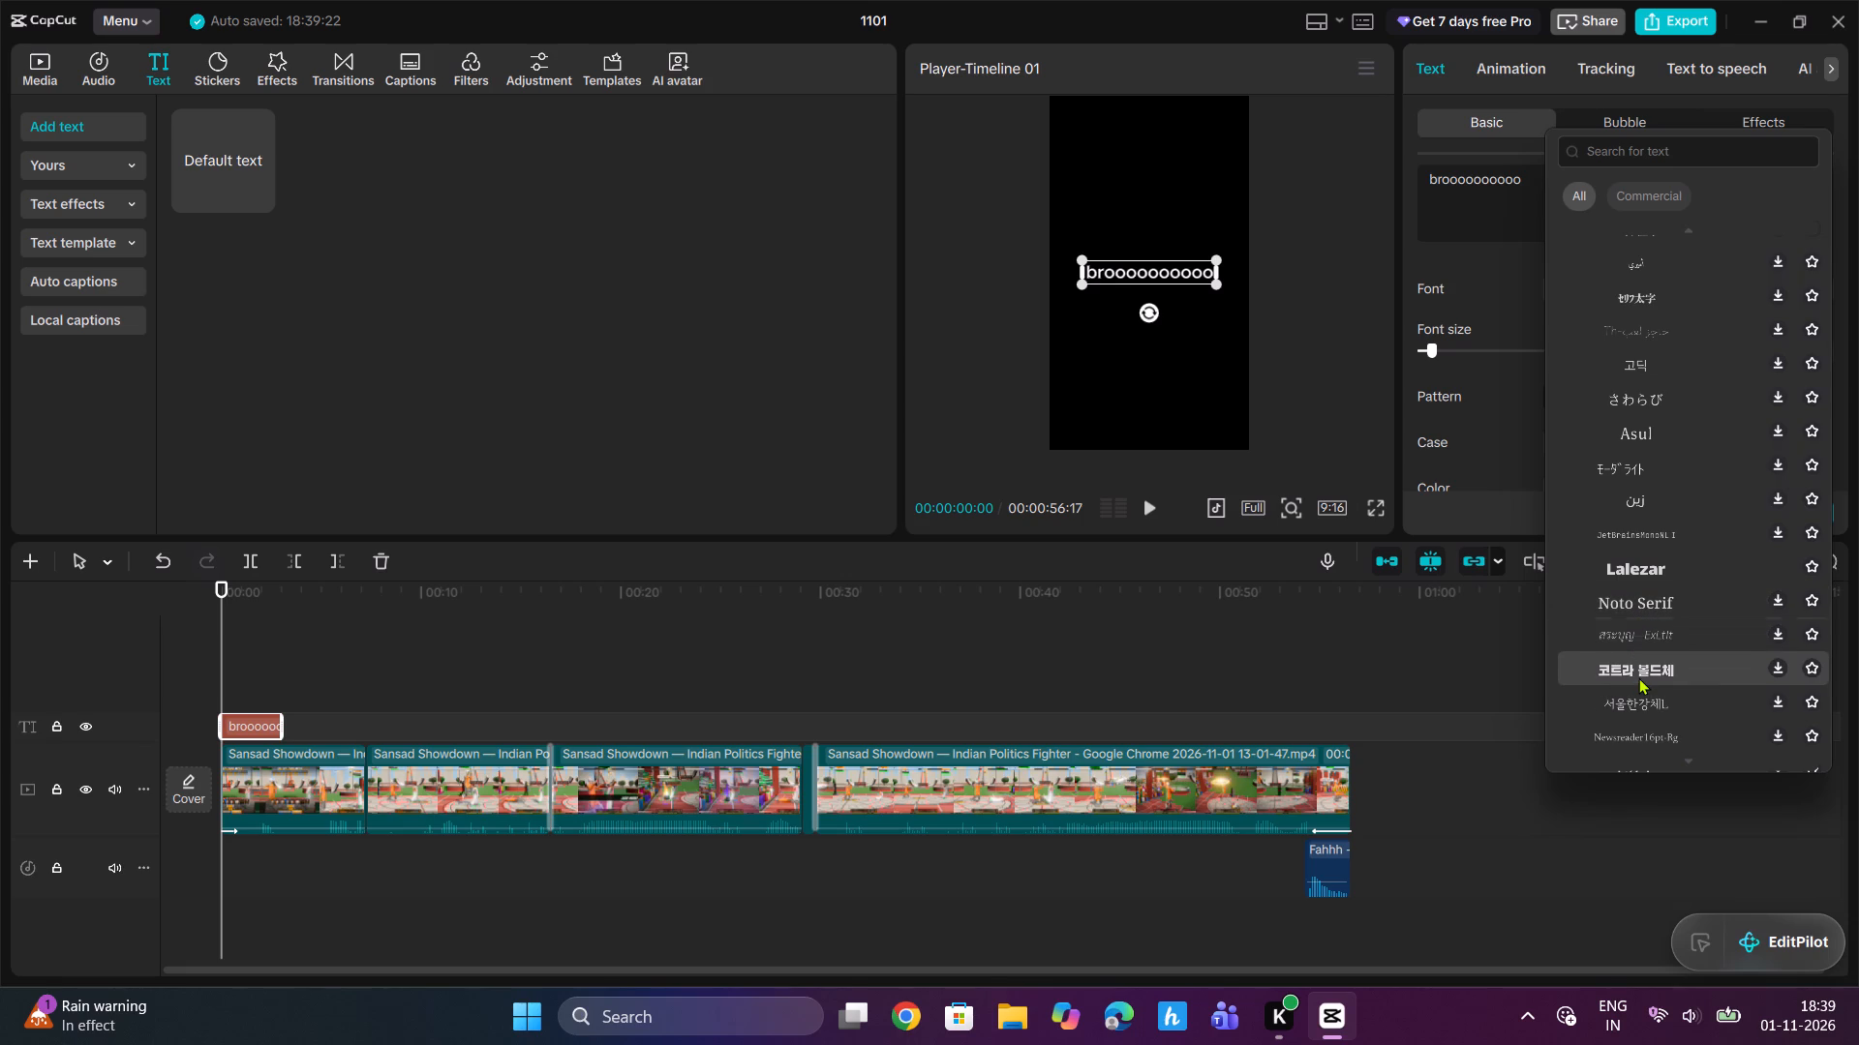
click(1647, 575)
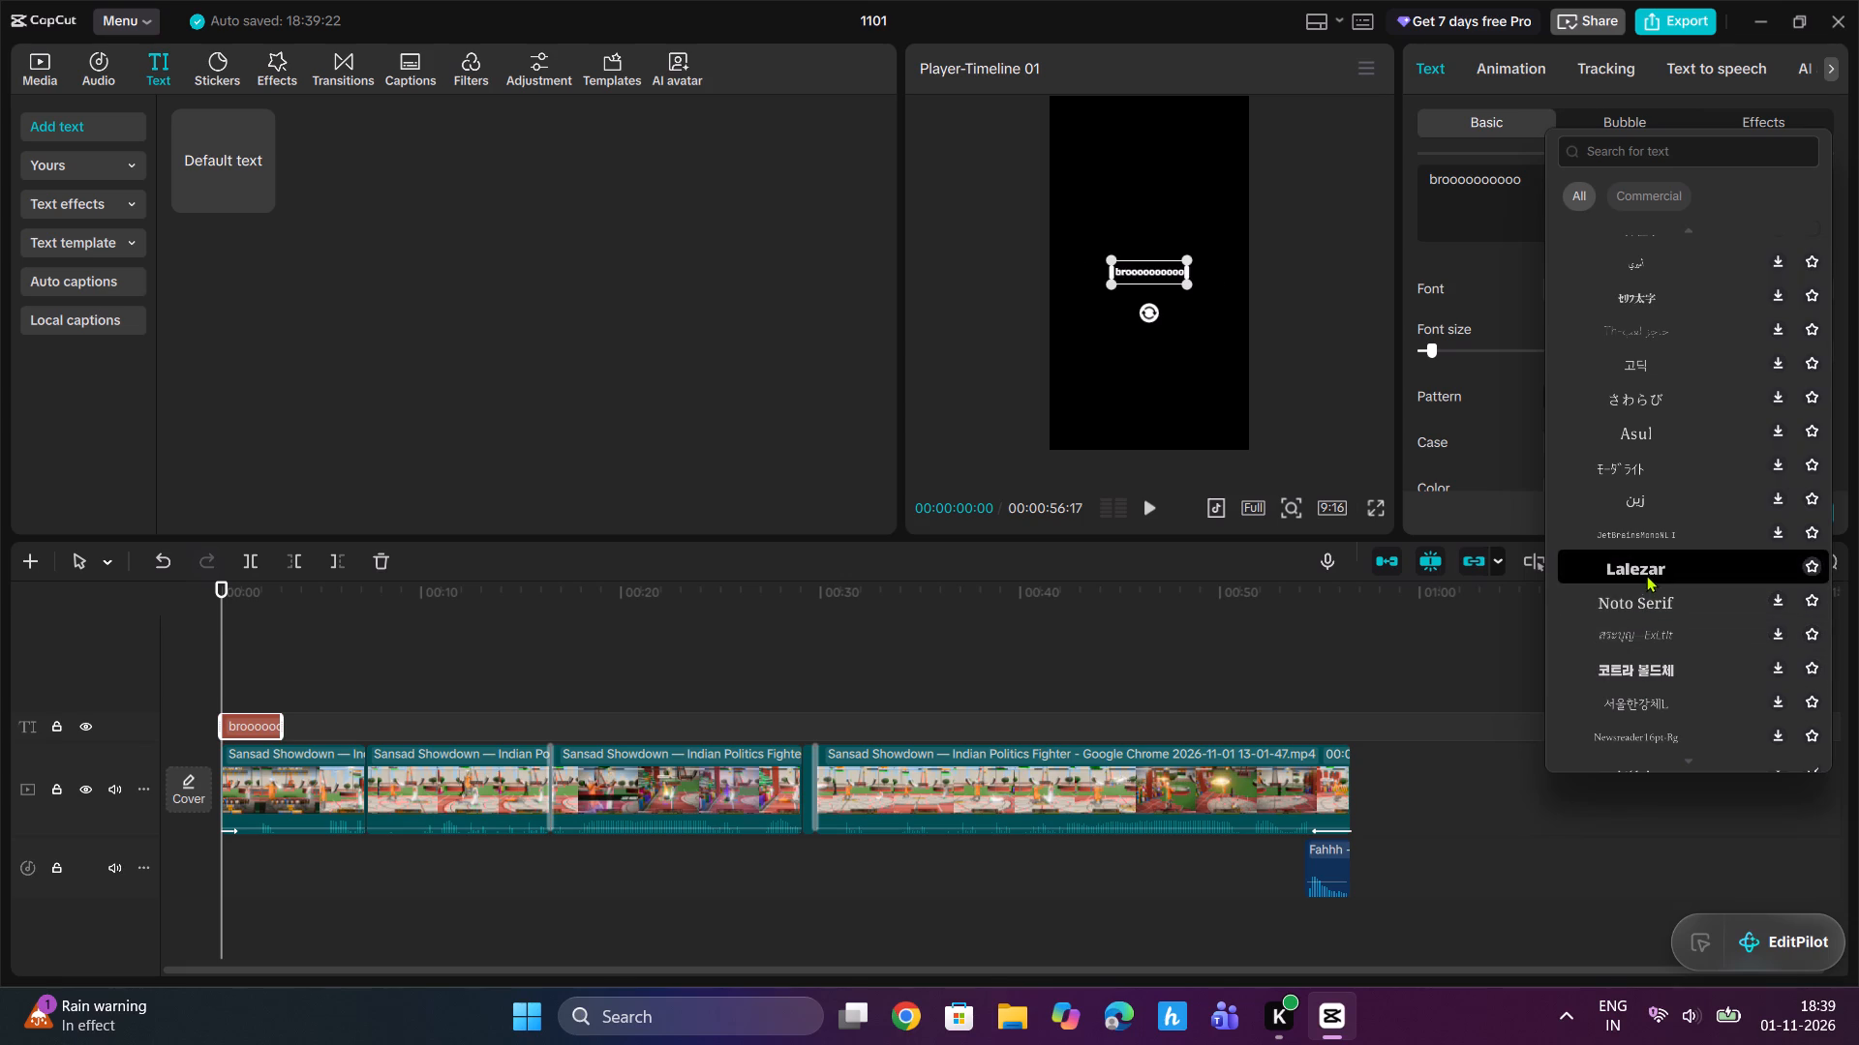
Enlarge the text so that it spans roughly two thirds of the frame's width.
drag(1109, 254, 1073, 249)
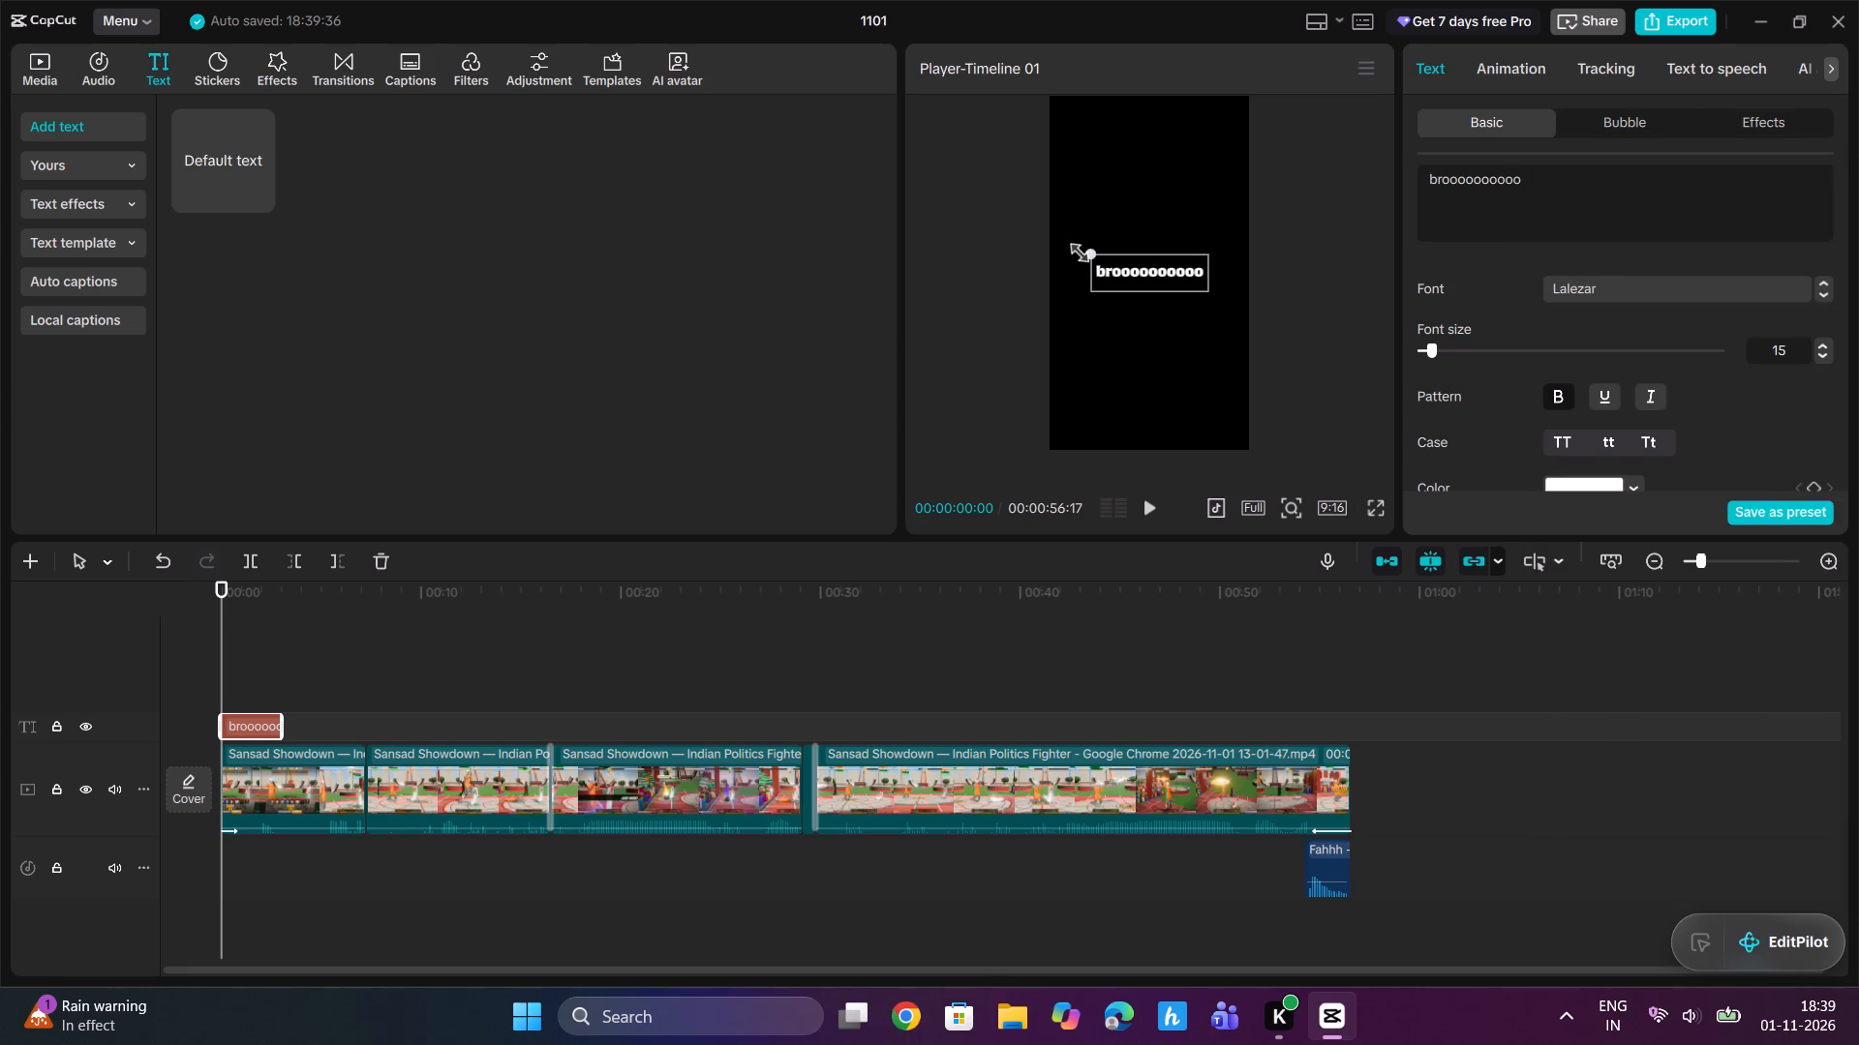
drag(1073, 249, 1054, 260)
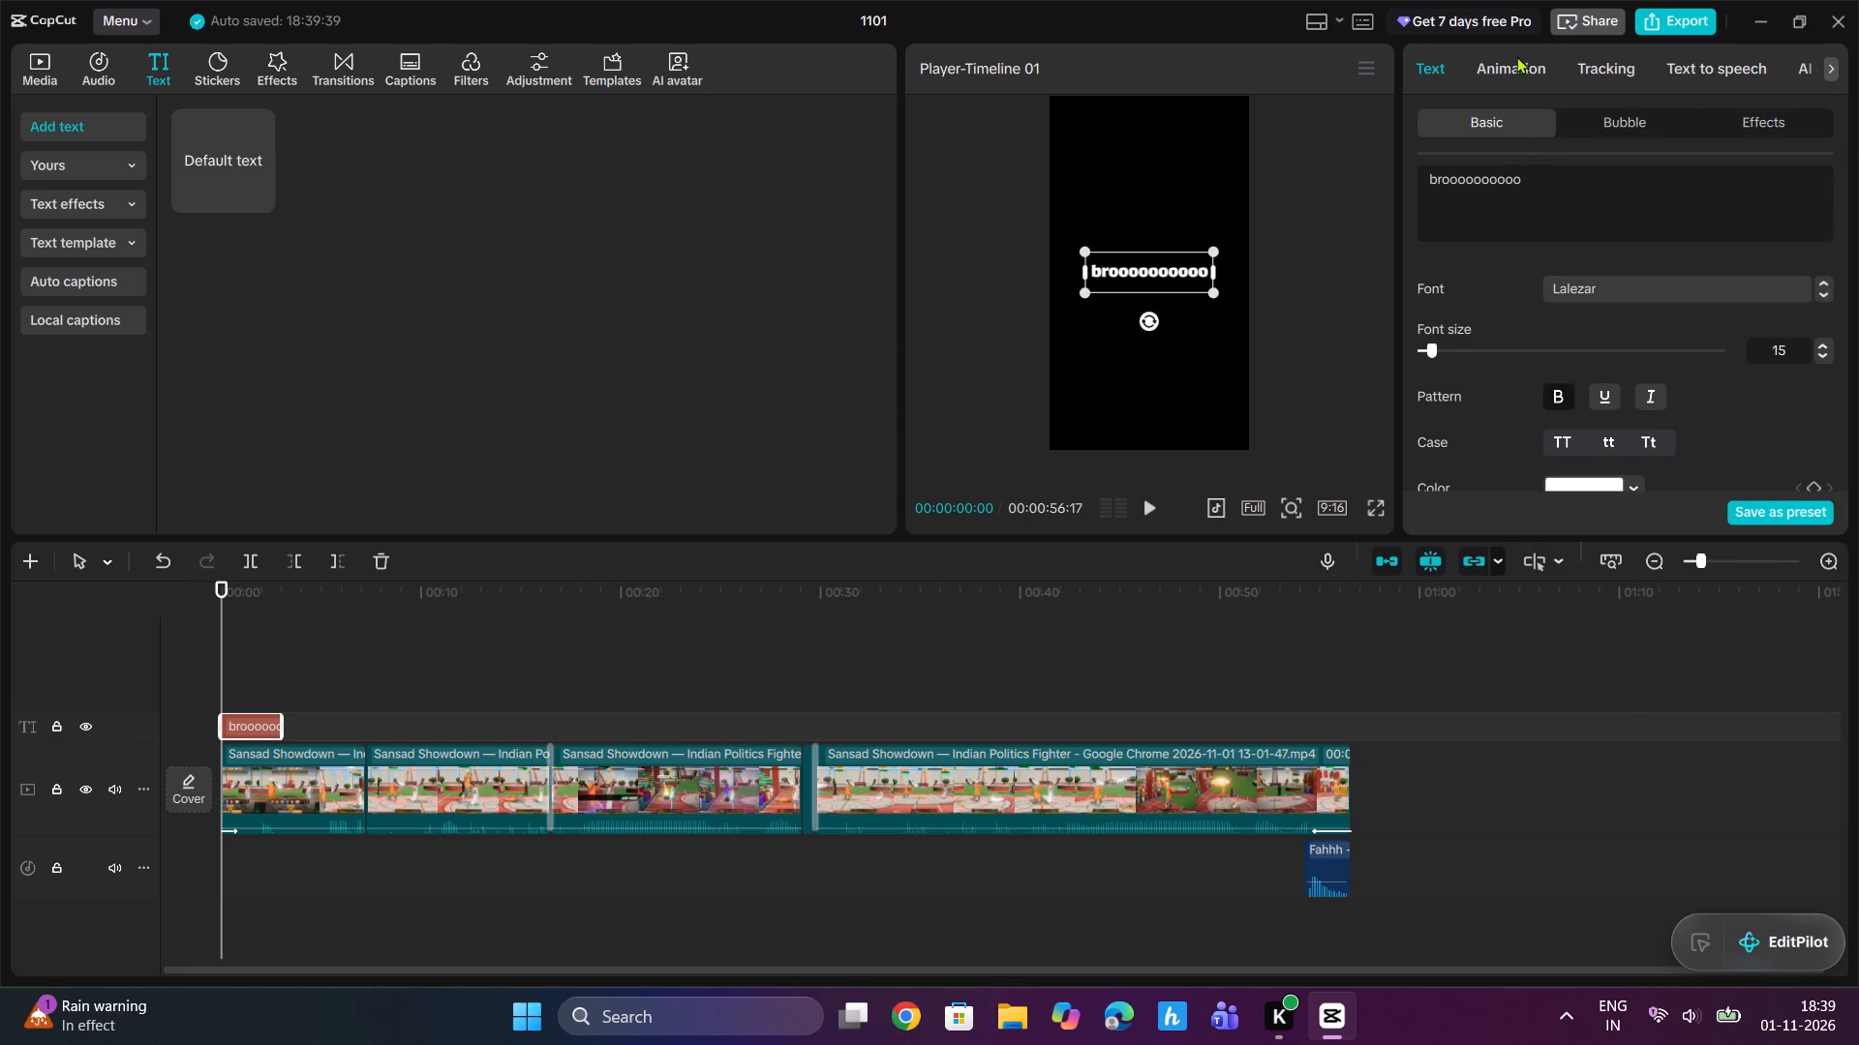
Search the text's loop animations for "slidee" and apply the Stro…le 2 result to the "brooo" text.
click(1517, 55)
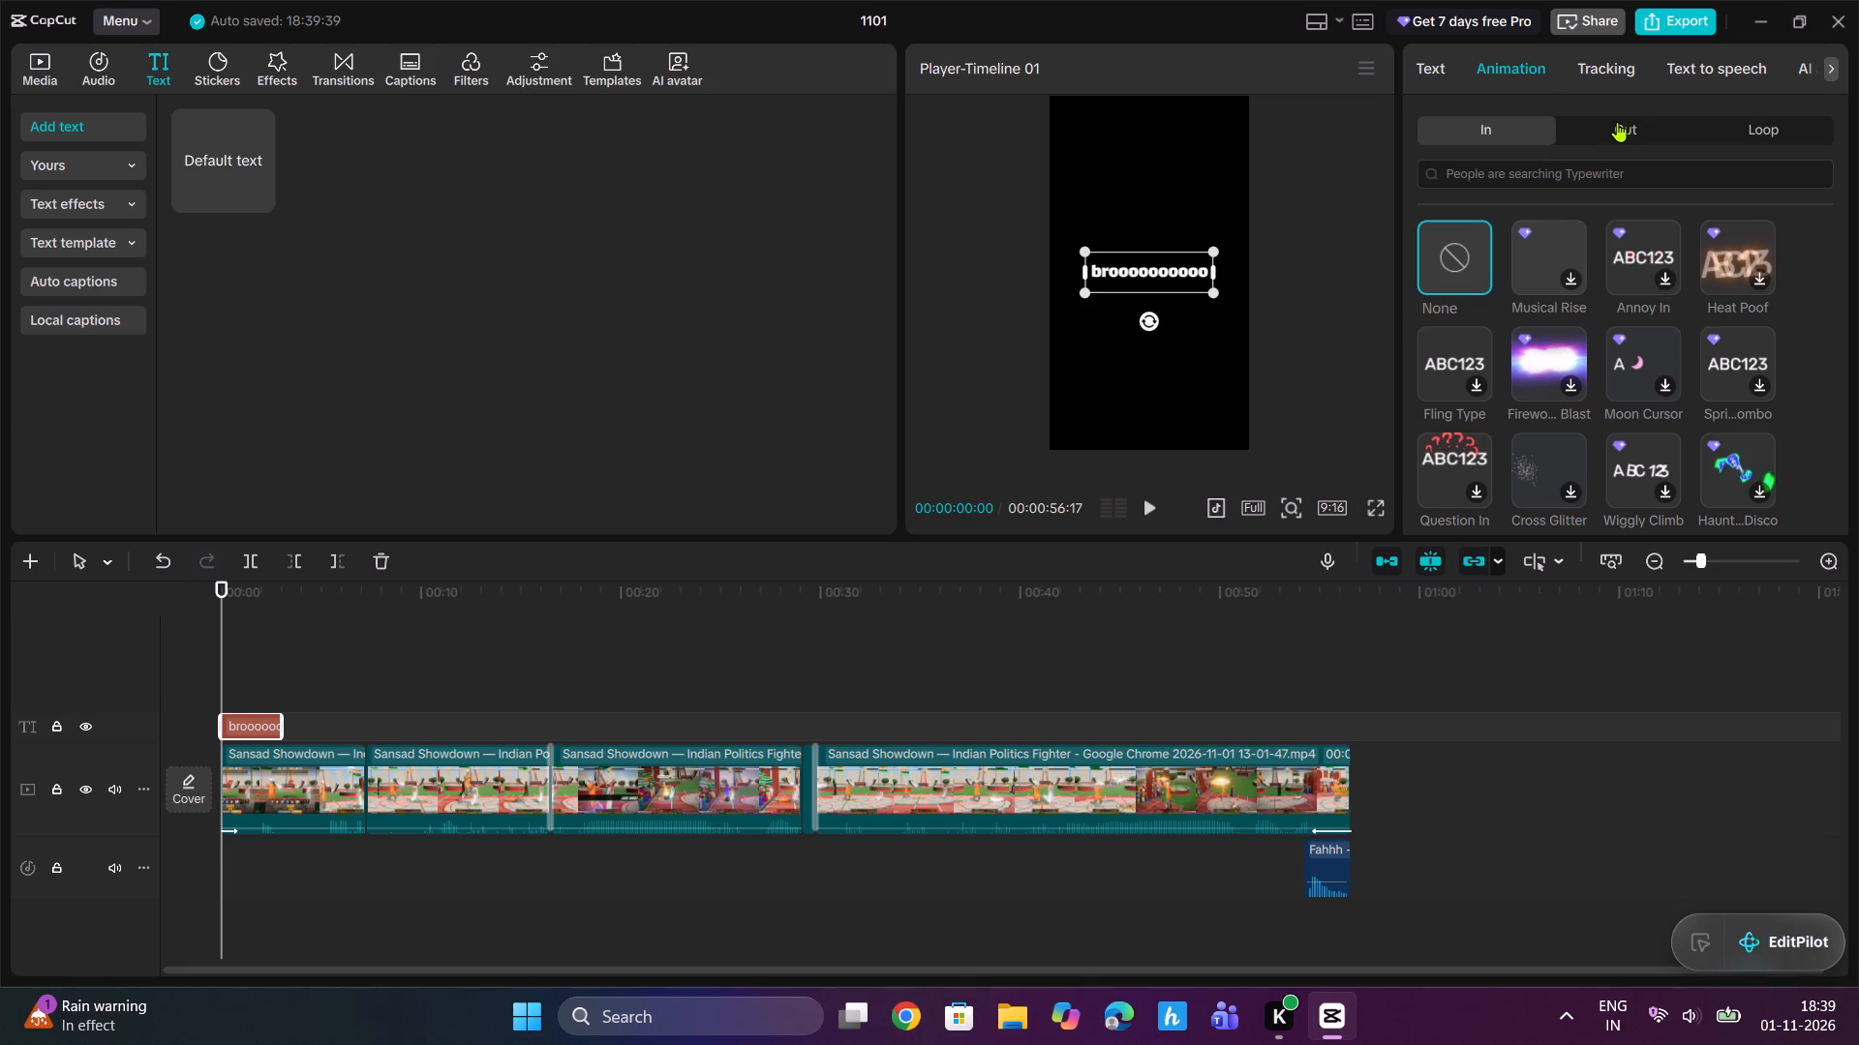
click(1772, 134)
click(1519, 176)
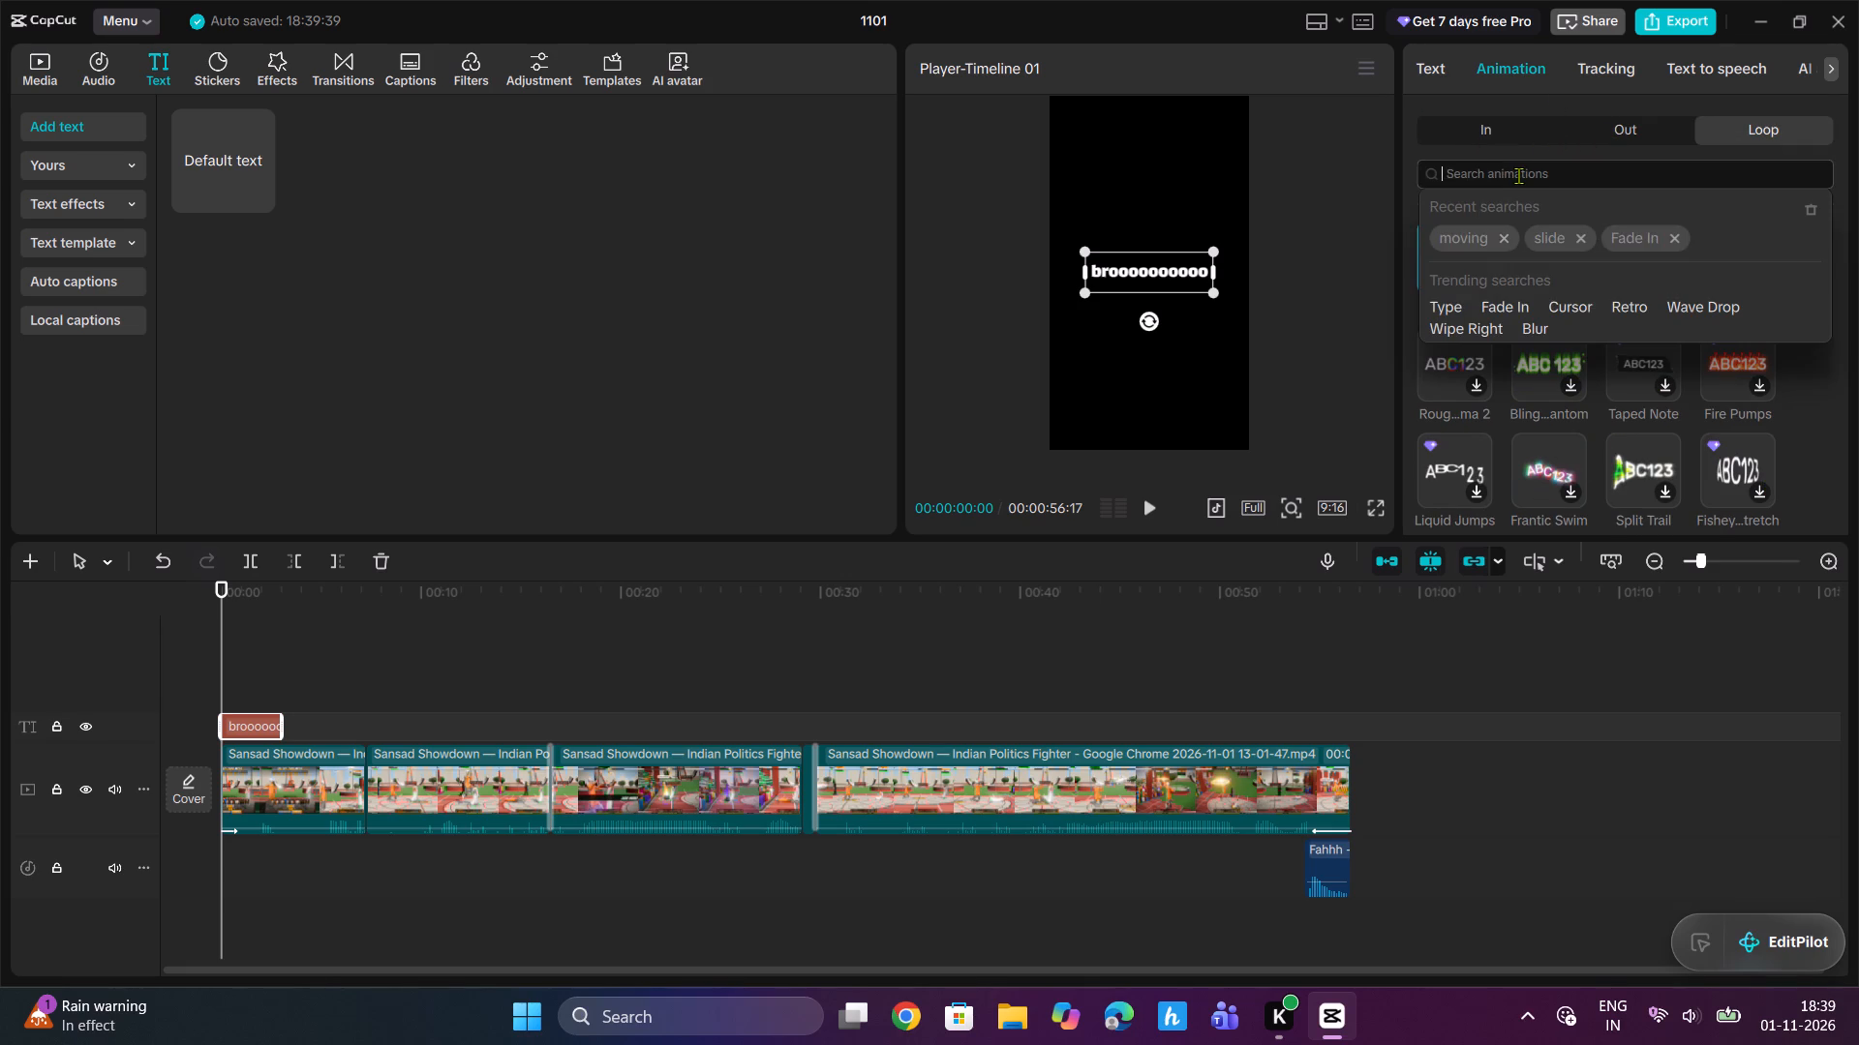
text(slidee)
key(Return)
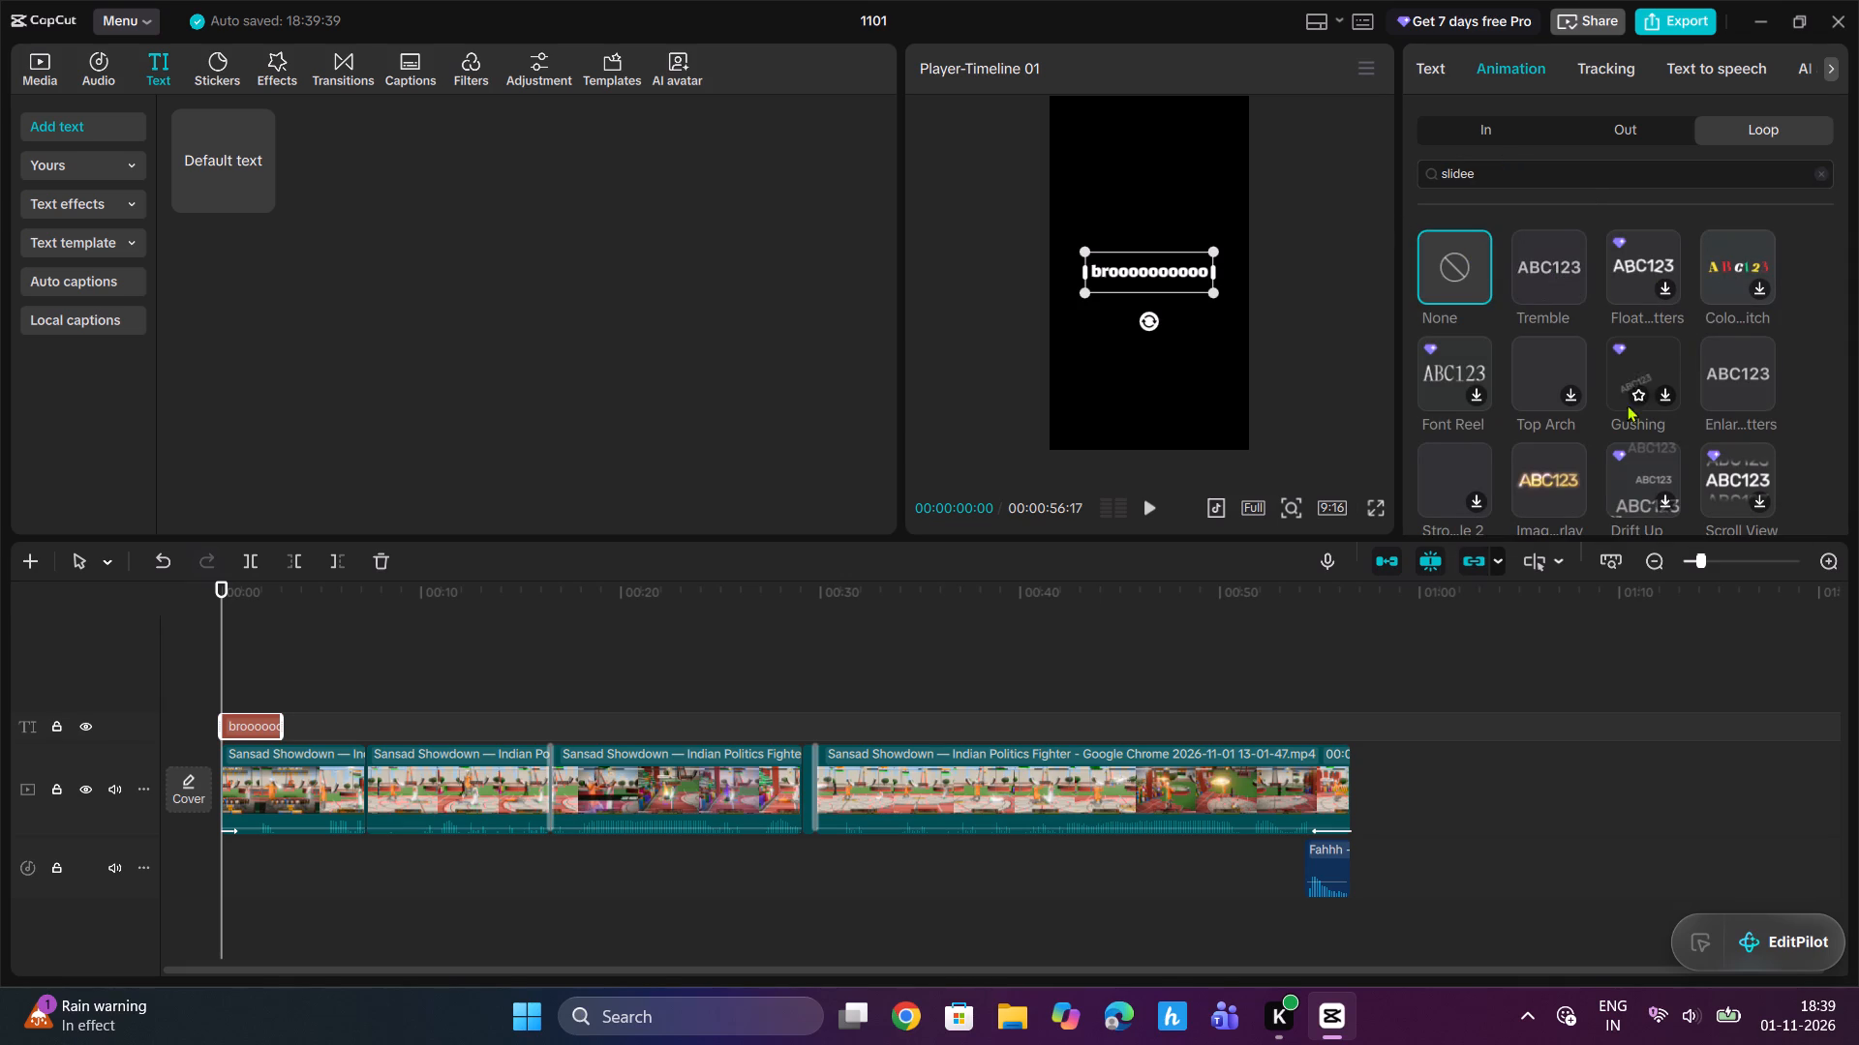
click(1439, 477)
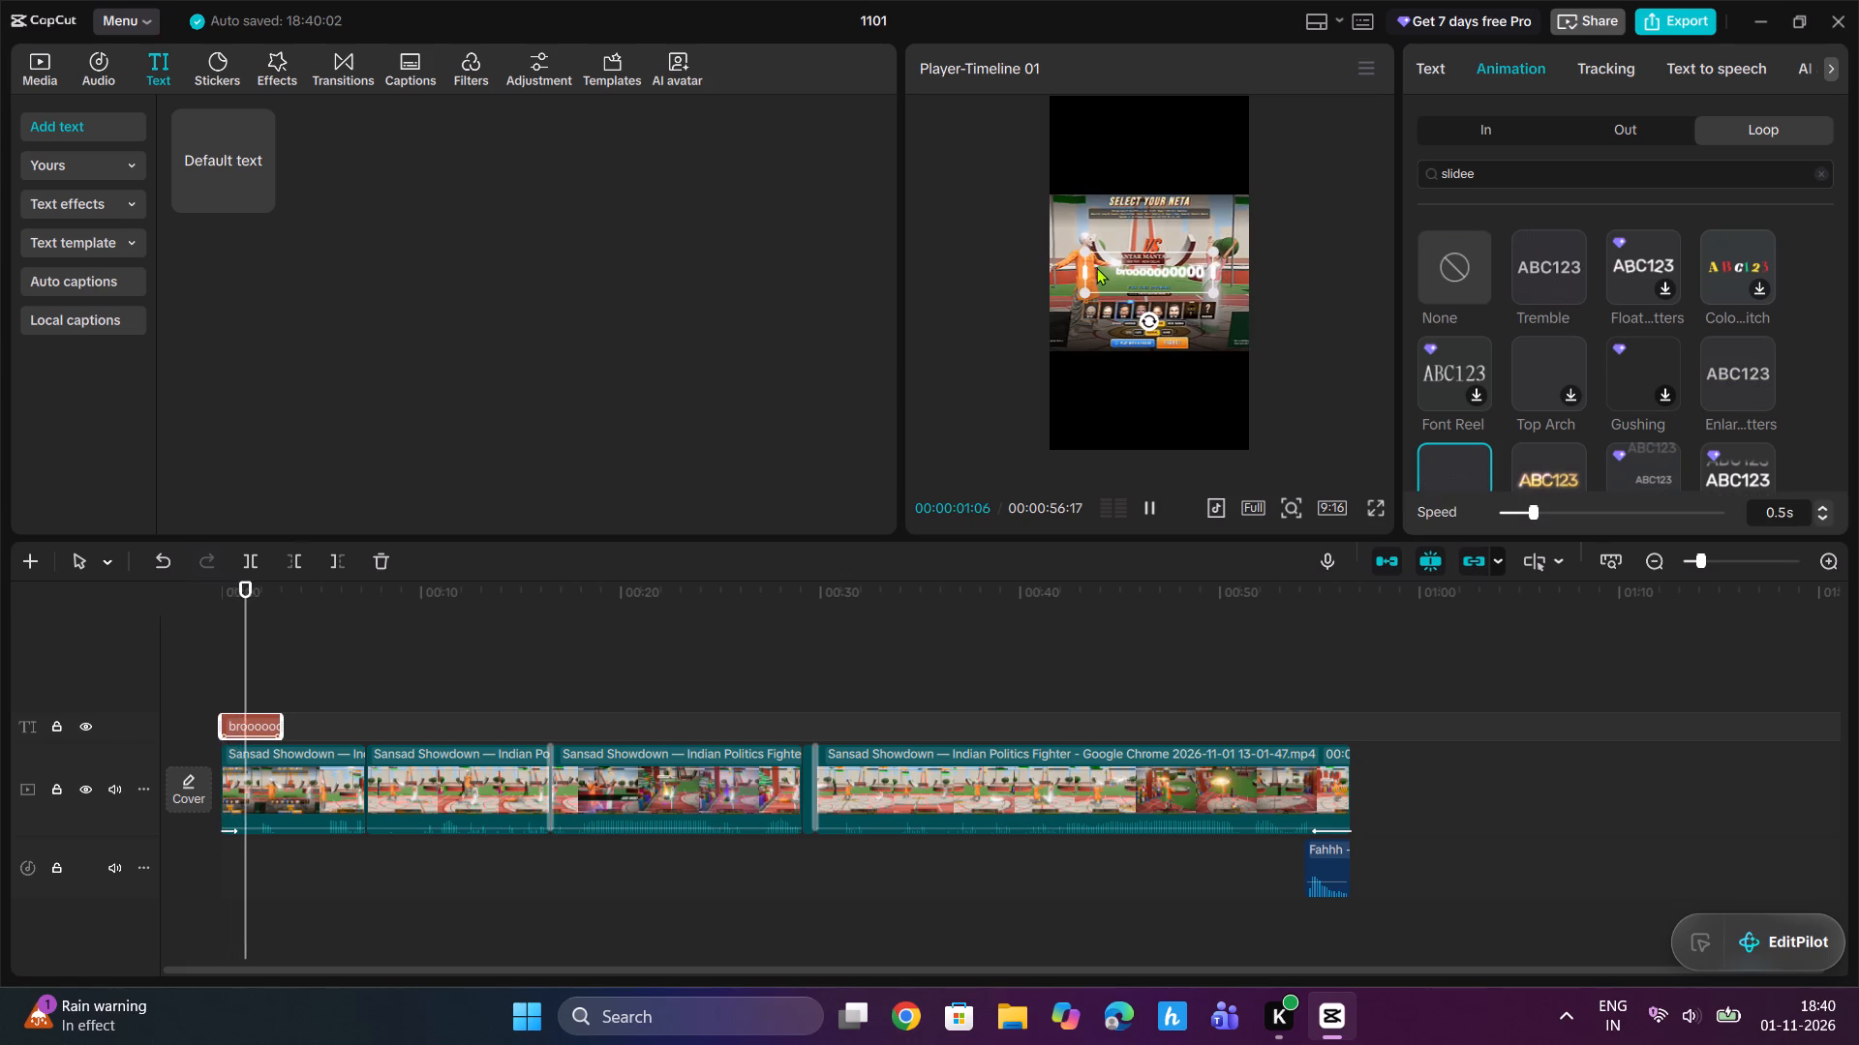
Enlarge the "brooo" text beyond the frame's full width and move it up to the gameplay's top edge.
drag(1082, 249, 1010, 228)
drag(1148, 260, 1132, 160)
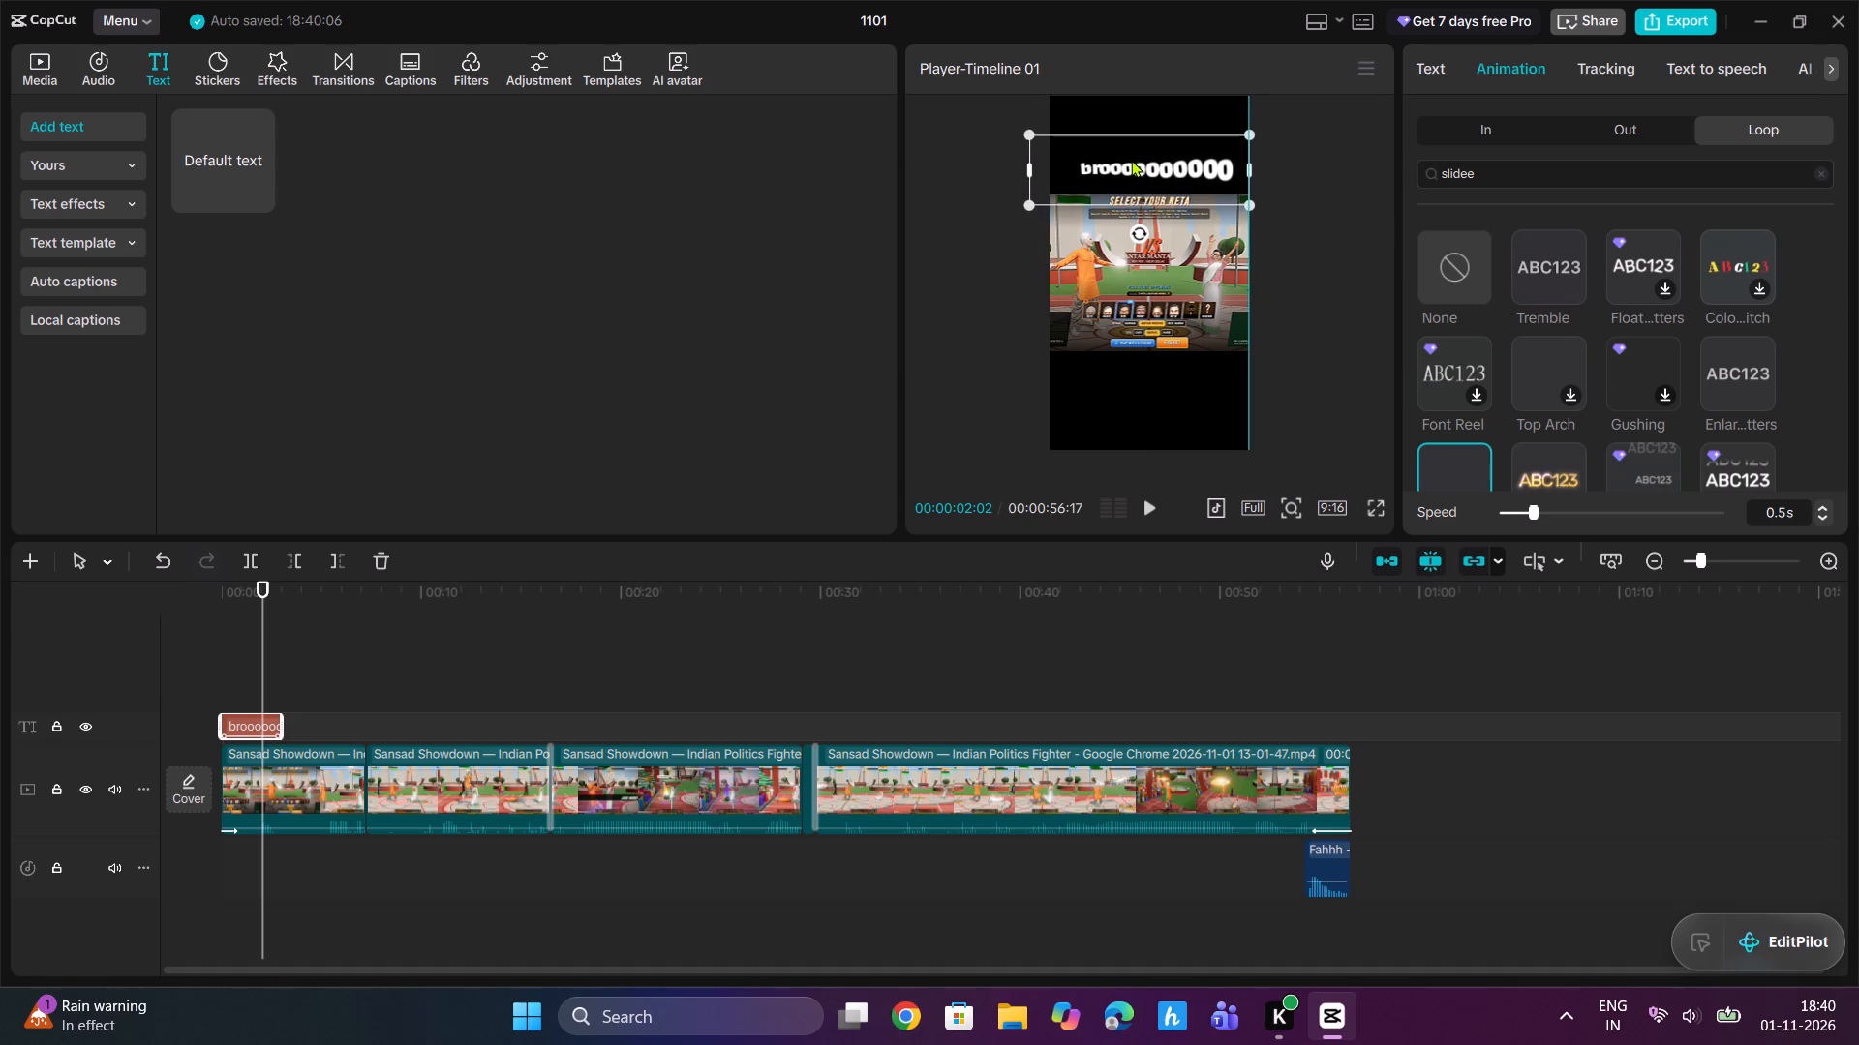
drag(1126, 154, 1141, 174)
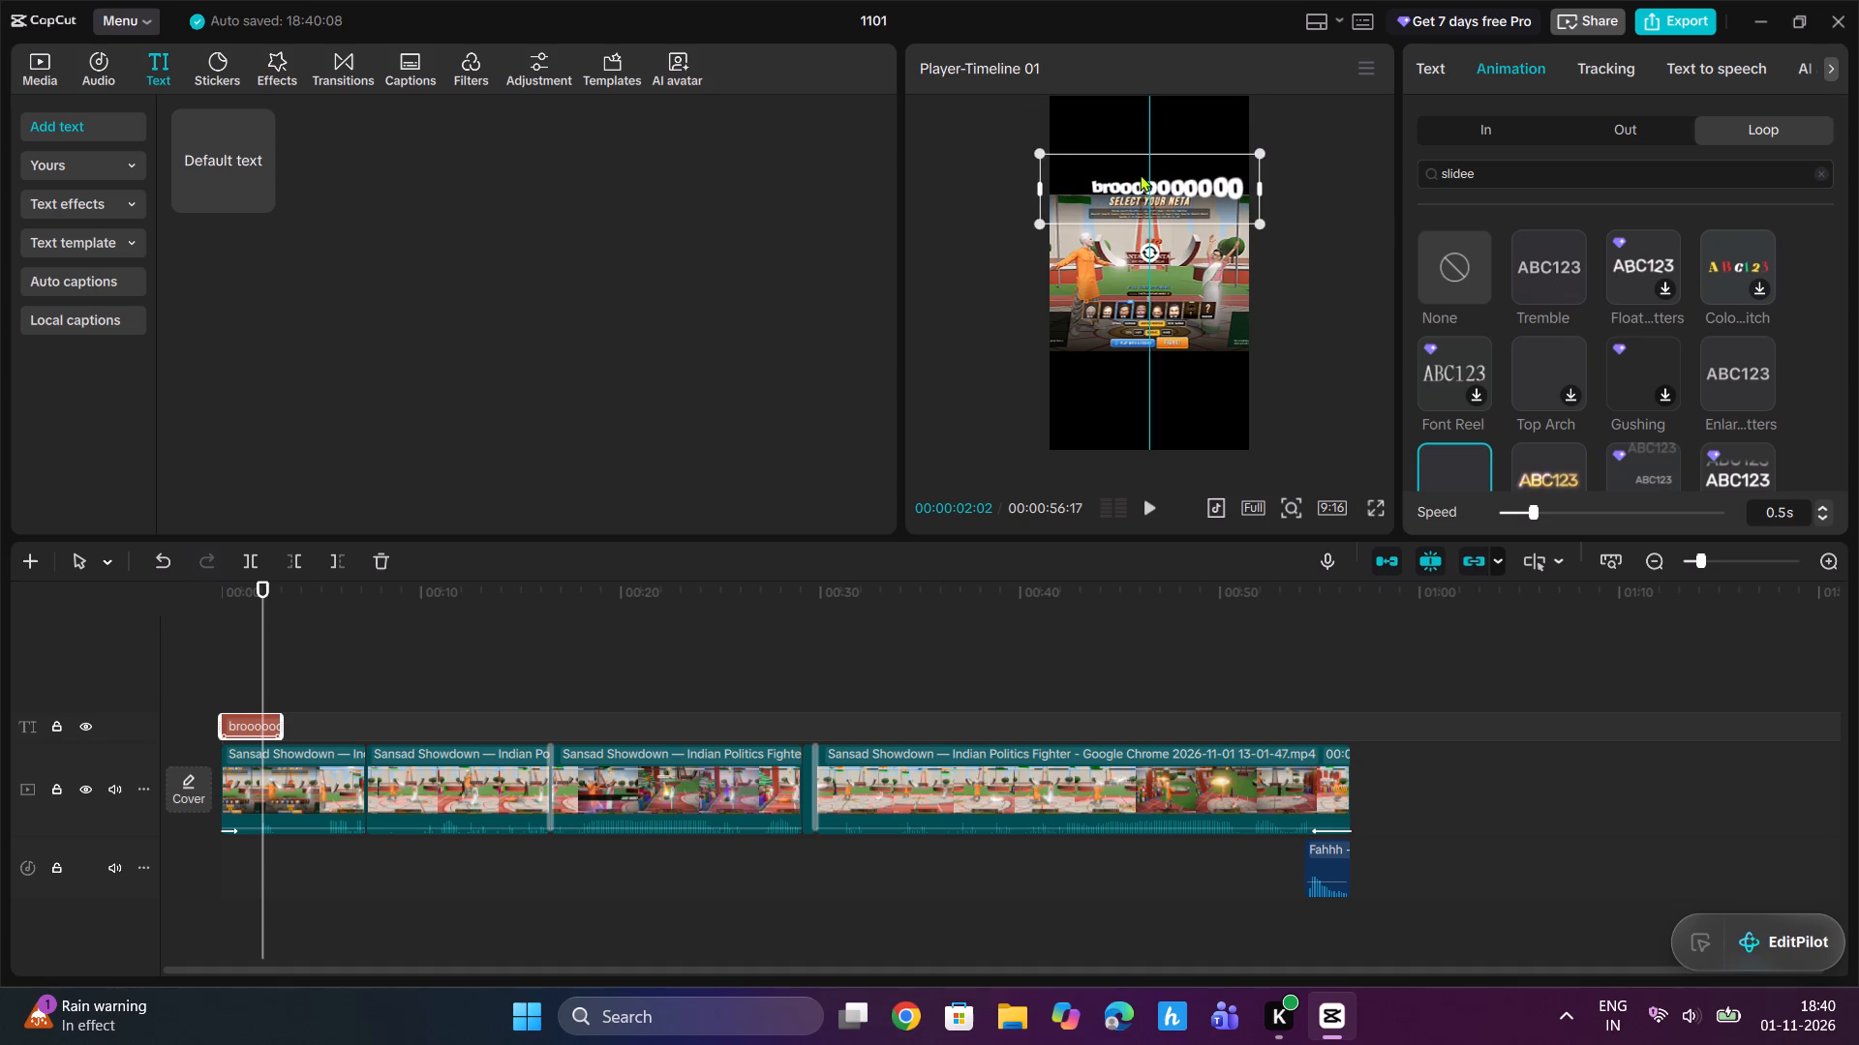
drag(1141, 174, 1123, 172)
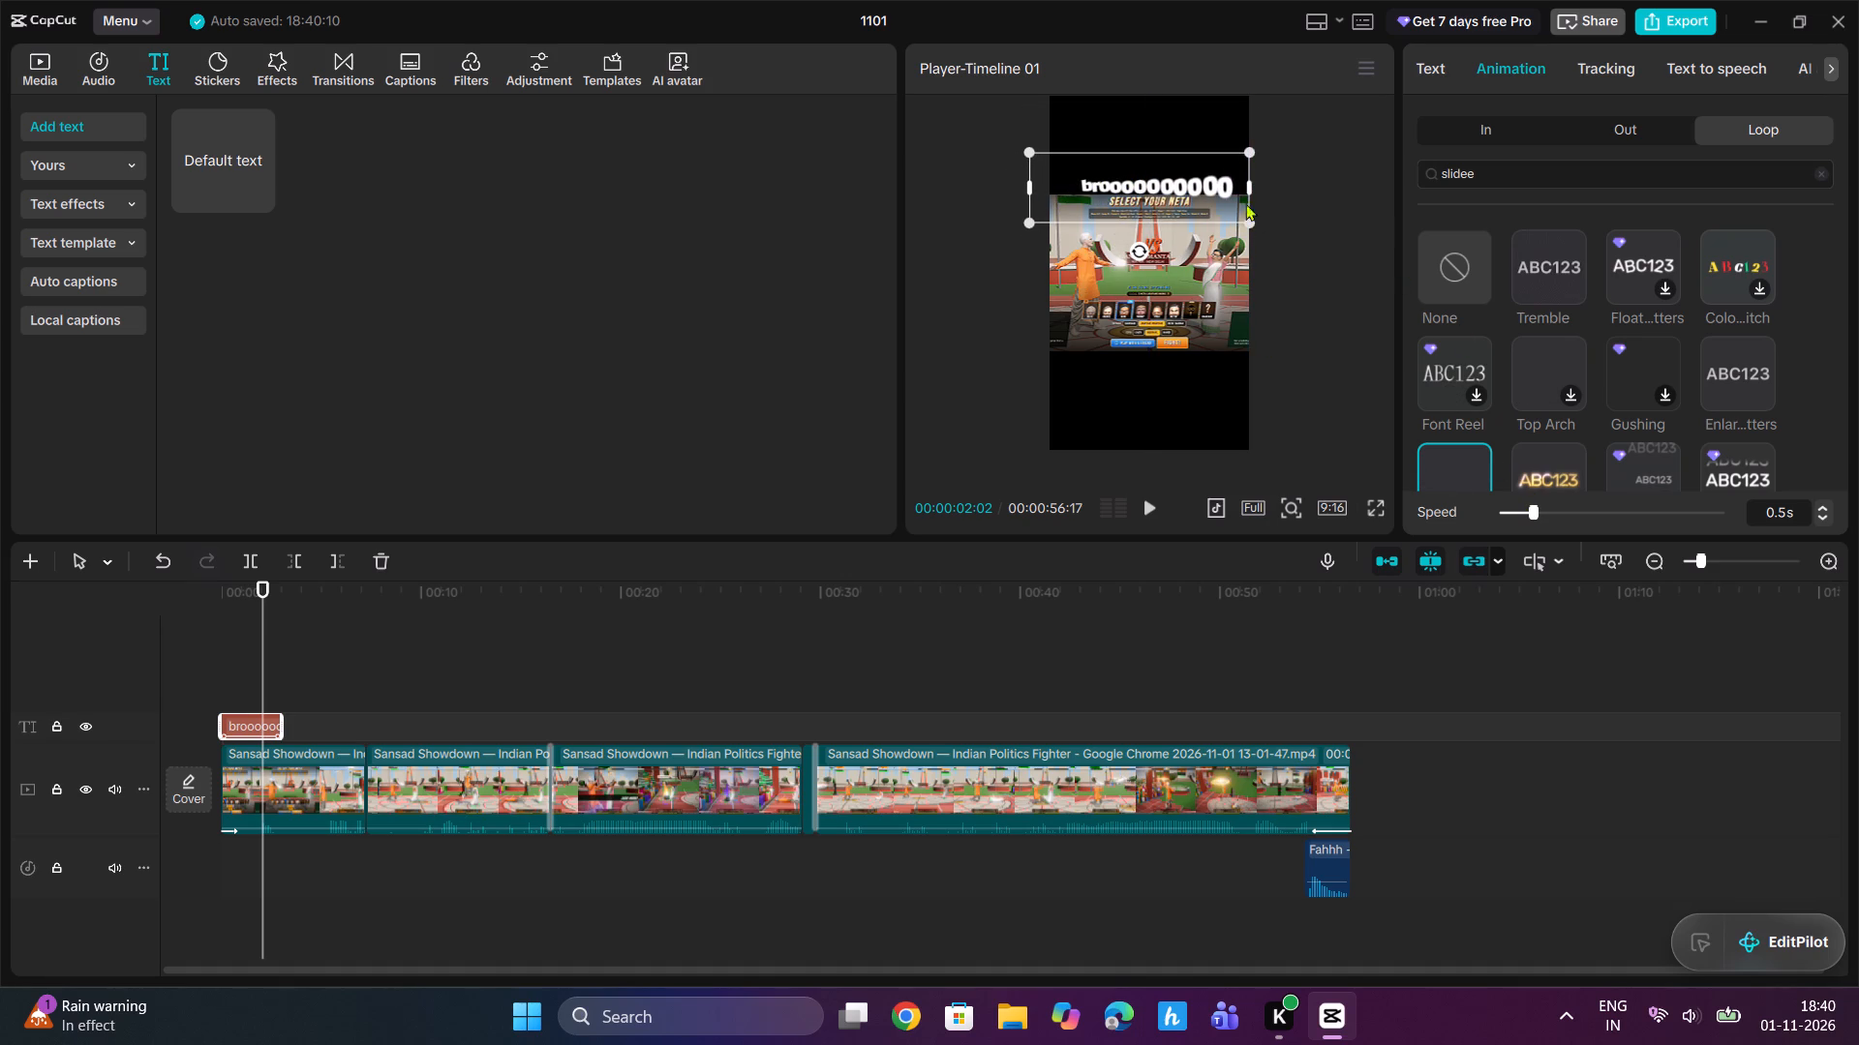
Apply the Awkw…itch loop animation to the "brooo" text.
scroll(1598, 346, down, 3)
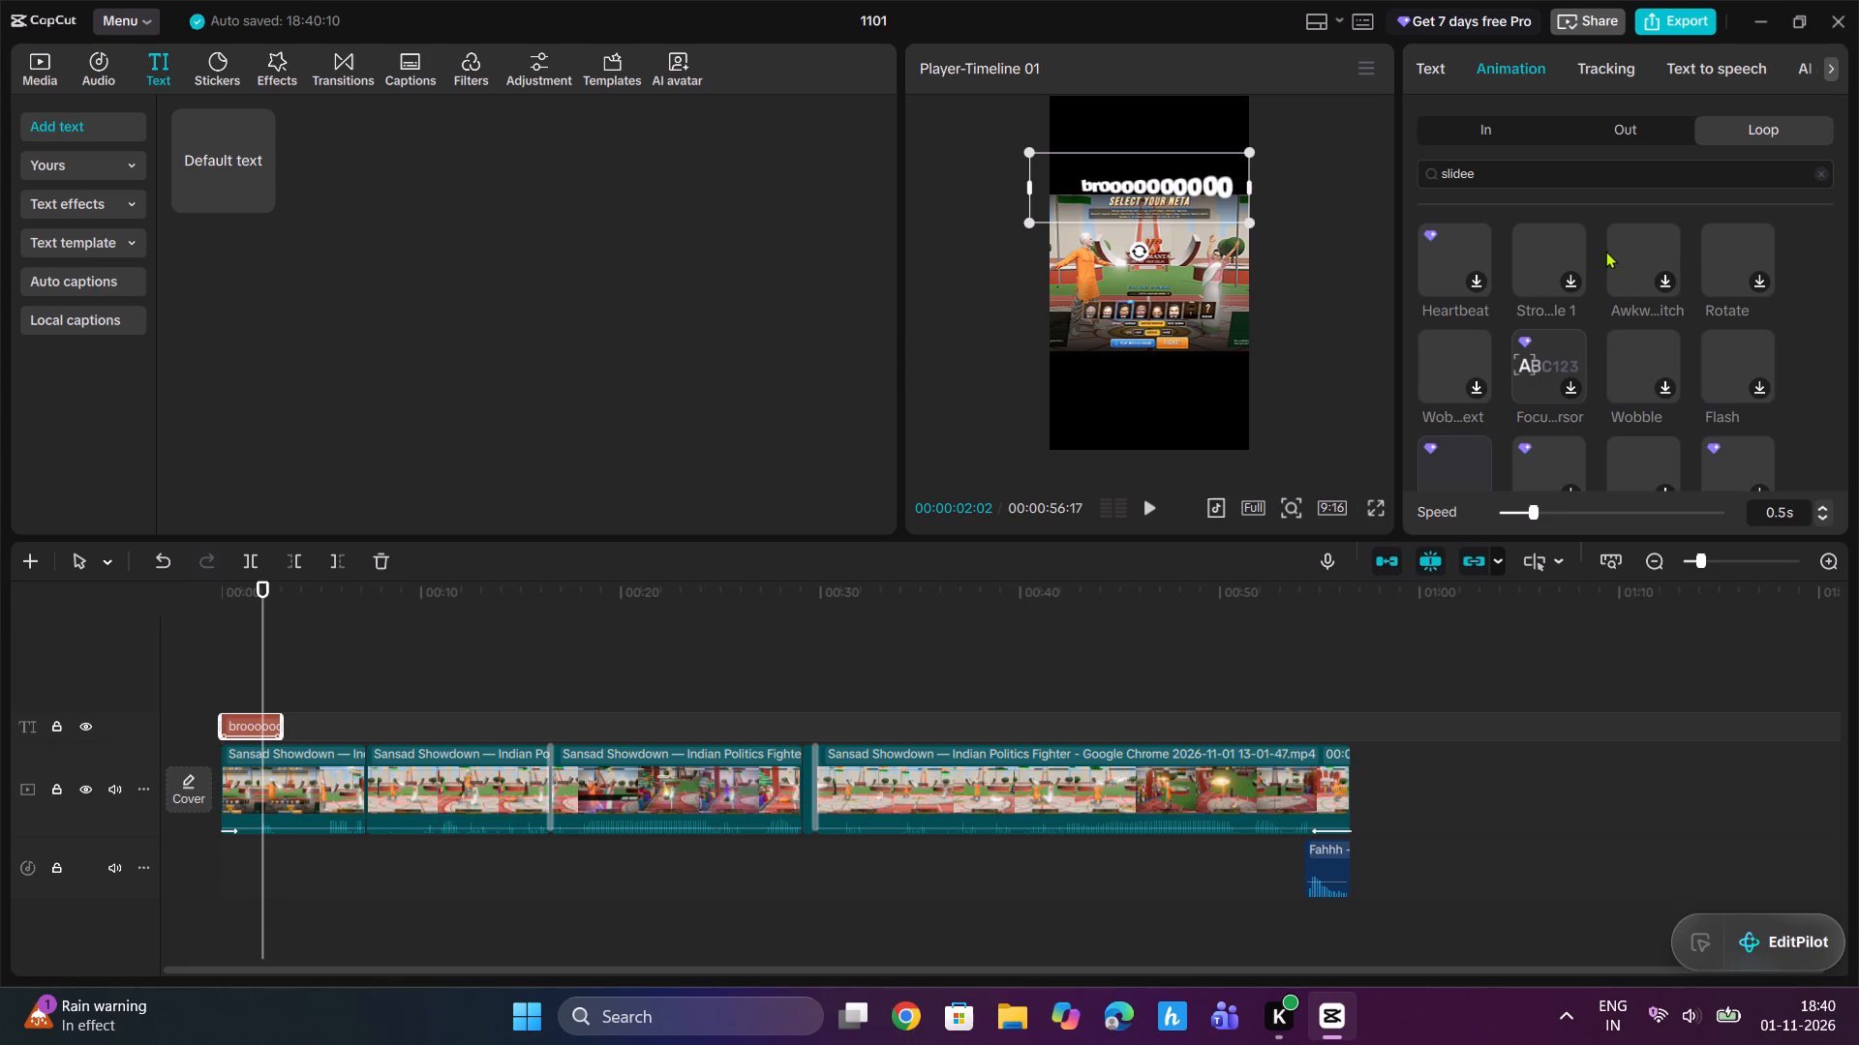
click(1607, 251)
click(1547, 253)
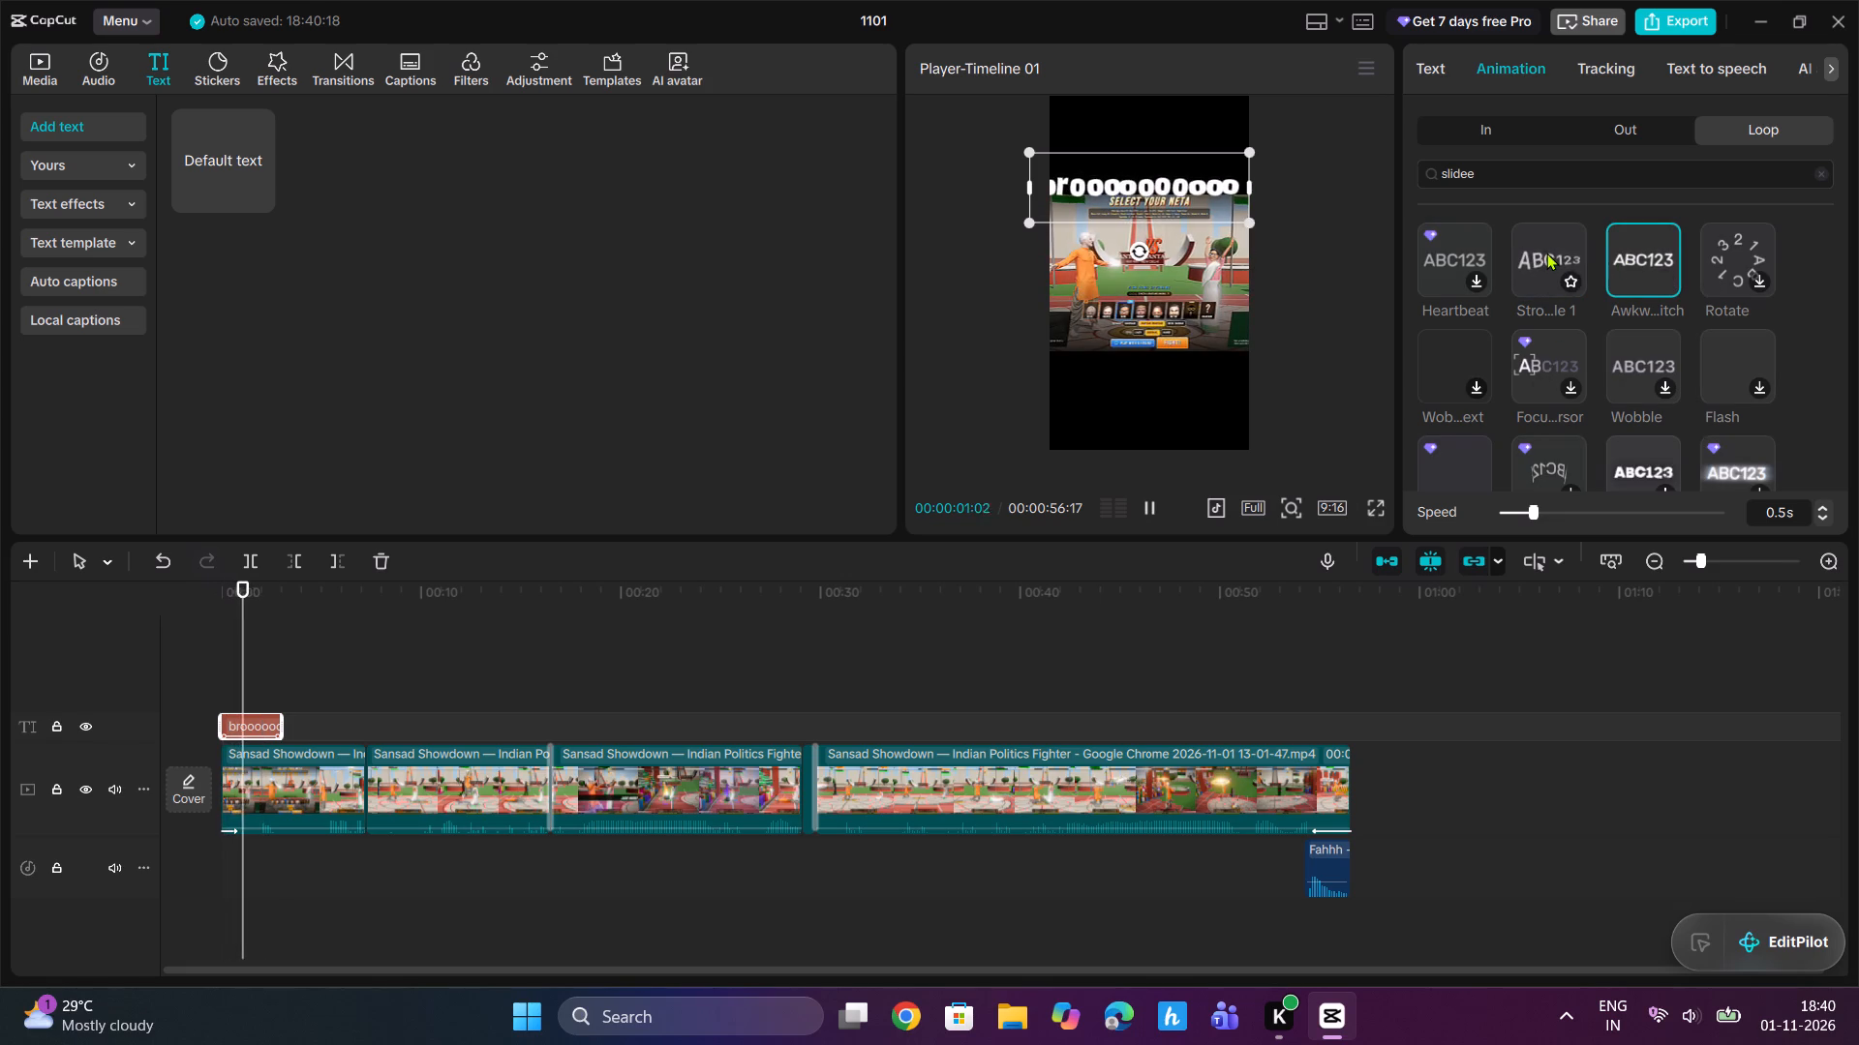
Scale the "brooo" text to fit just inside the frame's width and centre it horizontally along the gameplay's bottom edge.
drag(1122, 175, 1158, 172)
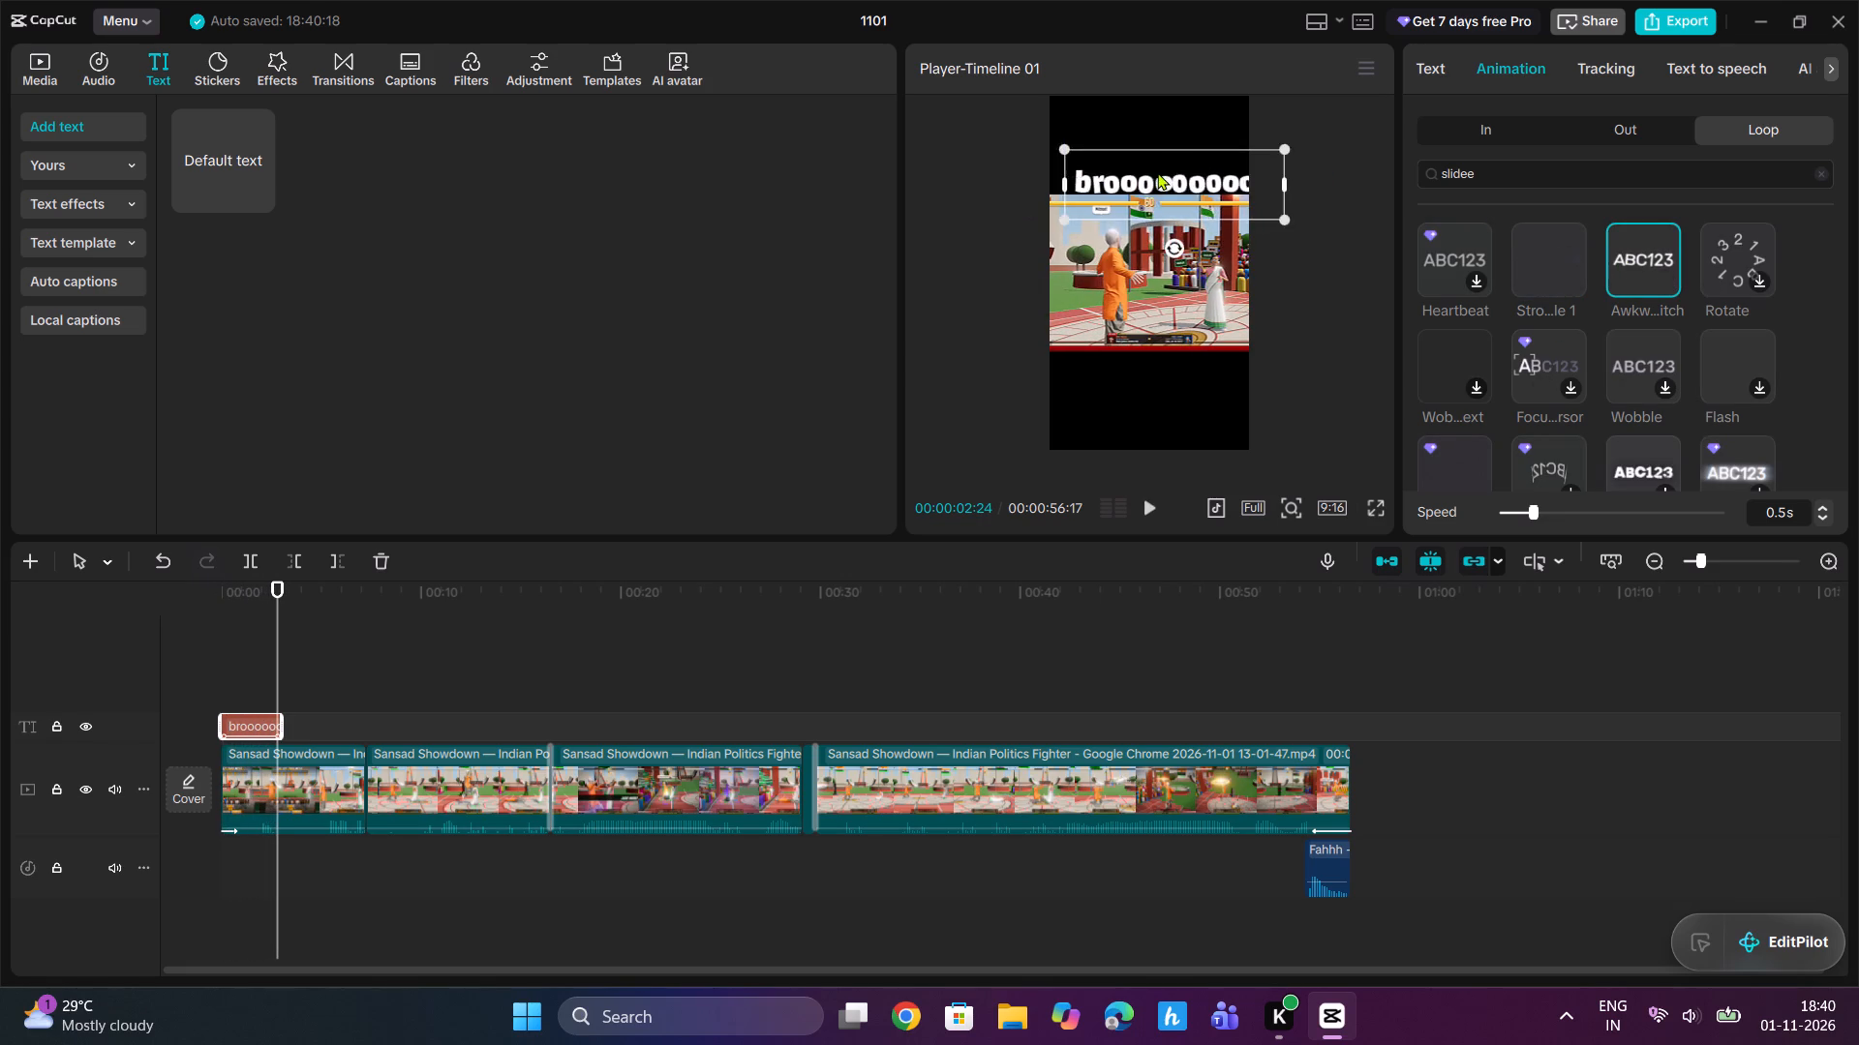
drag(1158, 172, 1152, 200)
drag(1152, 200, 1132, 200)
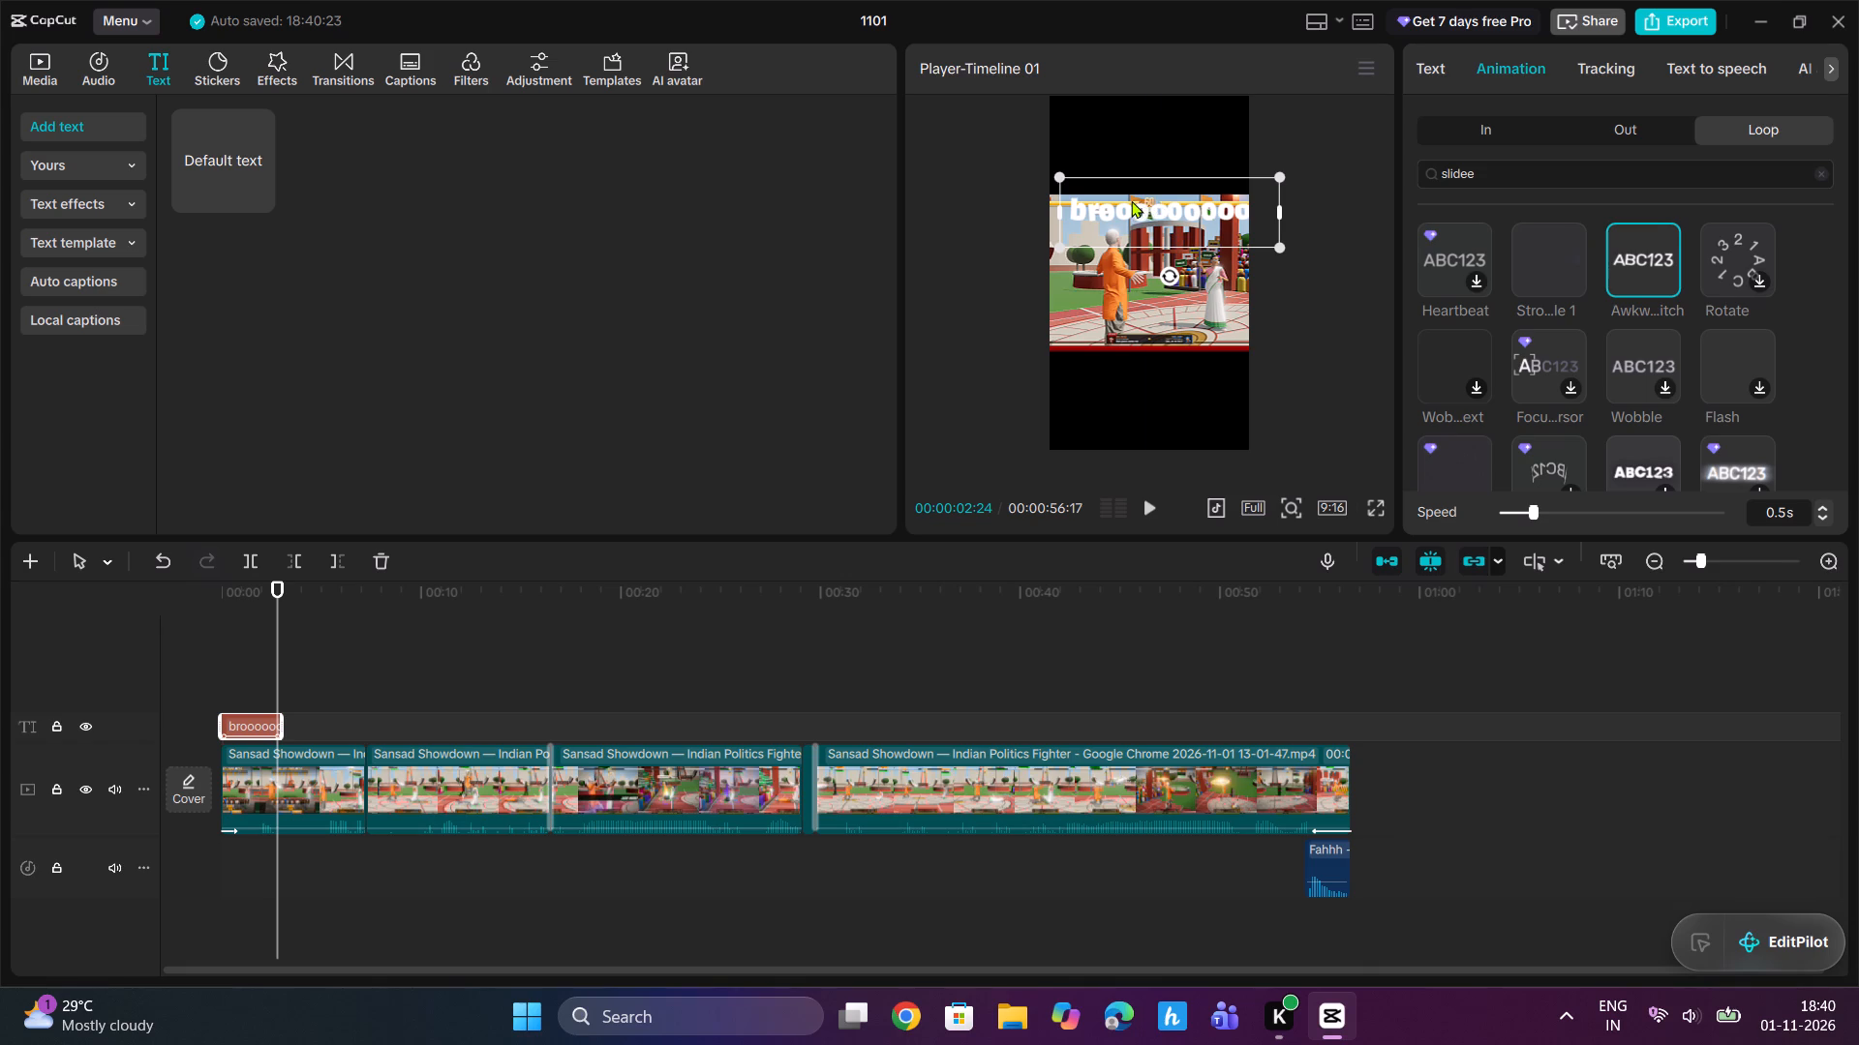
drag(1132, 200, 1130, 199)
click(1028, 173)
click(1077, 196)
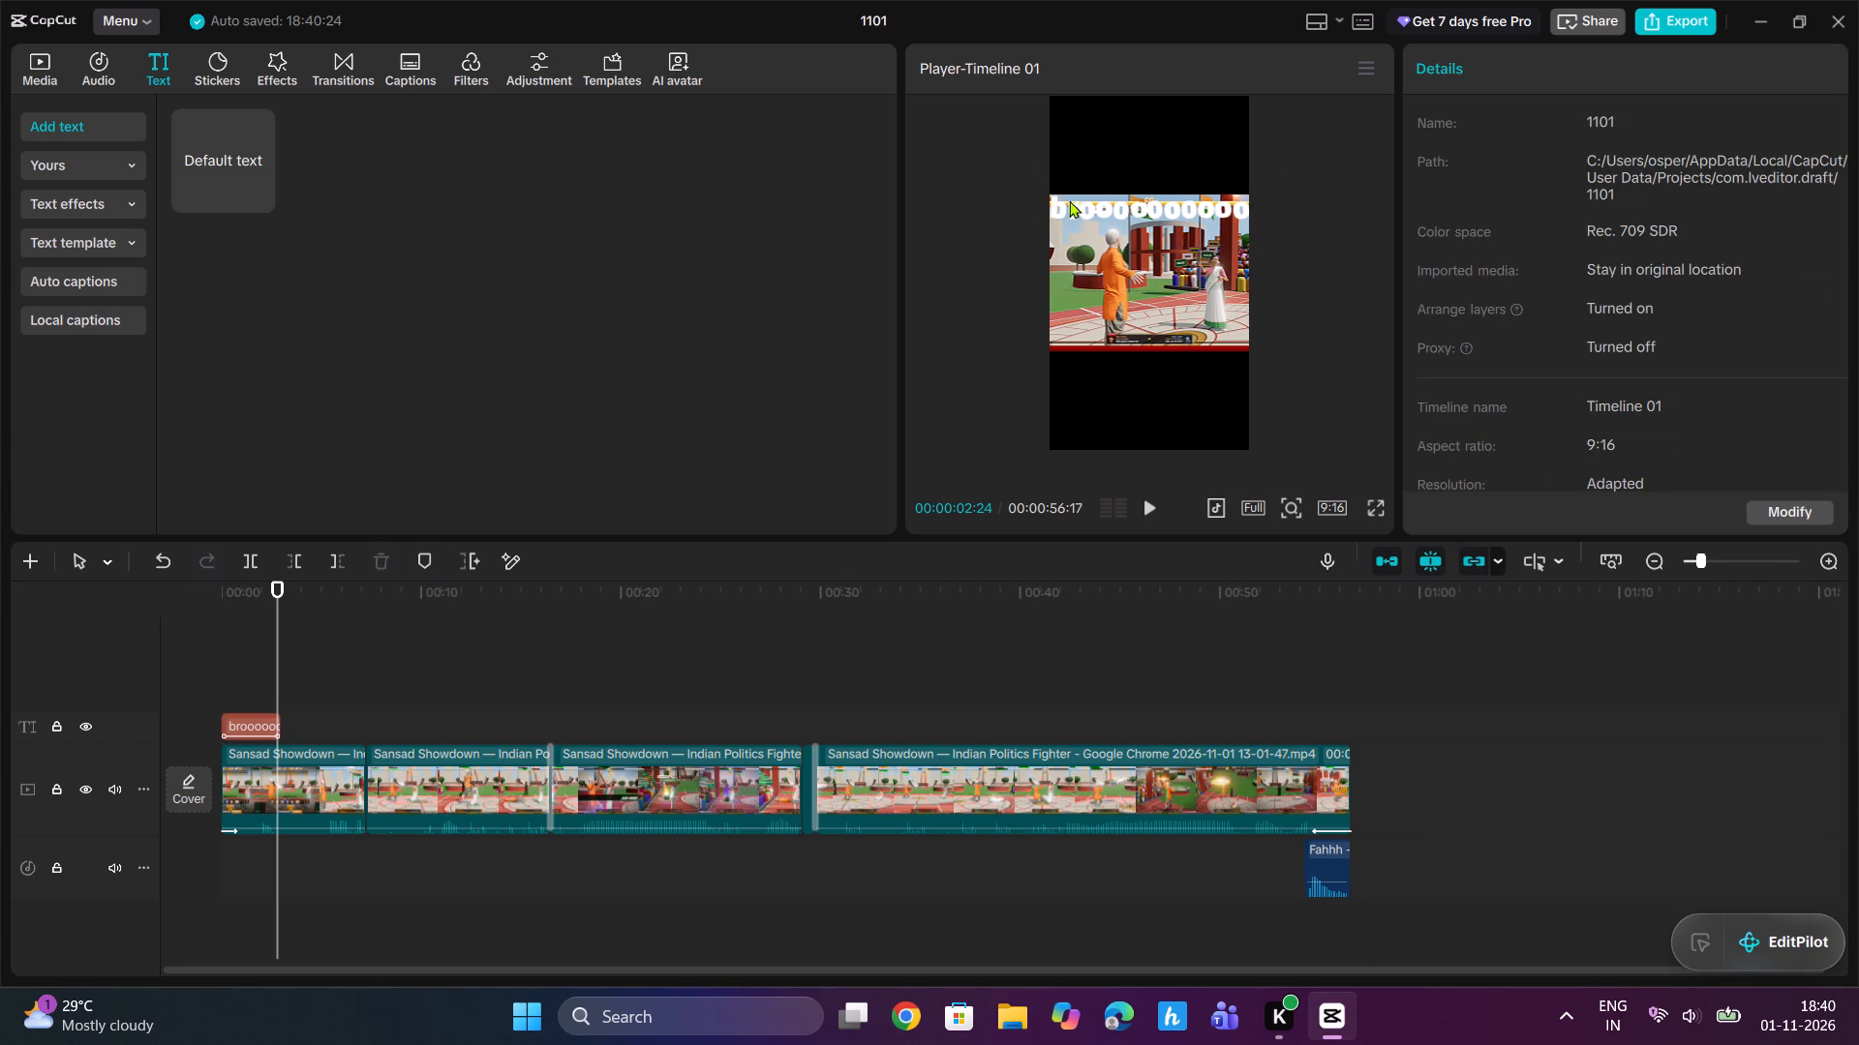
click(1077, 208)
drag(1030, 165, 1059, 177)
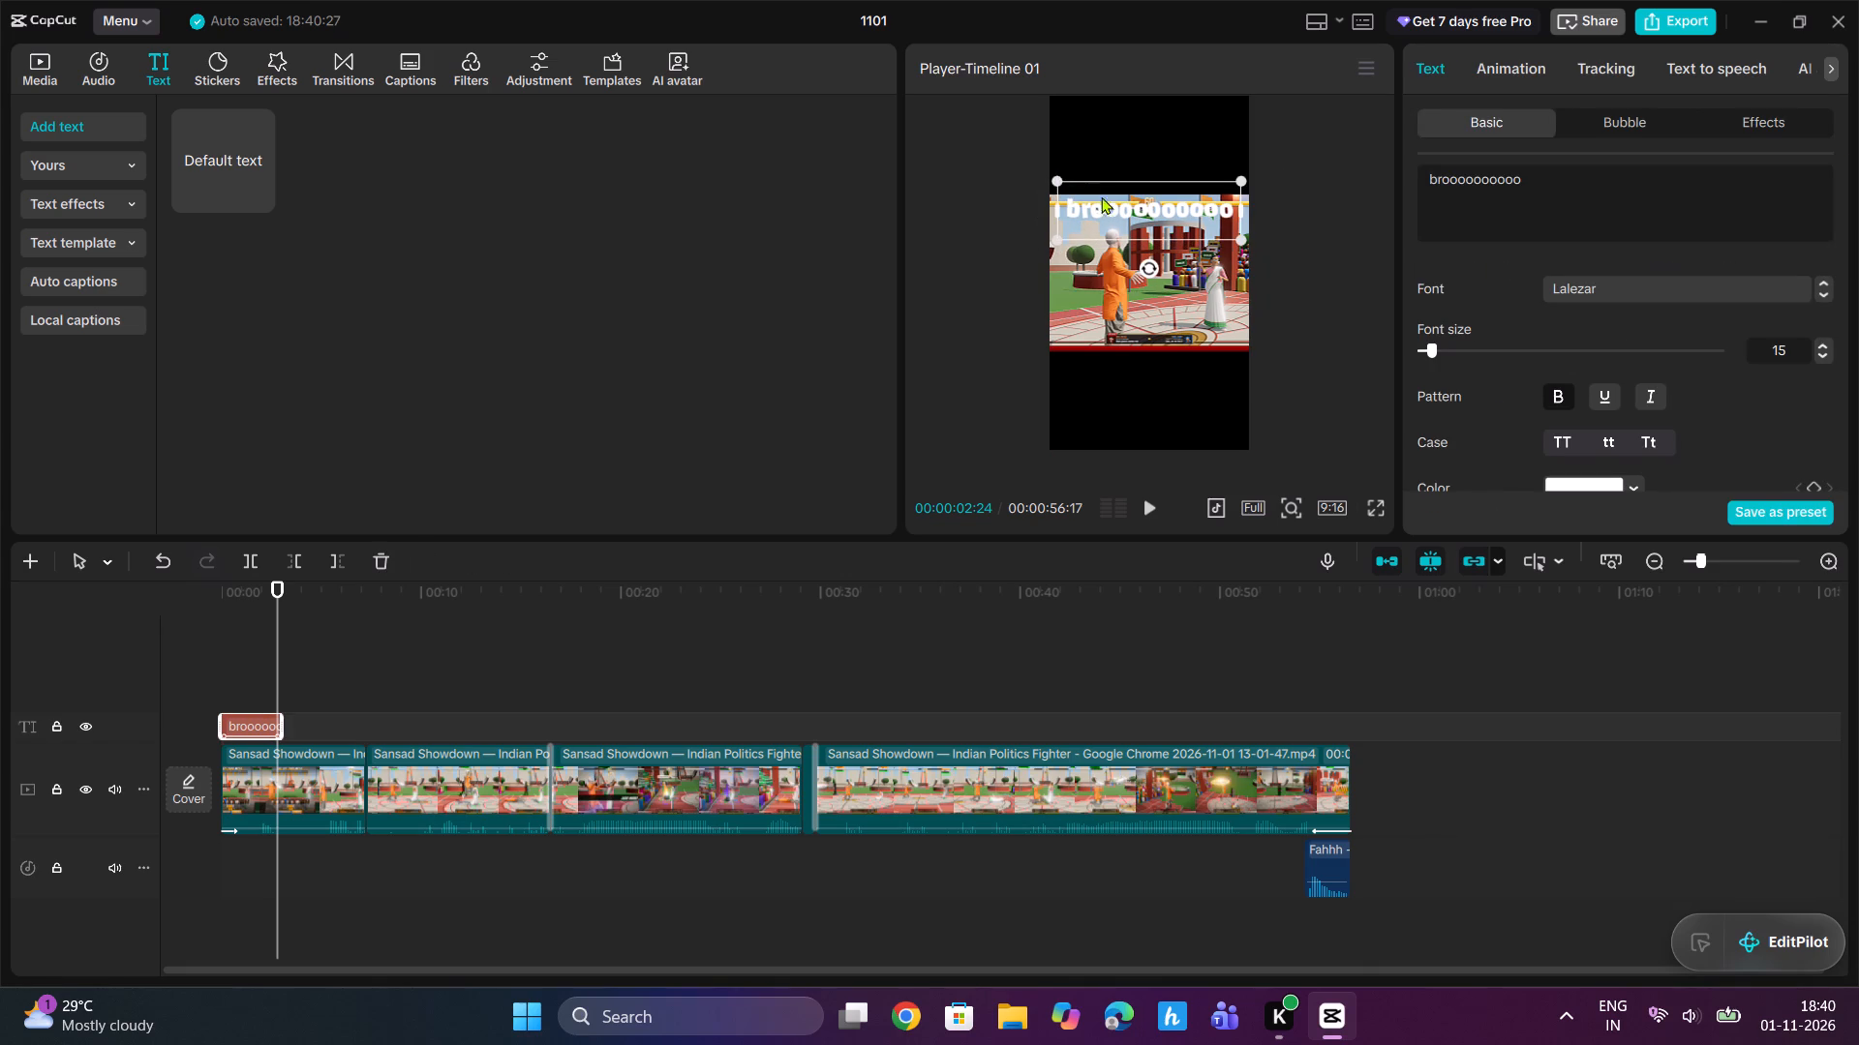
drag(1117, 204, 1113, 352)
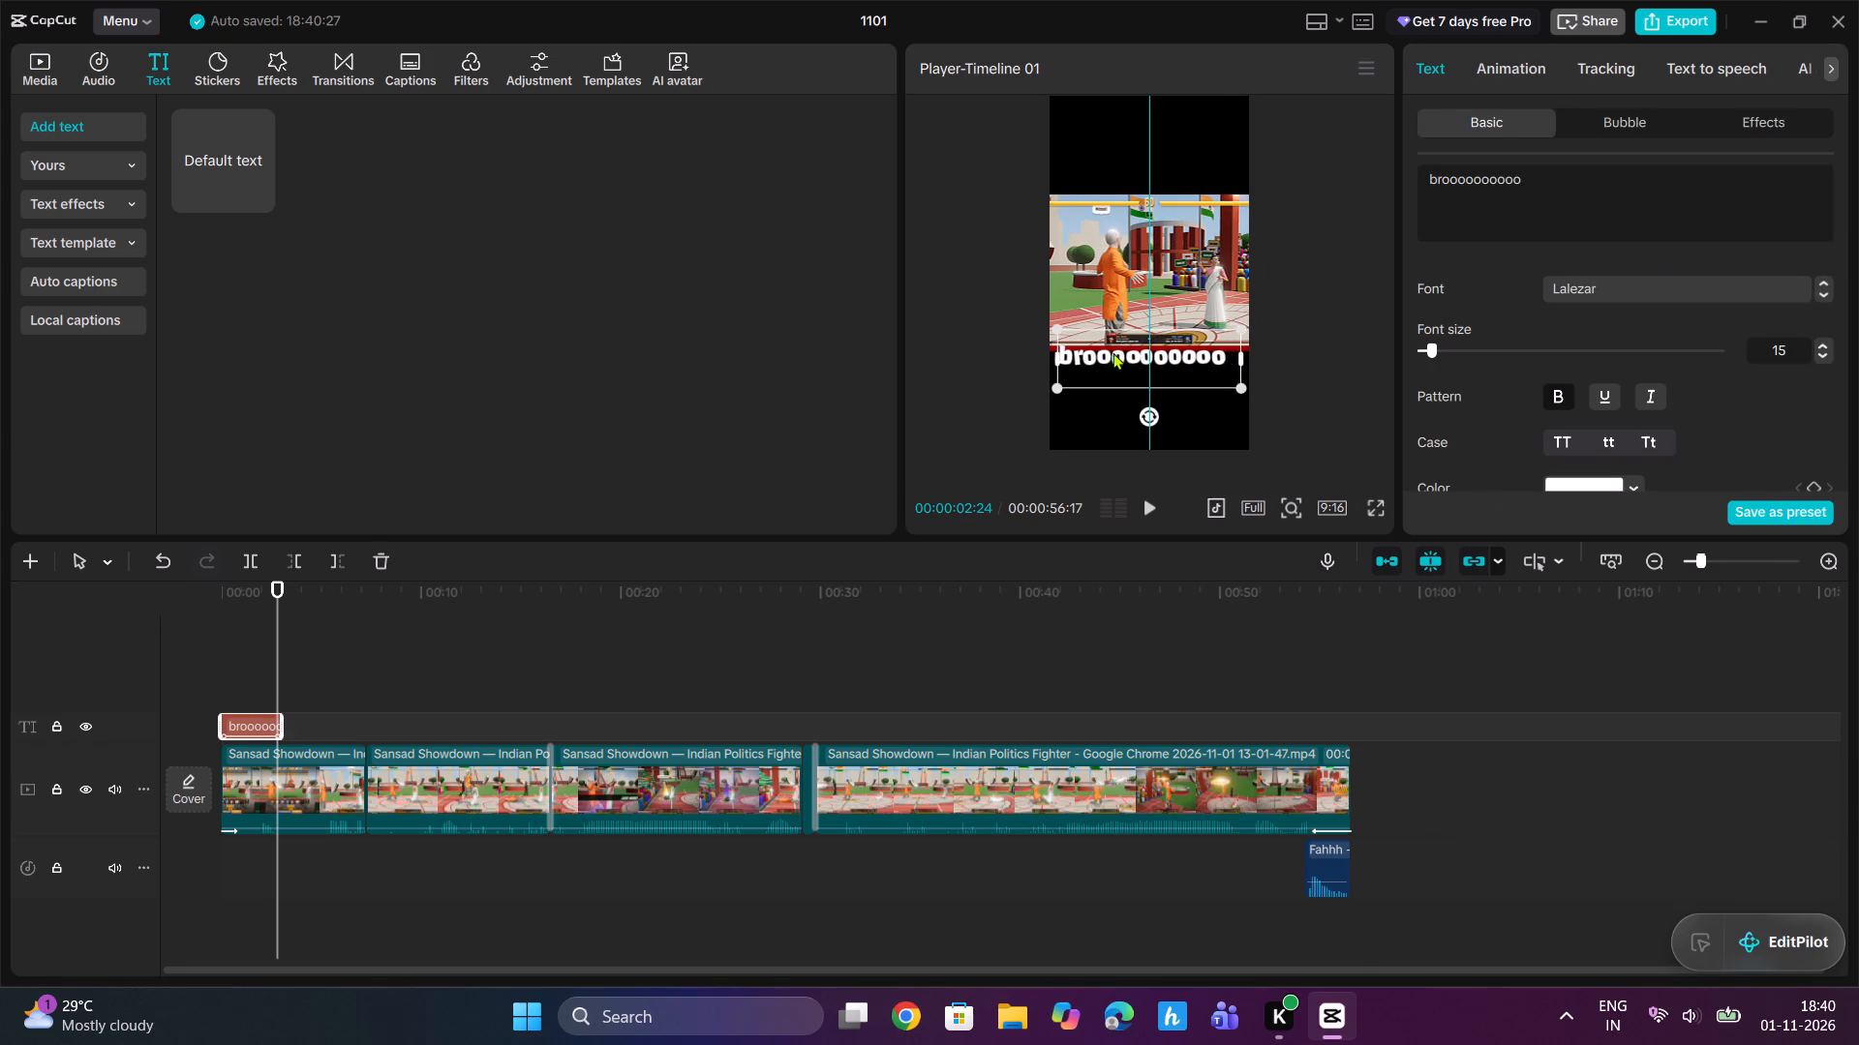
drag(1113, 352, 1116, 352)
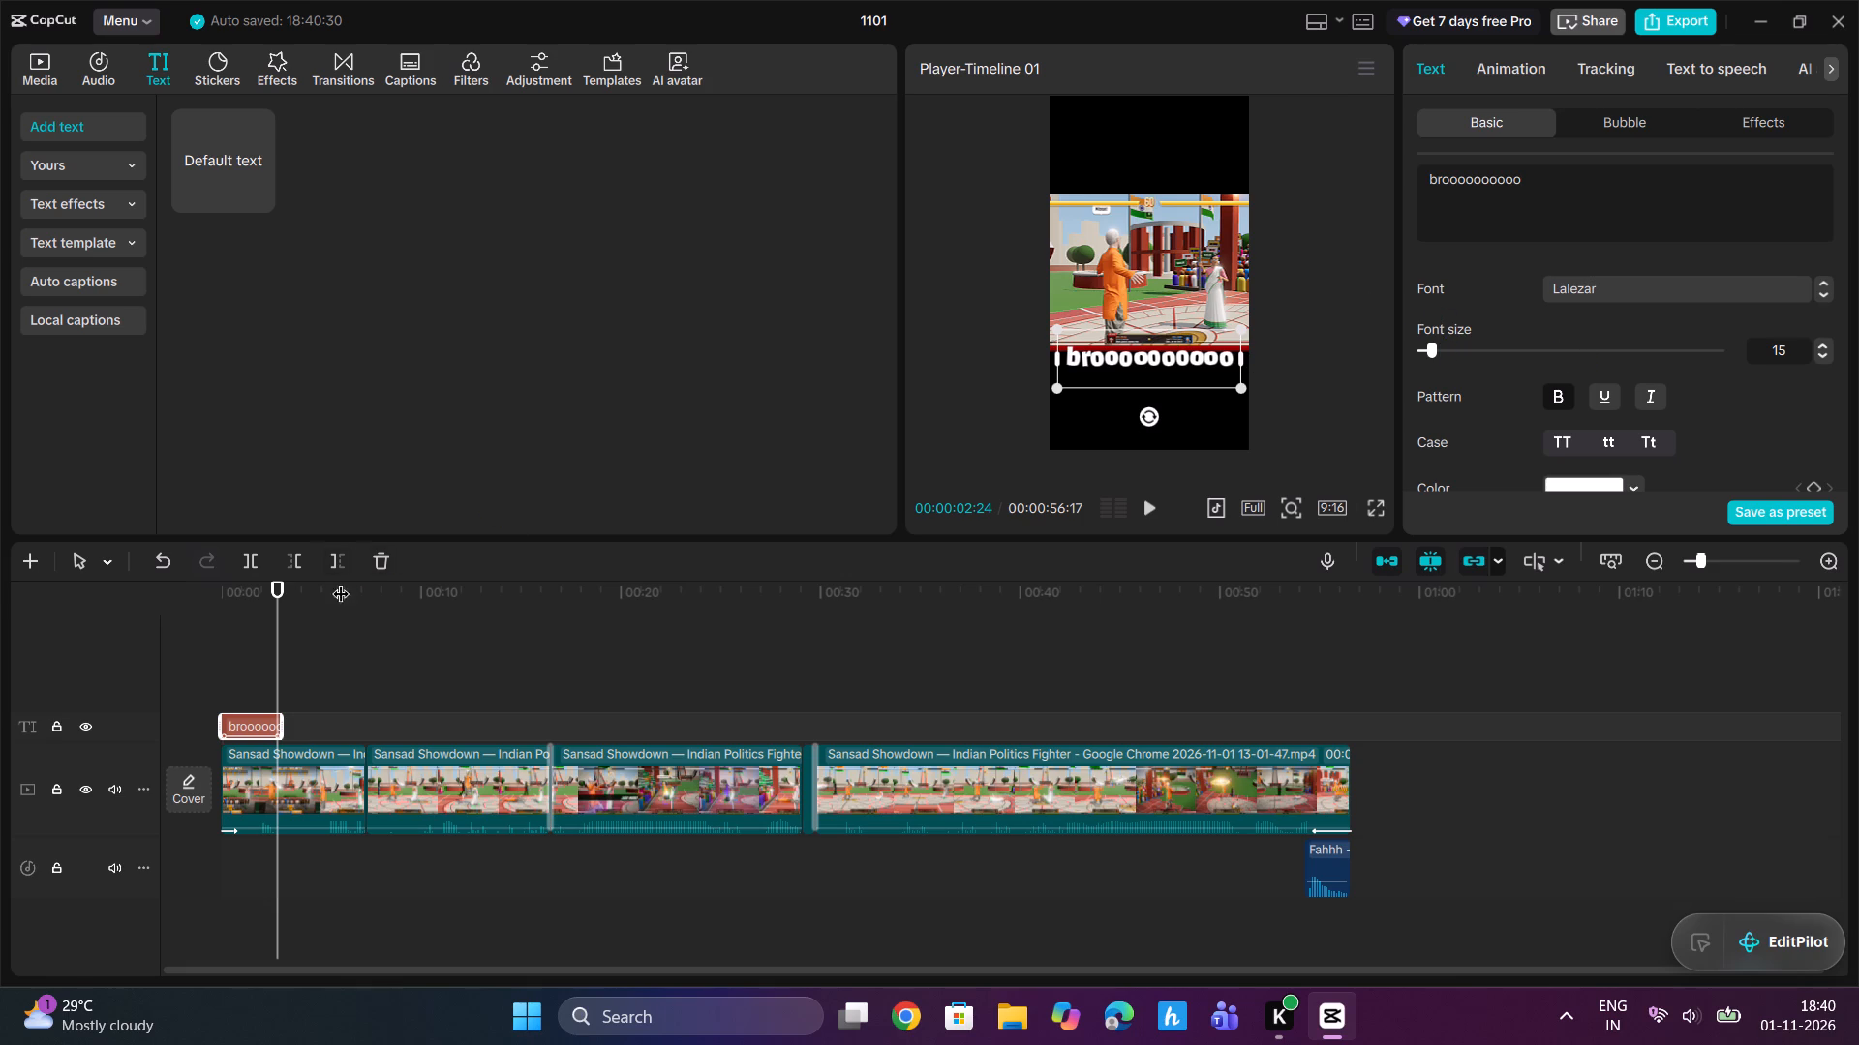
Search the text's entrance animations for Fade In and apply the first result to the "brooo" text.
drag(275, 594, 175, 624)
key(space)
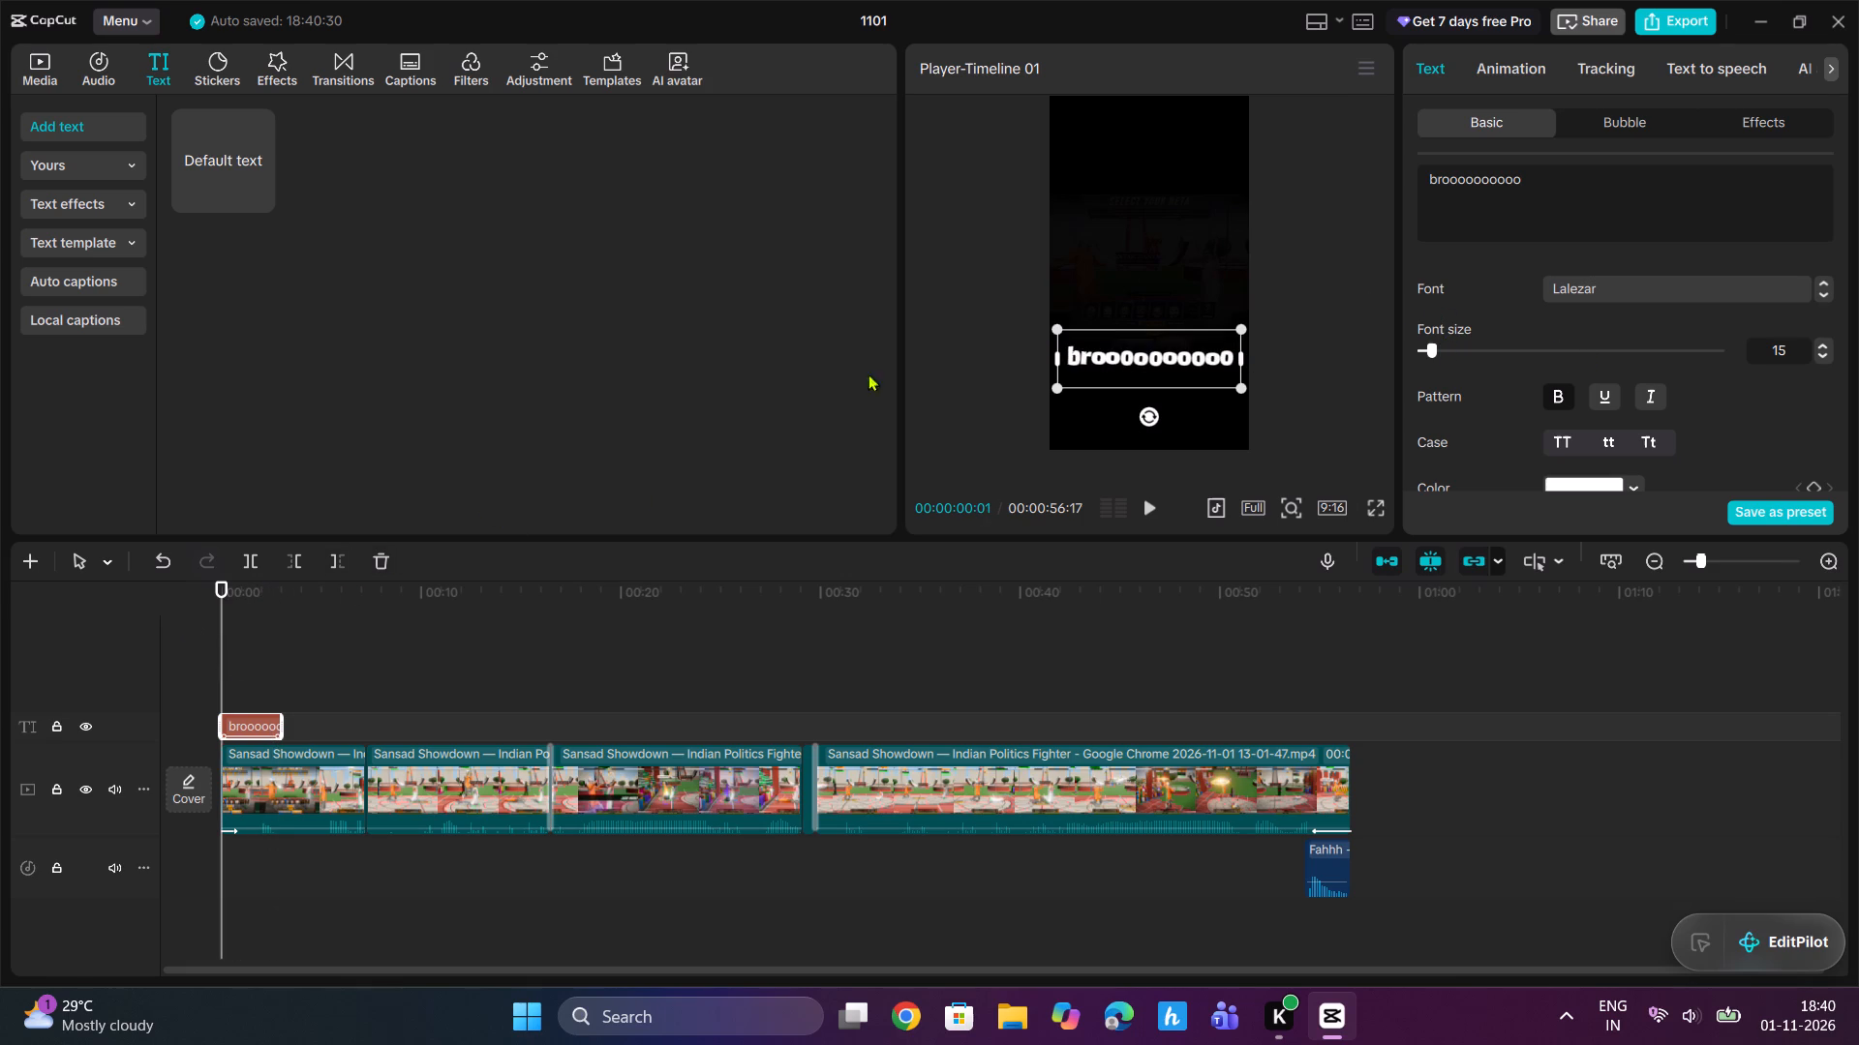
click(1504, 74)
click(1486, 130)
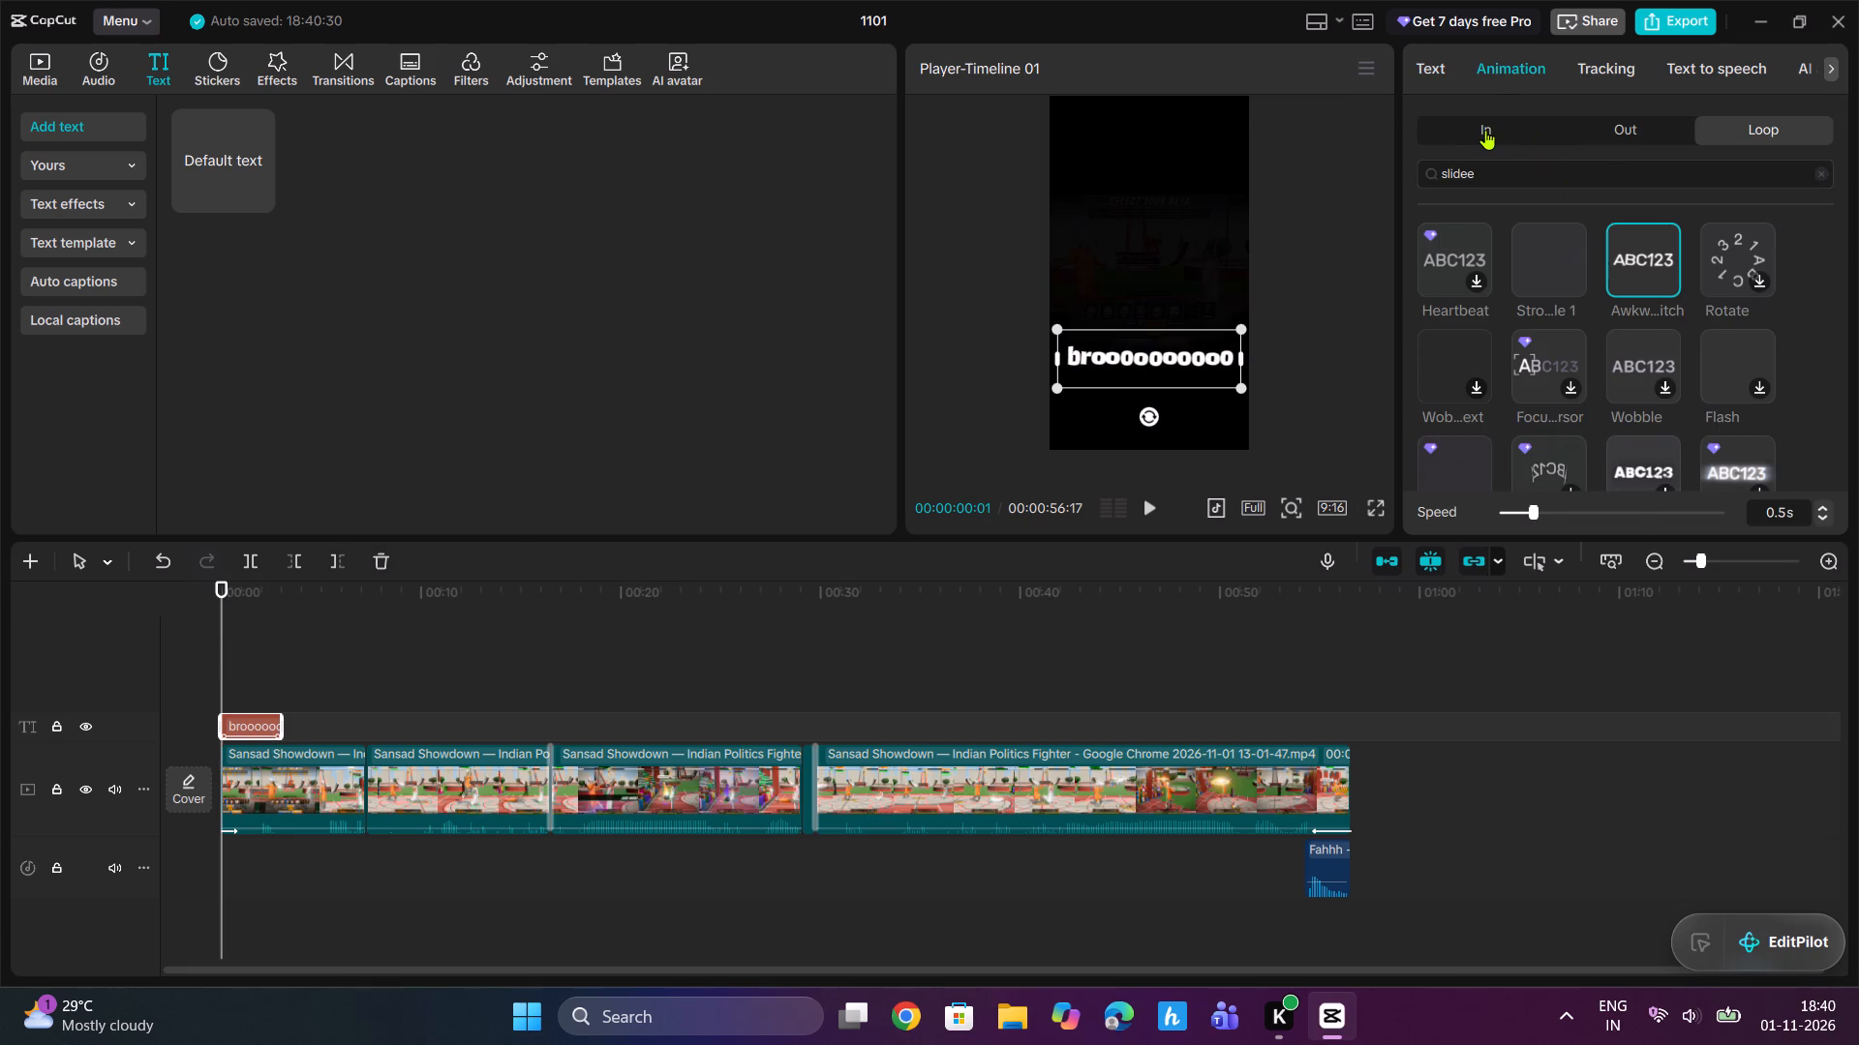
click(1556, 181)
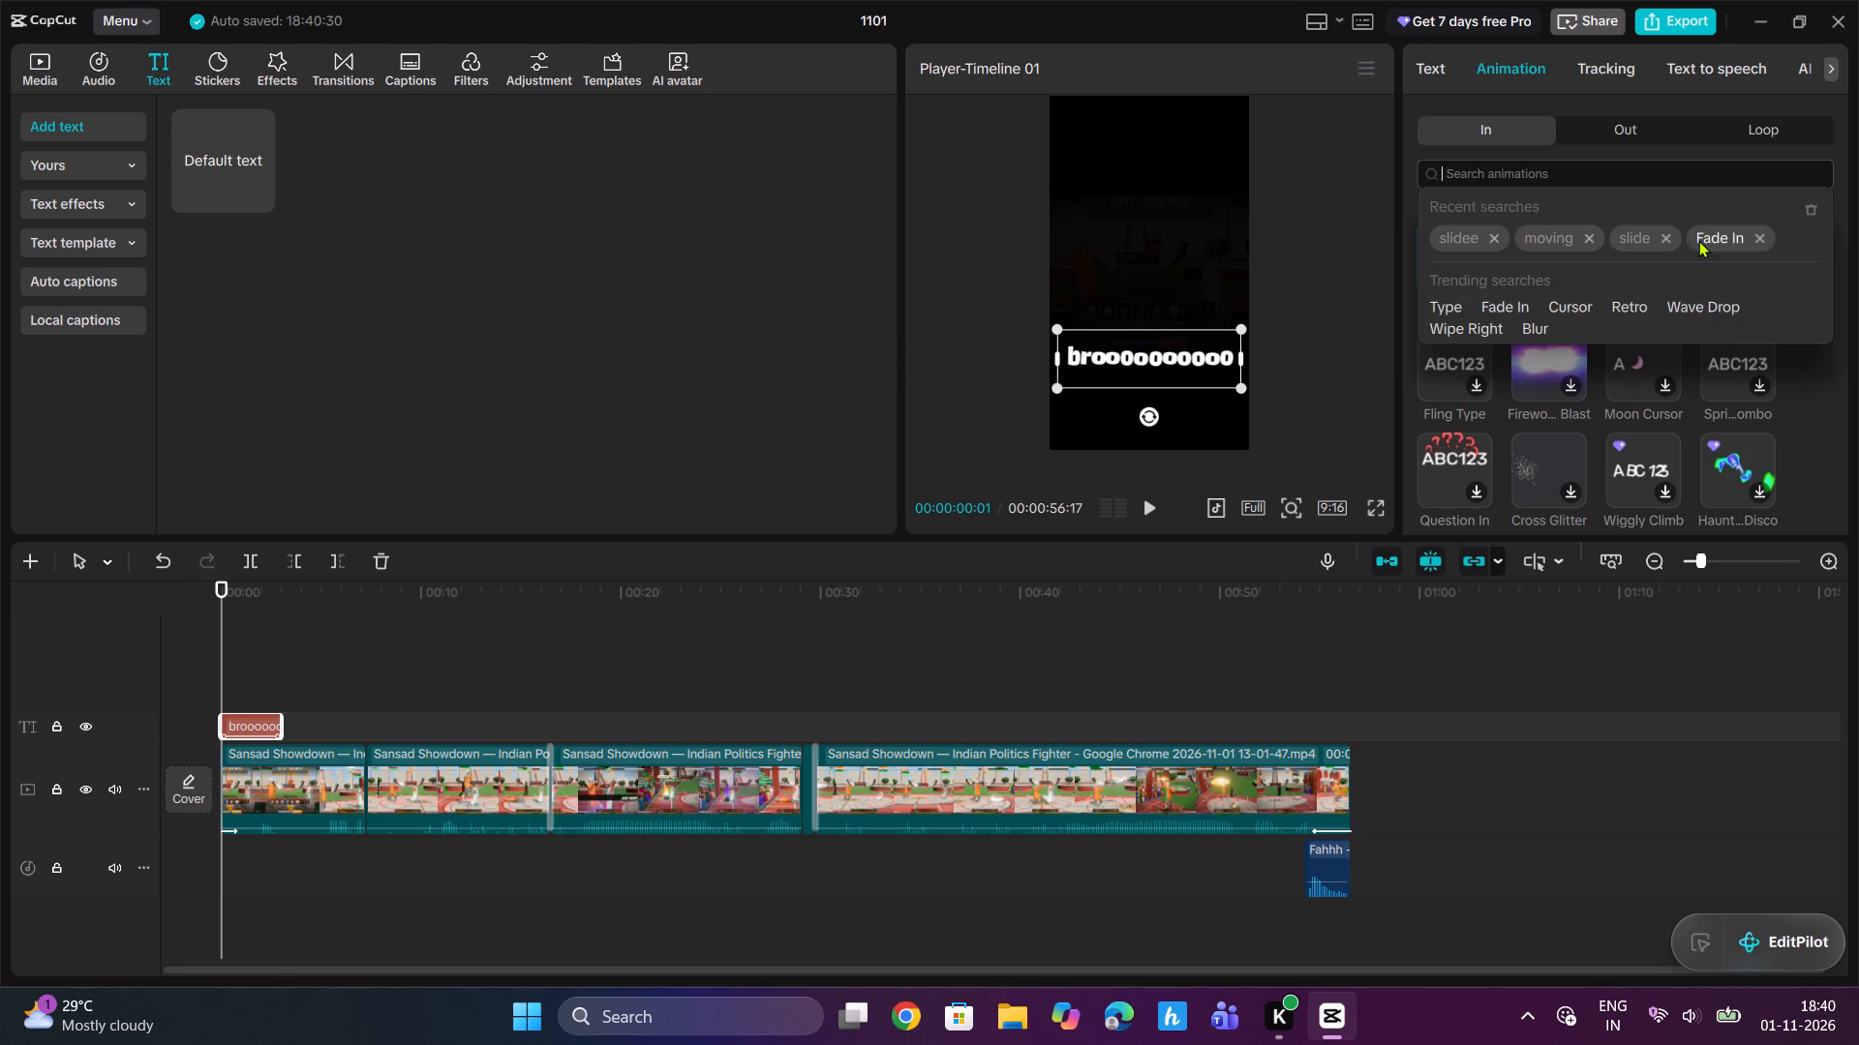
click(1699, 240)
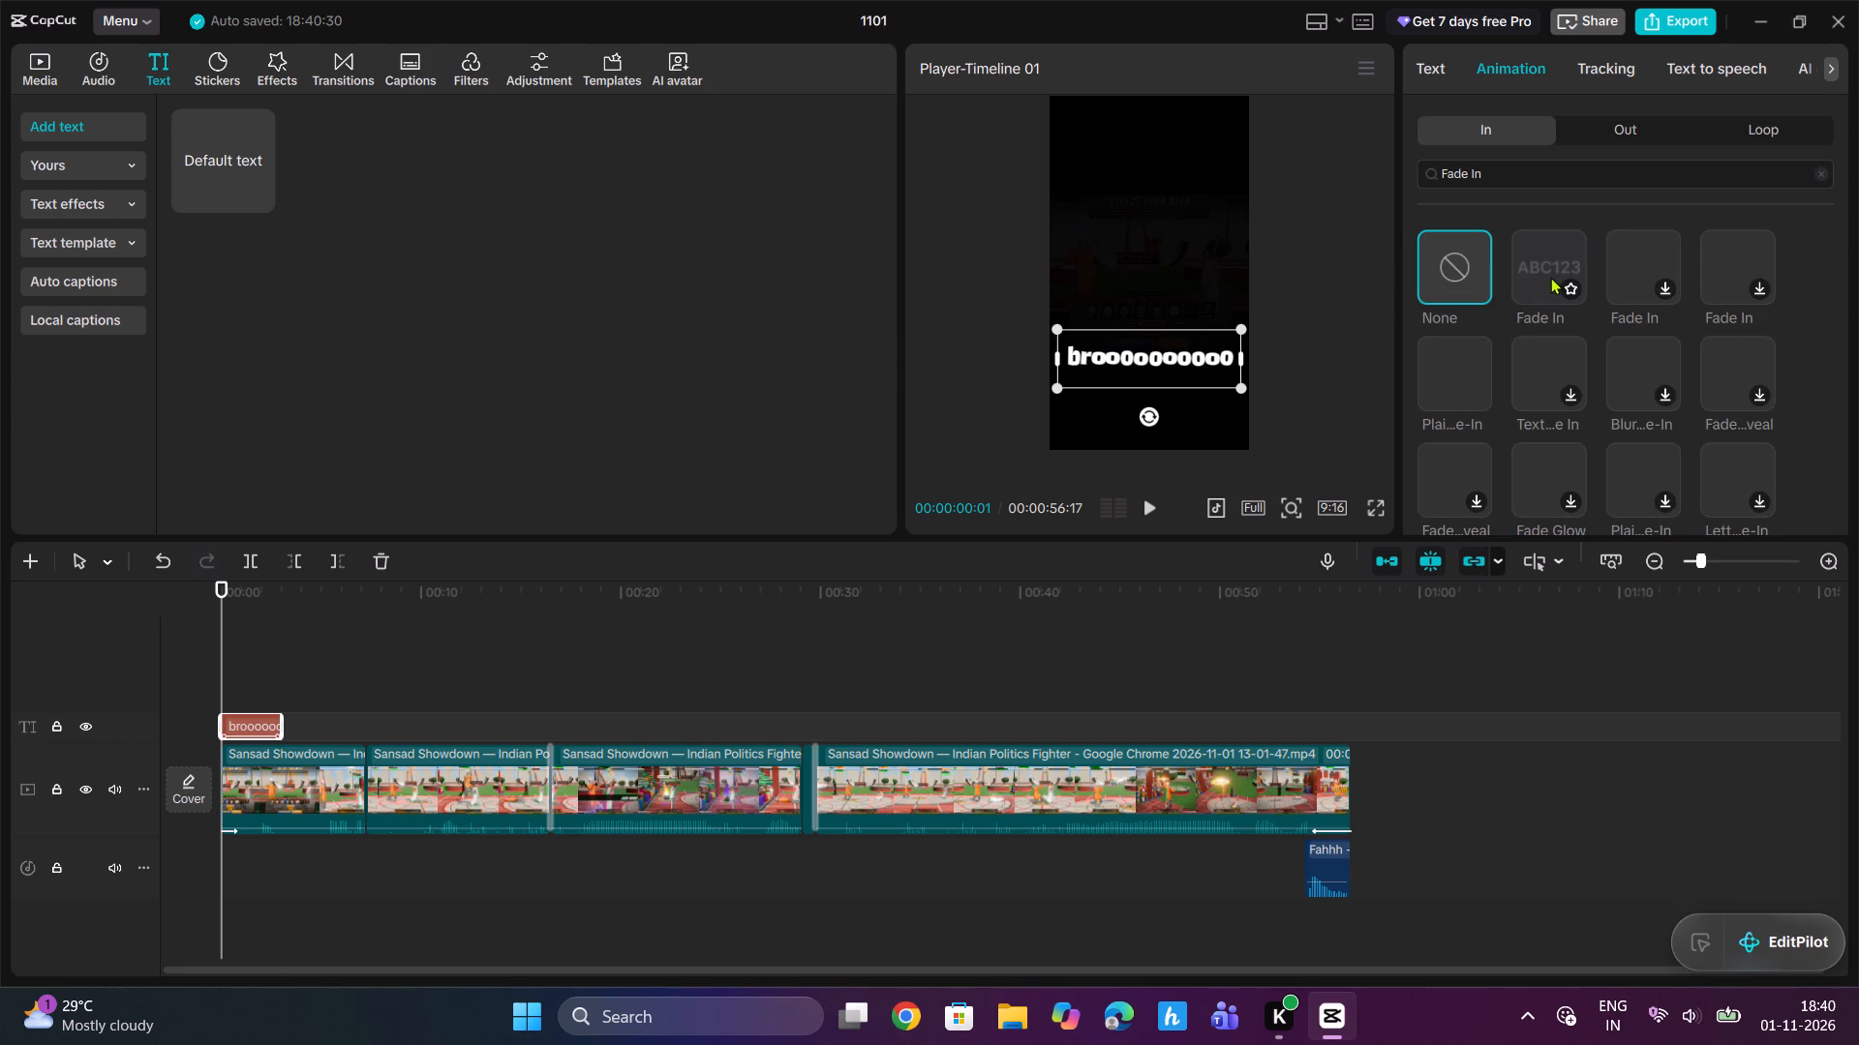
click(1551, 275)
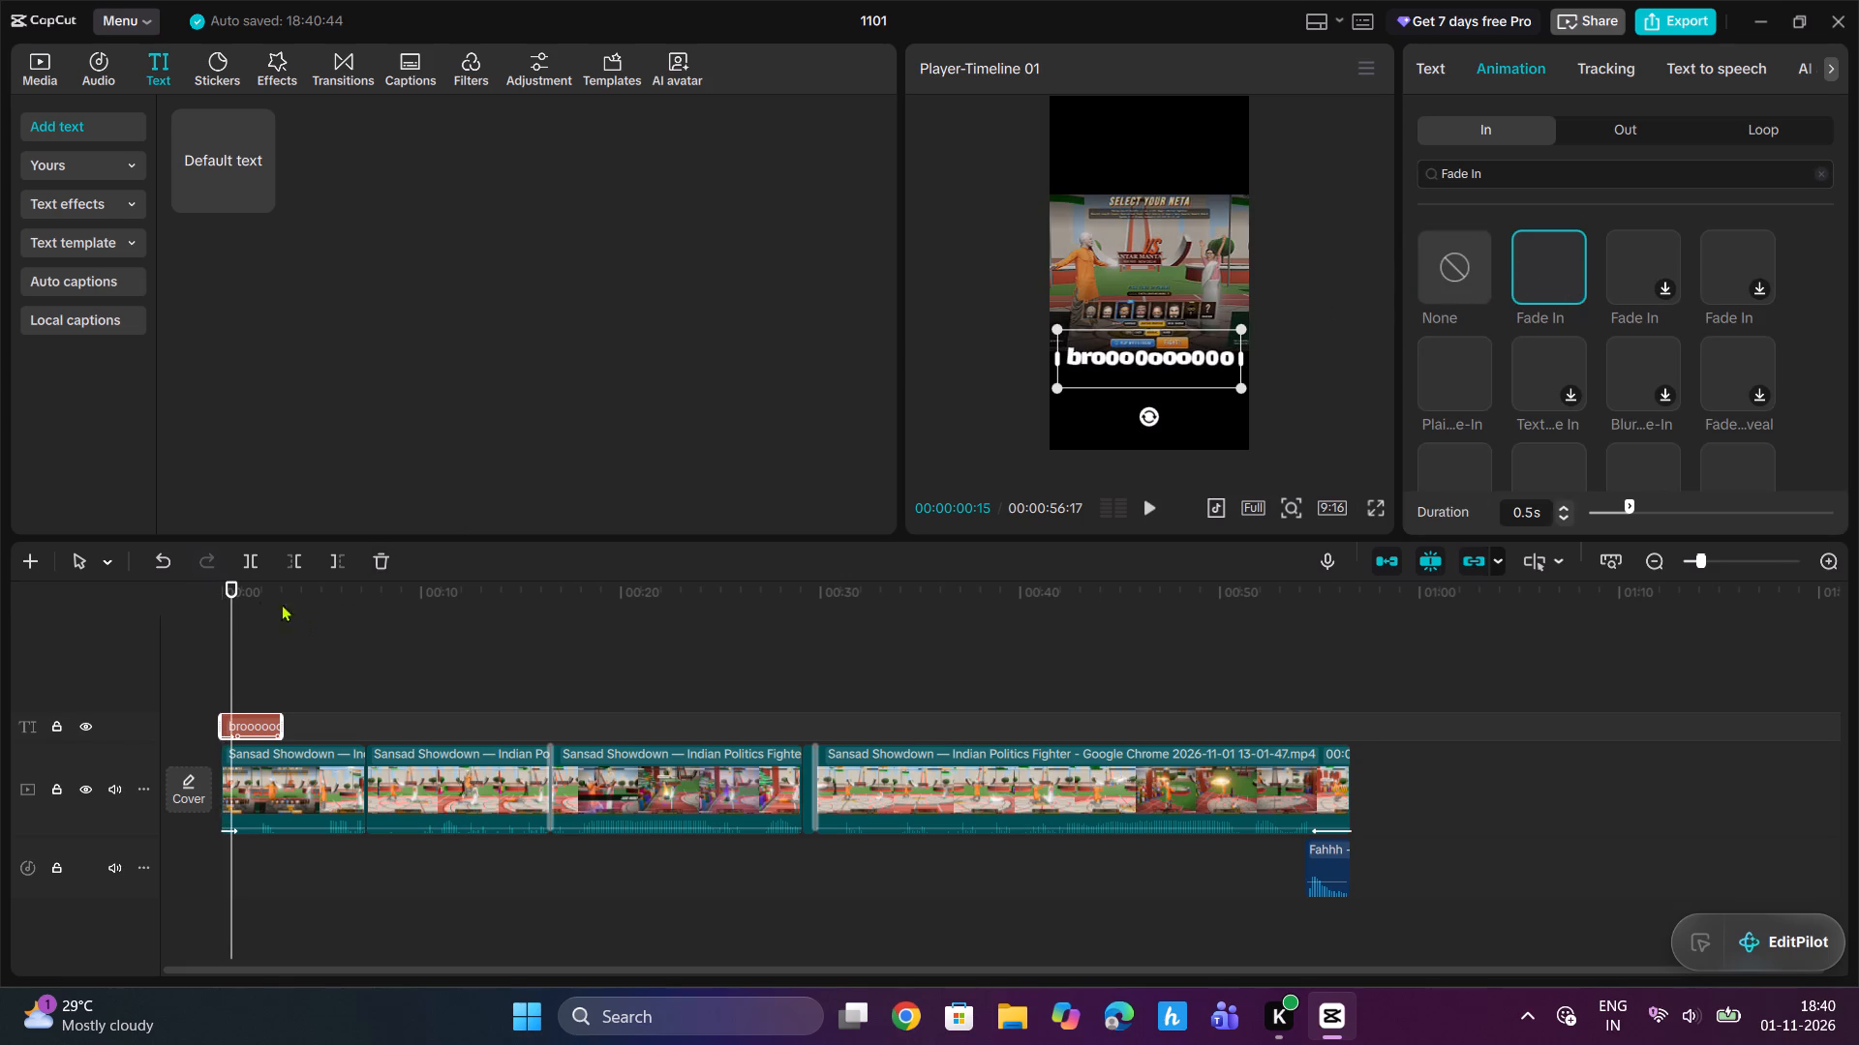
Play back the opening and trim the end of the "brooo" text to about 2 s.
drag(234, 600, 166, 619)
key(space)
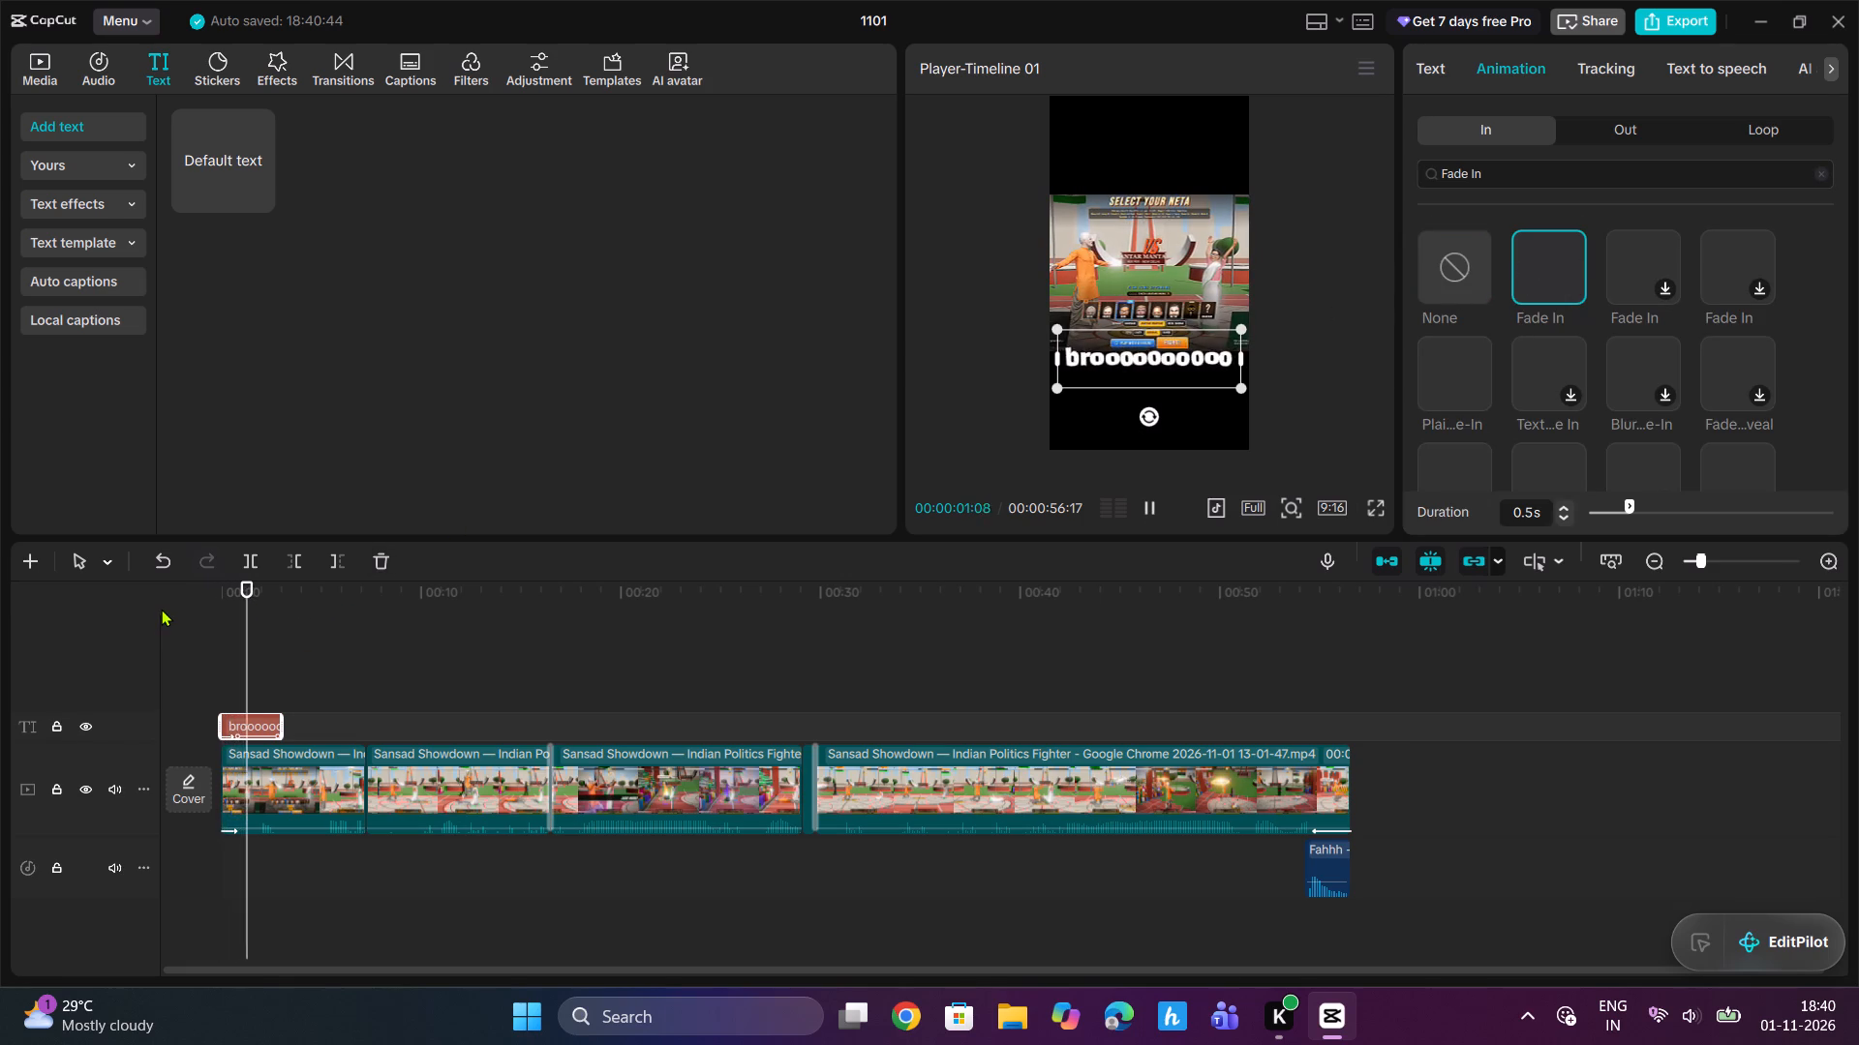
key(space)
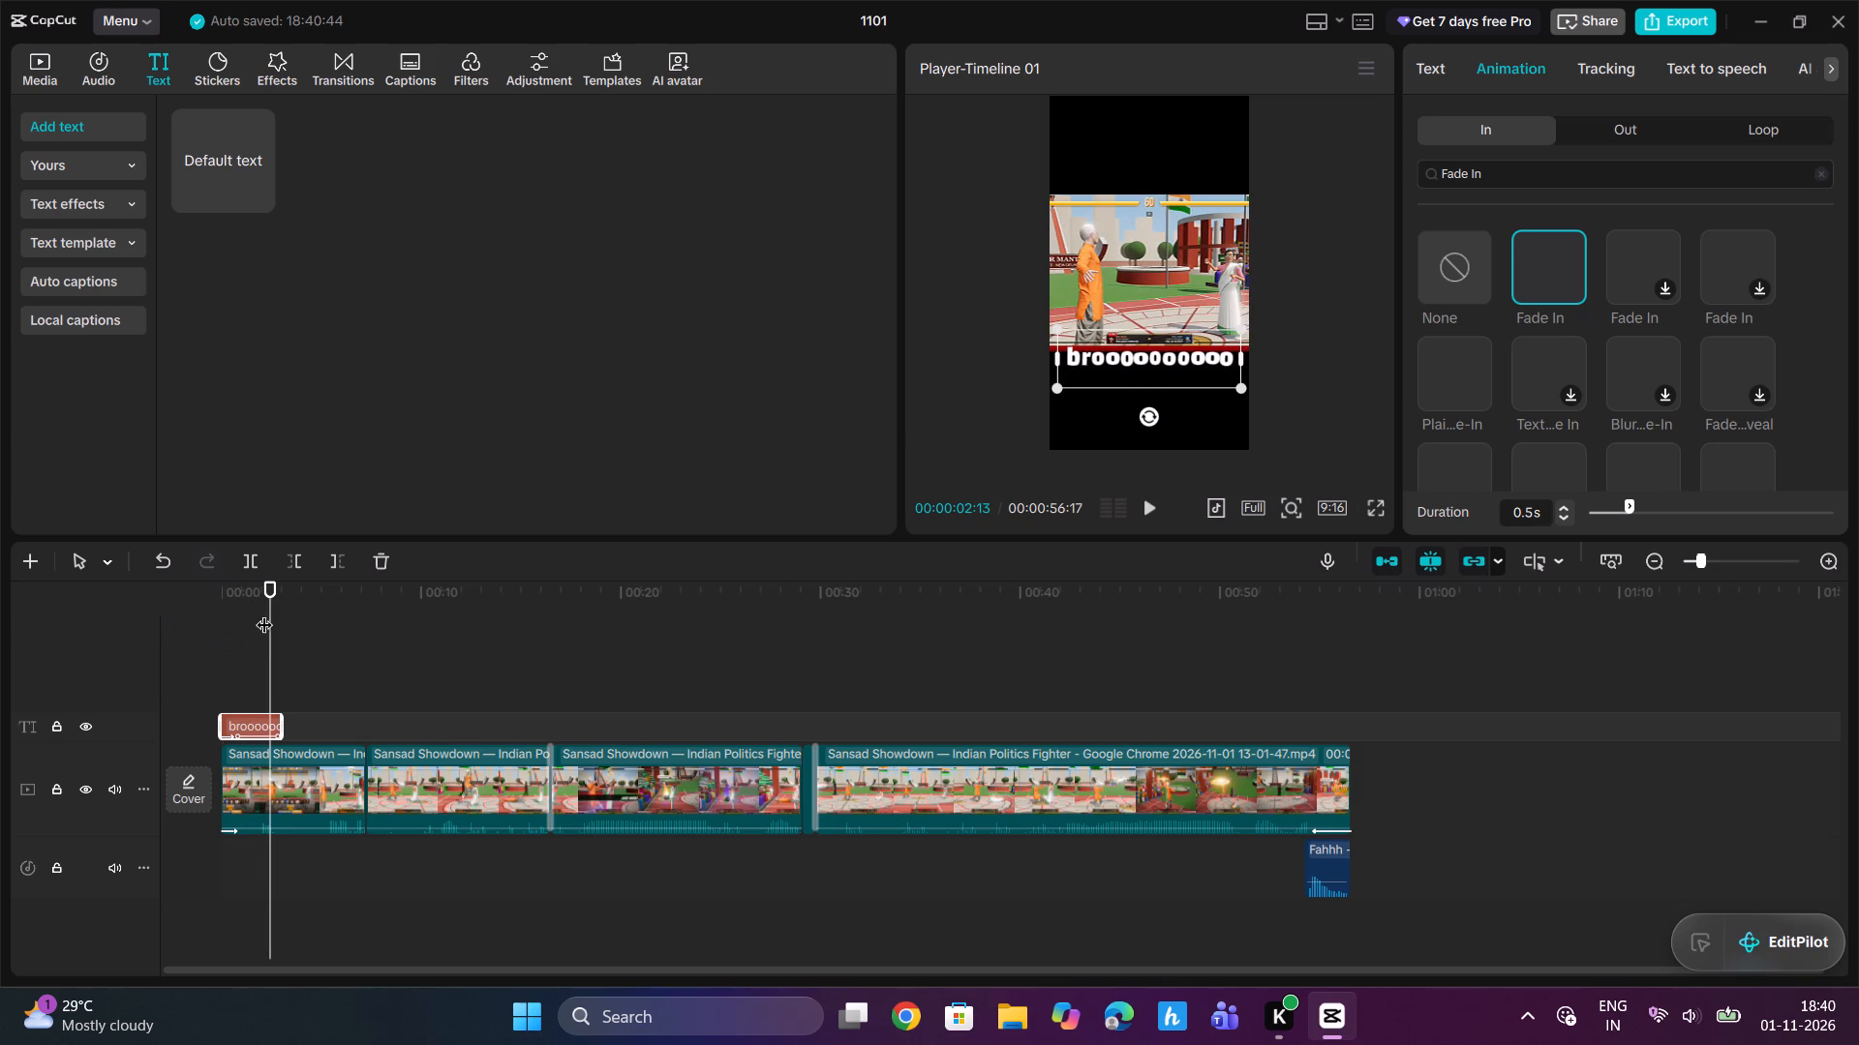
drag(268, 608, 260, 618)
drag(282, 714, 256, 719)
Add a default text at 00:00:02:20 and change its content to "this".
click(267, 601)
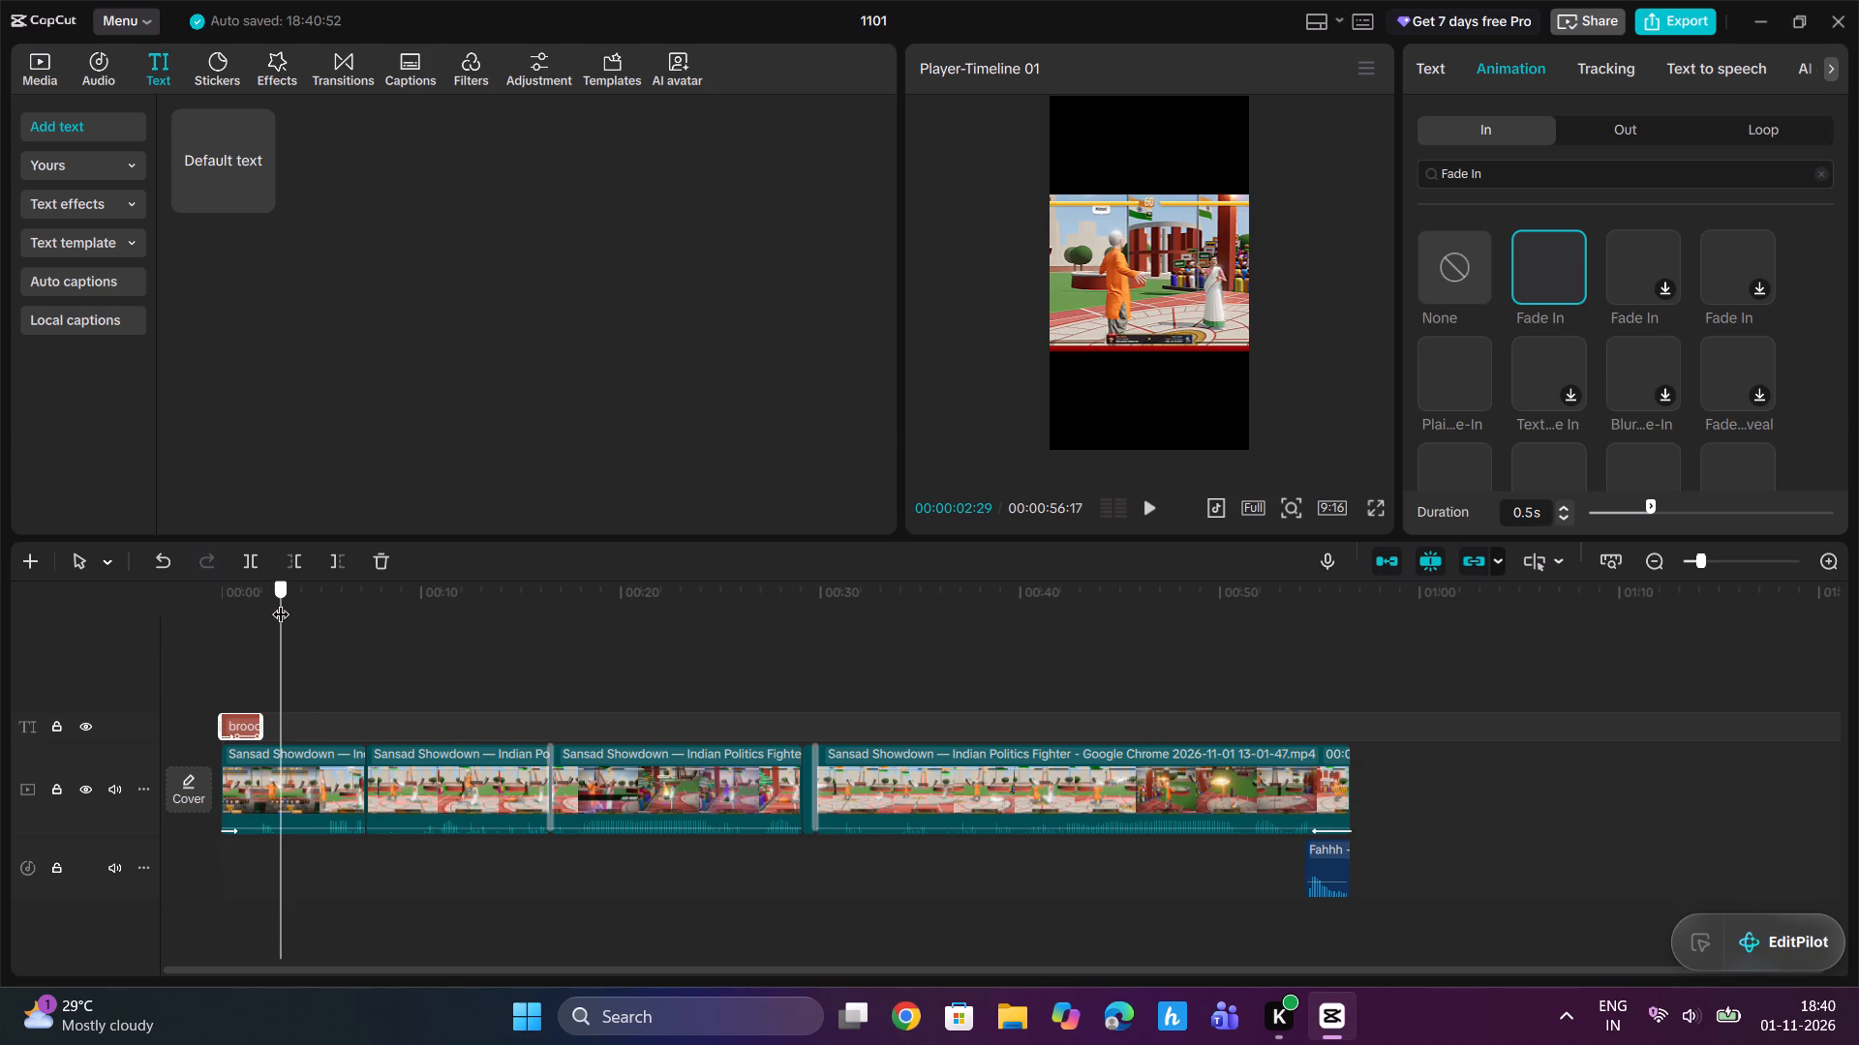
click(259, 193)
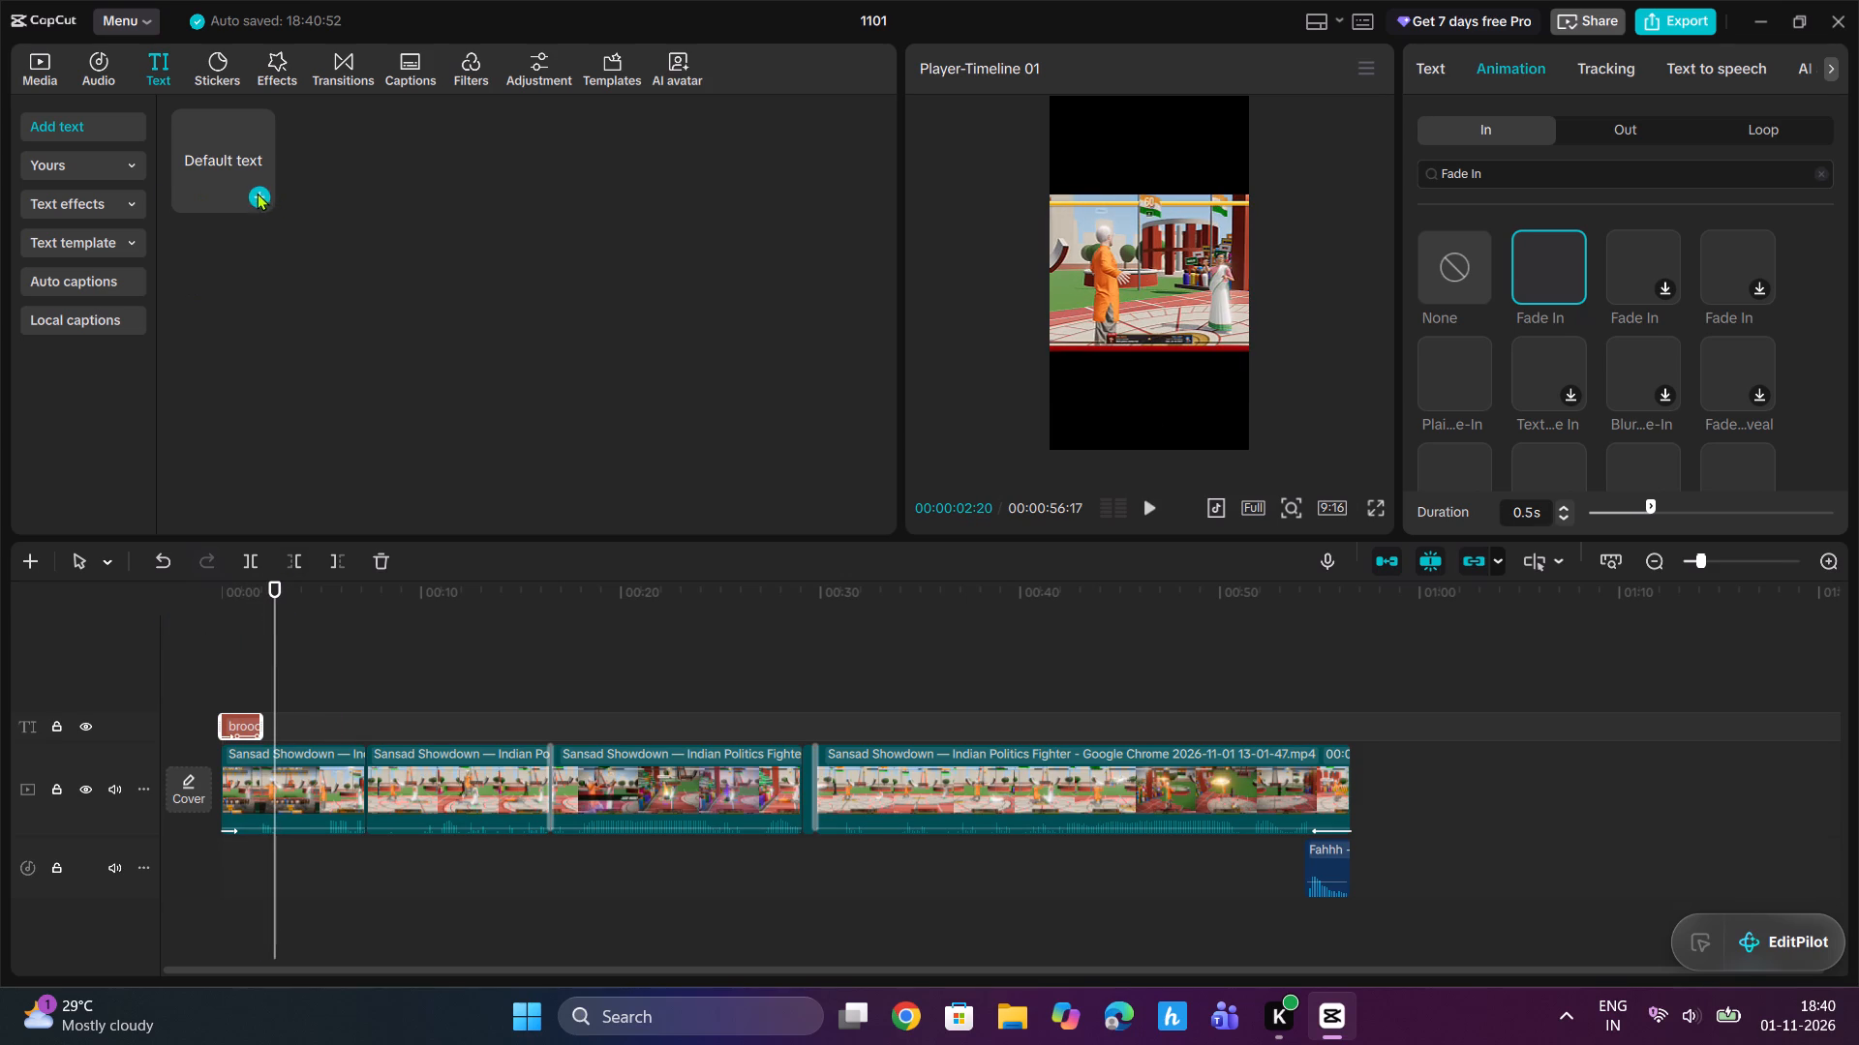
drag(1528, 179, 1408, 180)
text(thu)
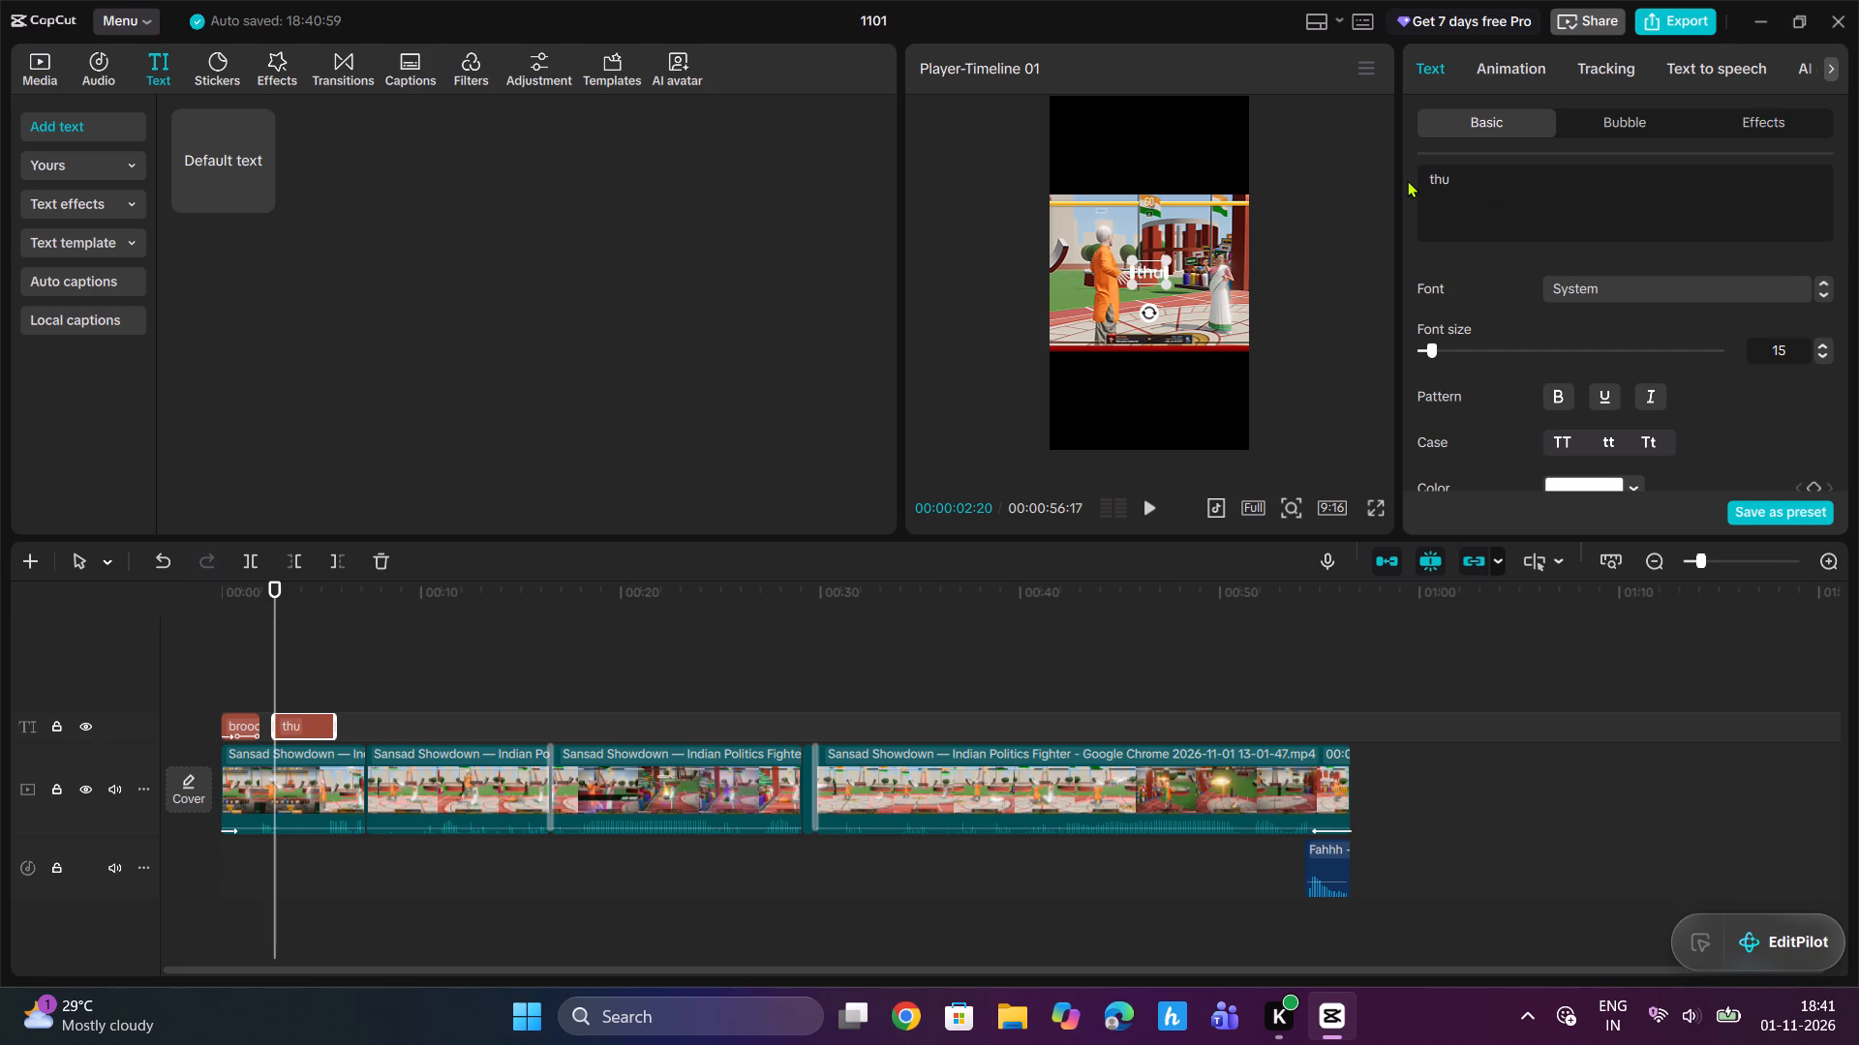
key(BackSpace)
text(is)
key(space)
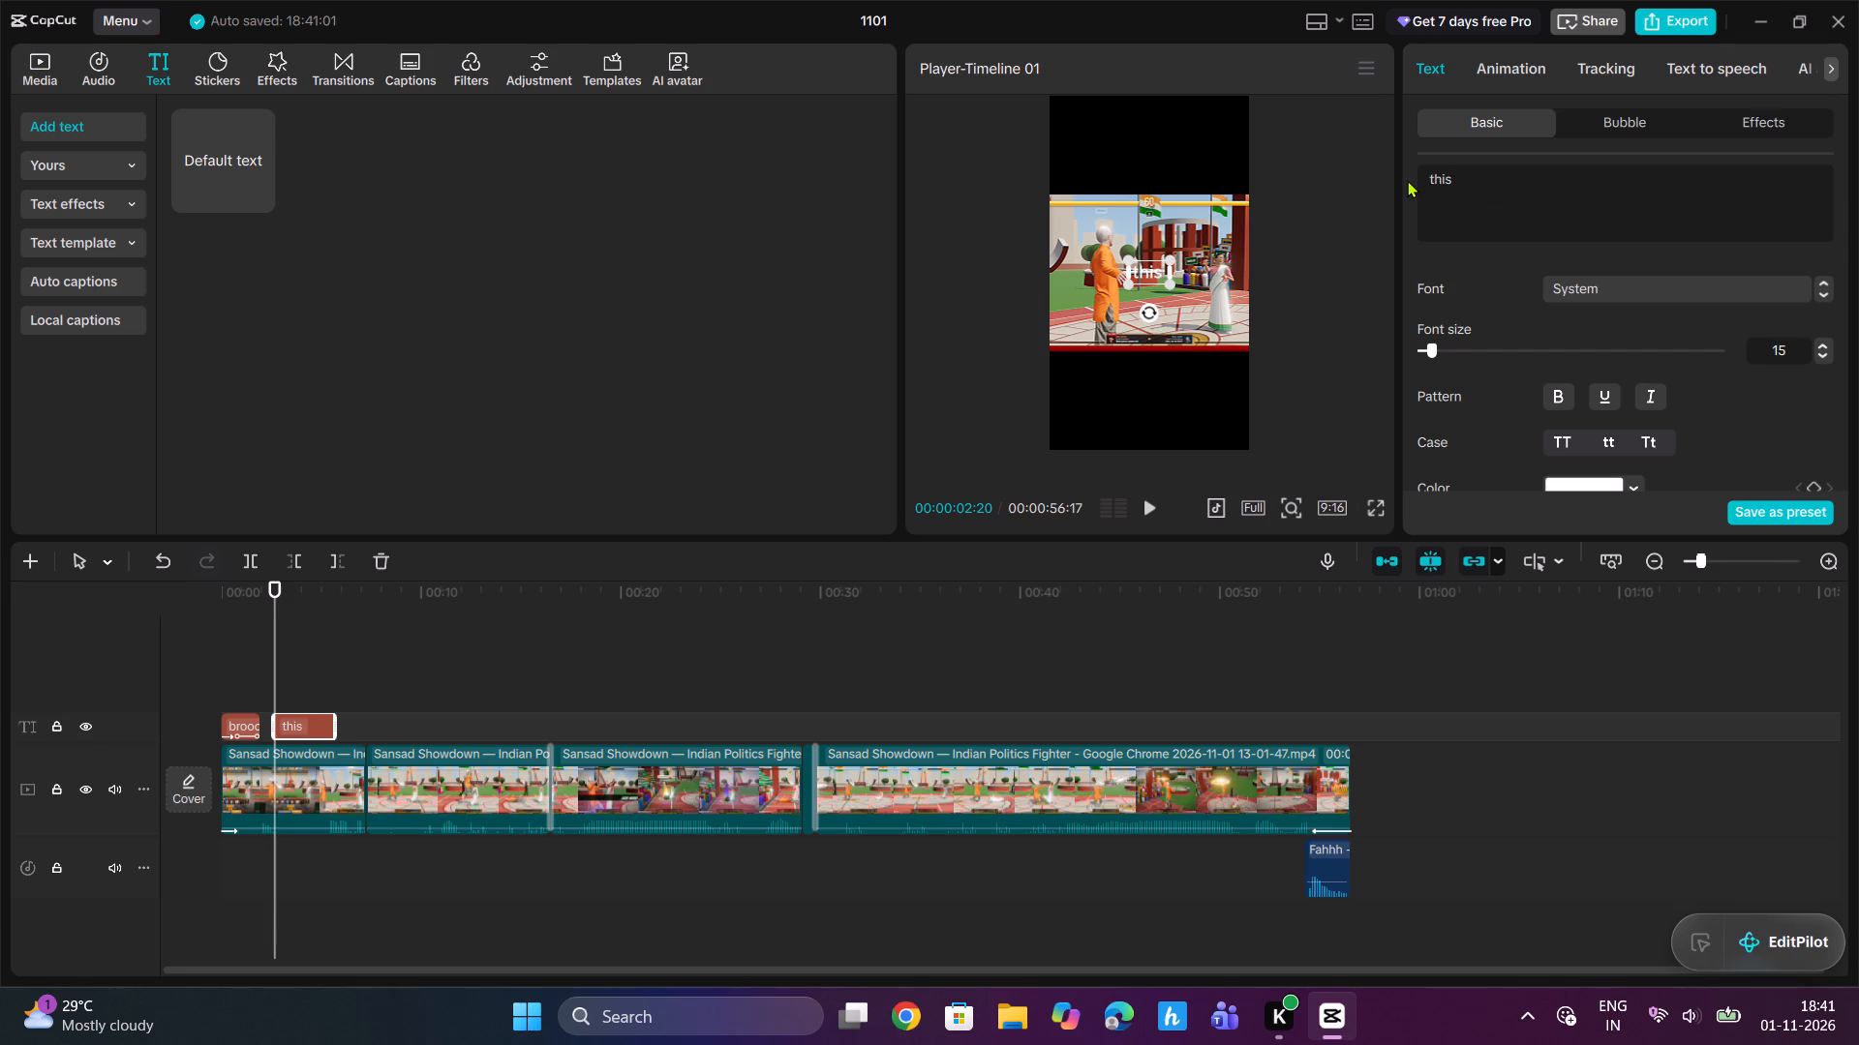
key(g)
key(BackSpace)
Split the "this" text at 00:00:04:00 and change the second part's content to "game".
drag(275, 595, 301, 600)
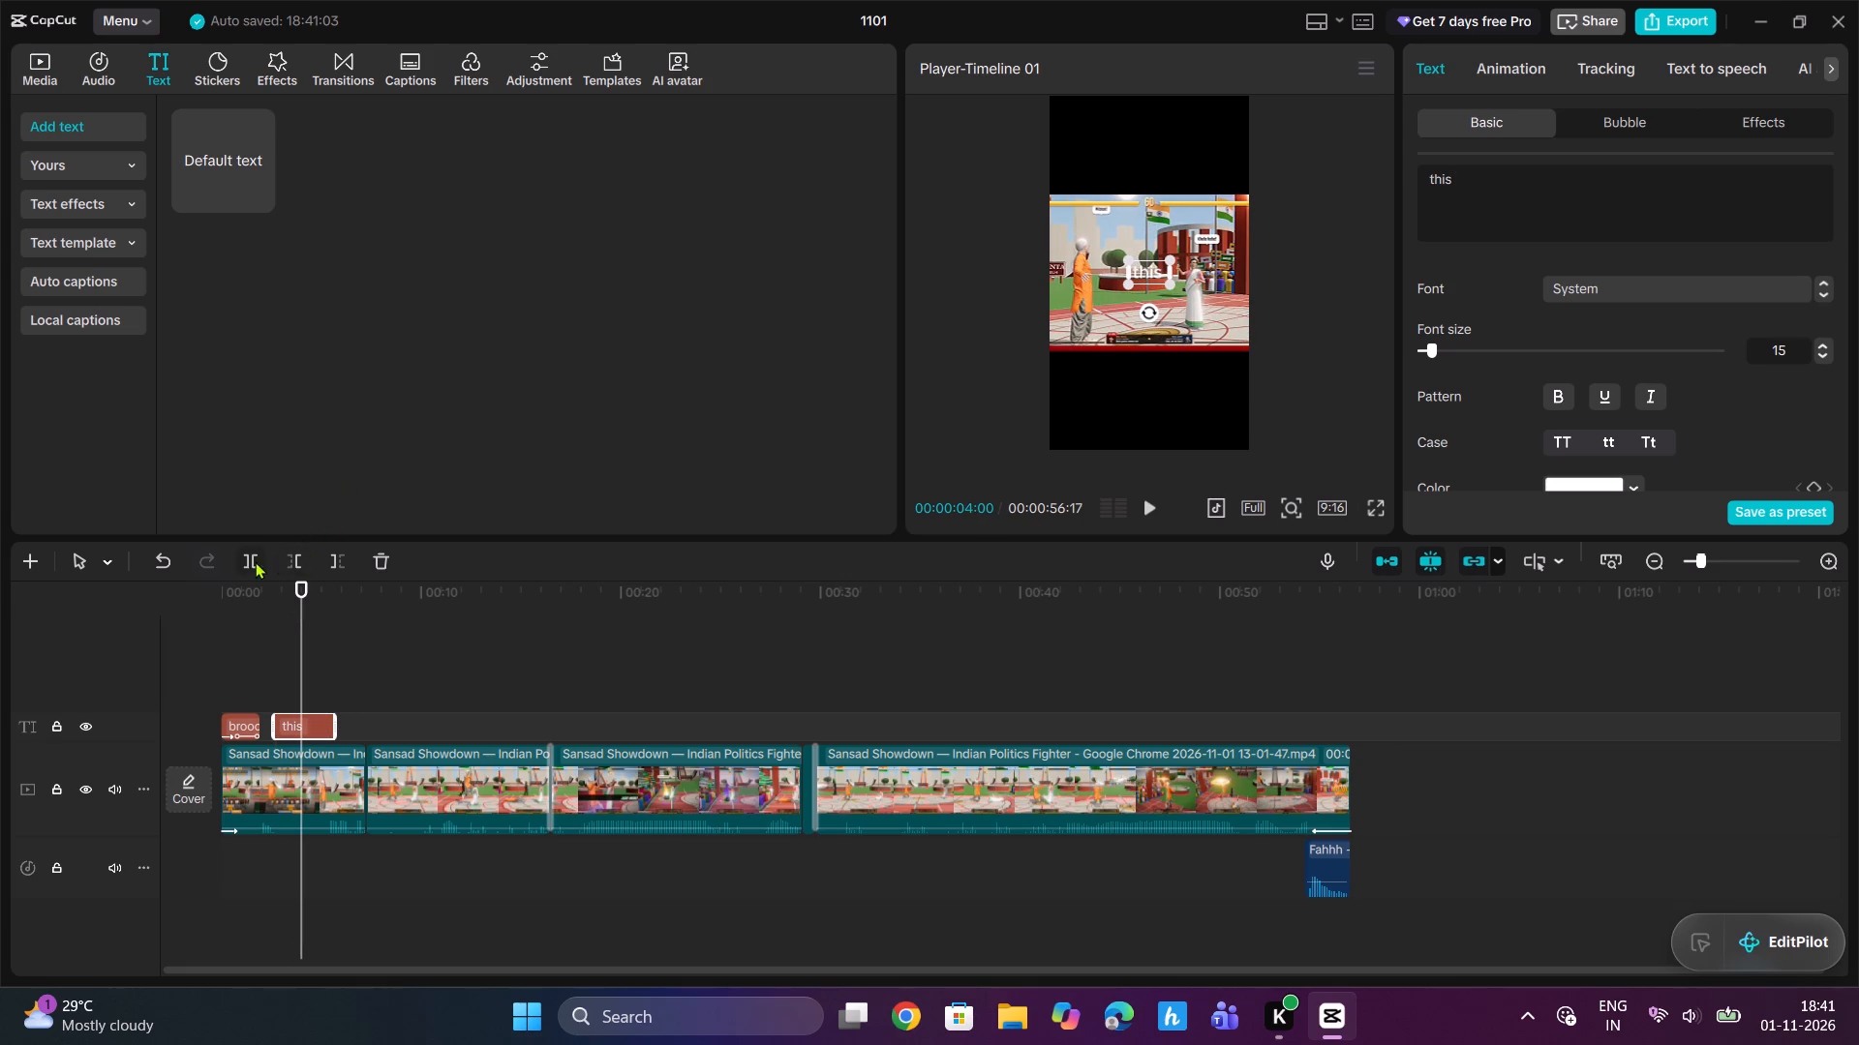
click(251, 558)
drag(1473, 182, 1388, 181)
text(game)
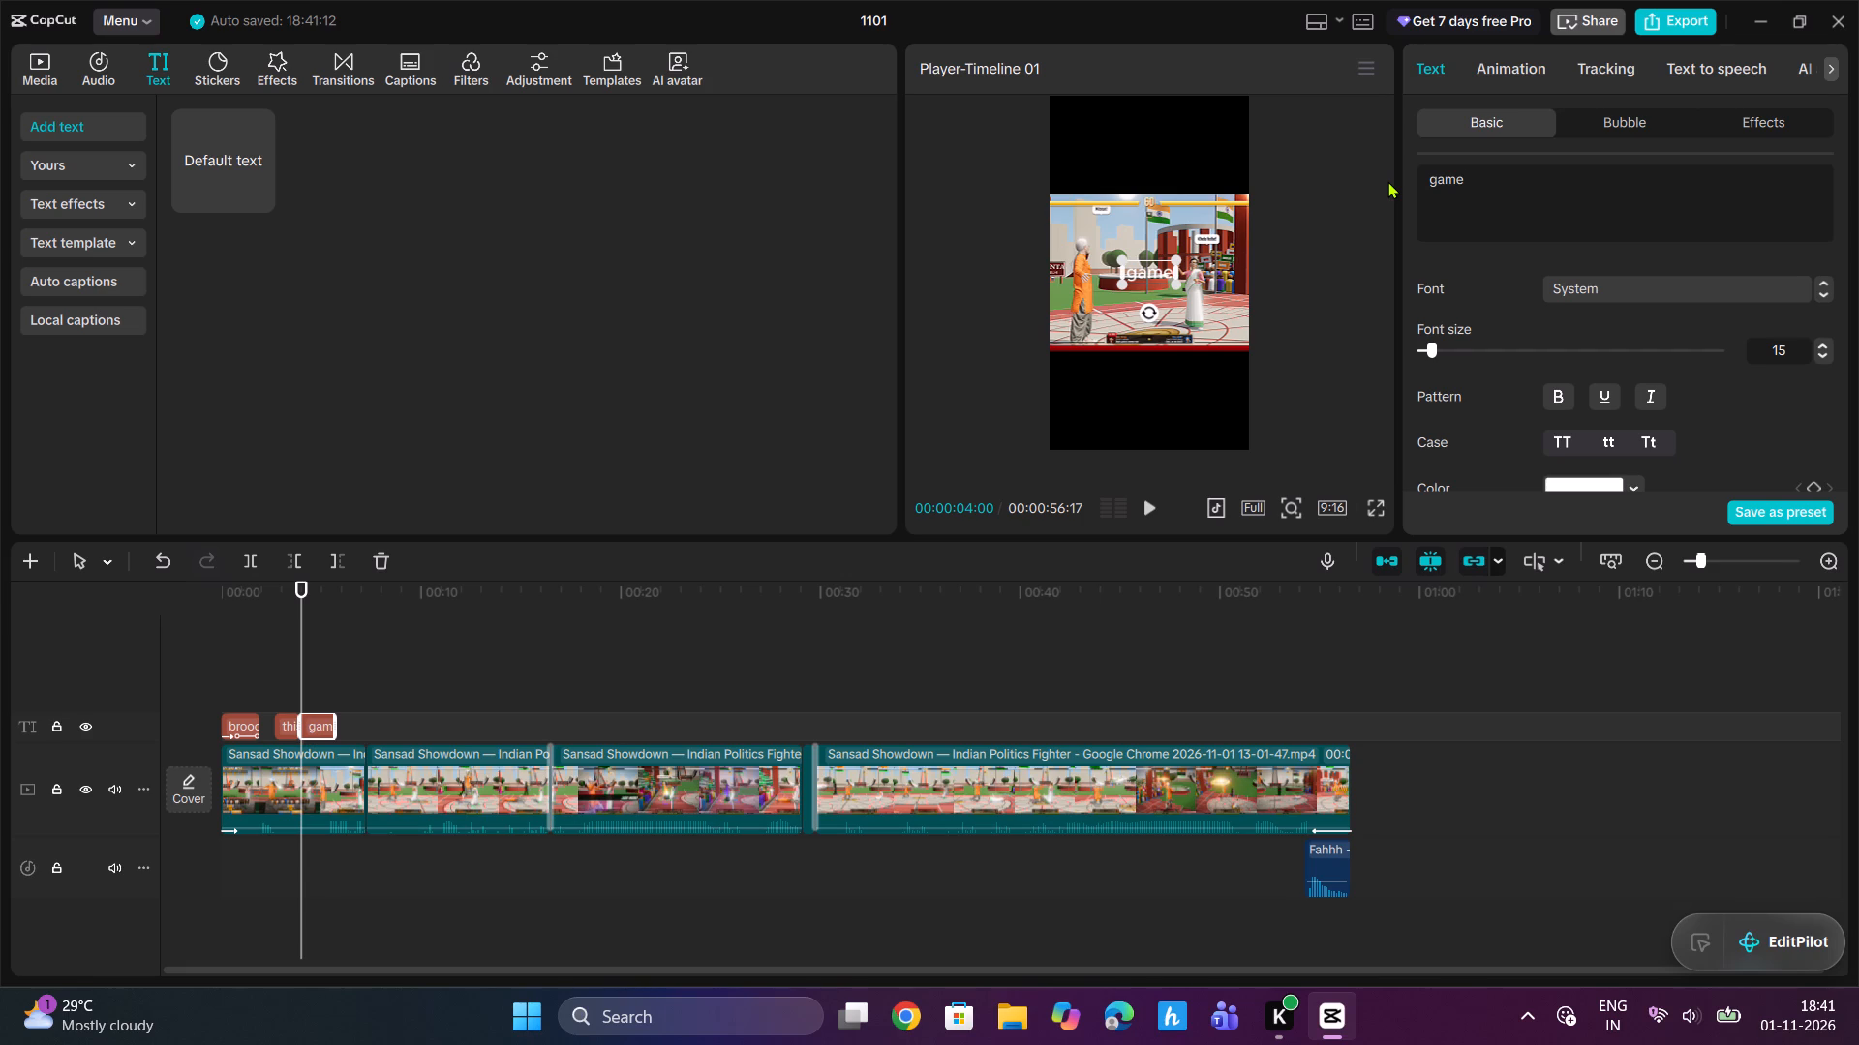
Split the "game" text at 00:00:04:21 and change the second part's content to "is".
drag(303, 588, 316, 588)
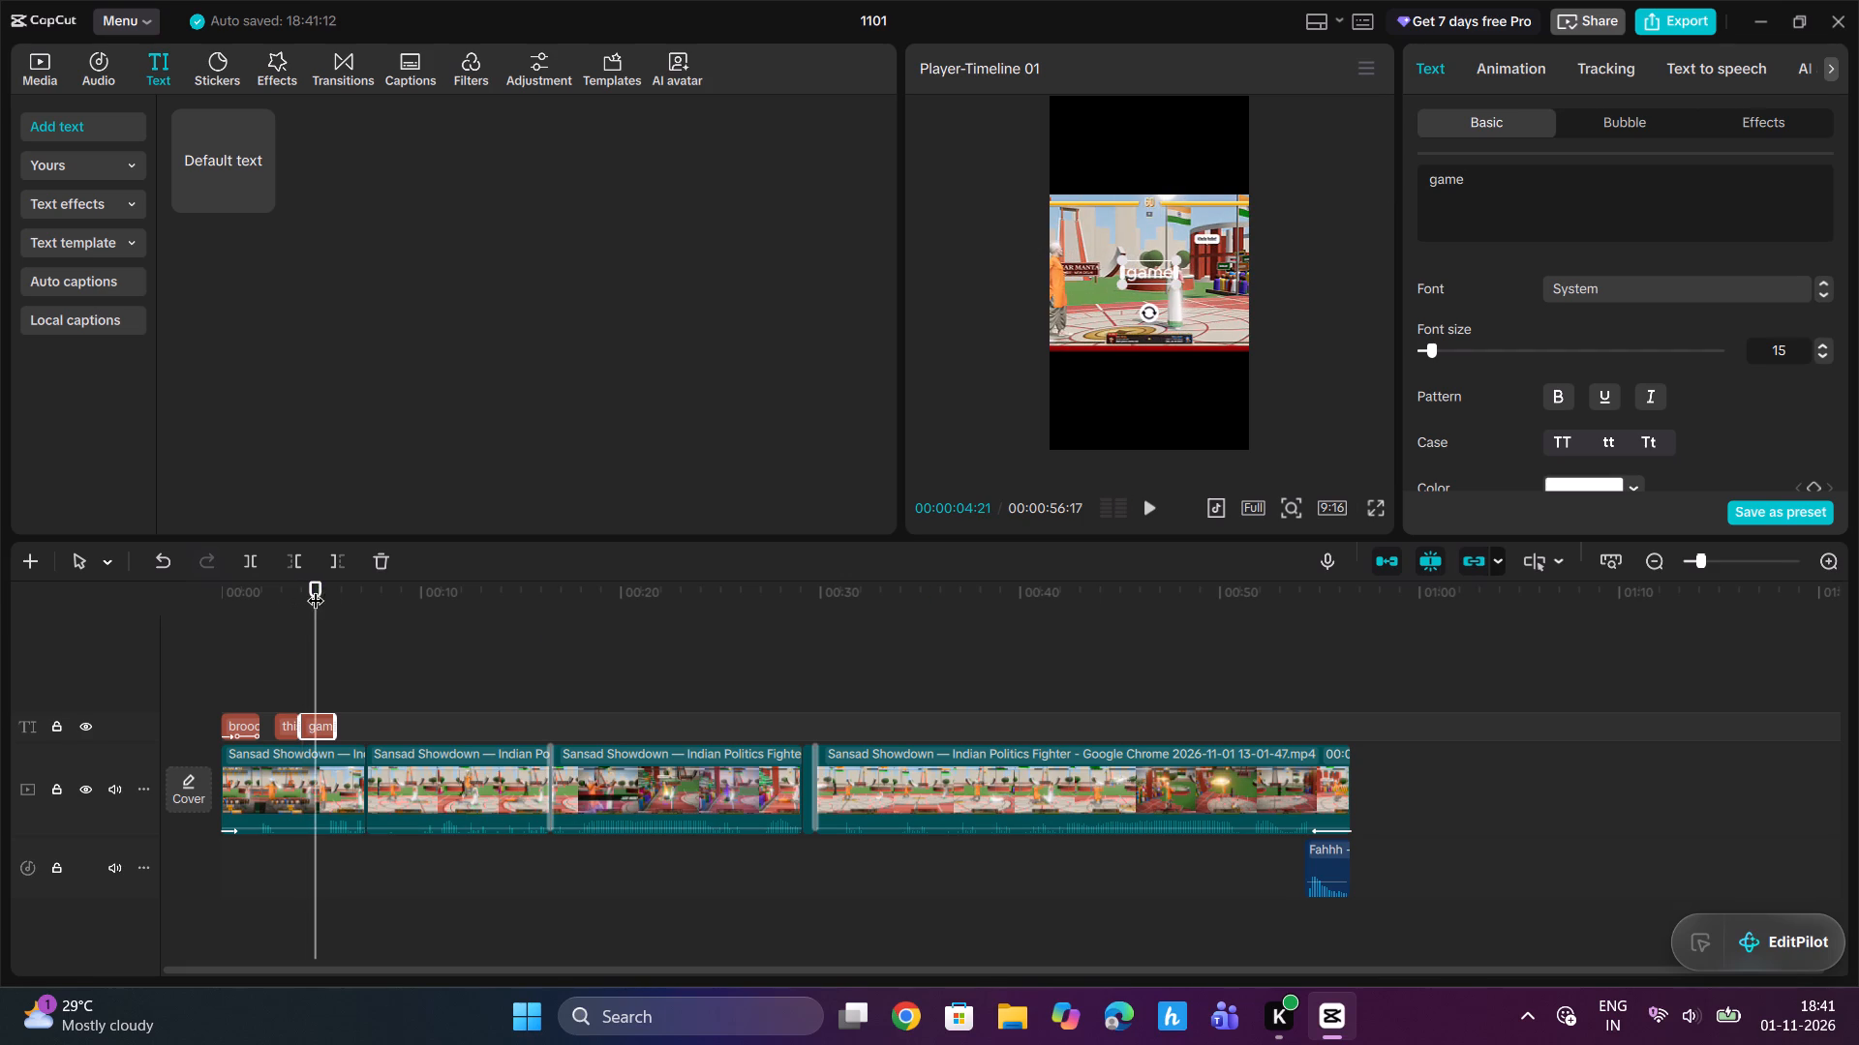
click(259, 555)
drag(1493, 178, 1415, 175)
text(is)
key(space)
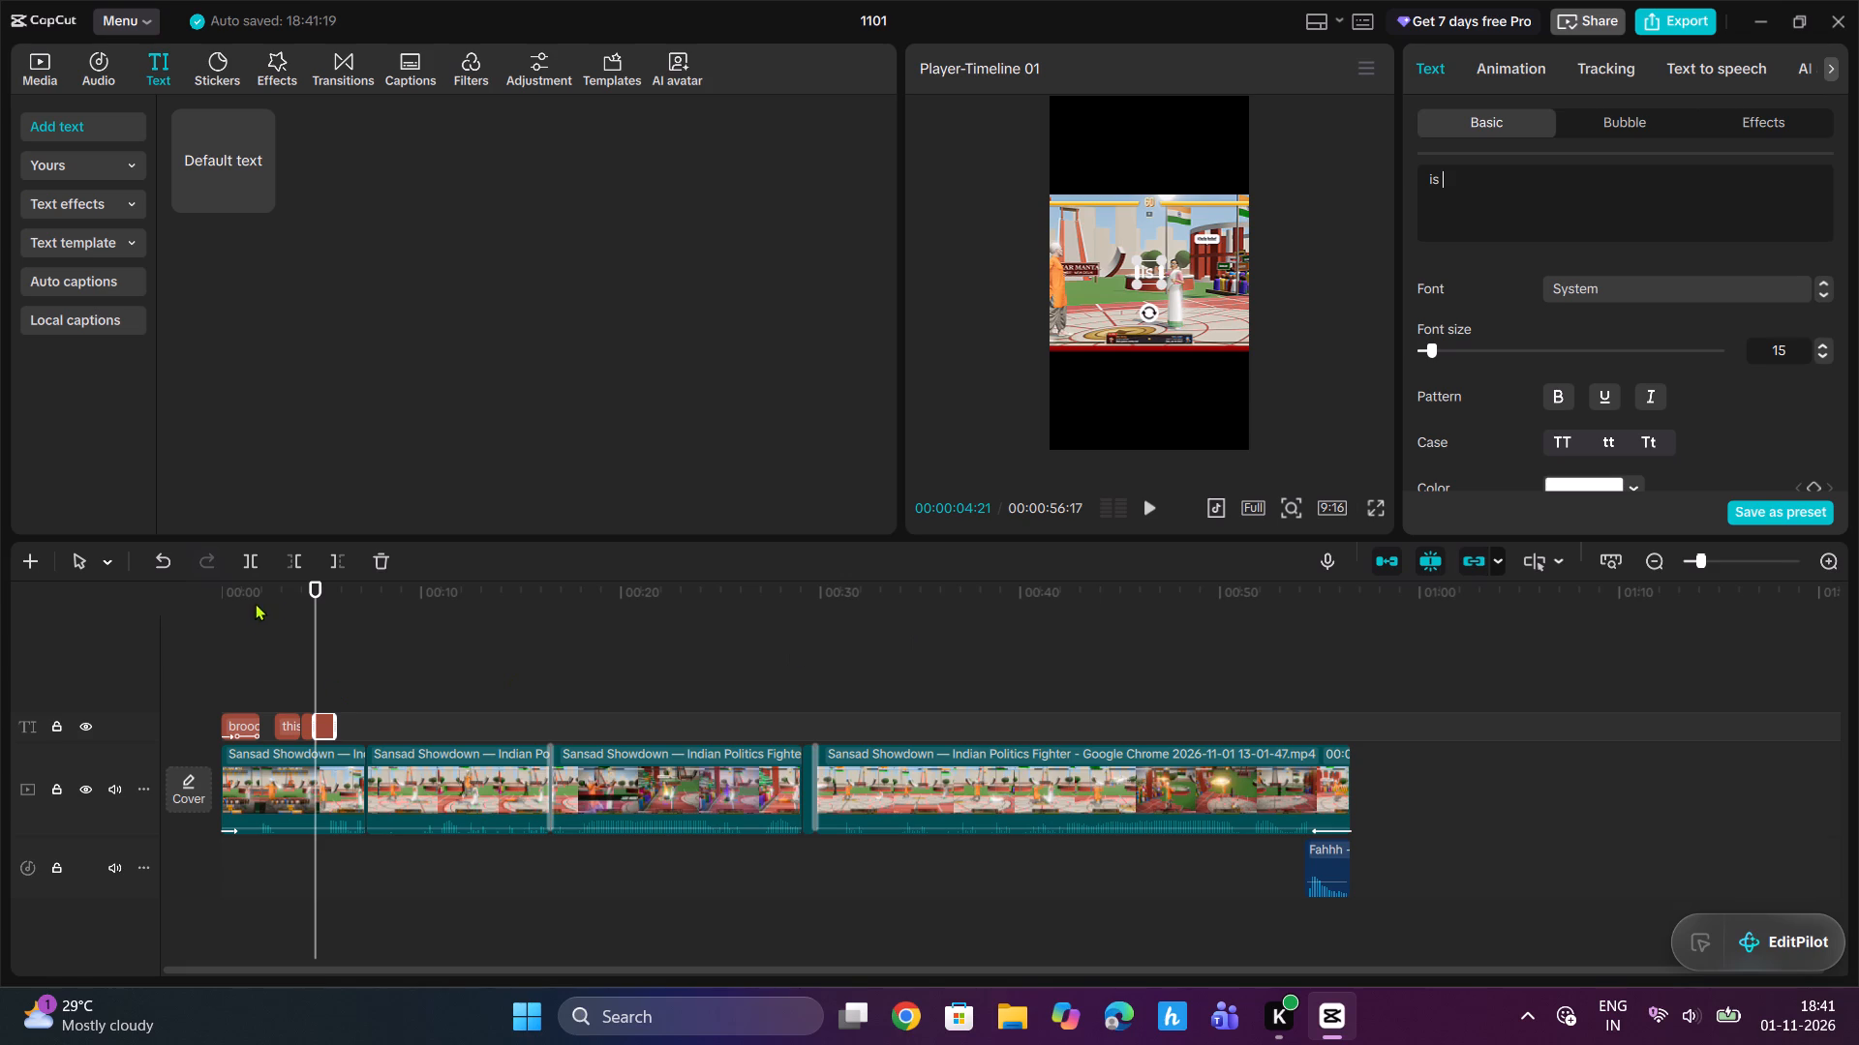
Split the "is" text at 00:00:05:05 and change the second part's content to "crazyyy".
click(317, 586)
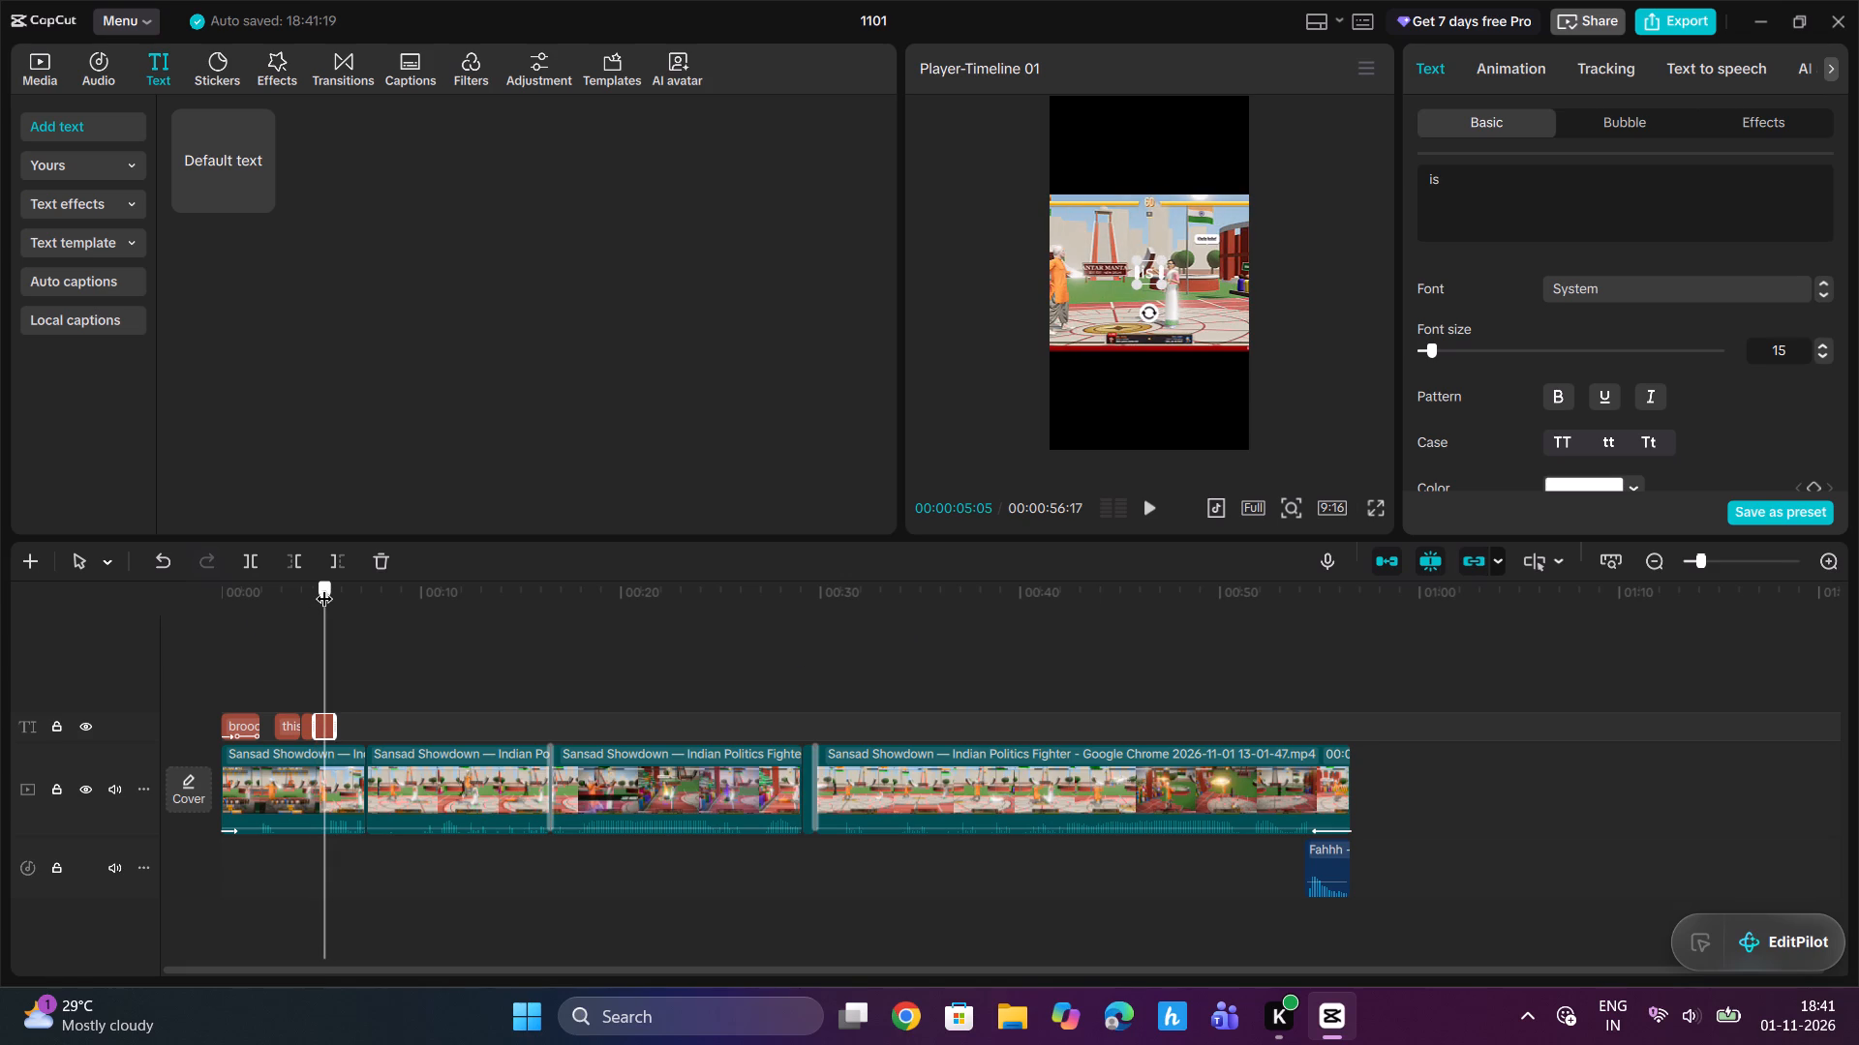
click(252, 562)
drag(1482, 194, 1395, 179)
drag(1395, 179, 1387, 178)
text(cra)
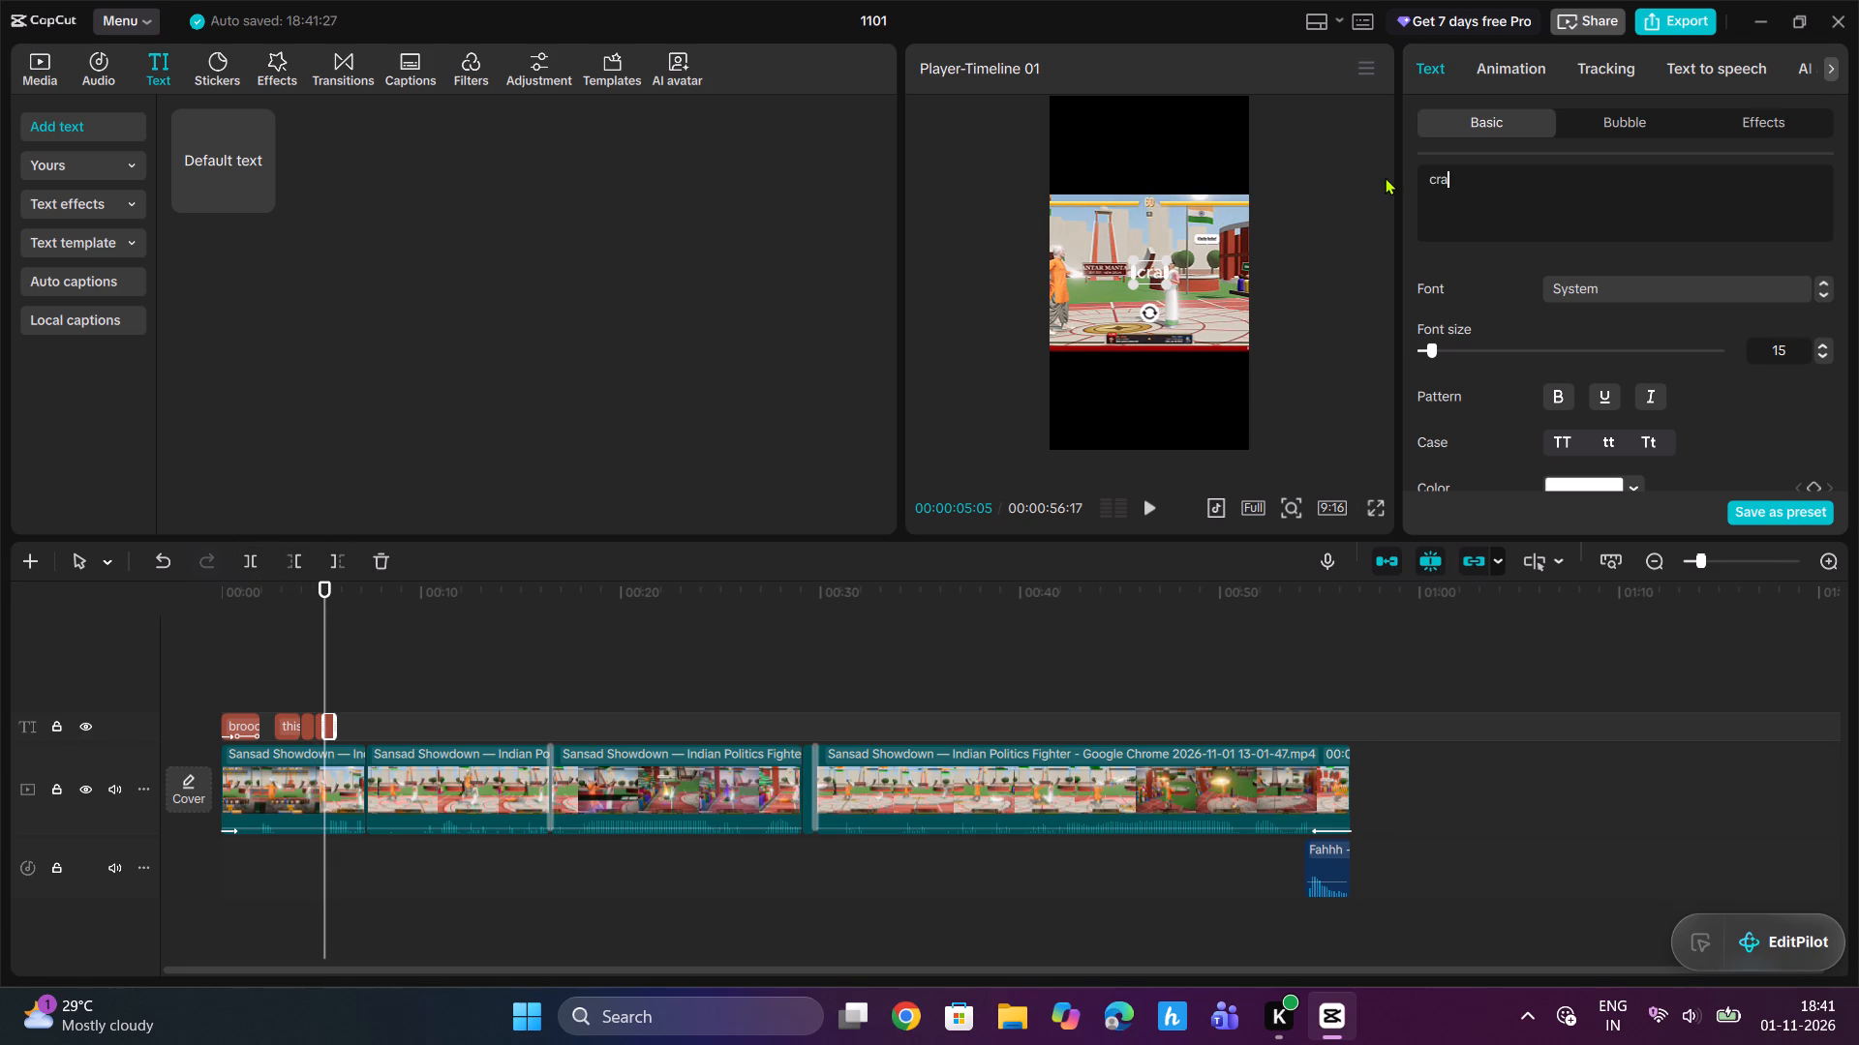
key(y)
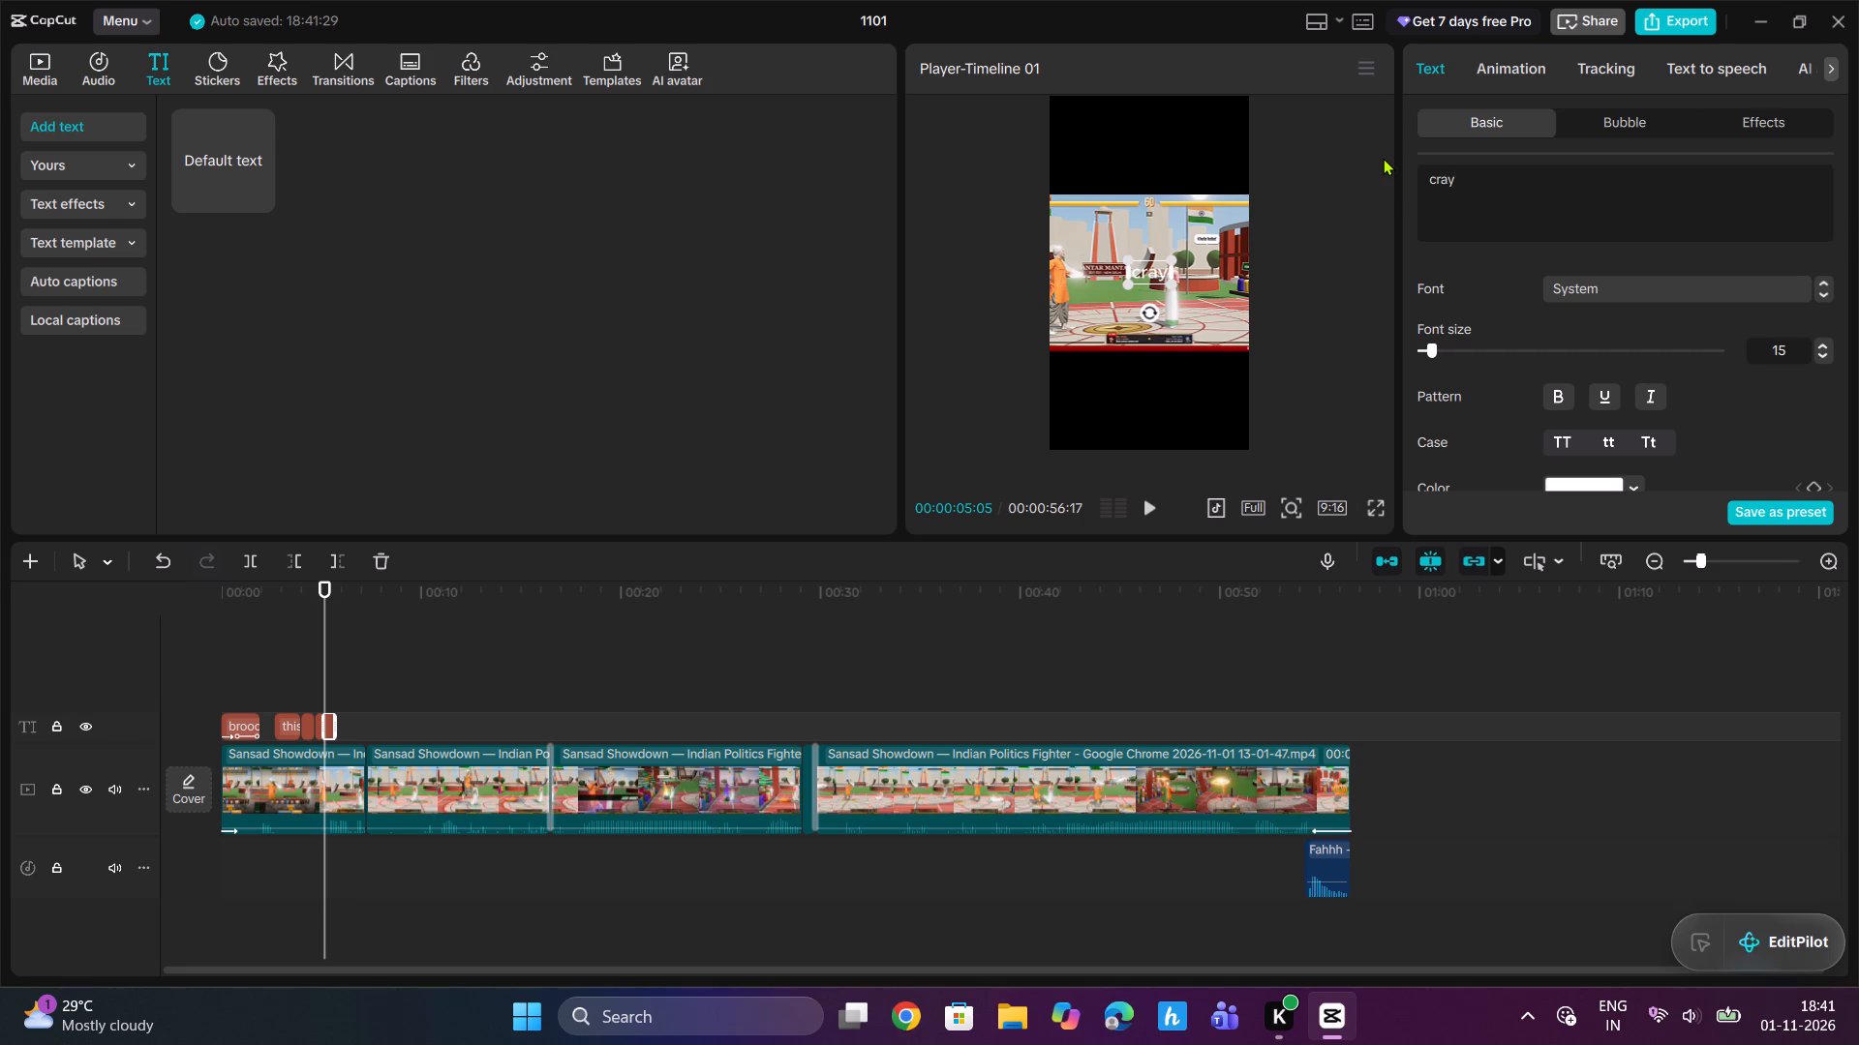
key(BackSpace)
key(z)
key(y)
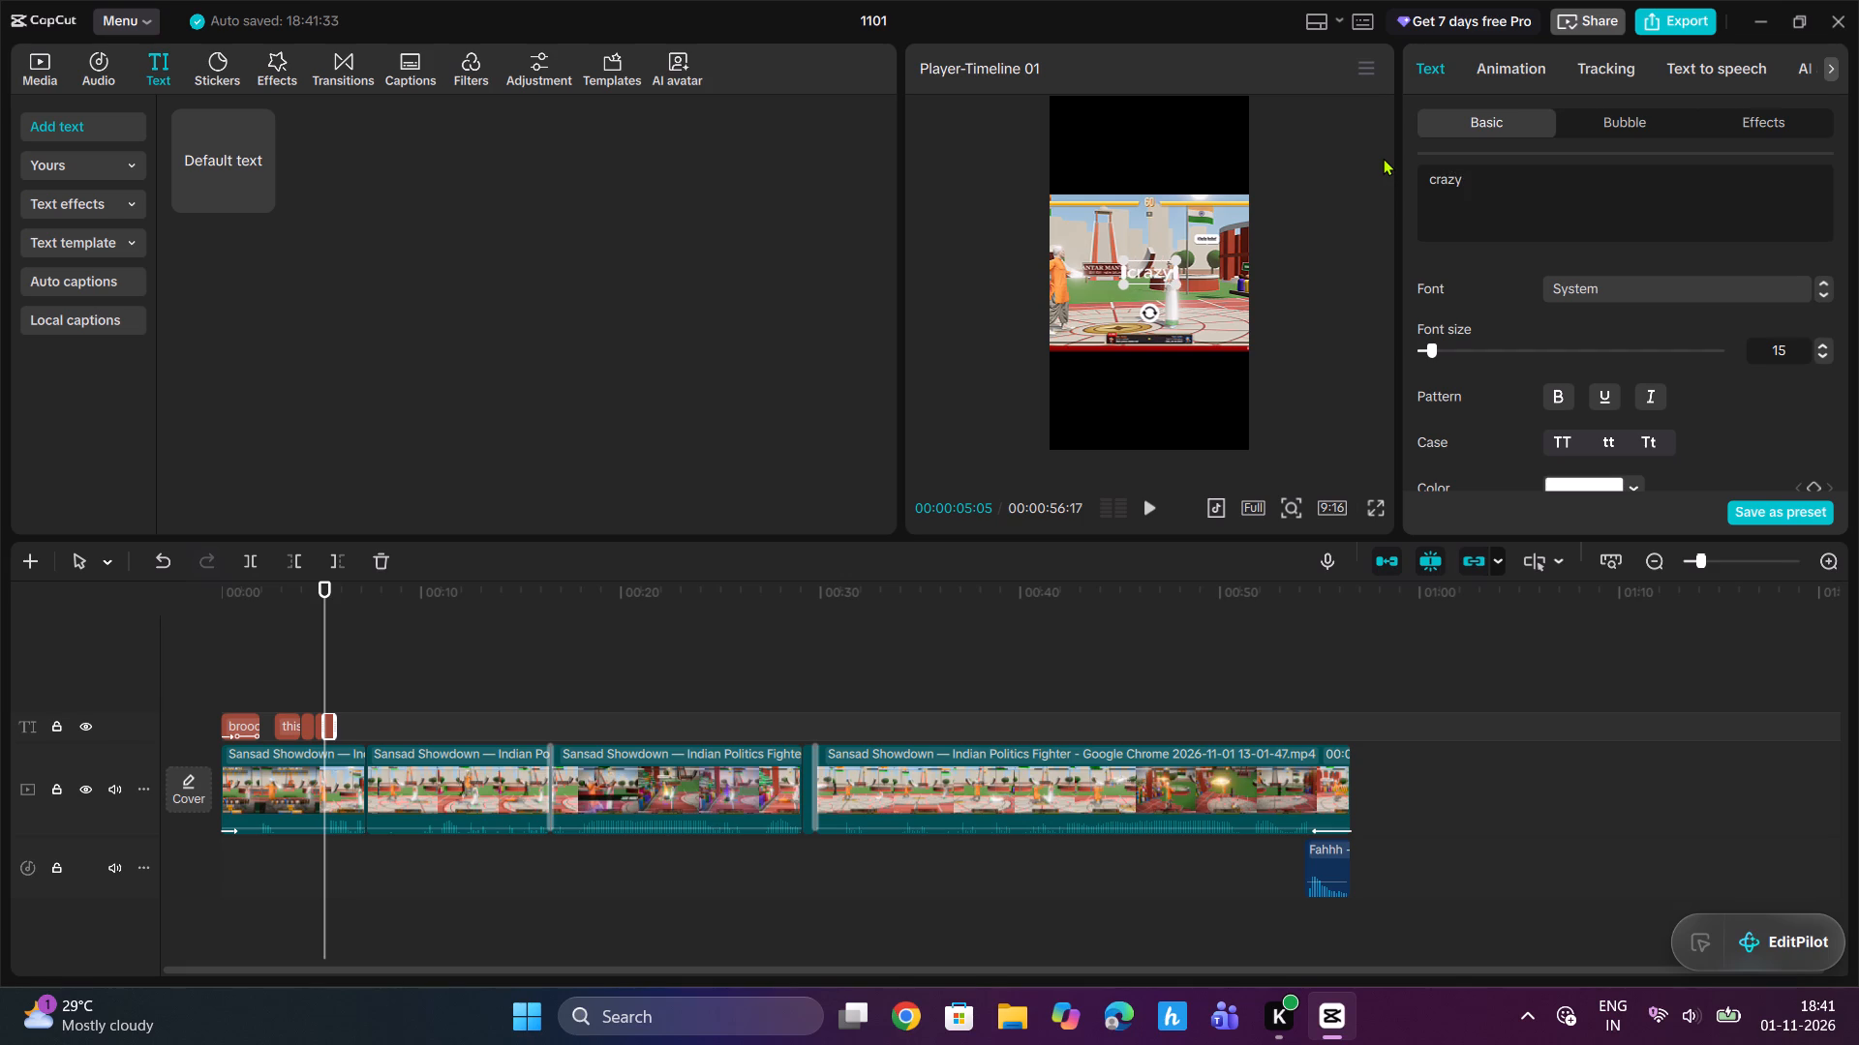
text(yy)
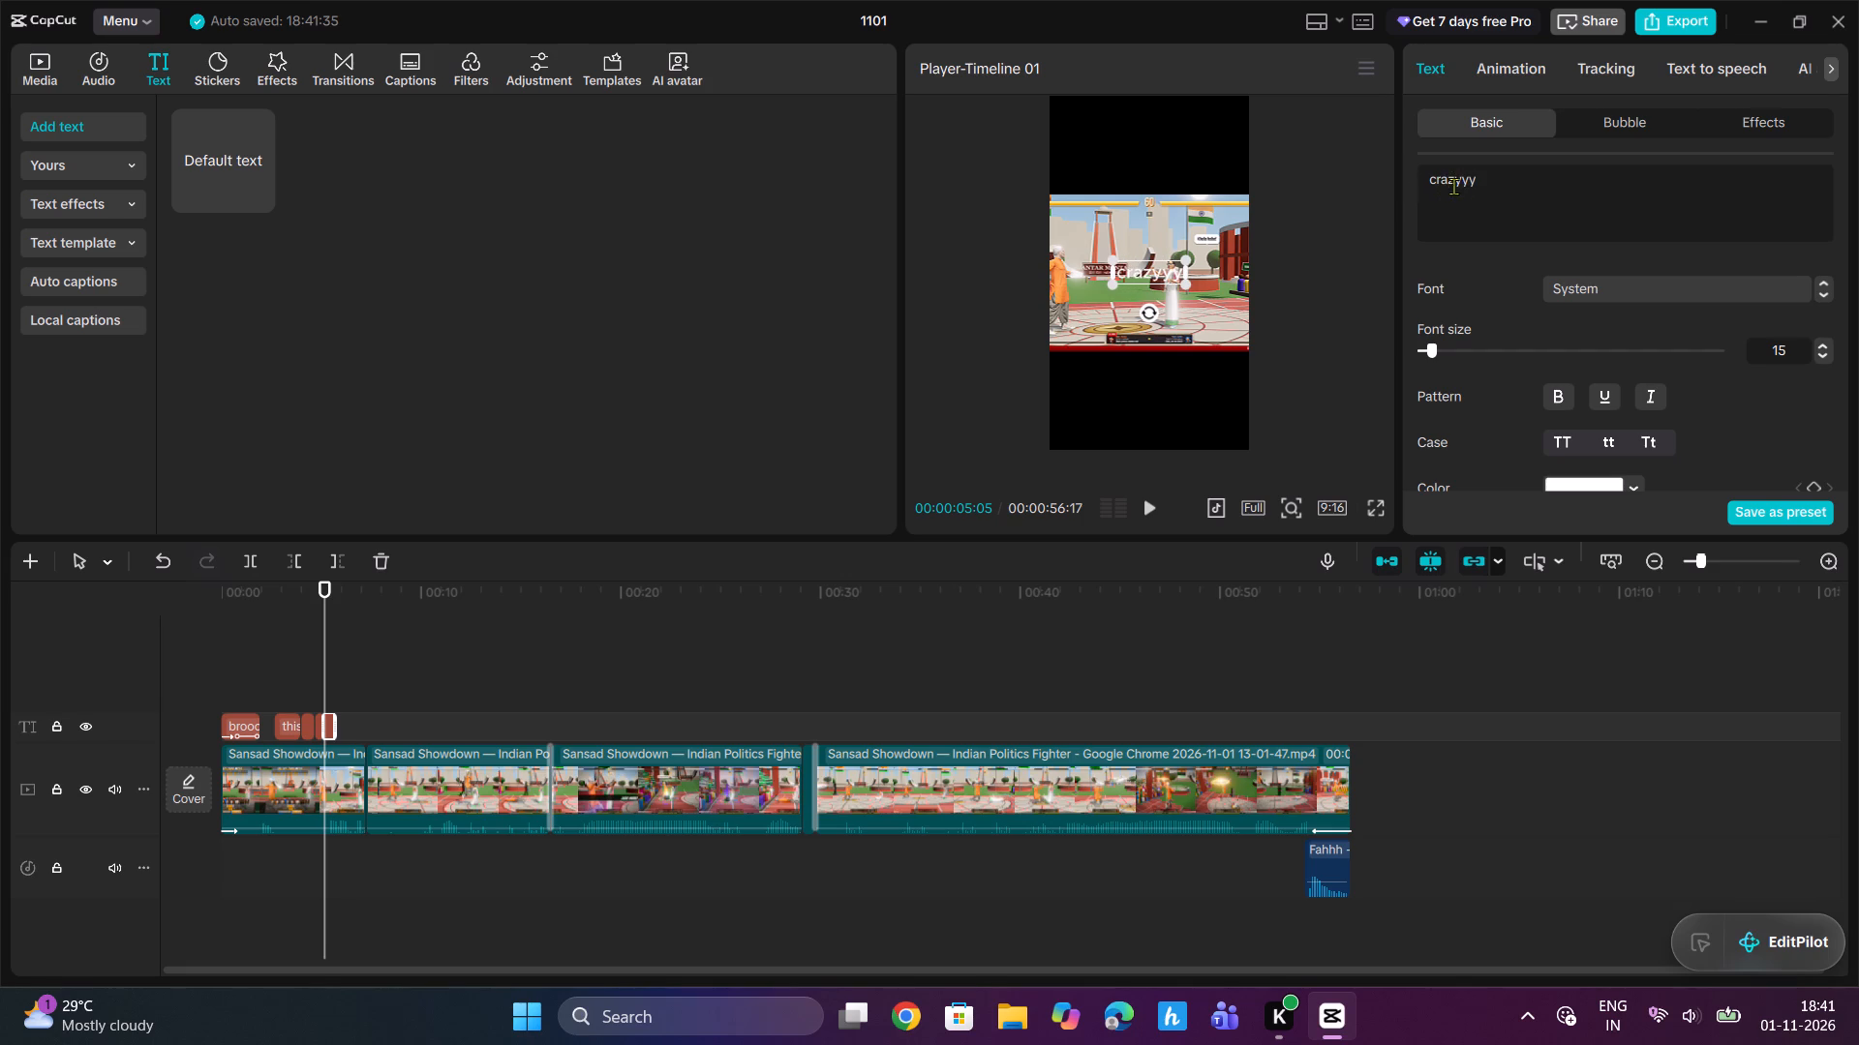
Play back the opening, move the "this" text just below the gameplay frame and format it bold in Rubik-Bold.
drag(334, 596, 245, 622)
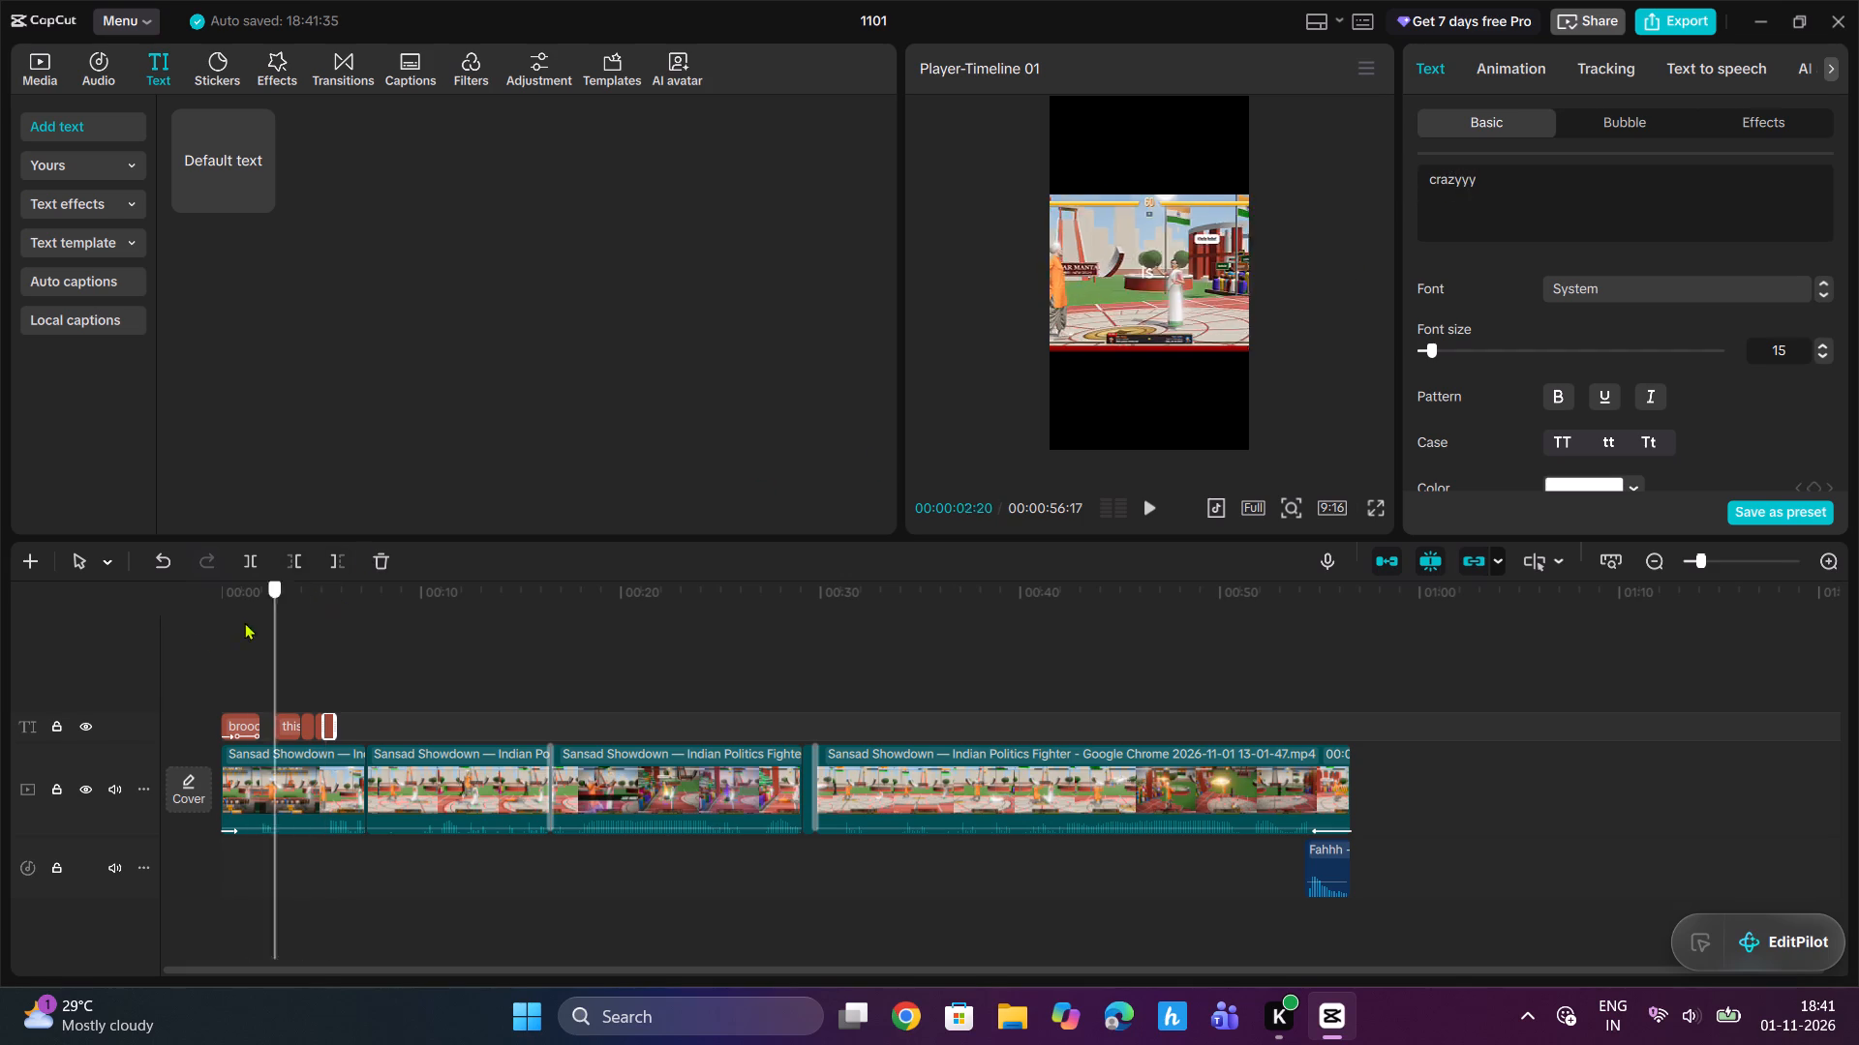
drag(245, 622, 194, 635)
key(space)
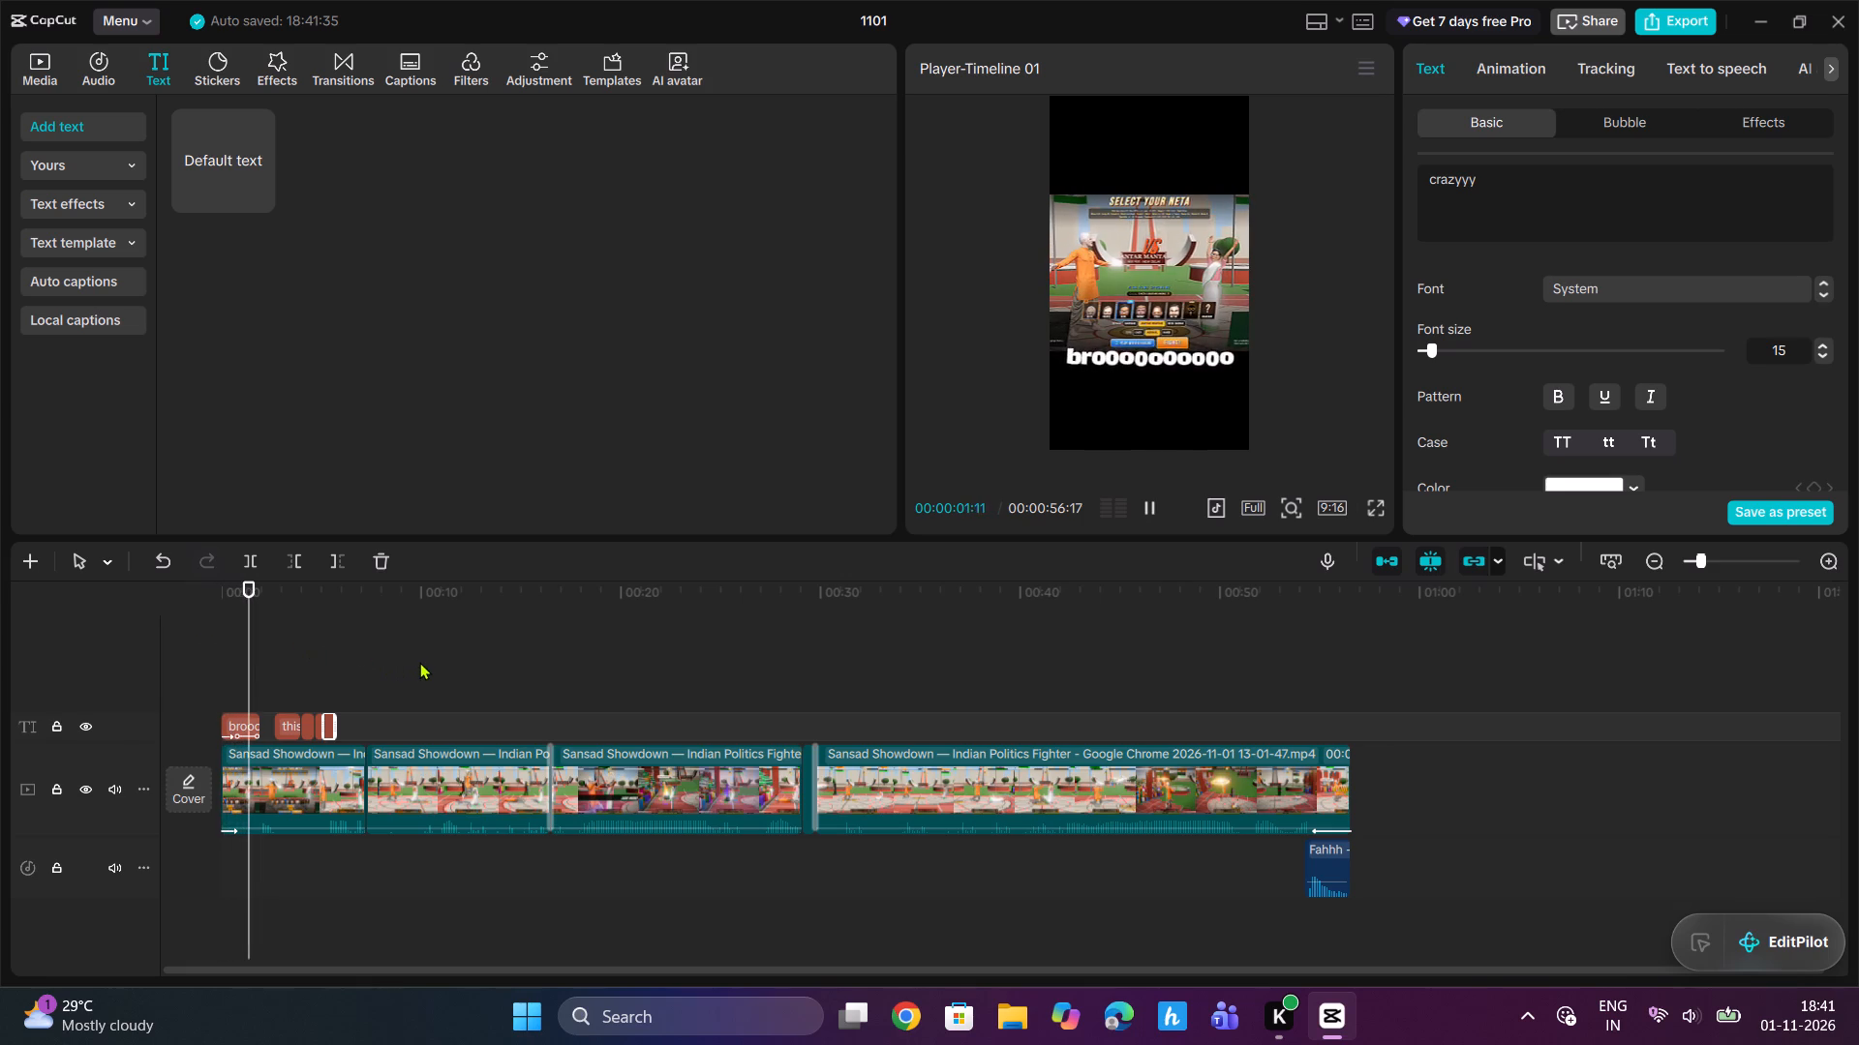
key(space)
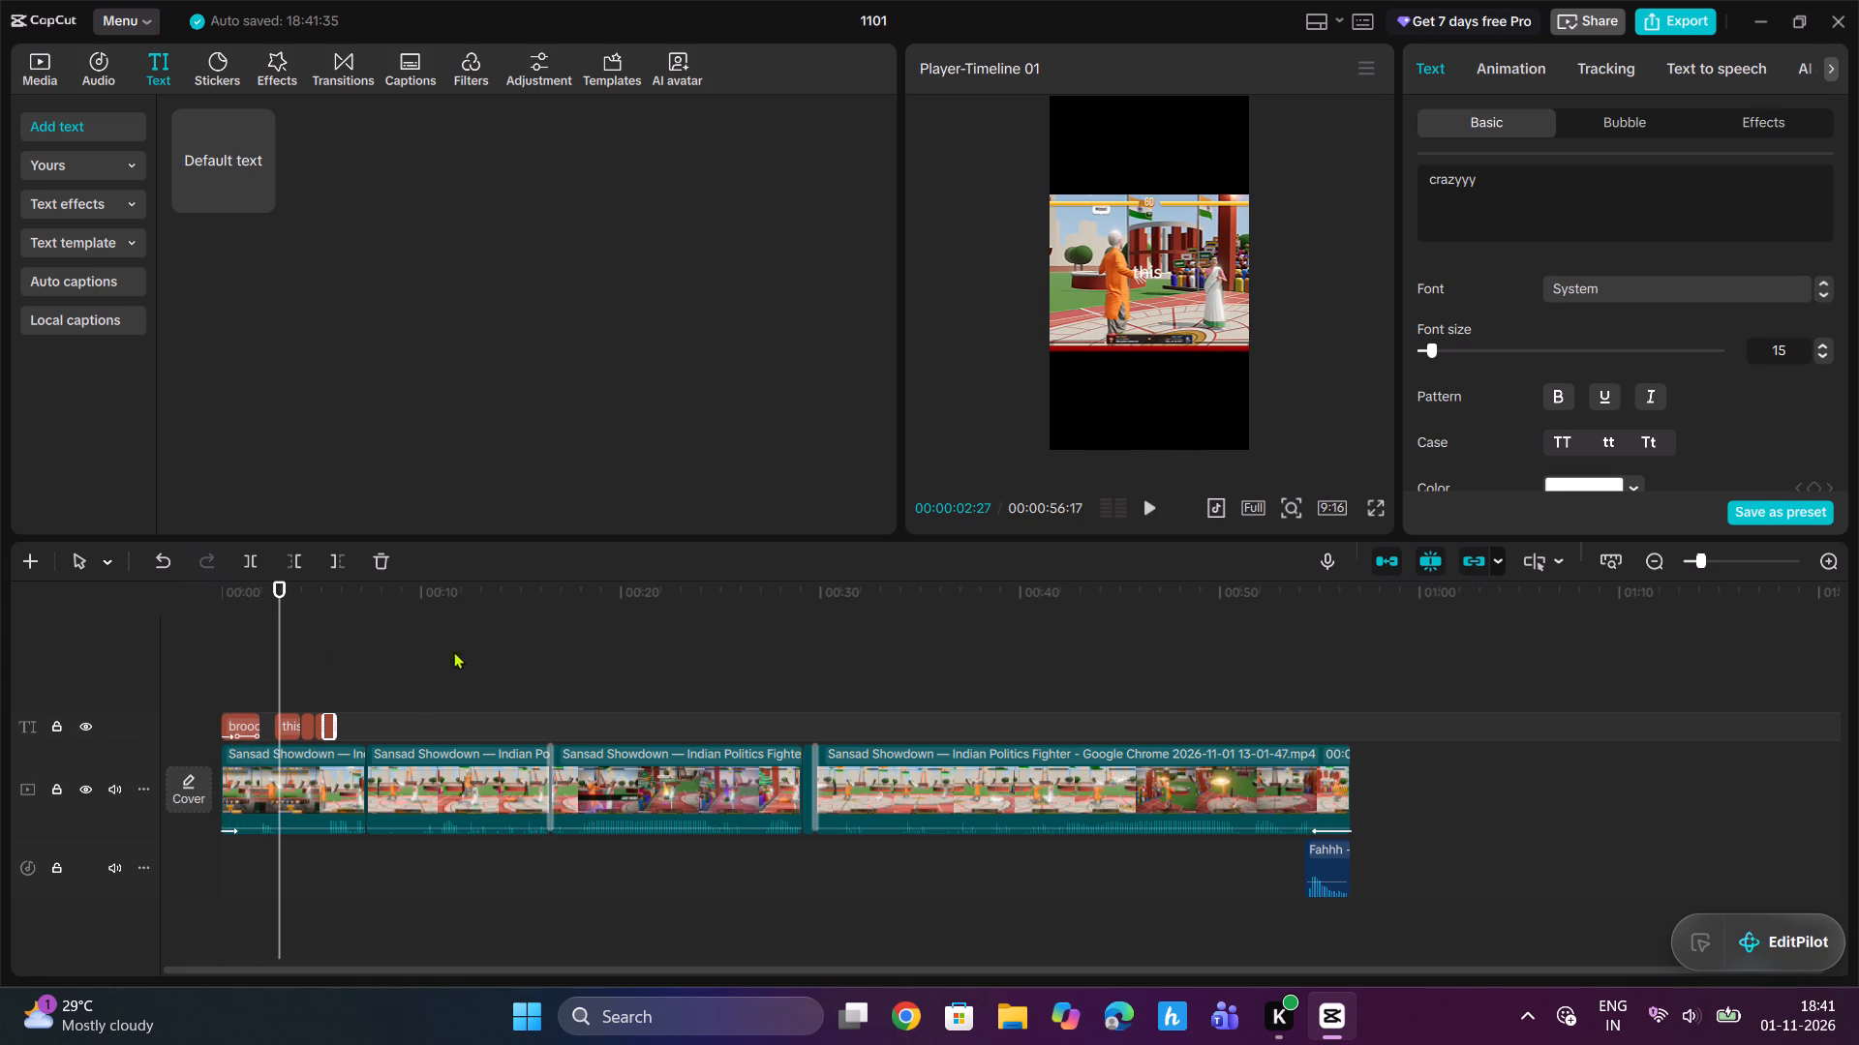
click(1138, 265)
drag(1142, 269, 1137, 357)
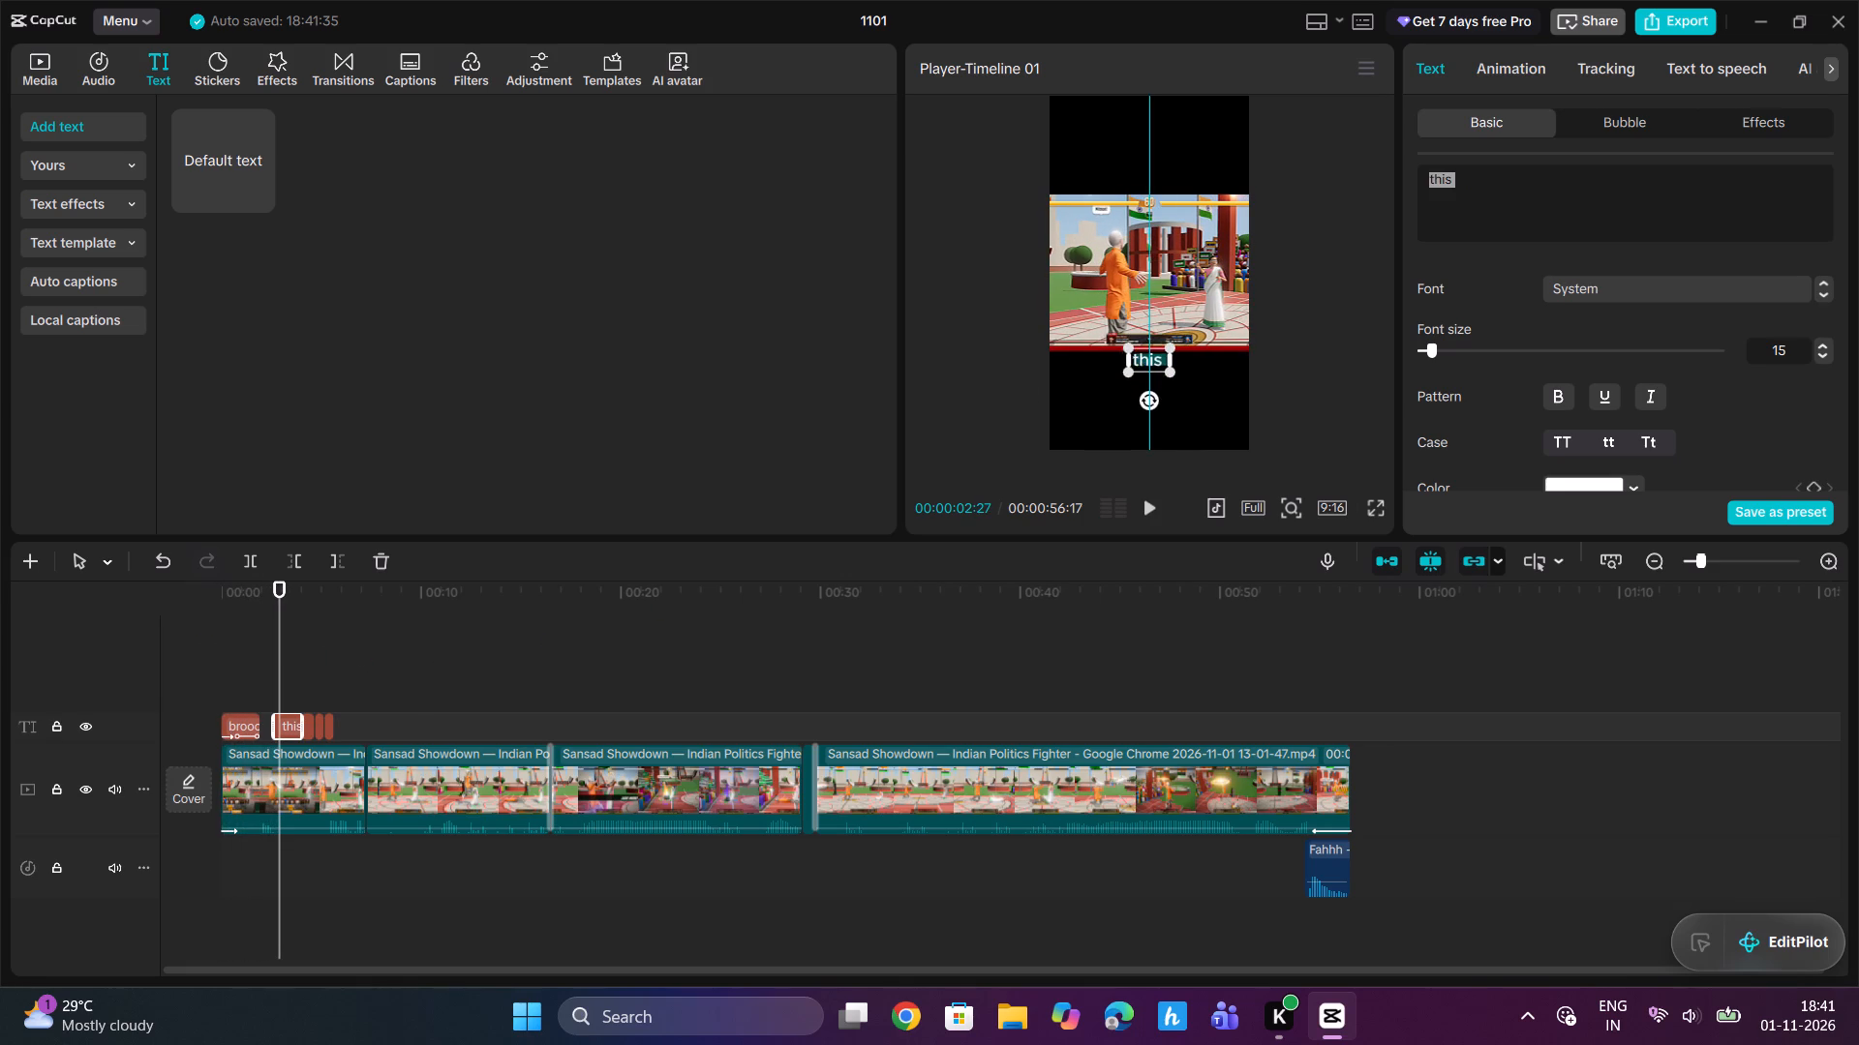
drag(1137, 357, 1133, 357)
click(1113, 349)
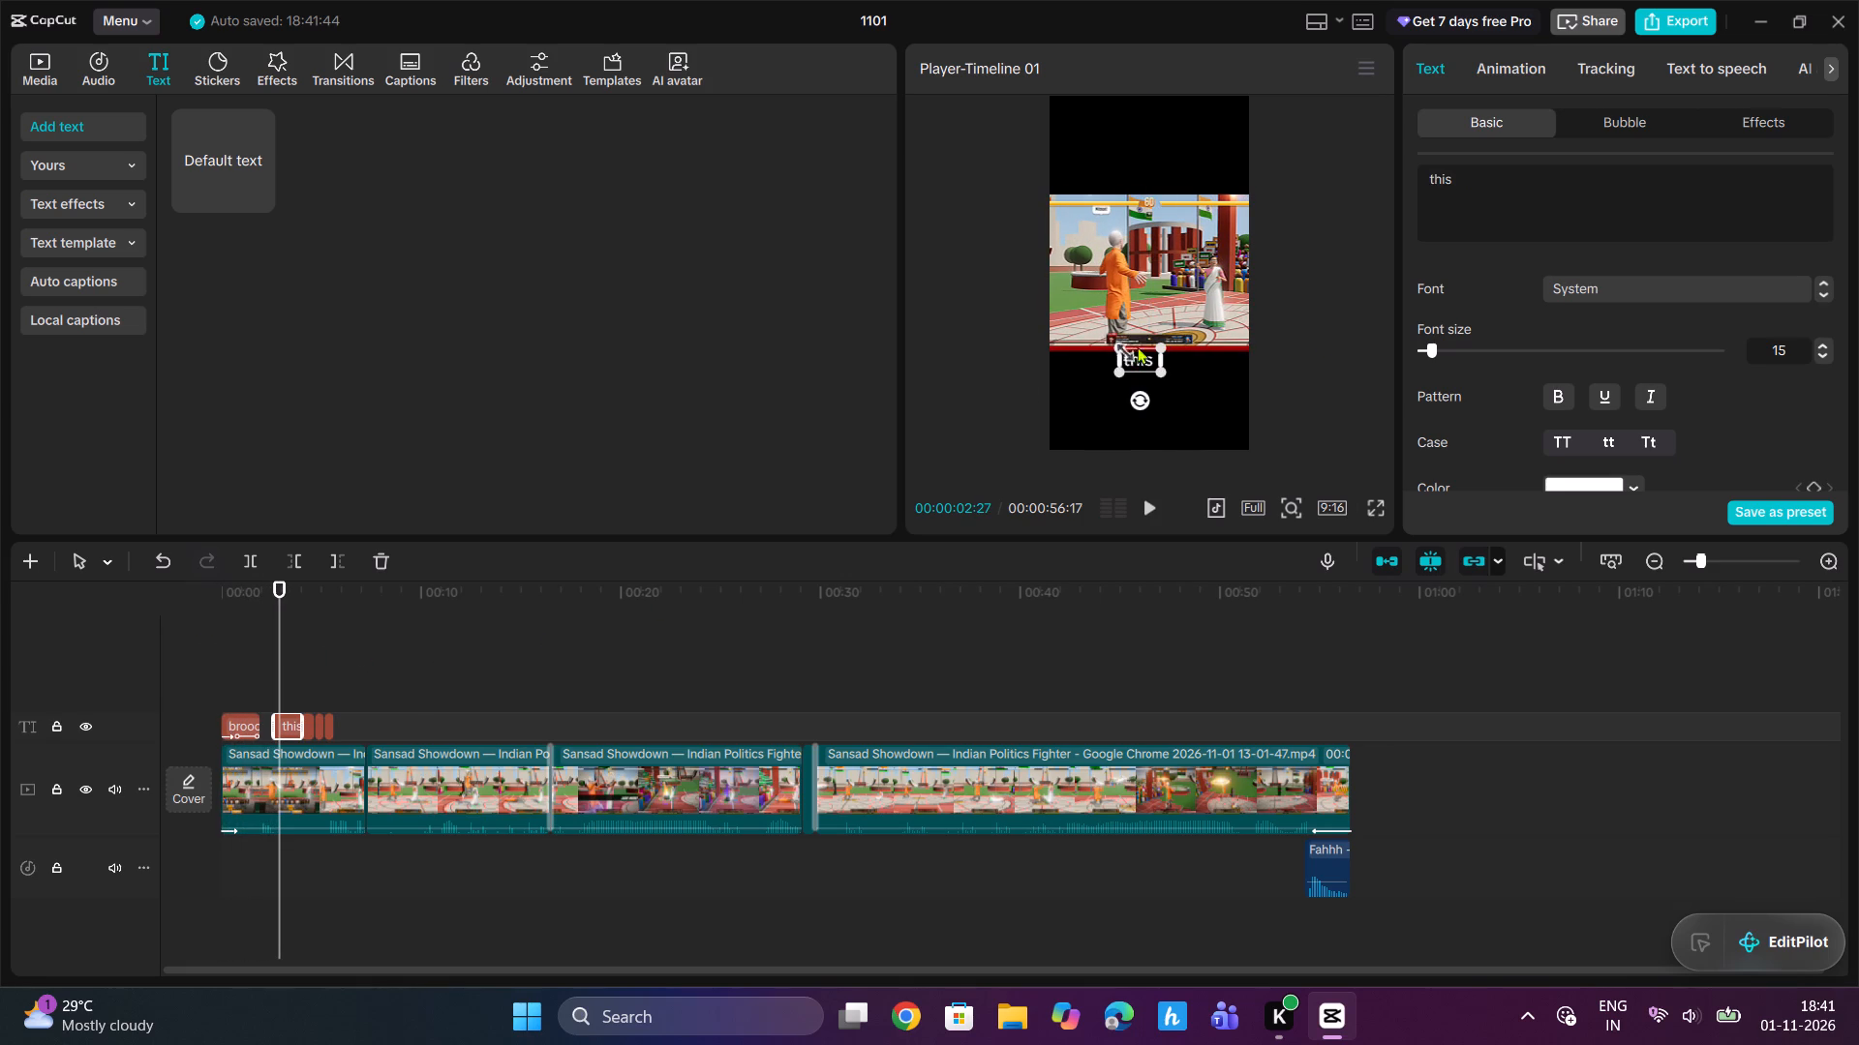
click(1563, 397)
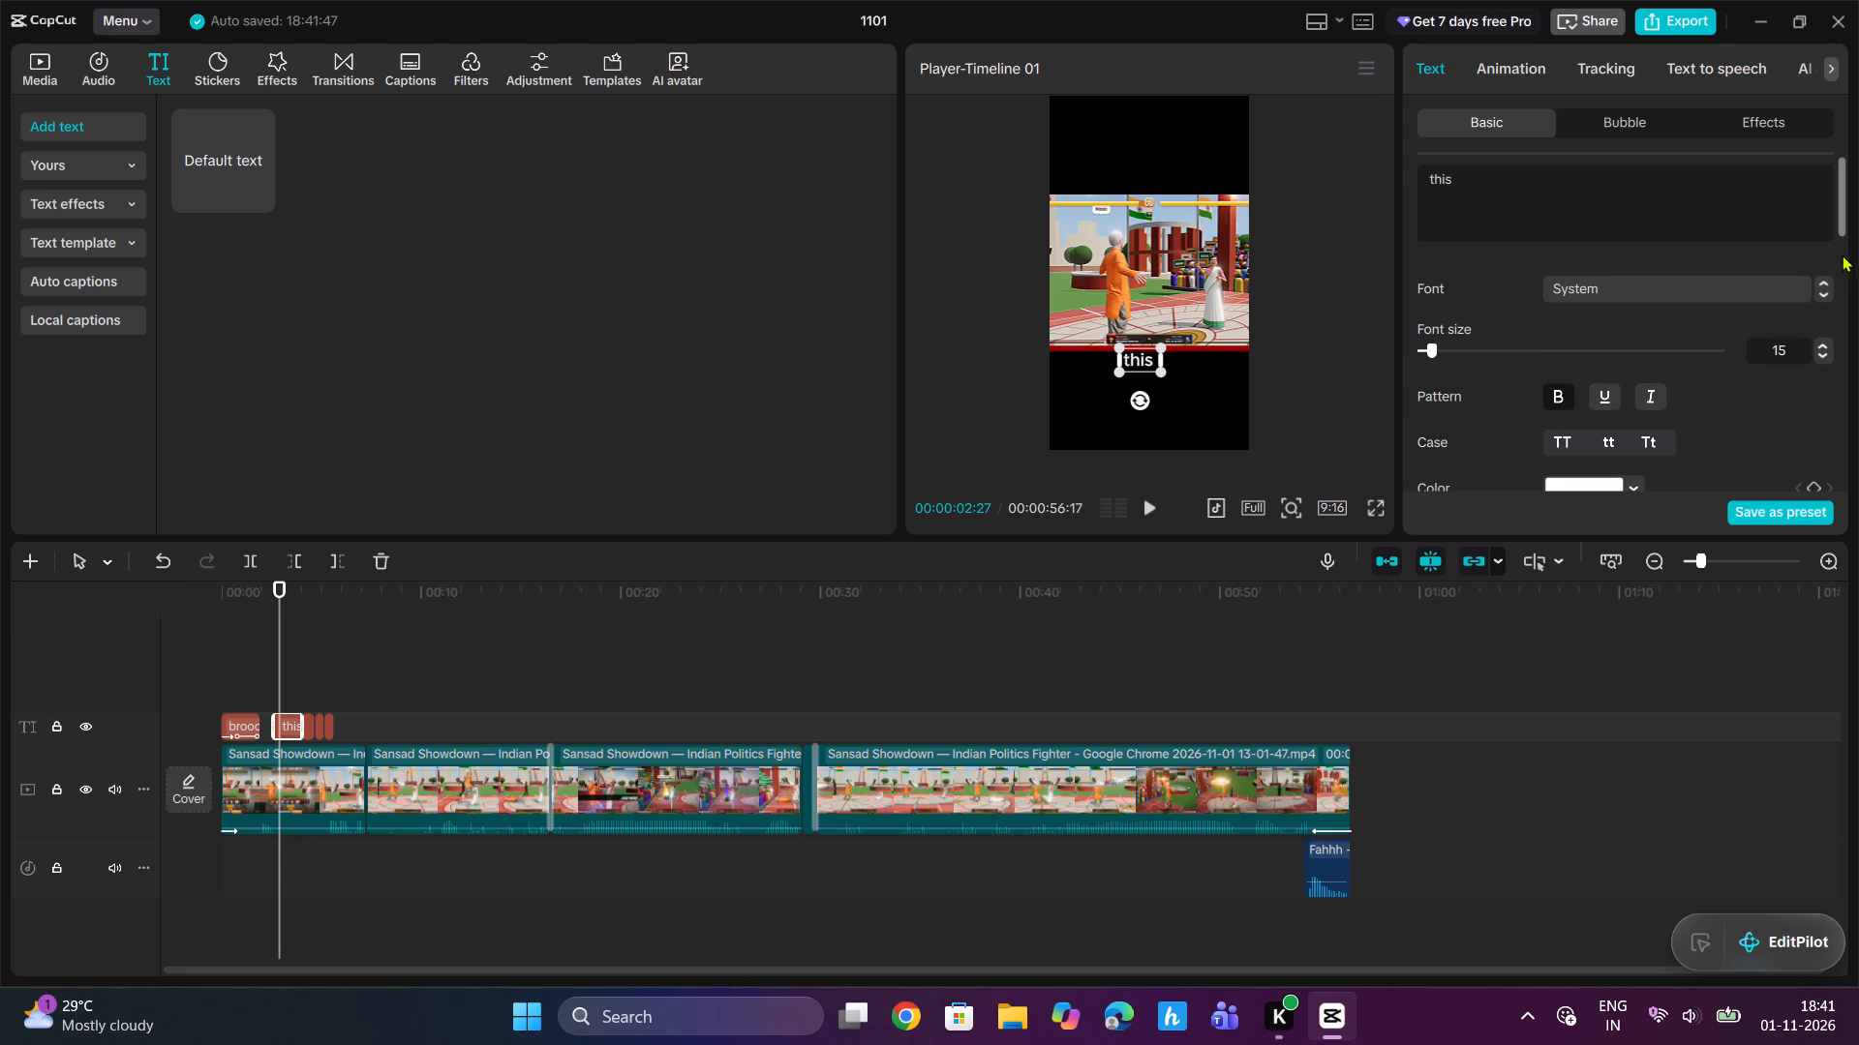
click(1829, 297)
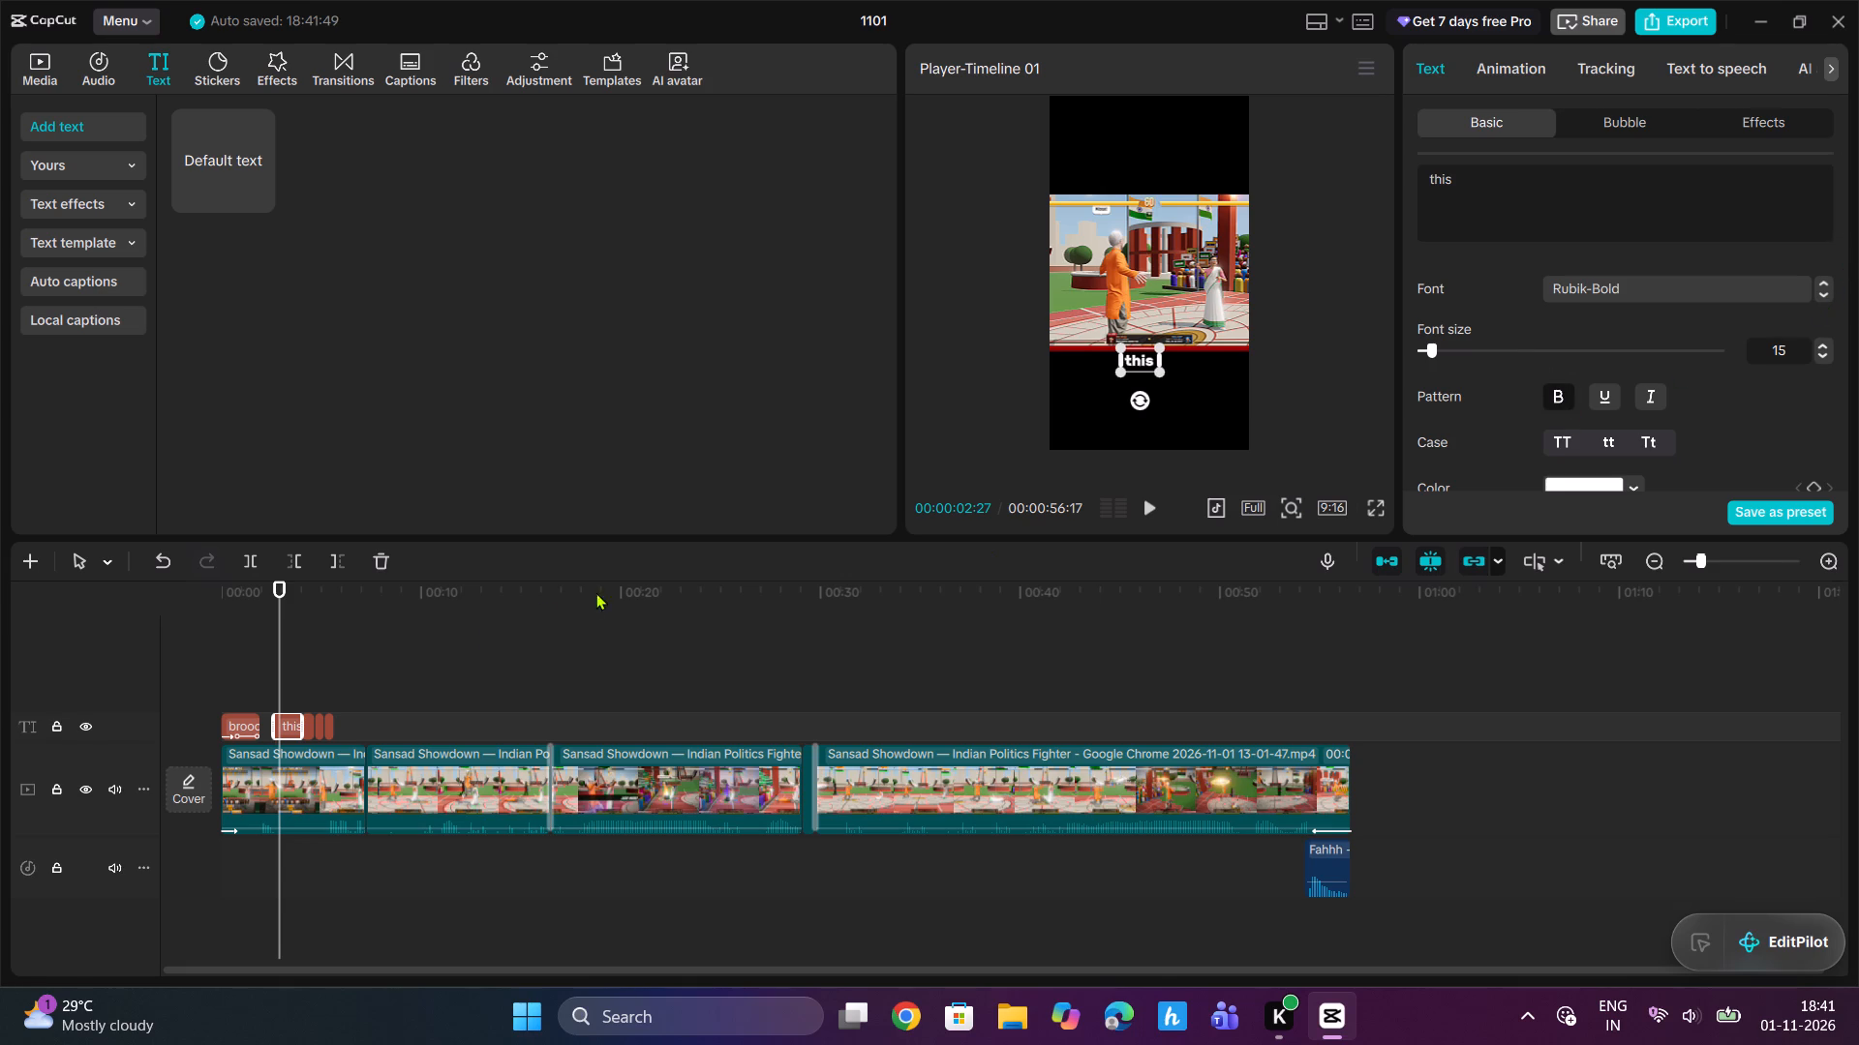
Shift the "this" text earlier, closer to the "brooo" text, and trim its end to 00:00:02:27.
click(1714, 557)
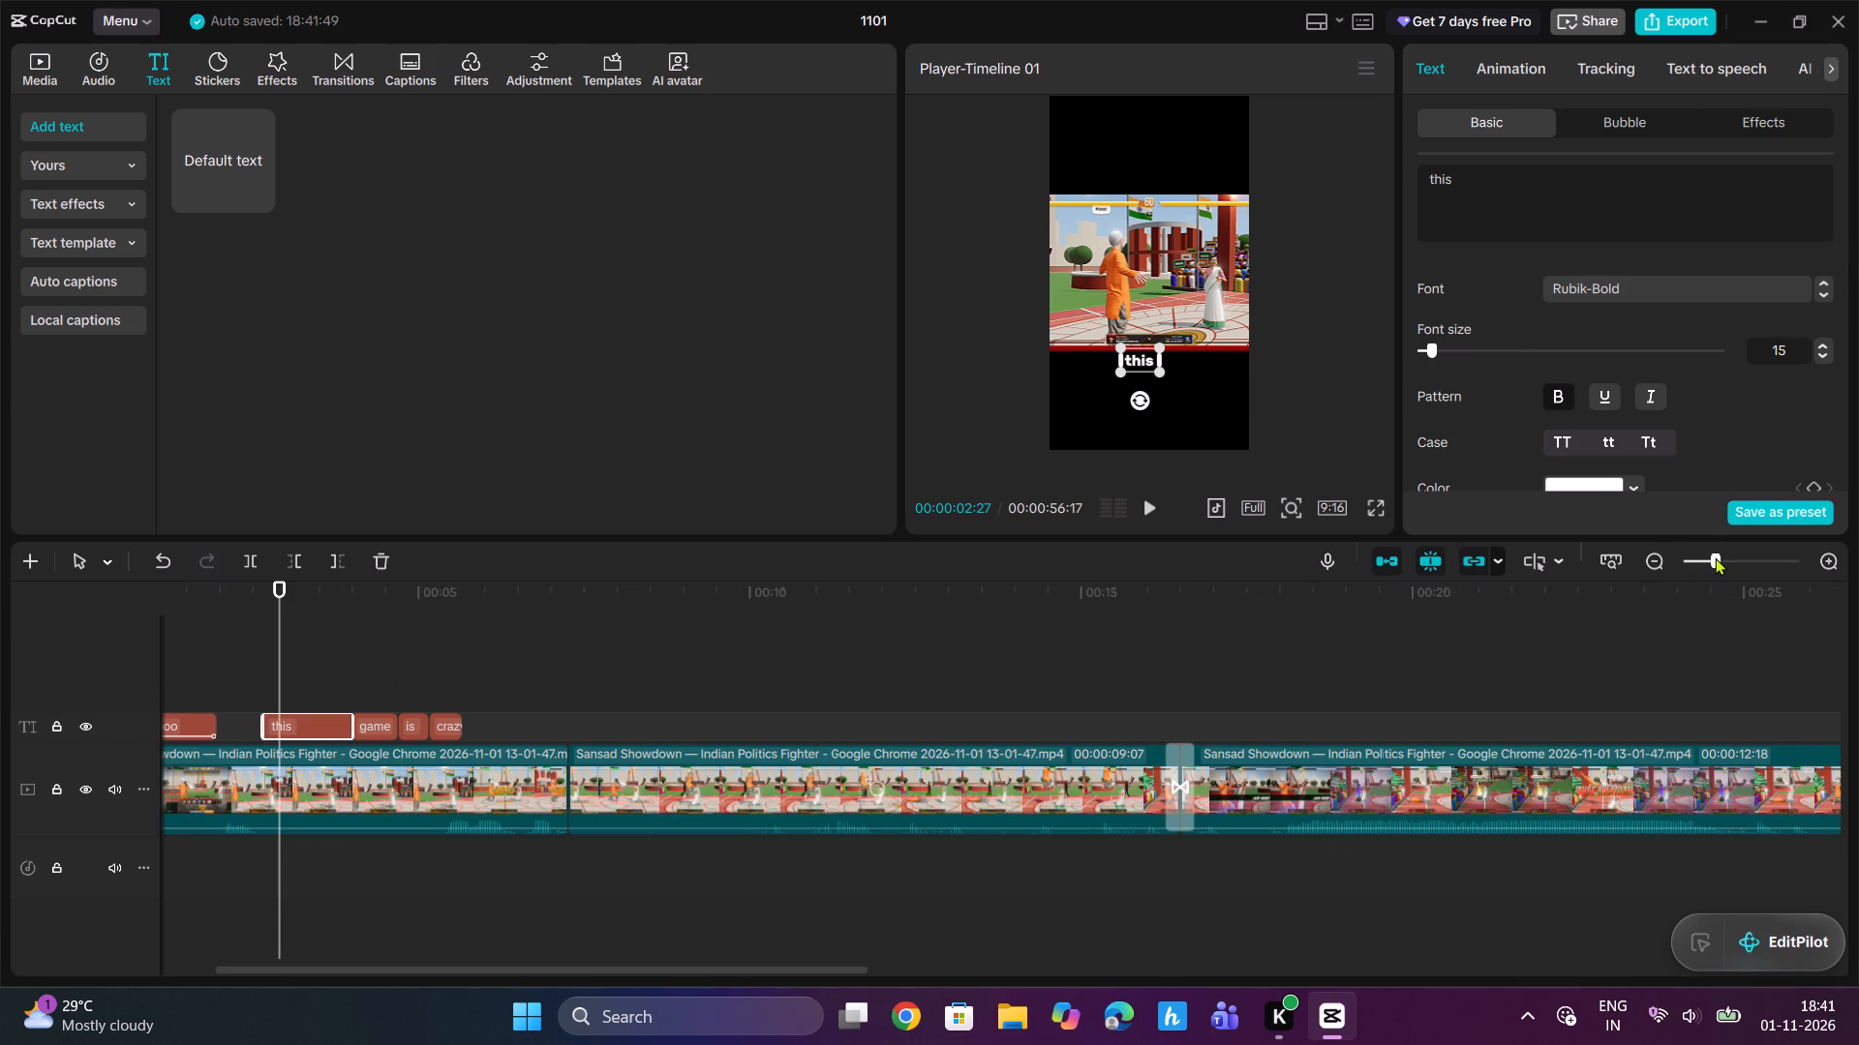
drag(344, 722, 325, 726)
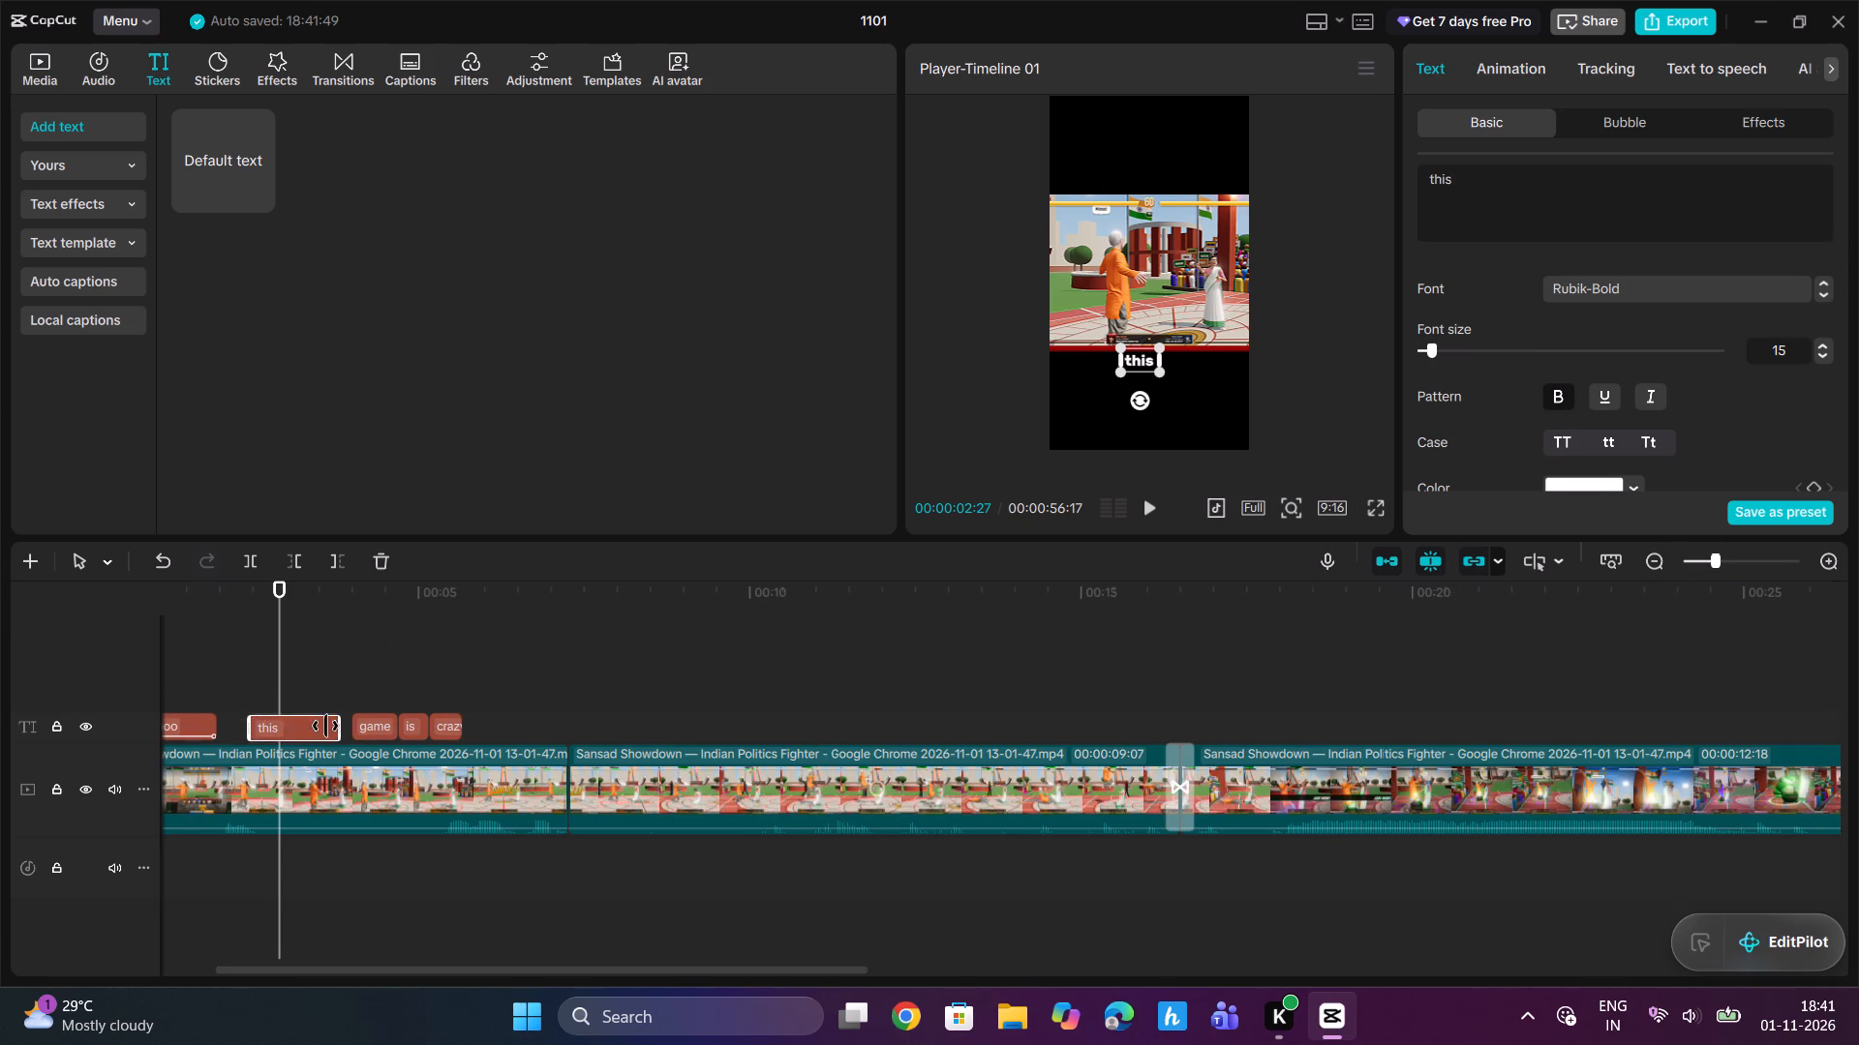
drag(325, 726, 312, 723)
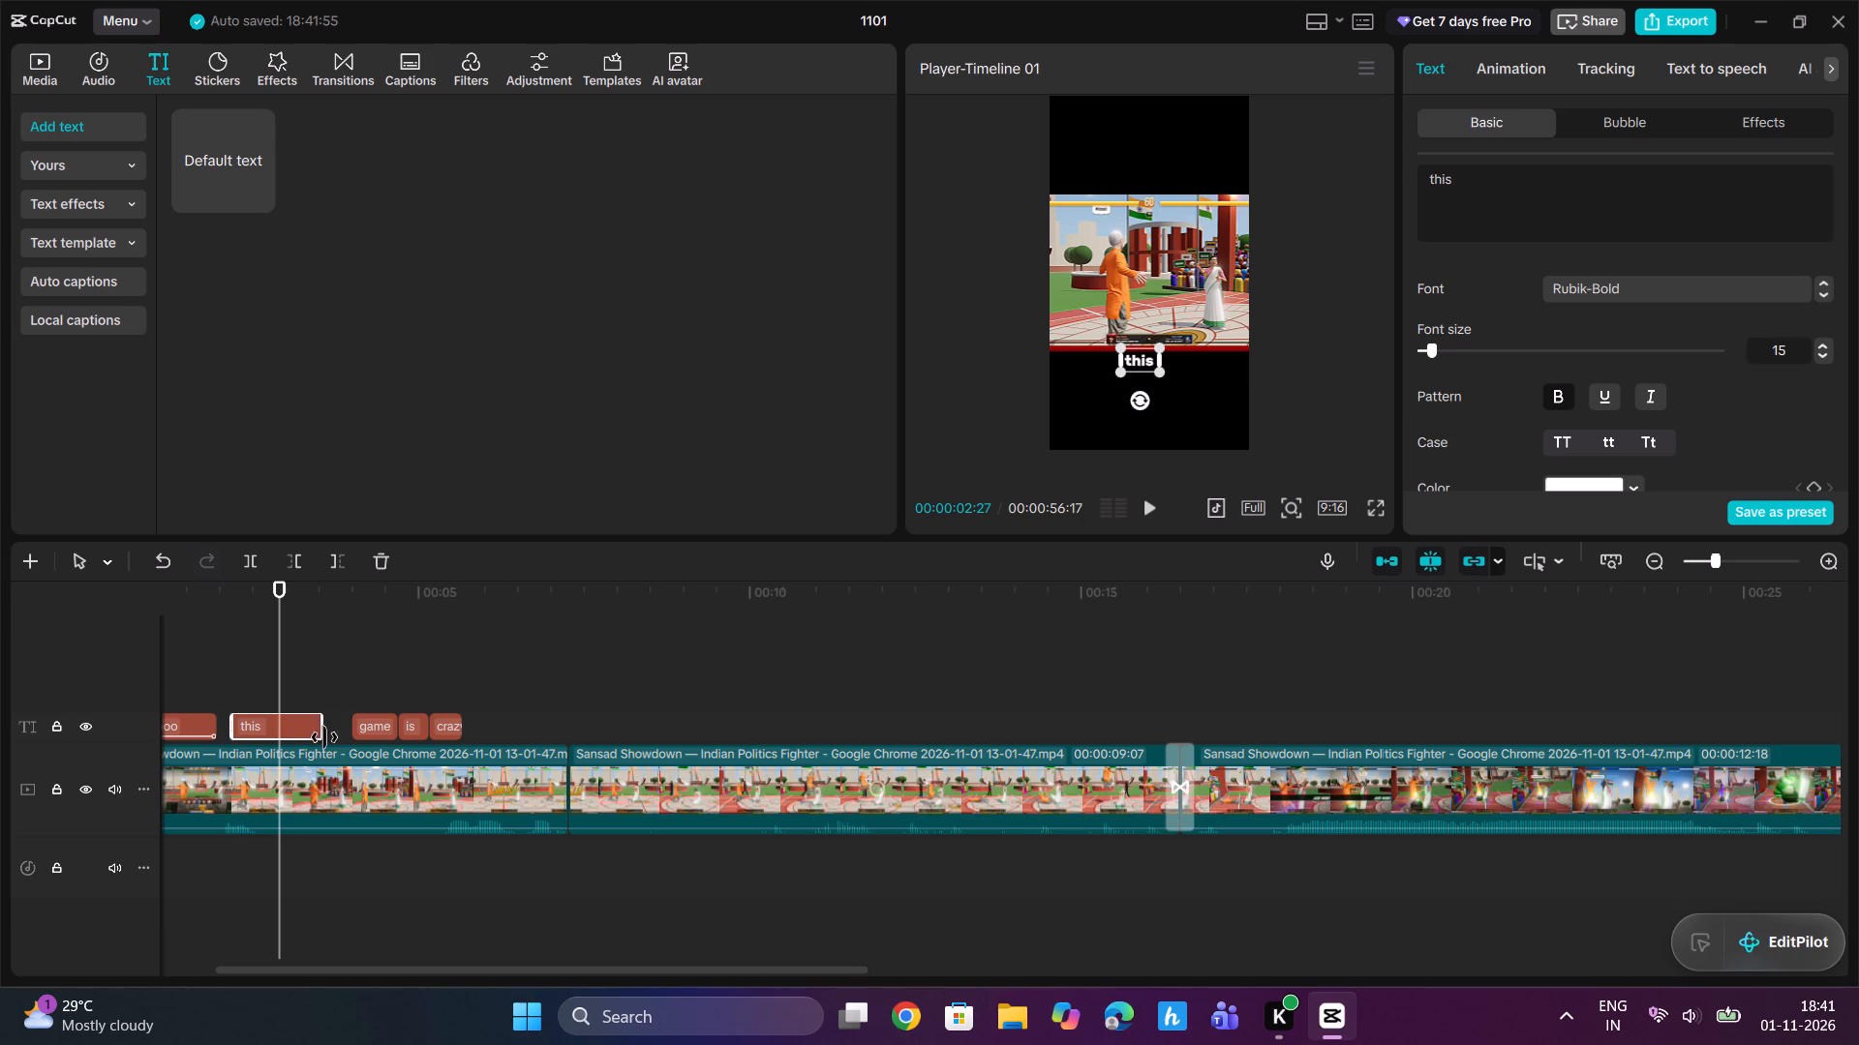
drag(323, 736, 278, 739)
Move the "game", "is" and "crazyyy" texts earlier so they follow the "this" text back to back.
click(367, 725)
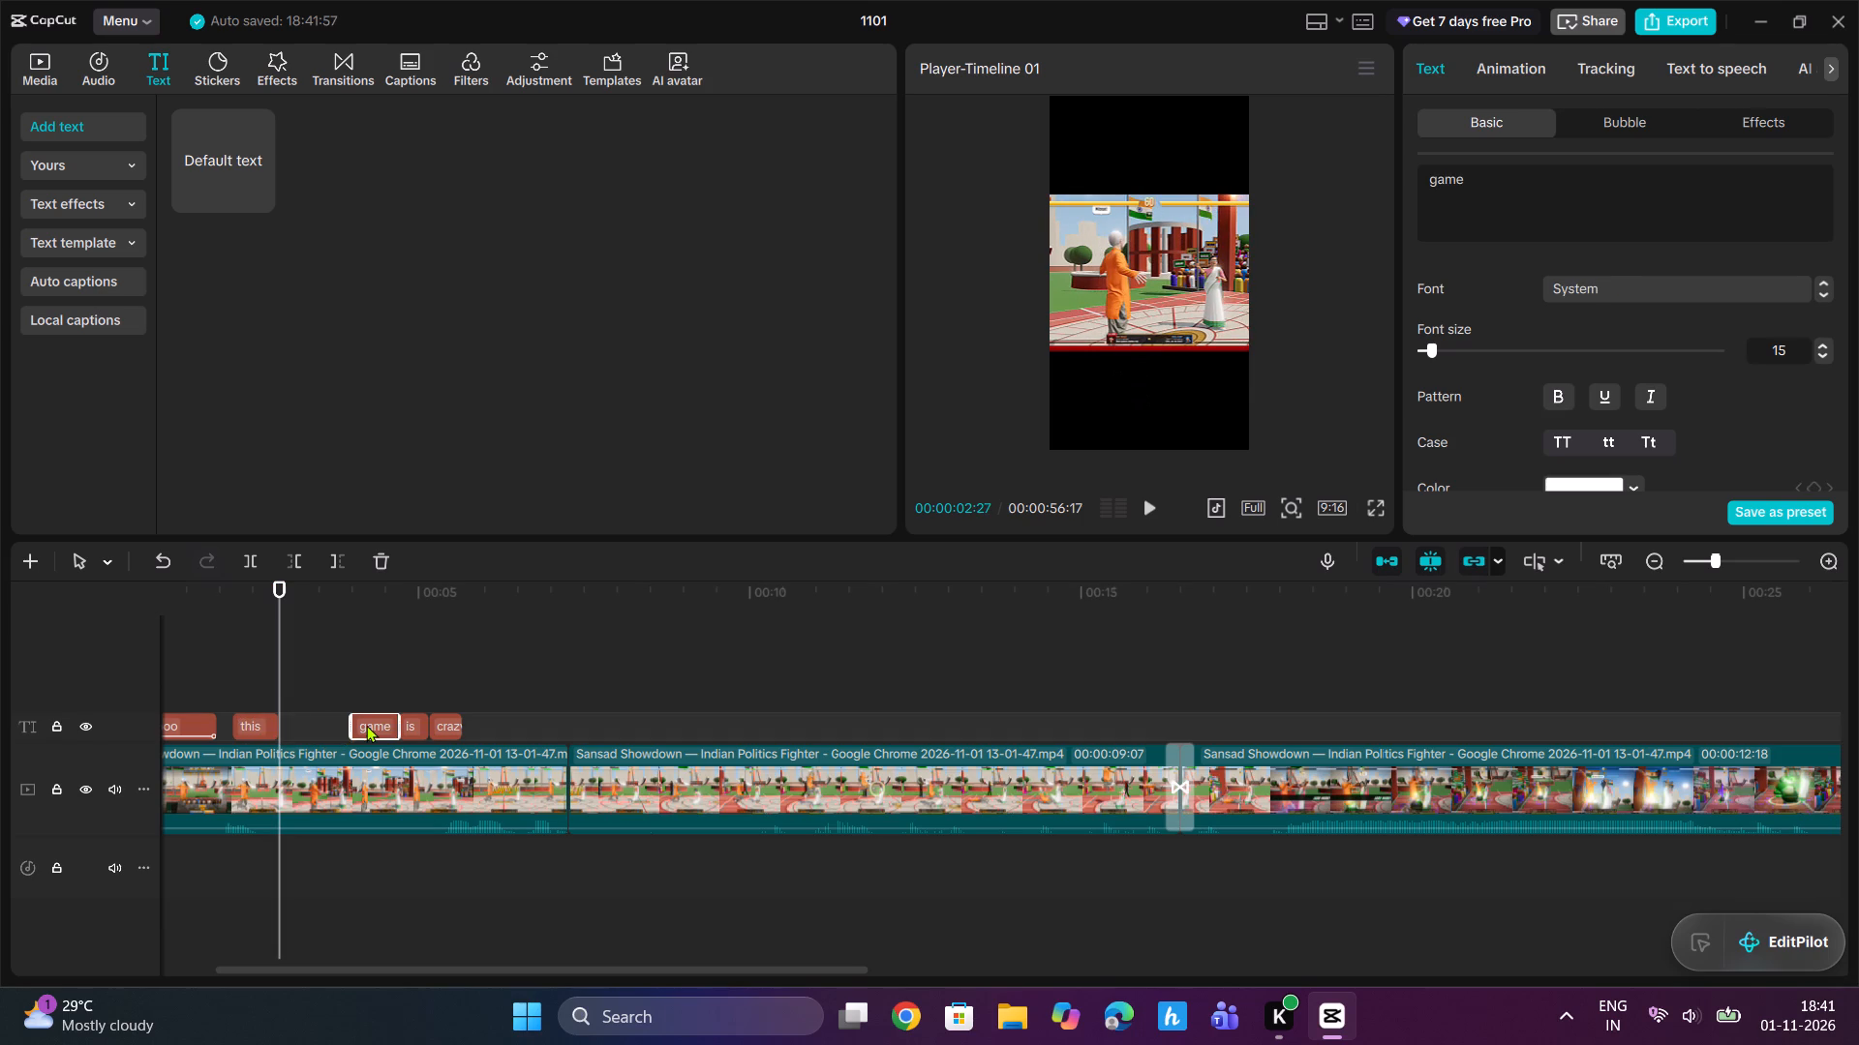
drag(367, 725, 295, 728)
click(416, 727)
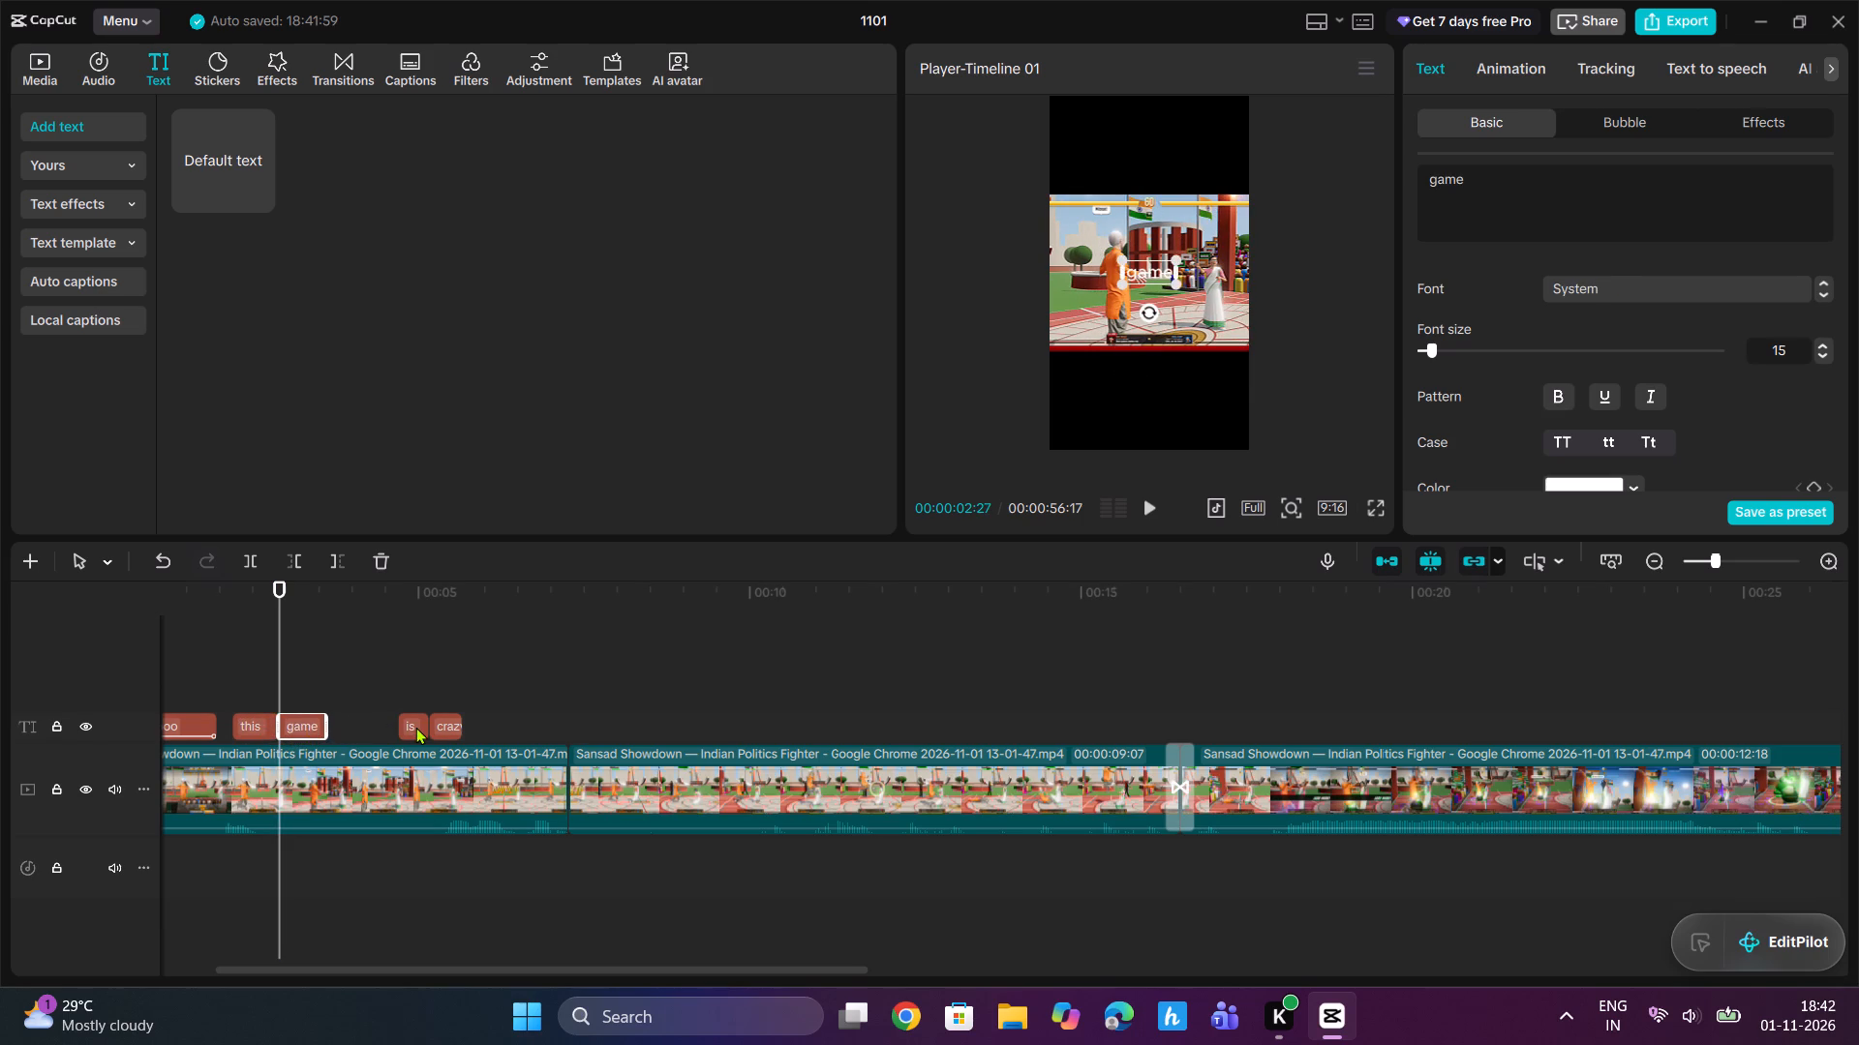
drag(416, 727, 340, 731)
click(442, 727)
drag(442, 727, 403, 731)
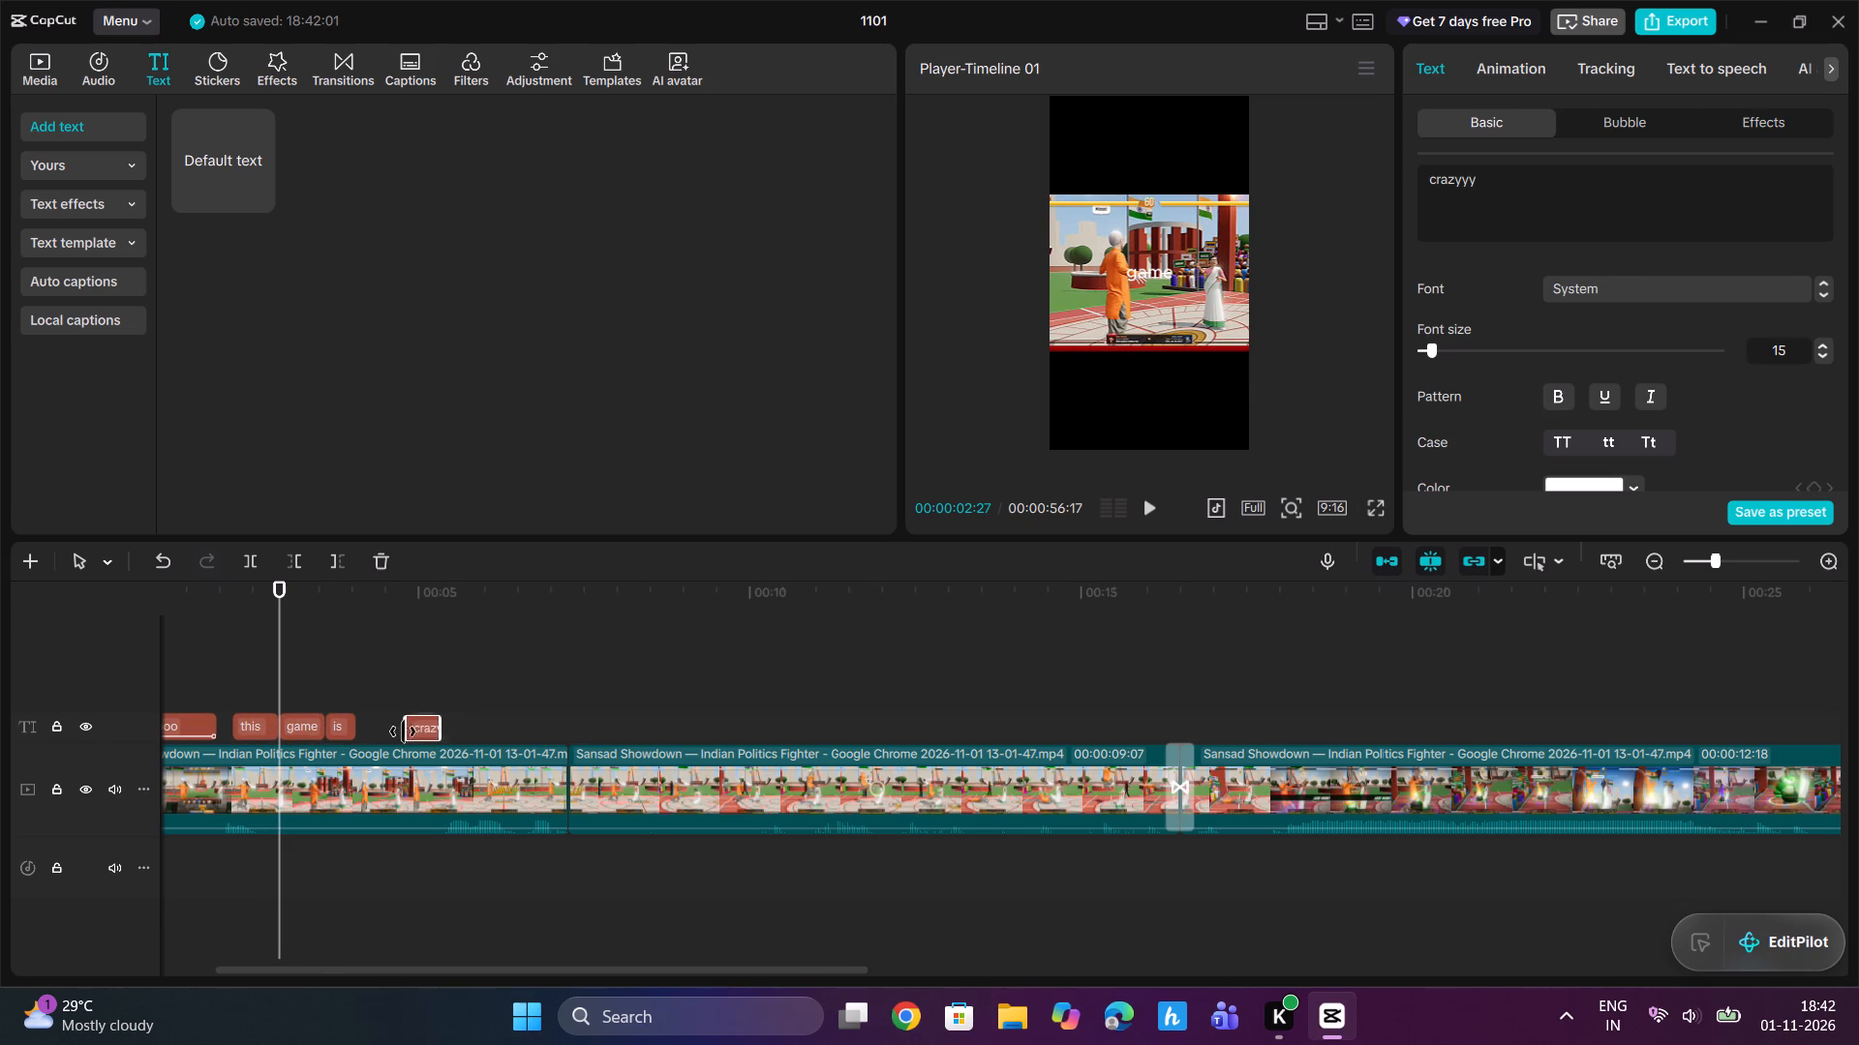
drag(403, 731, 374, 733)
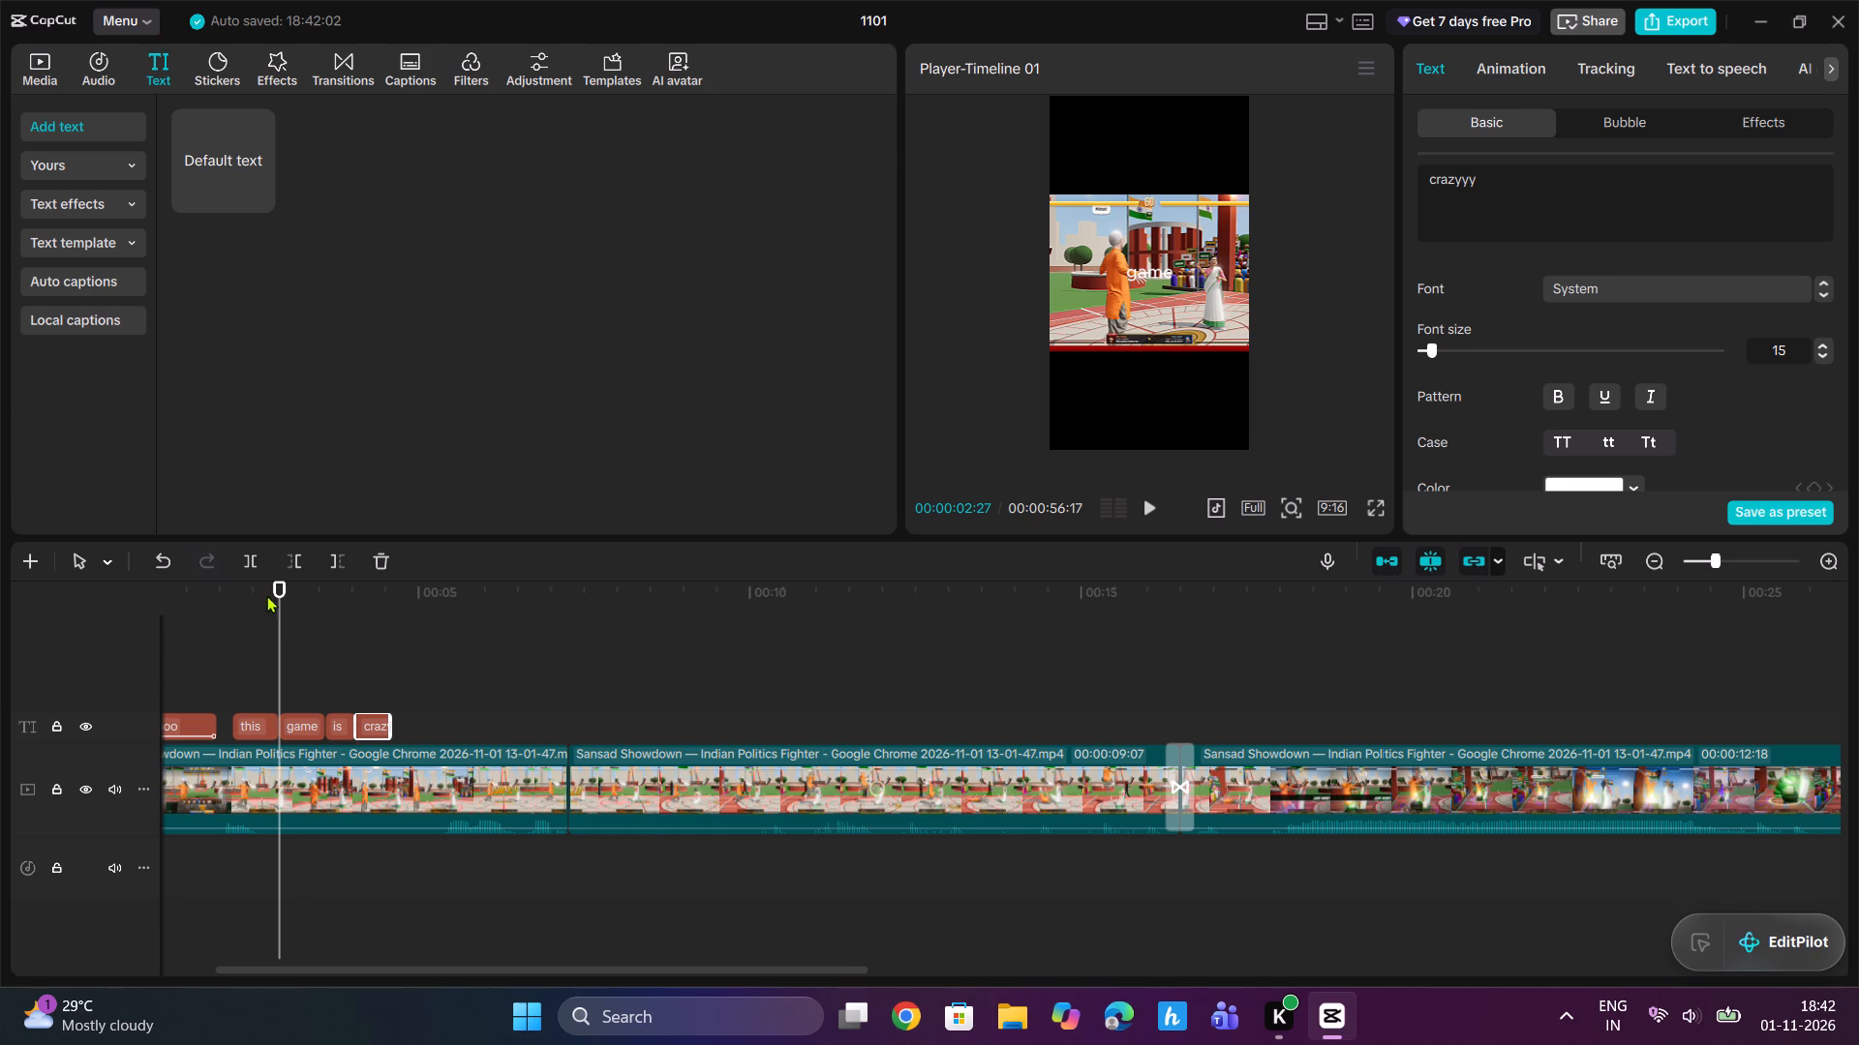
Move the "game" text just below the gameplay frame and format it bold in Rubik-Bold.
click(280, 607)
drag(279, 620, 270, 621)
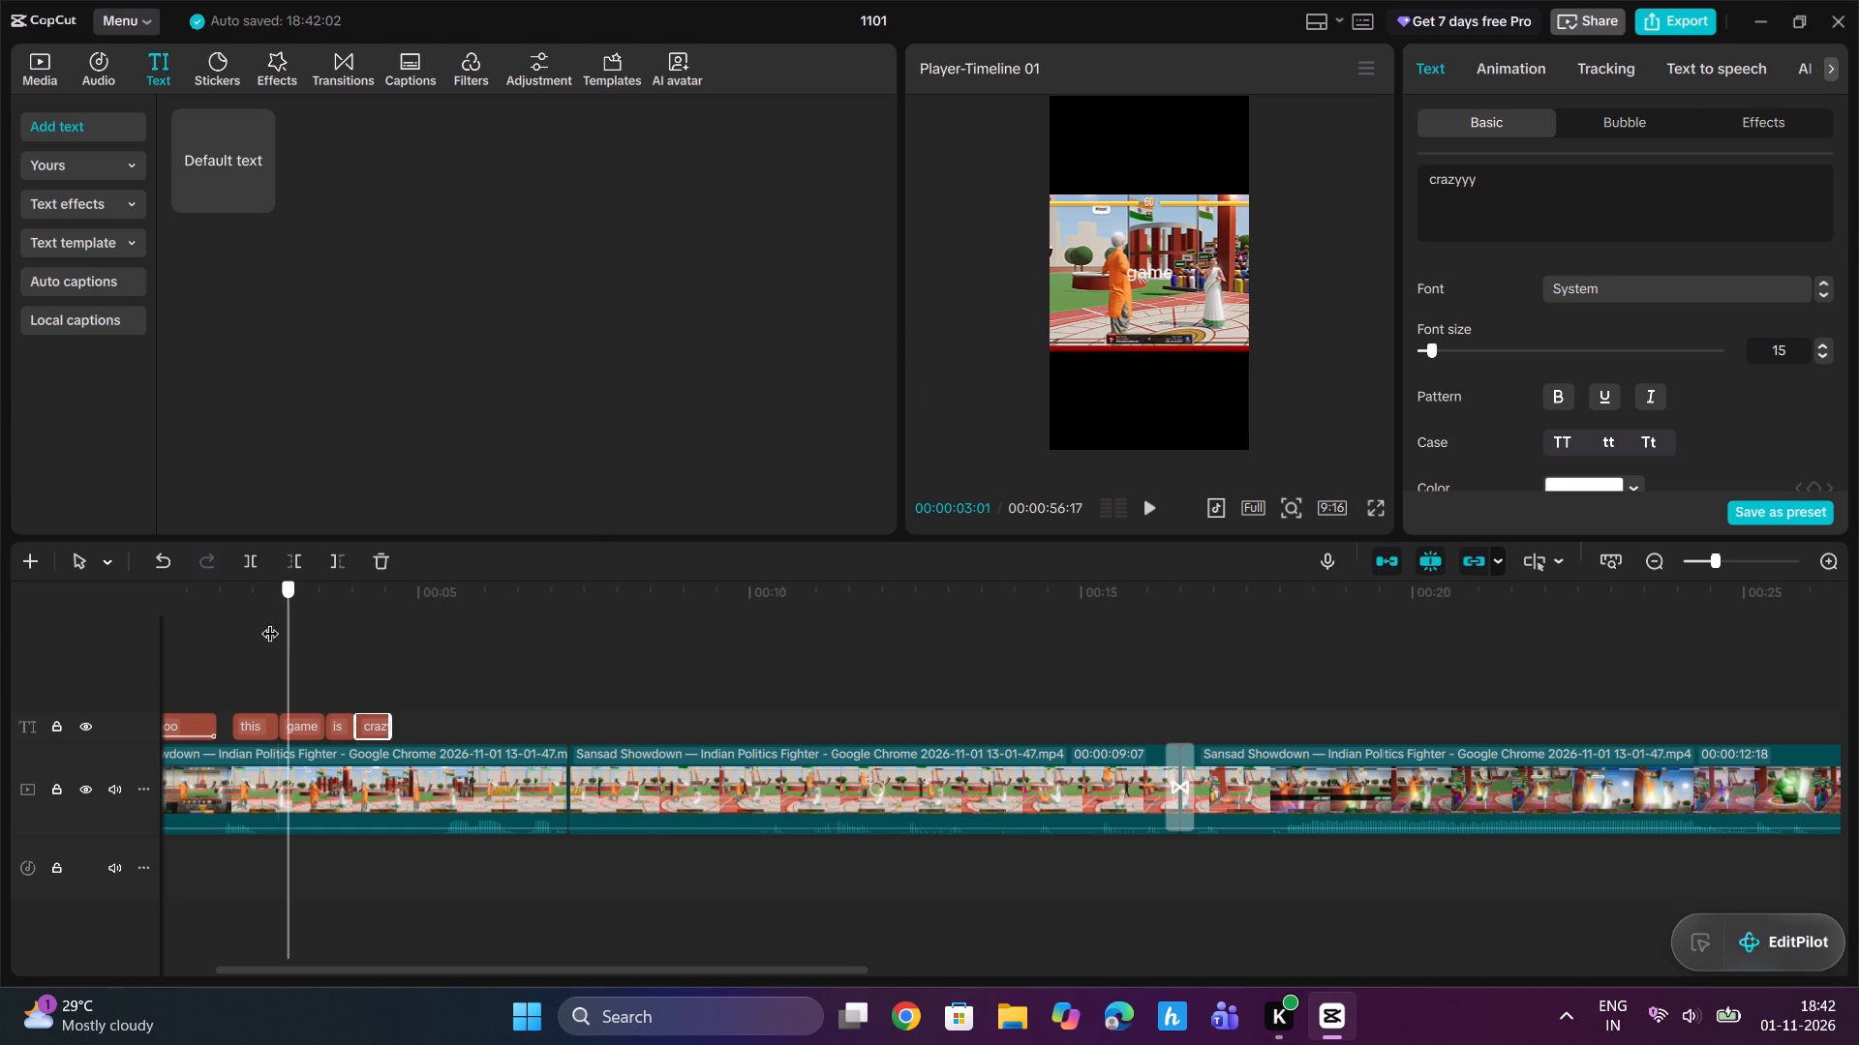
drag(270, 621, 308, 622)
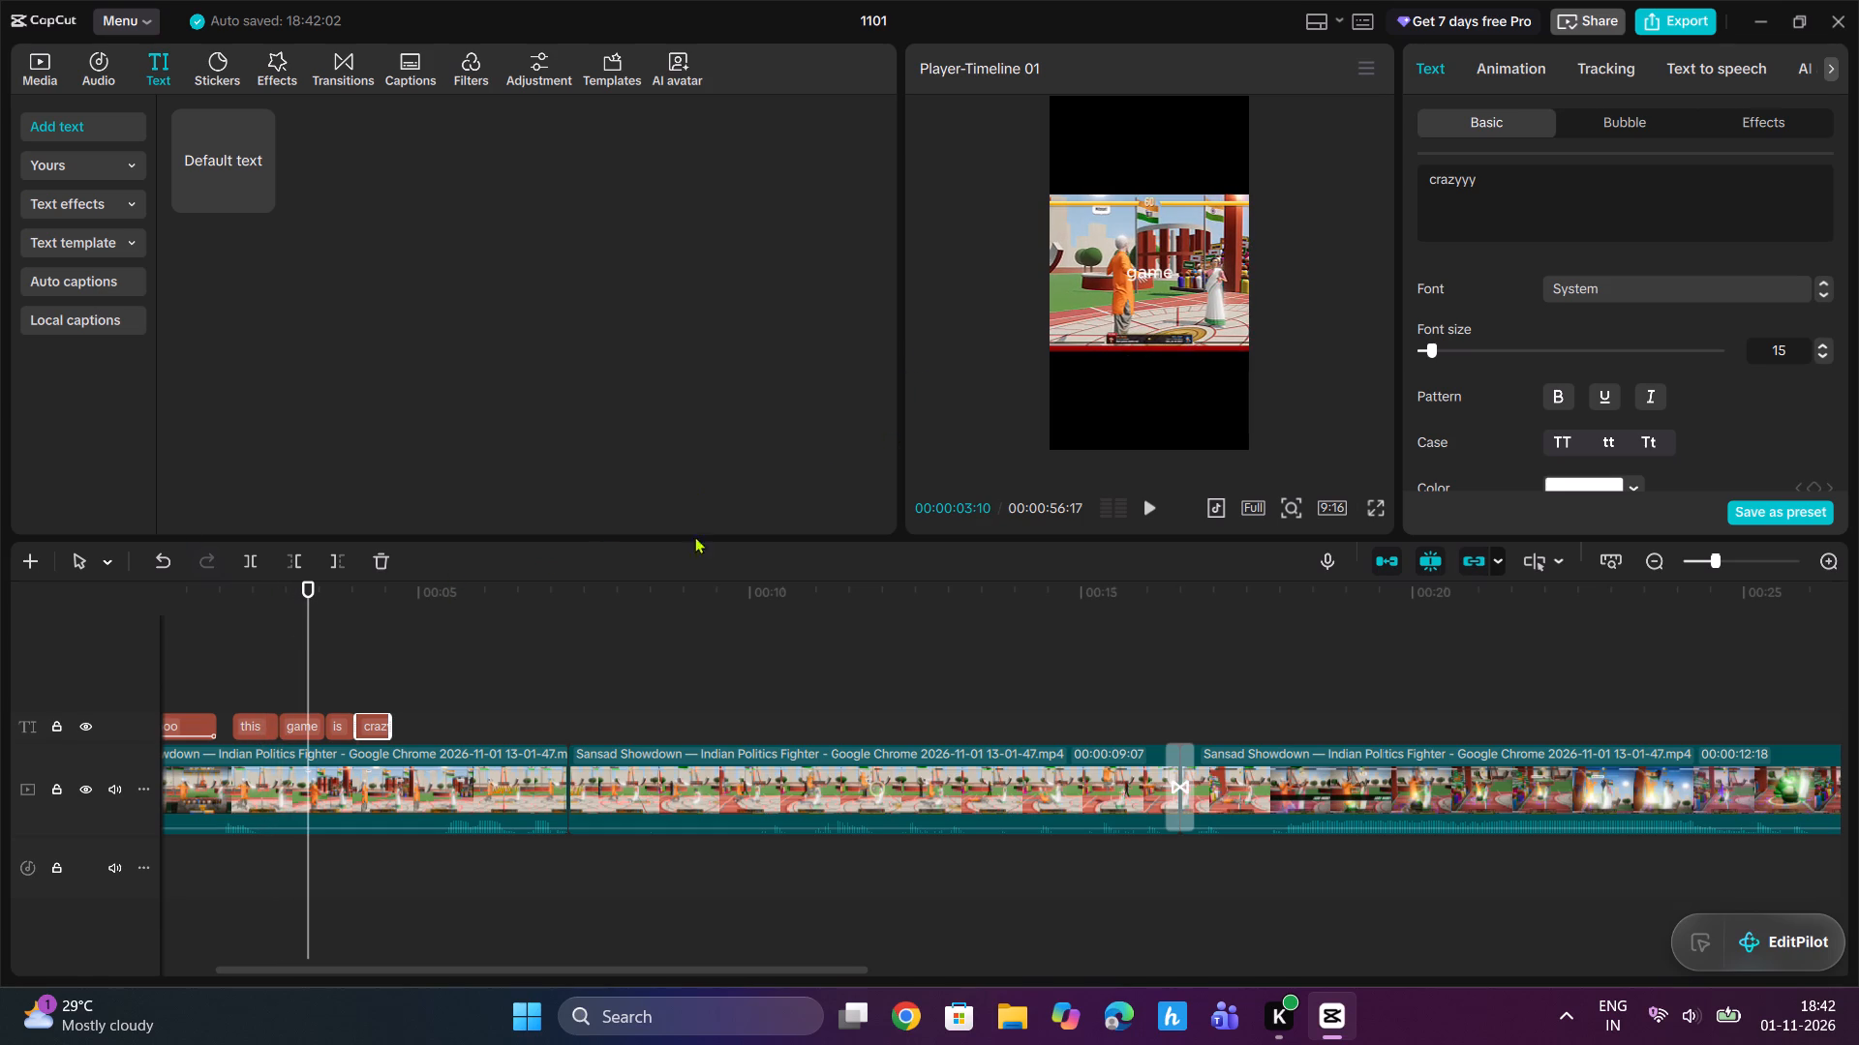
click(313, 723)
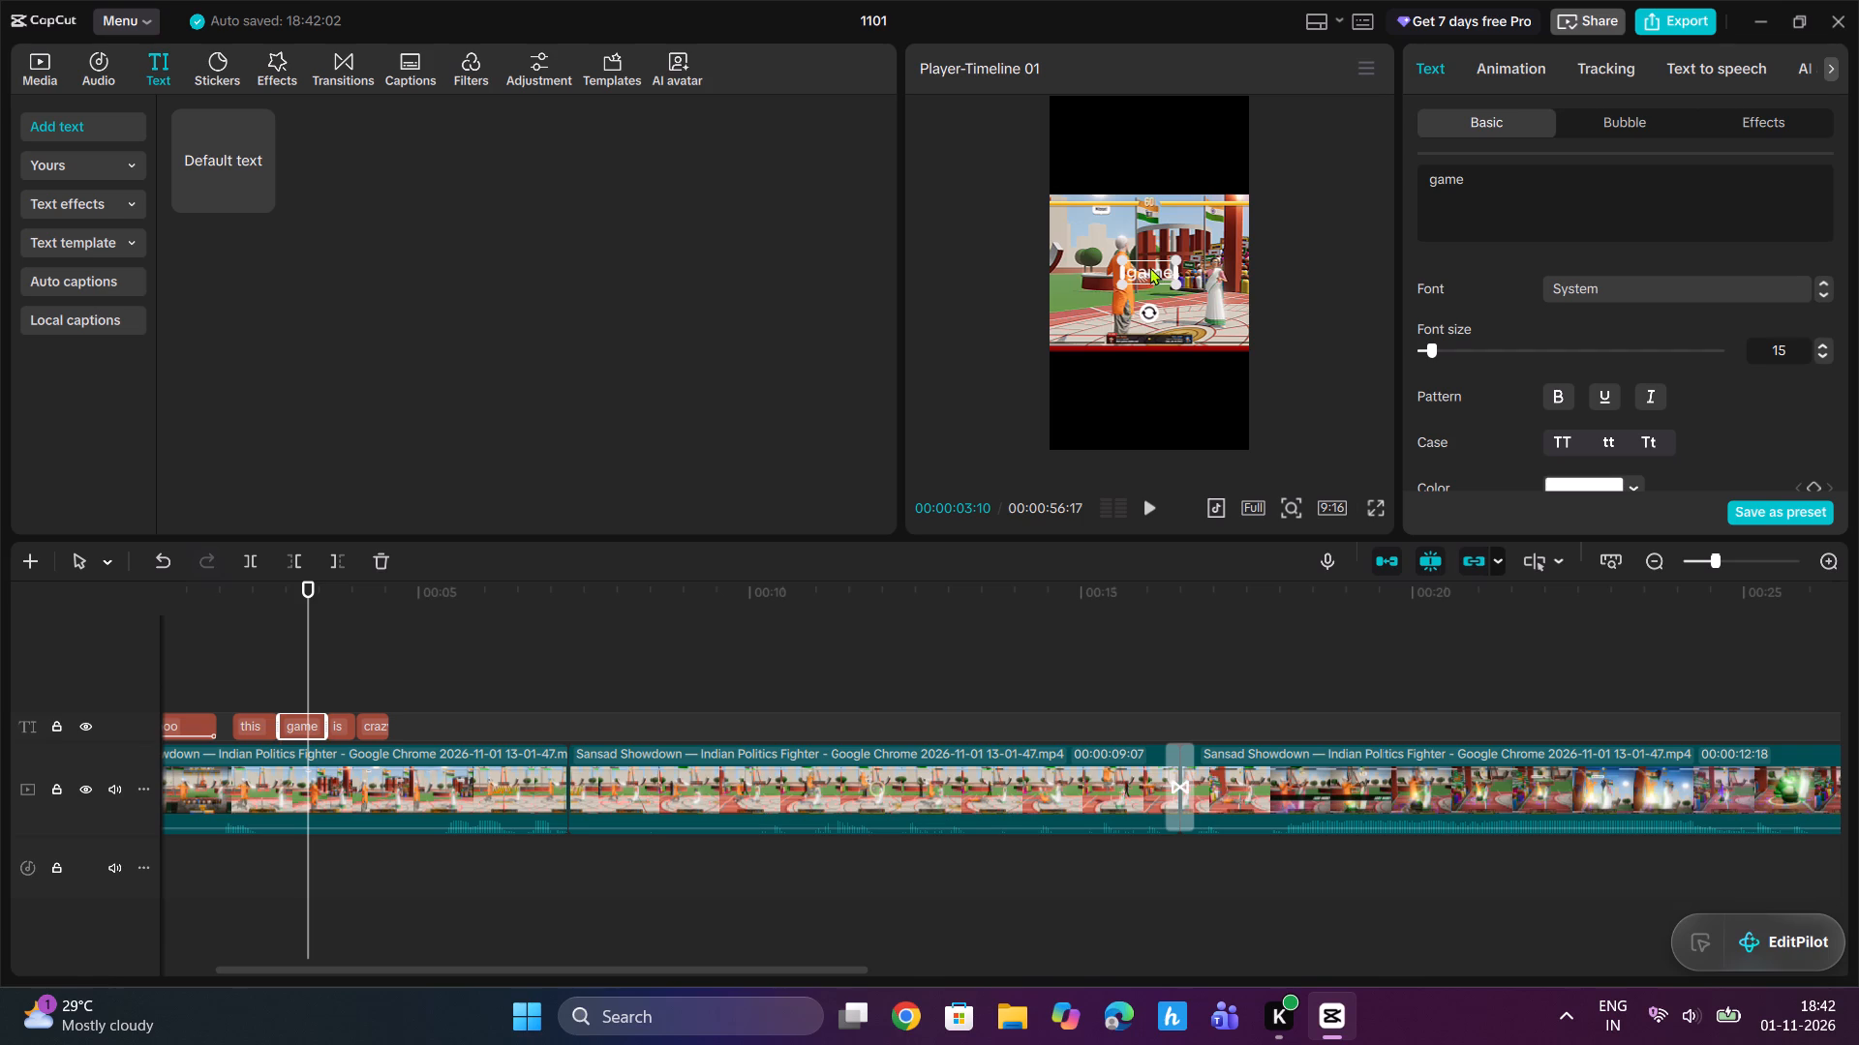
drag(1150, 267, 1144, 361)
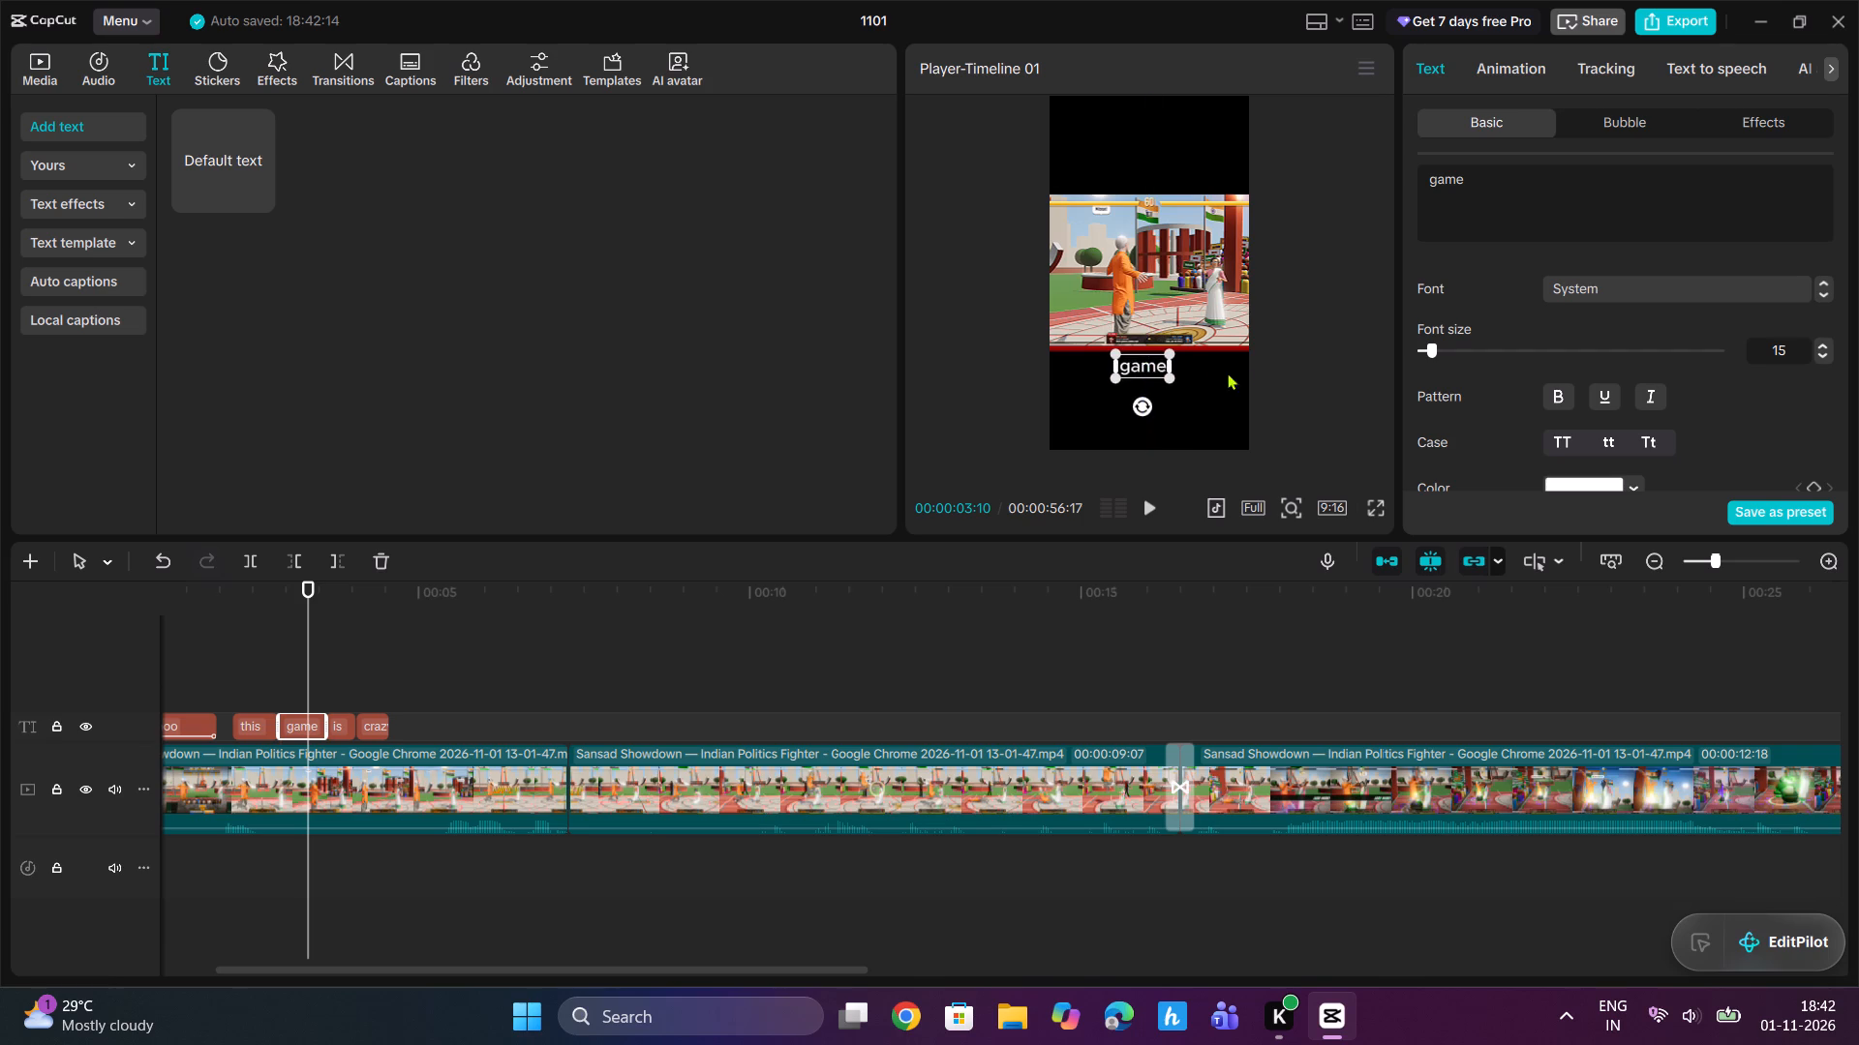
click(1822, 295)
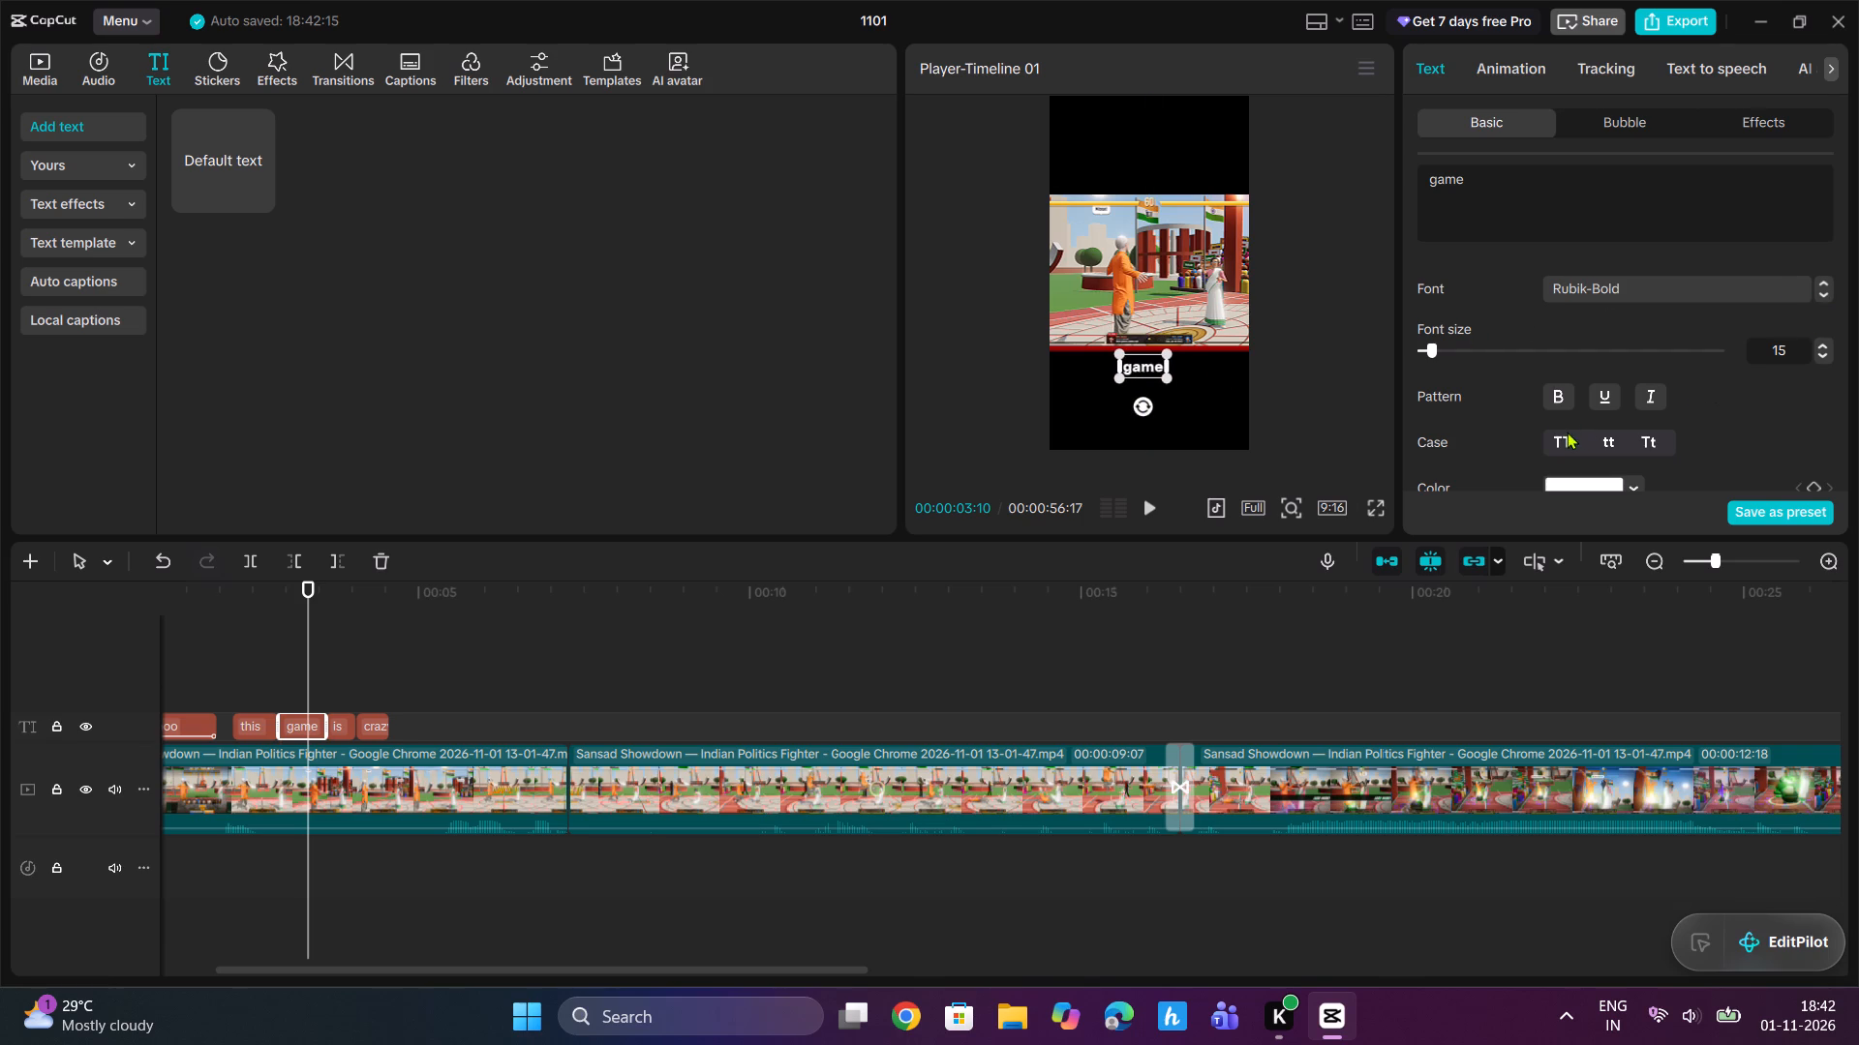
click(1557, 393)
Move the "is" text just below the gameplay frame and set its font to Rubik-Bold.
click(332, 696)
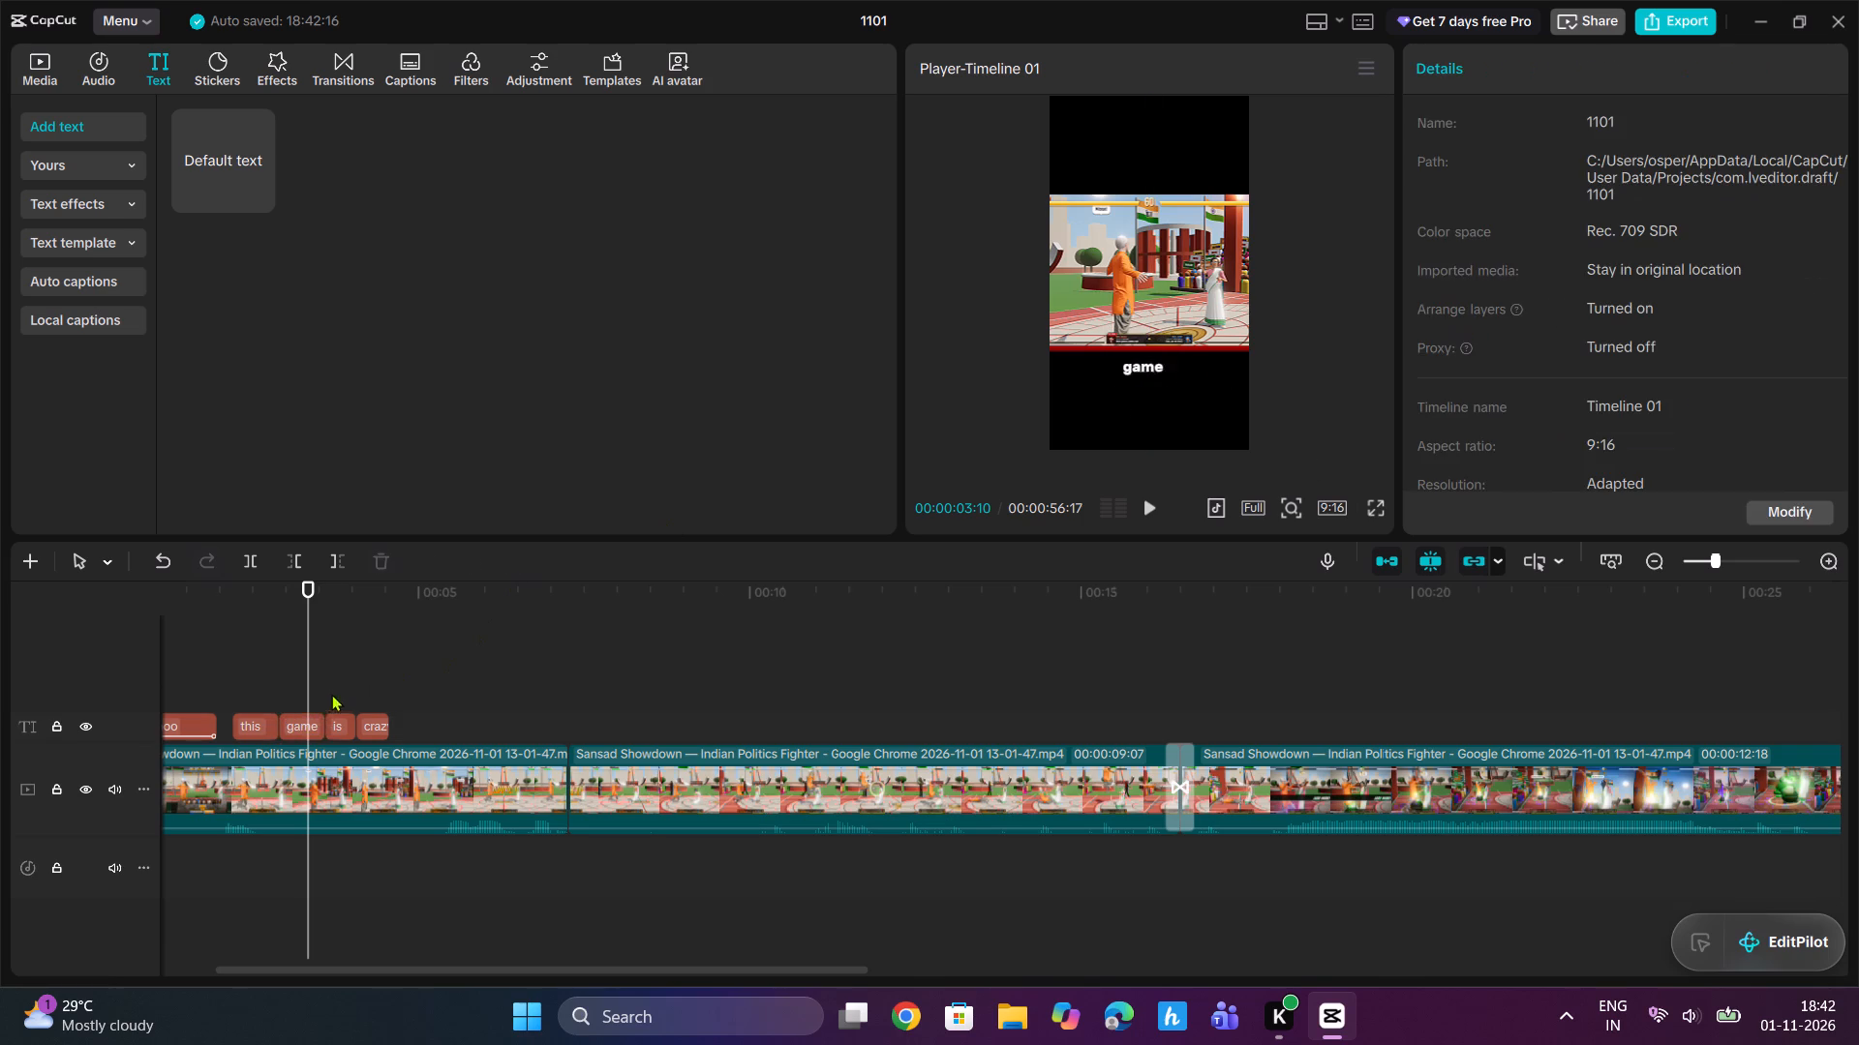
click(337, 718)
drag(1147, 266, 1143, 359)
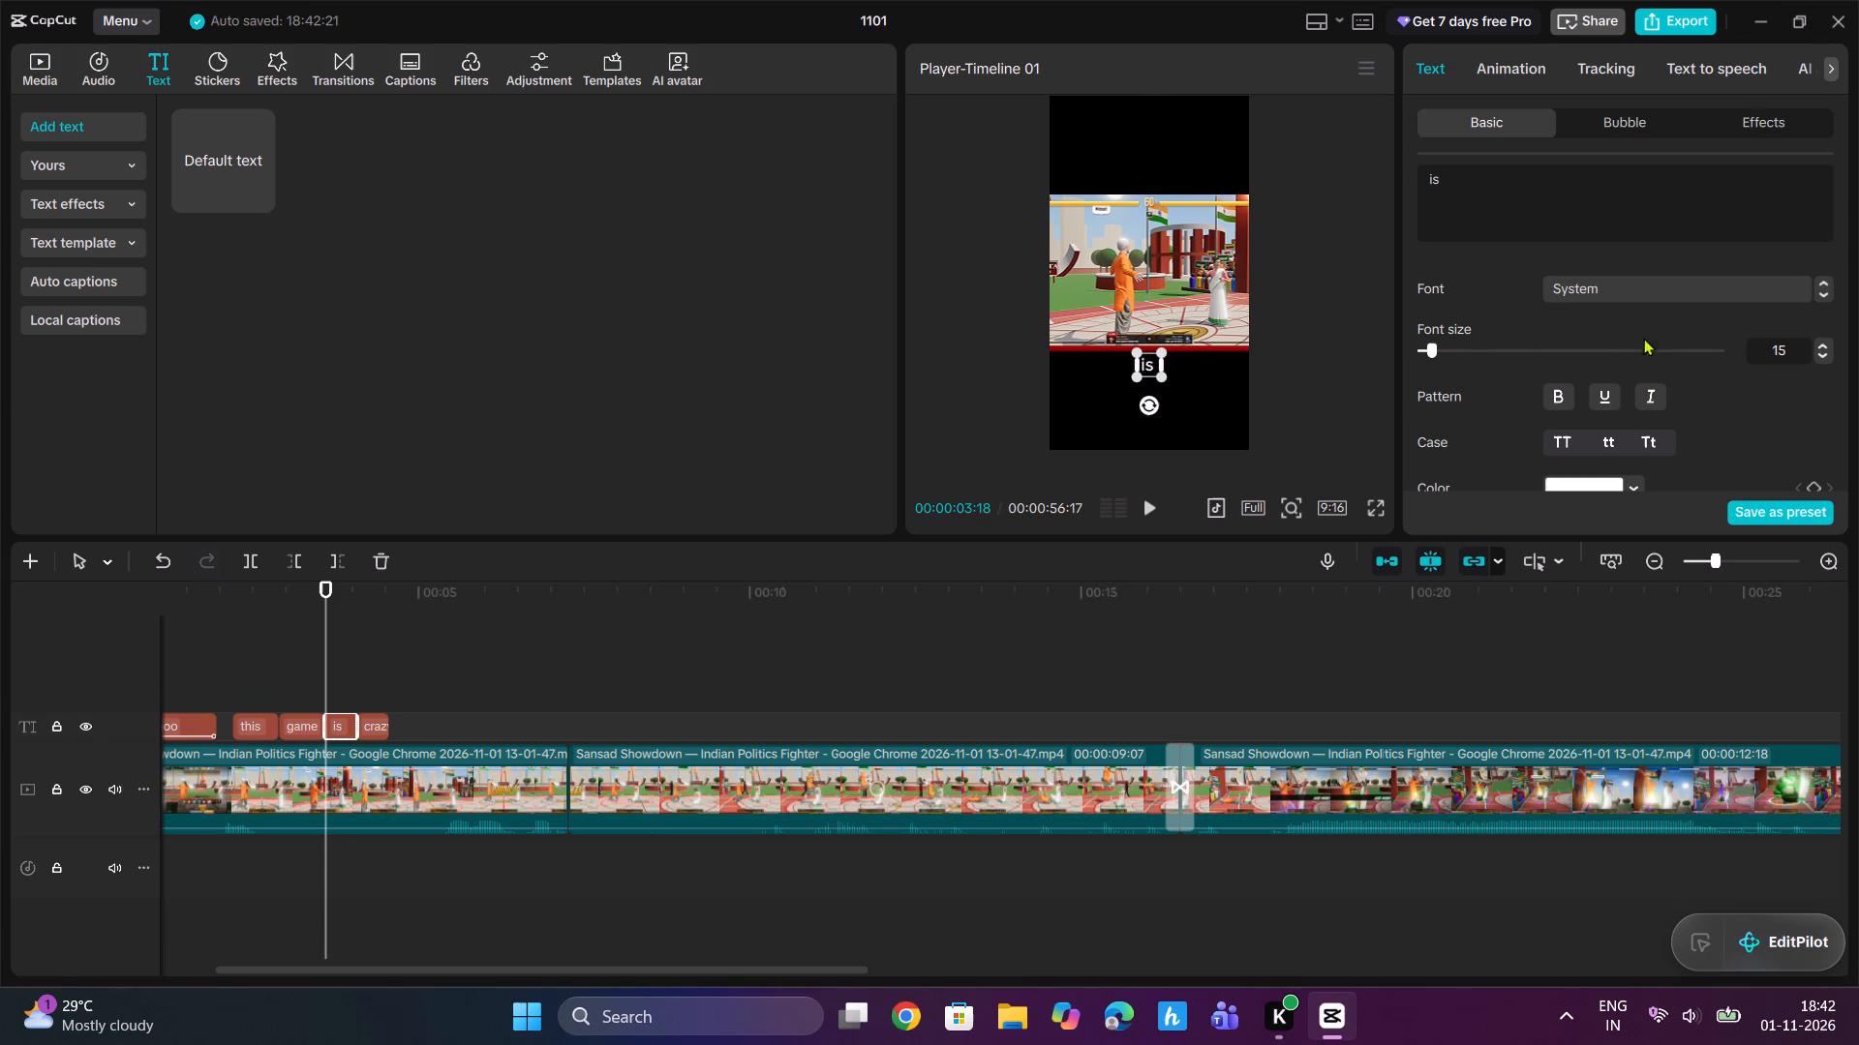
click(1824, 293)
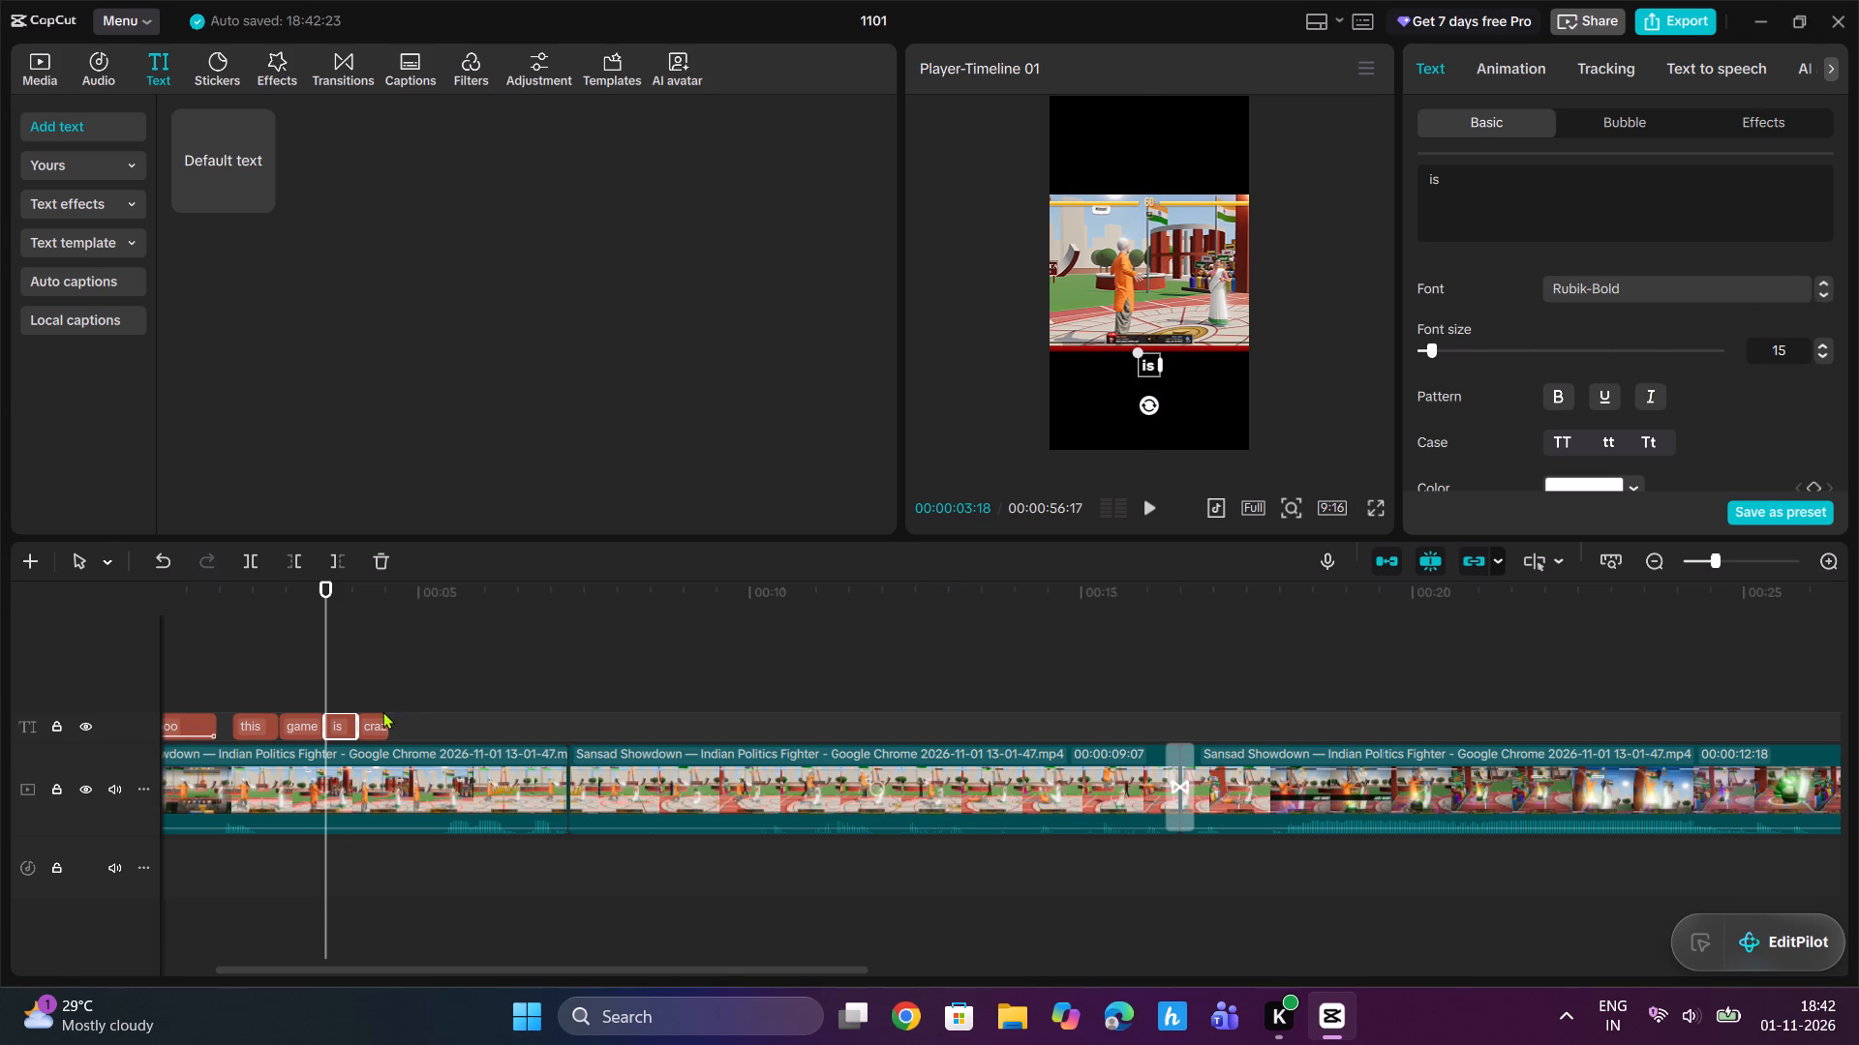
Move the "crazyyy" text just below the gameplay frame and format it bold in Rubik-Bold.
click(375, 685)
click(373, 728)
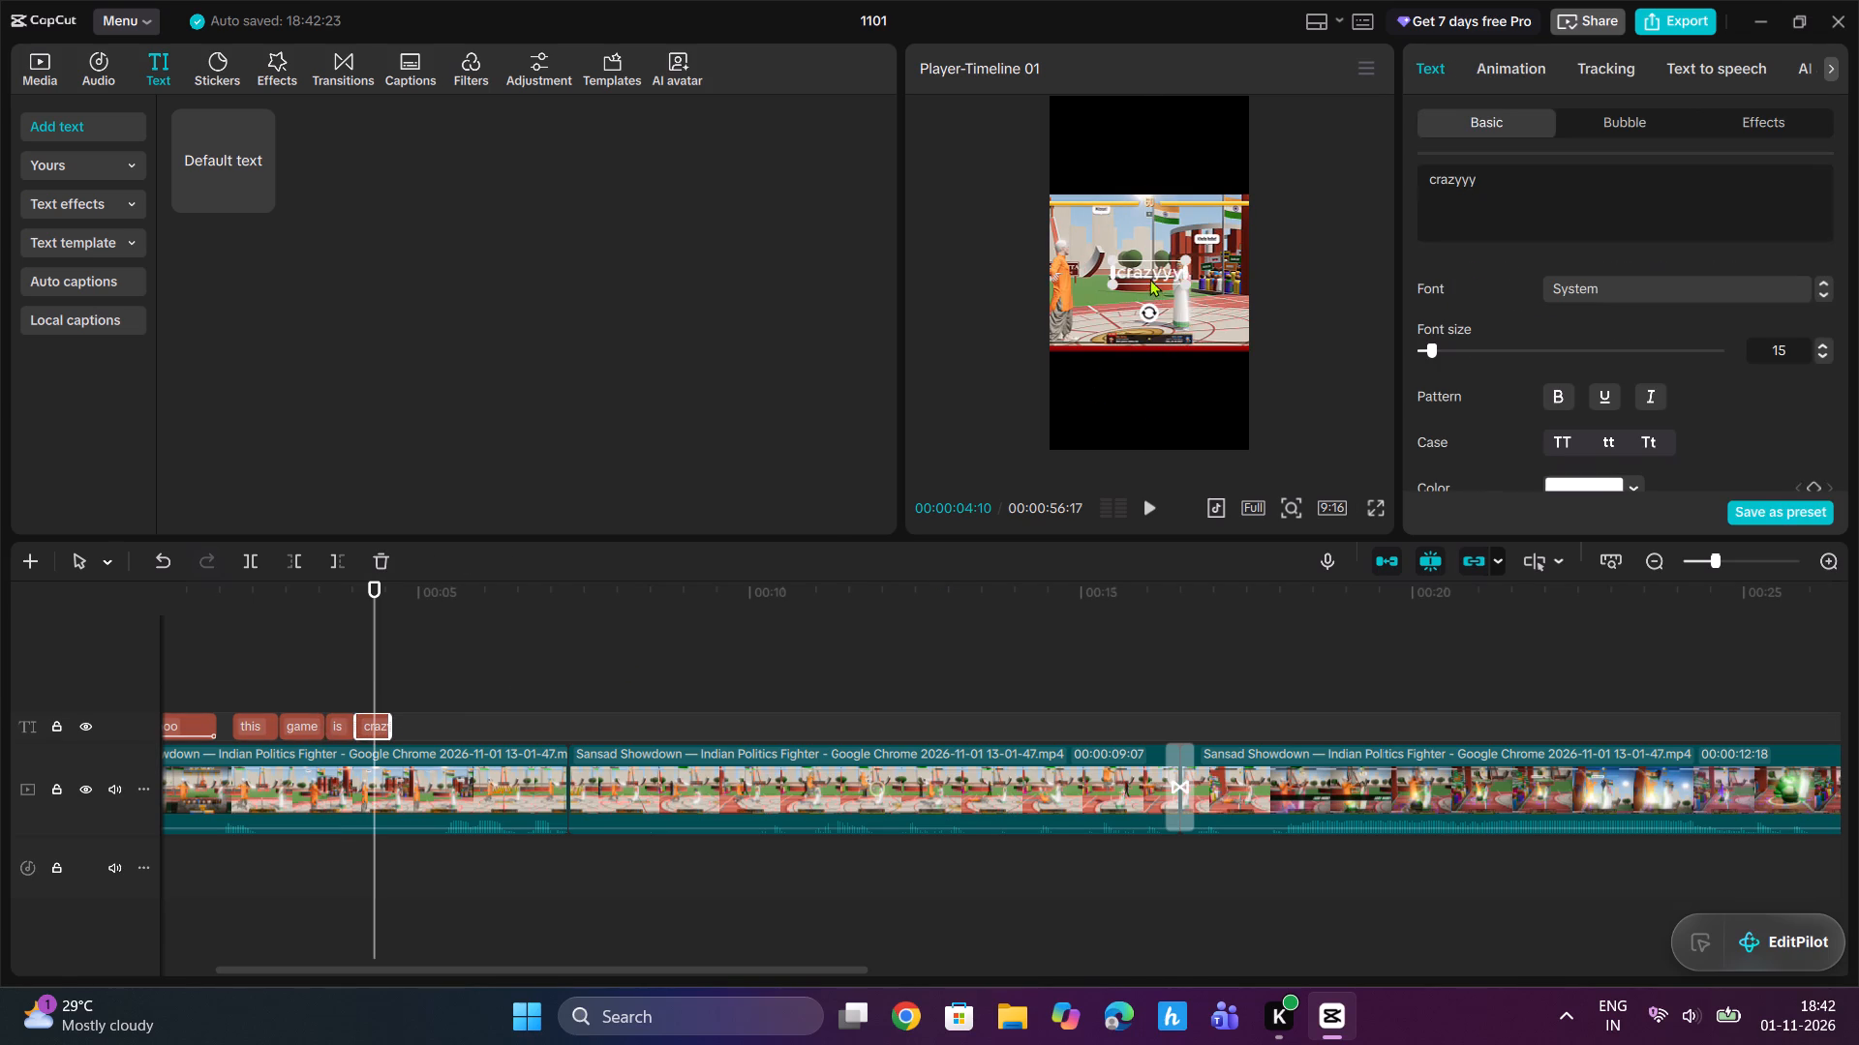
drag(1150, 278, 1152, 371)
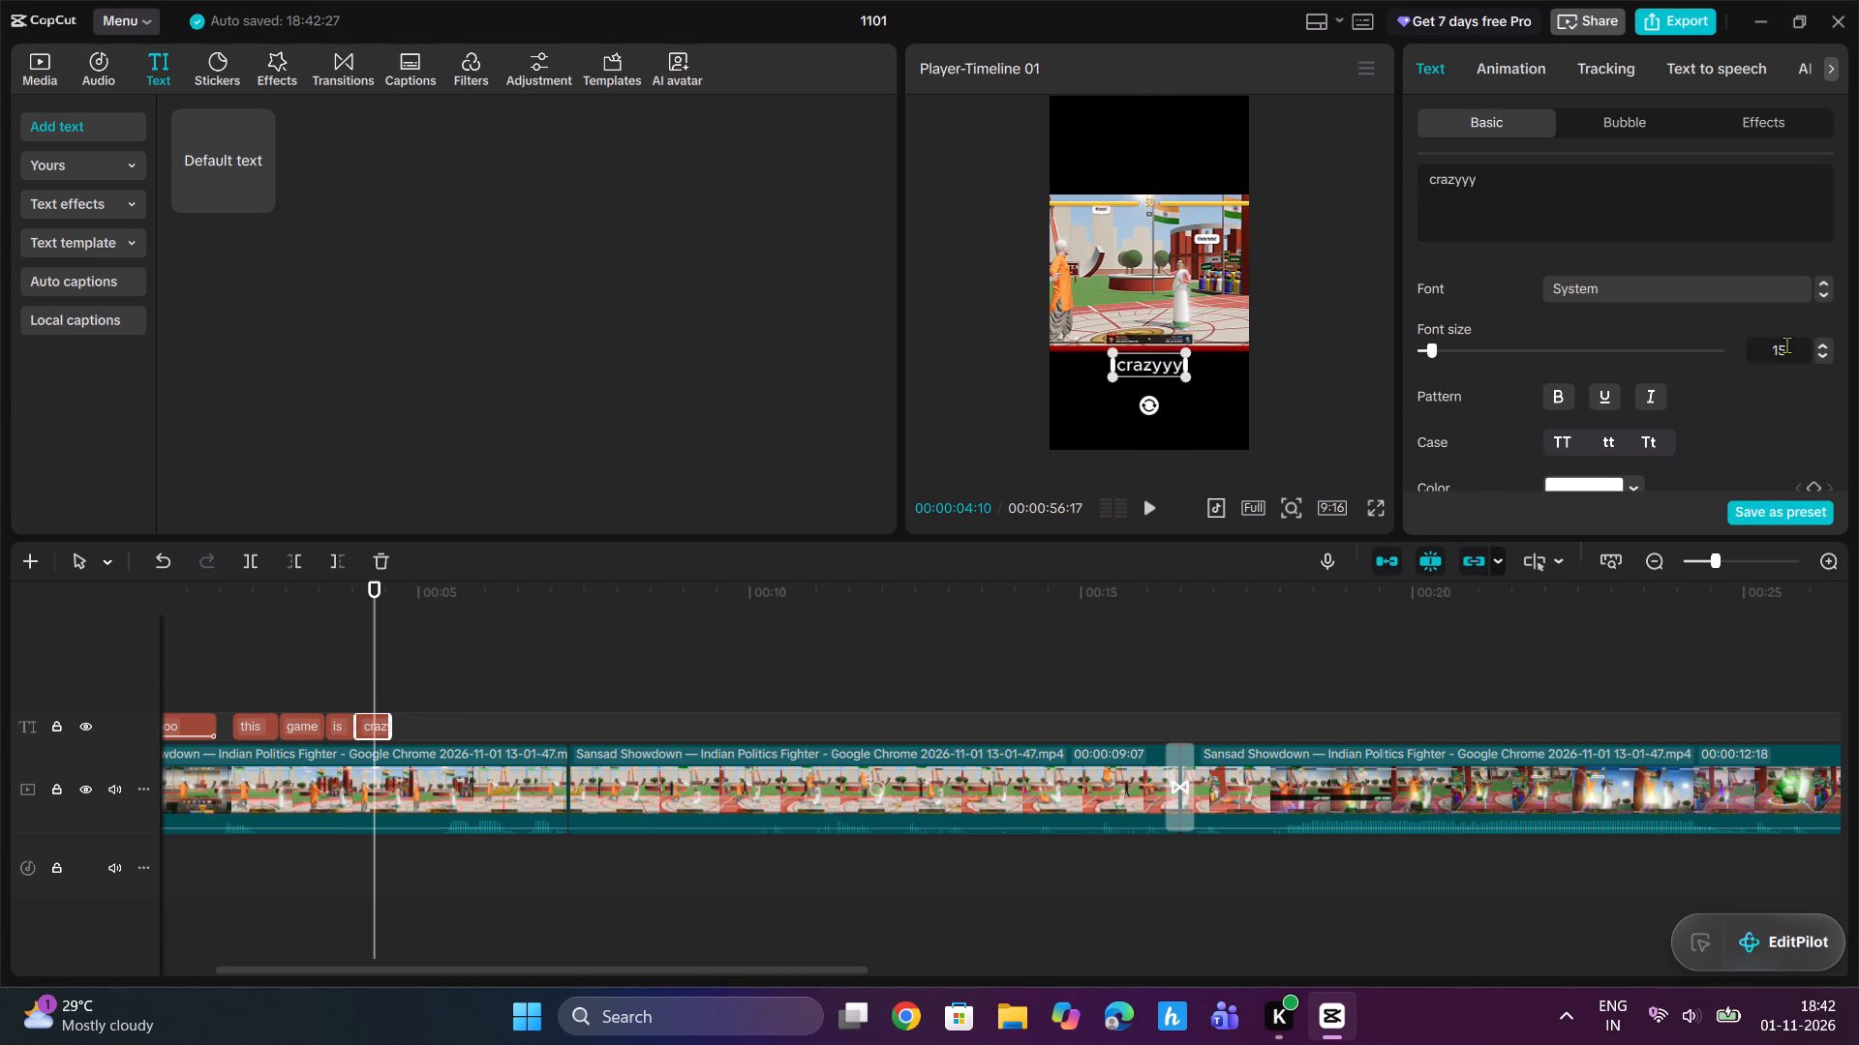
click(1556, 402)
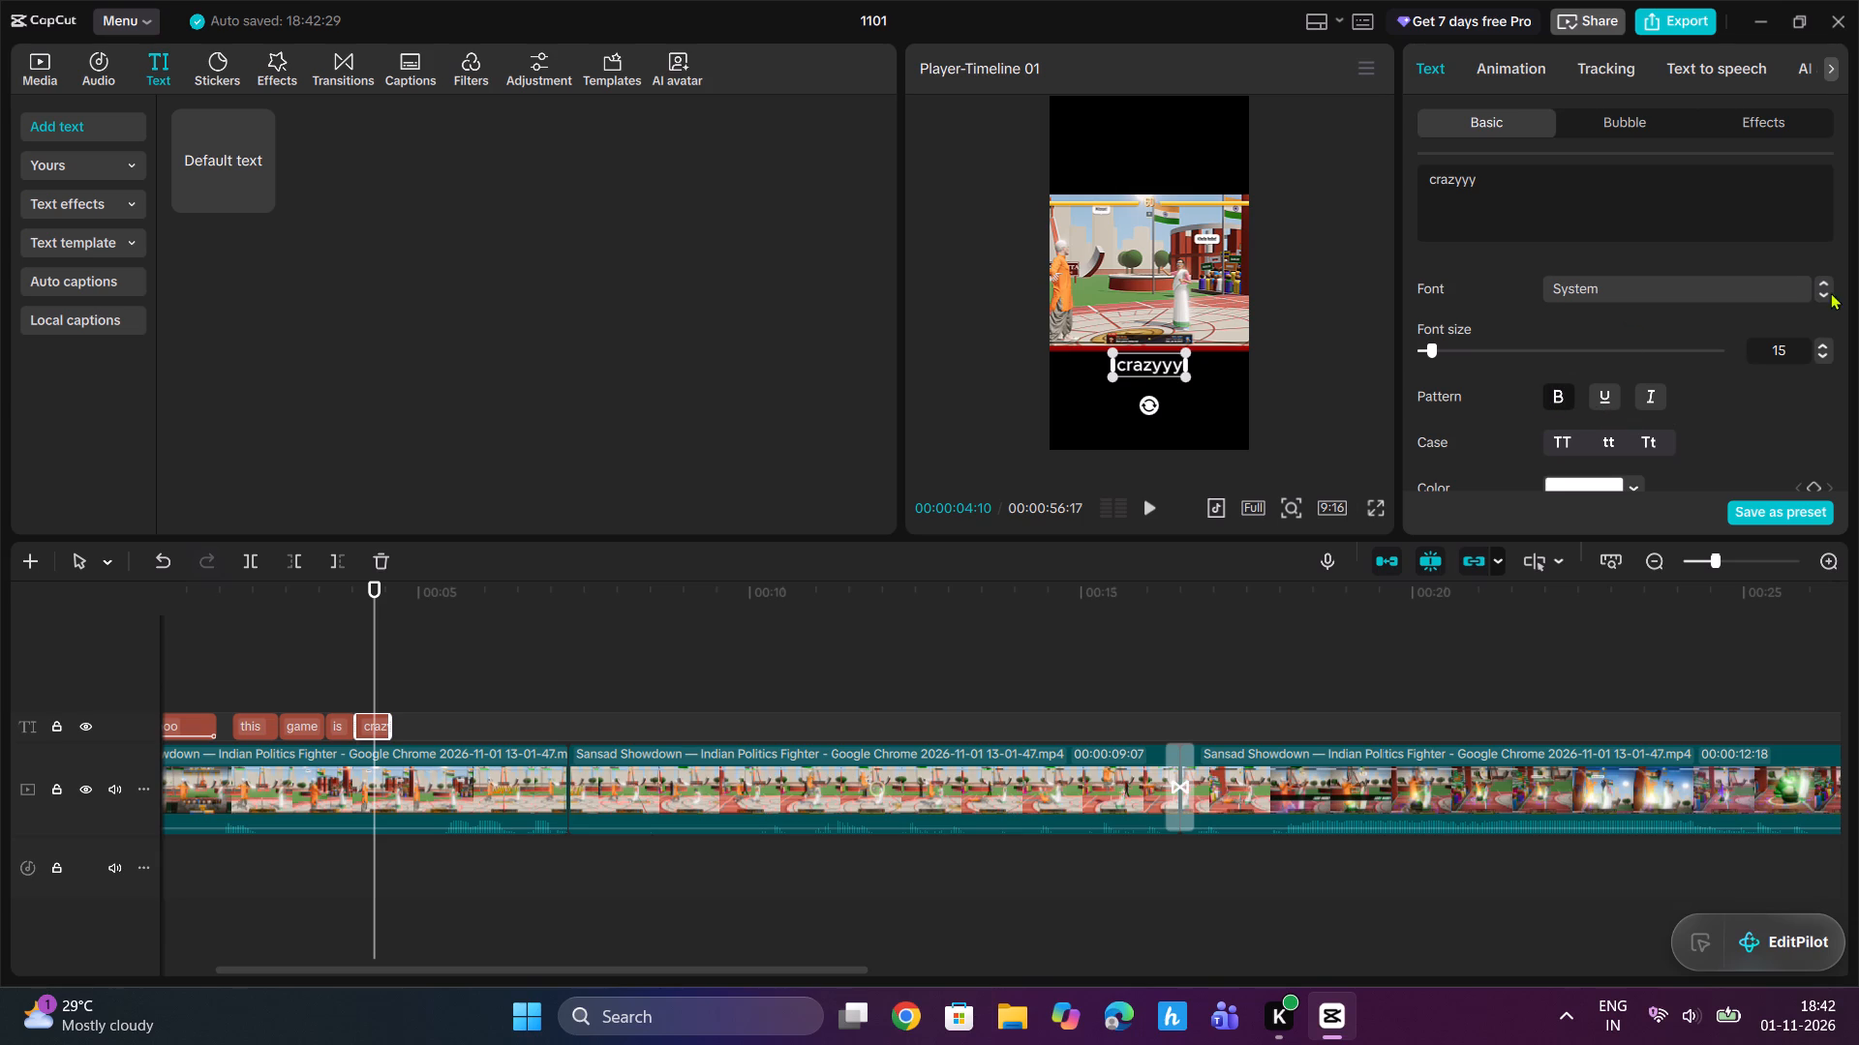
click(1817, 294)
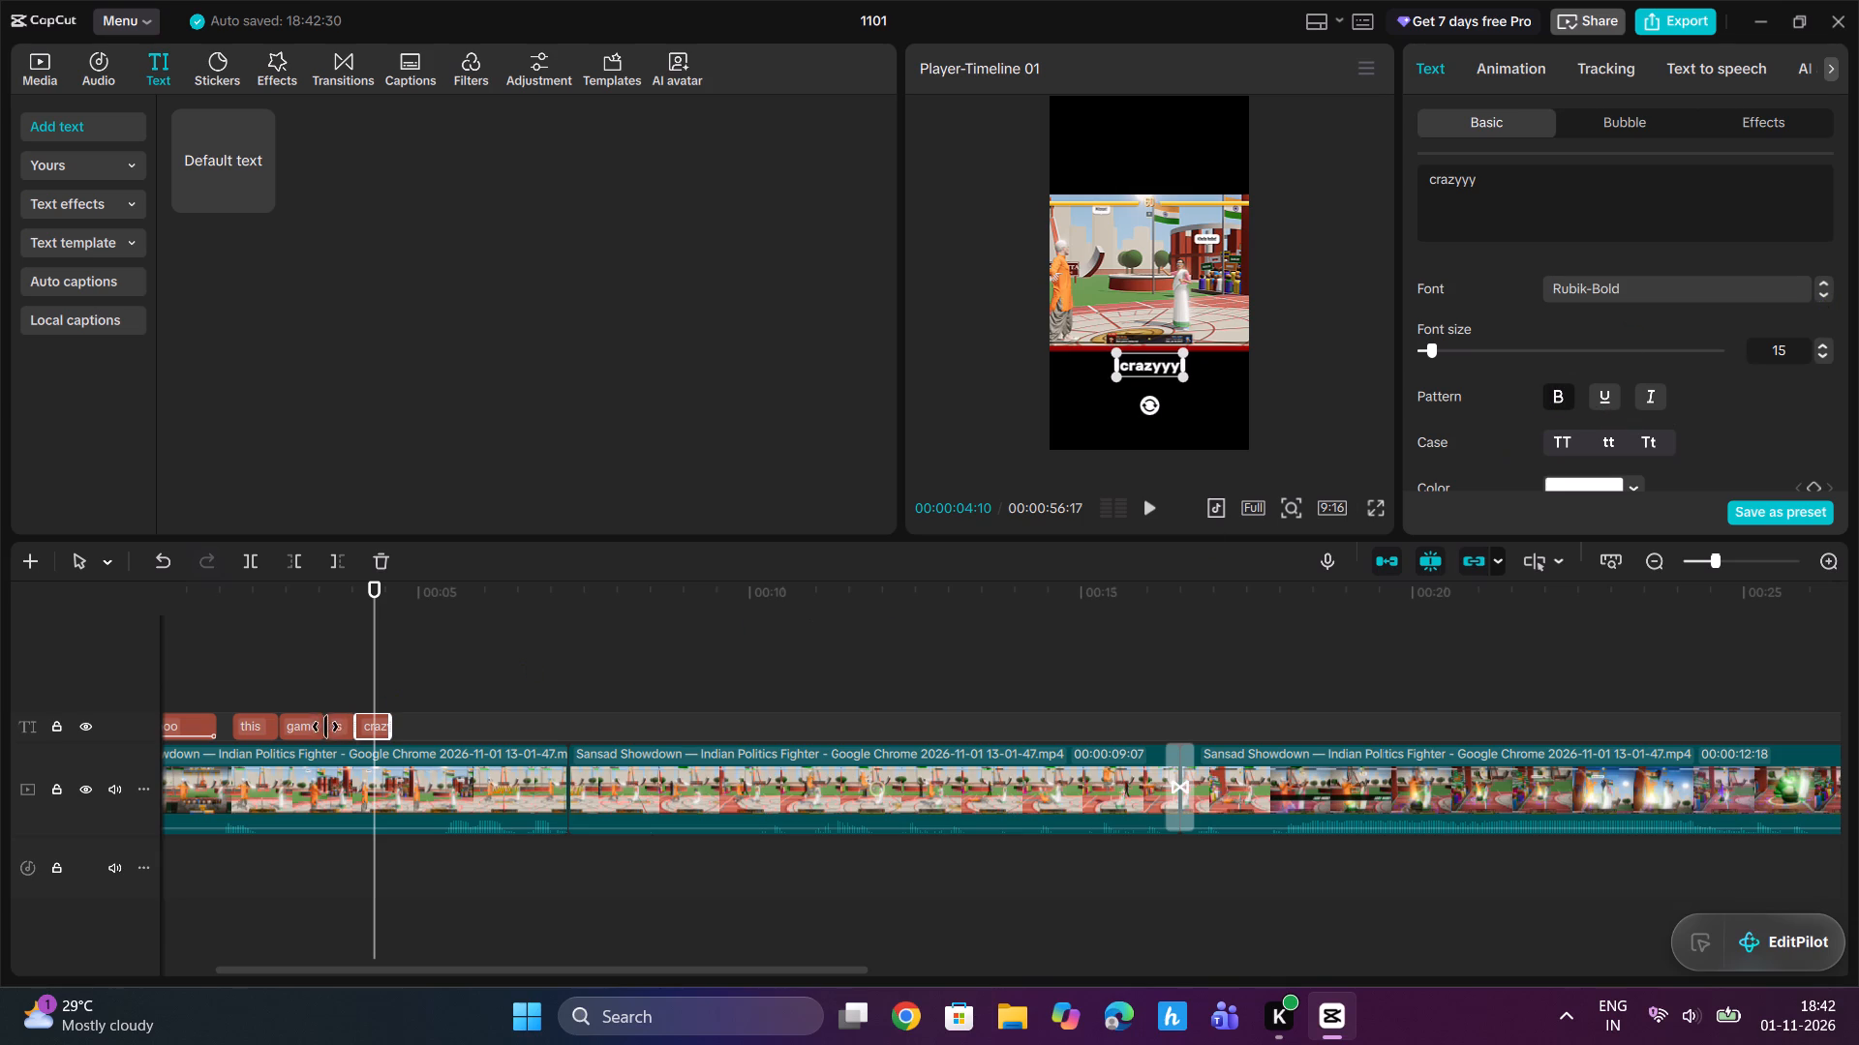
Make the "is" text bold and check the formatting of the "game" text.
click(339, 732)
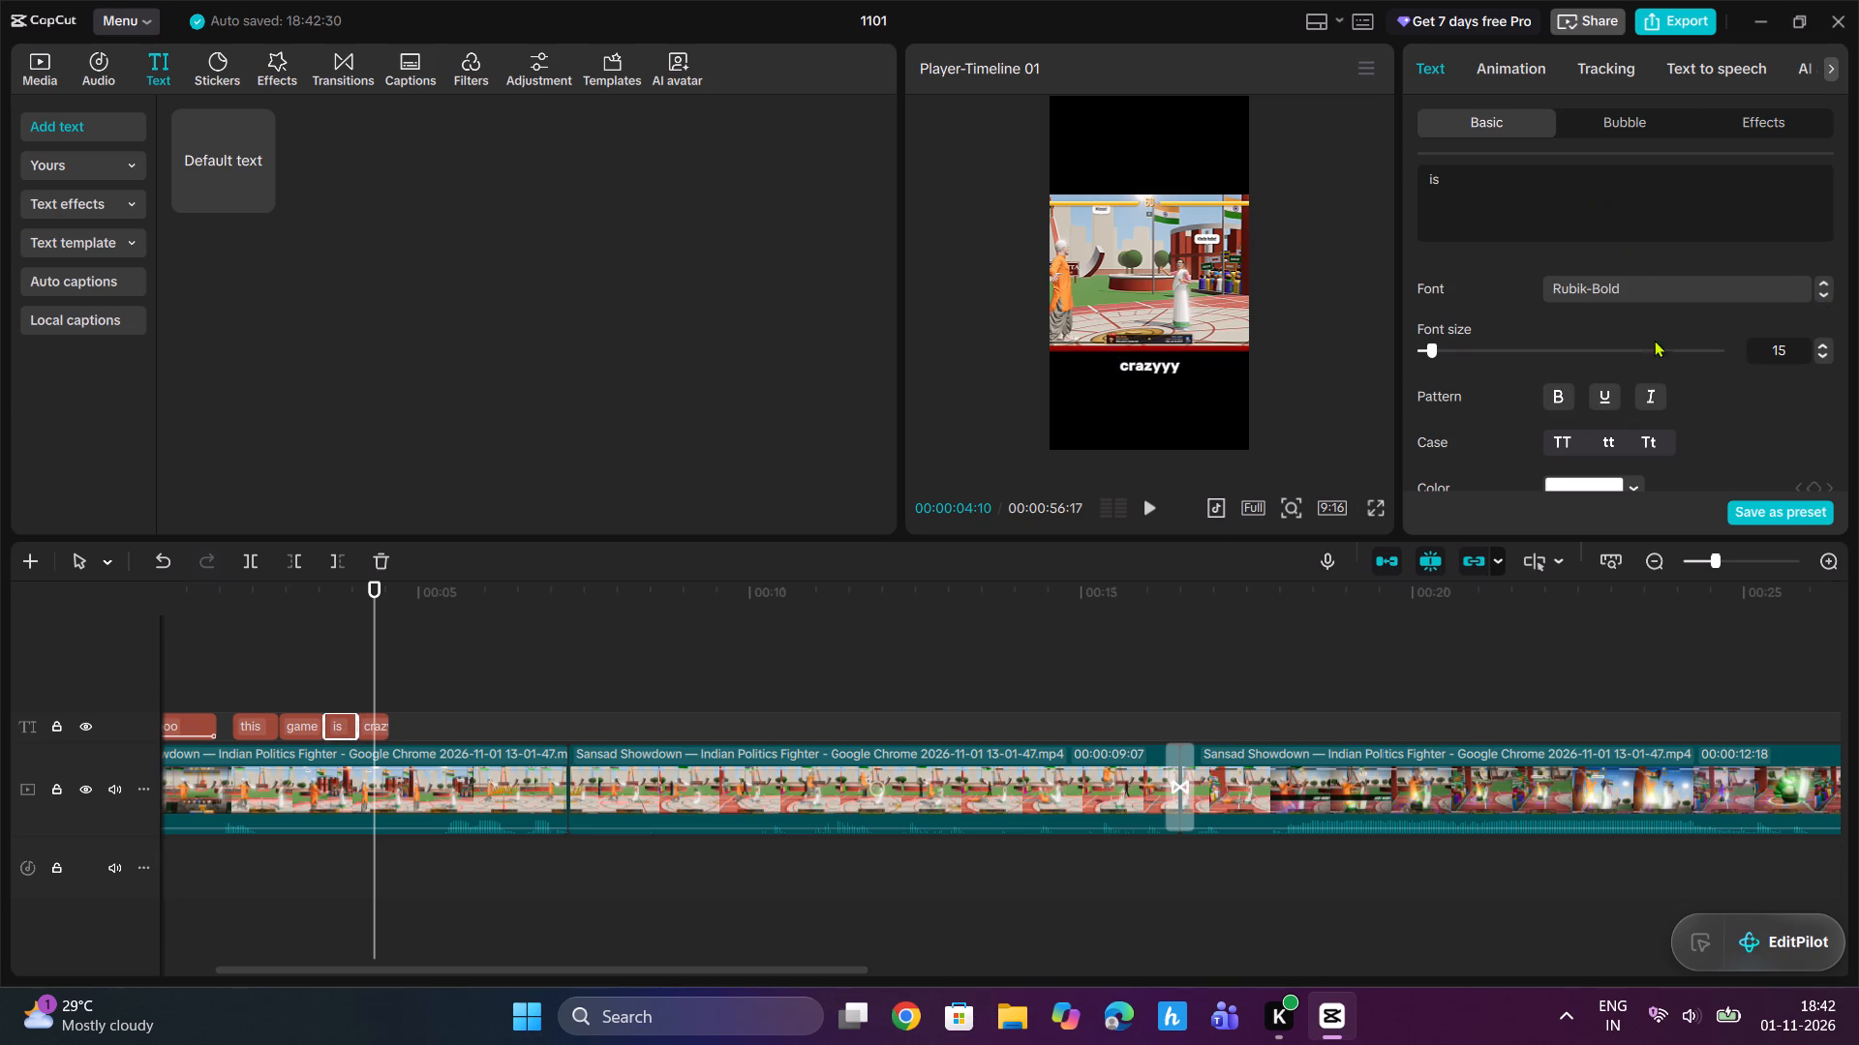
click(1562, 396)
click(292, 735)
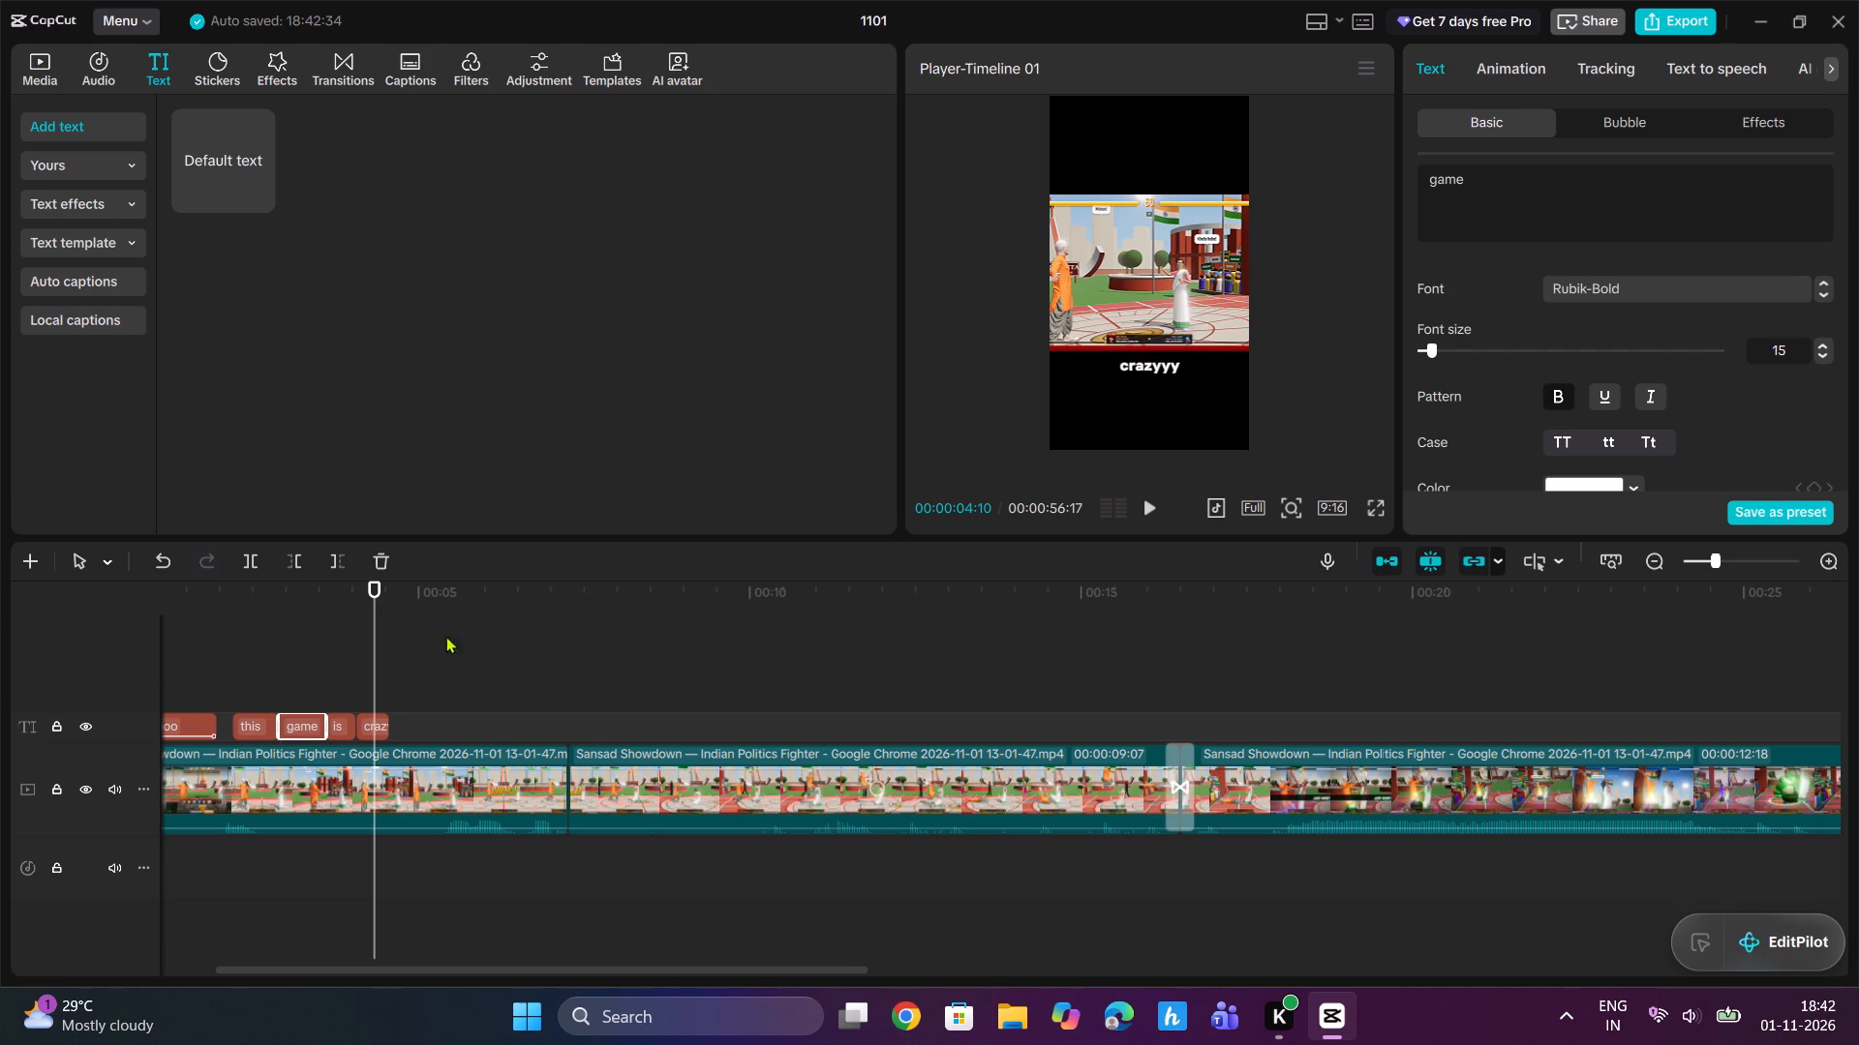
Play the timeline from the start to review the opening word-by-word text.
drag(385, 602, 62, 641)
click(1146, 517)
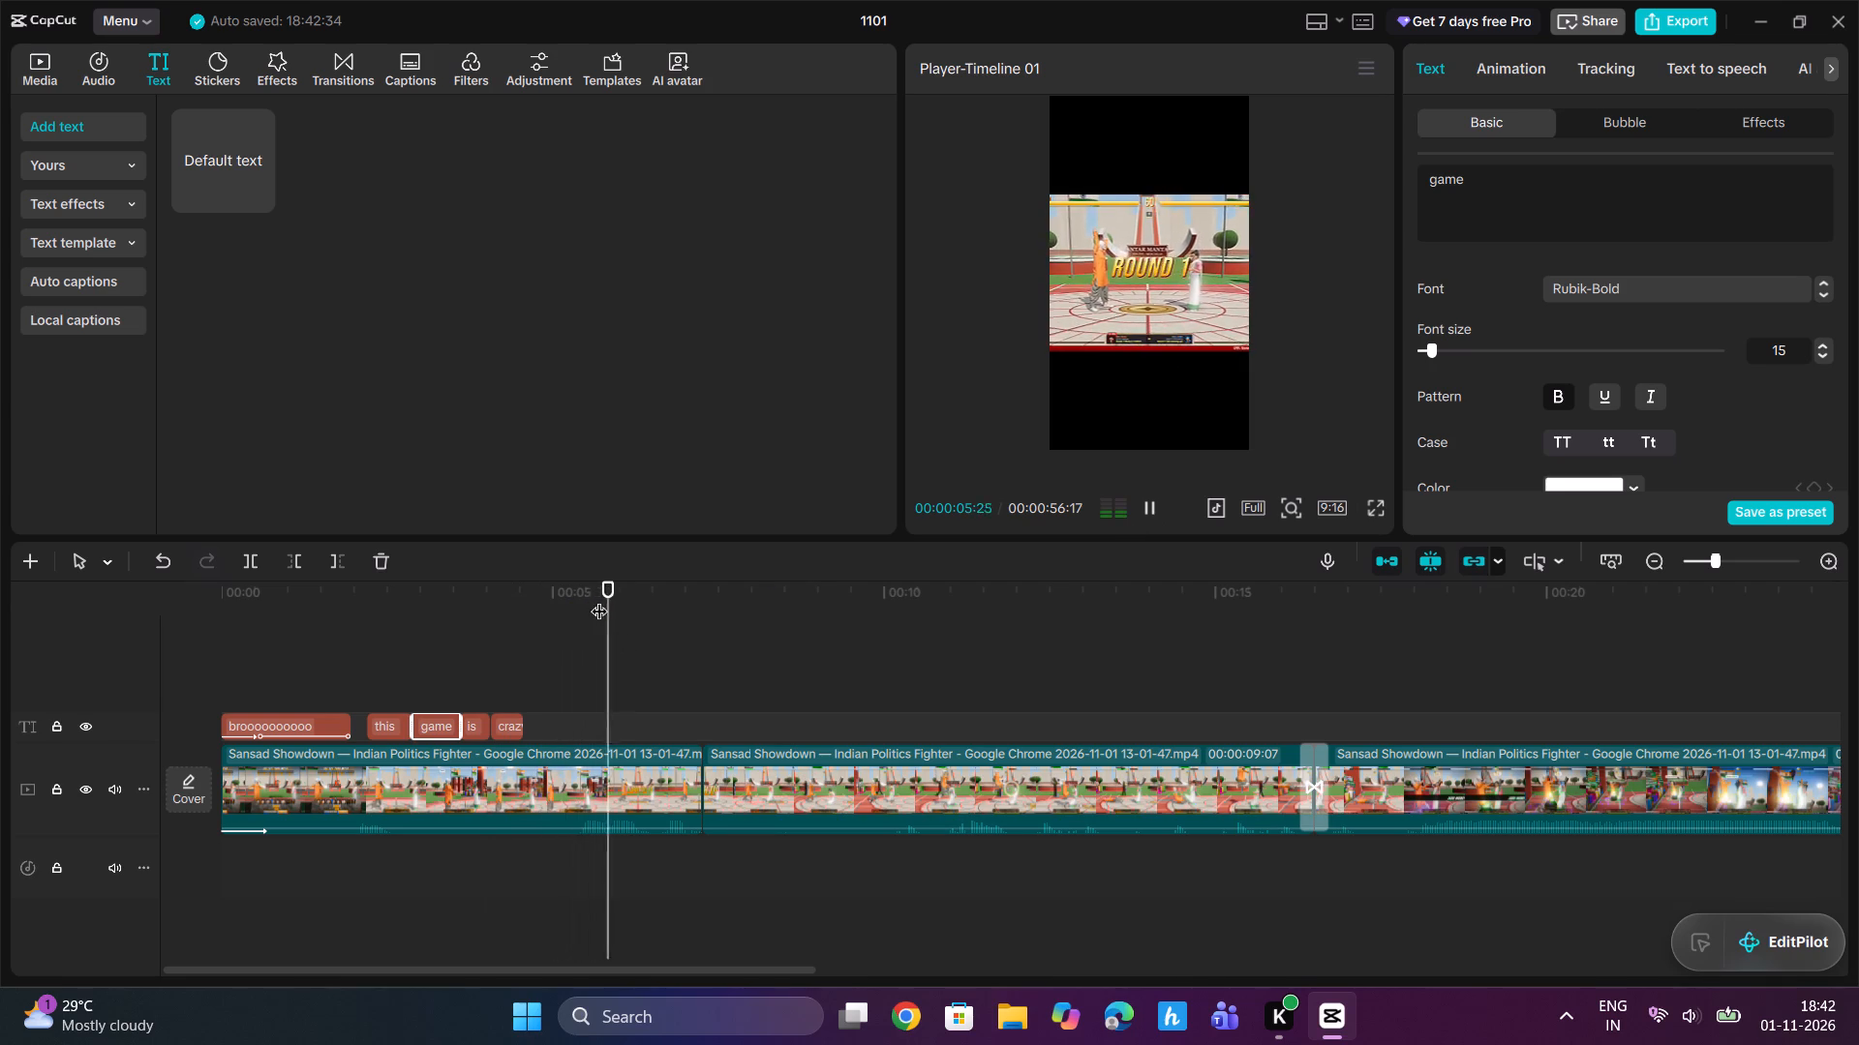
Set up a voiceover recording at the timeline start with echo reduction and project muting enabled and volume at 91.
drag(594, 599, 188, 629)
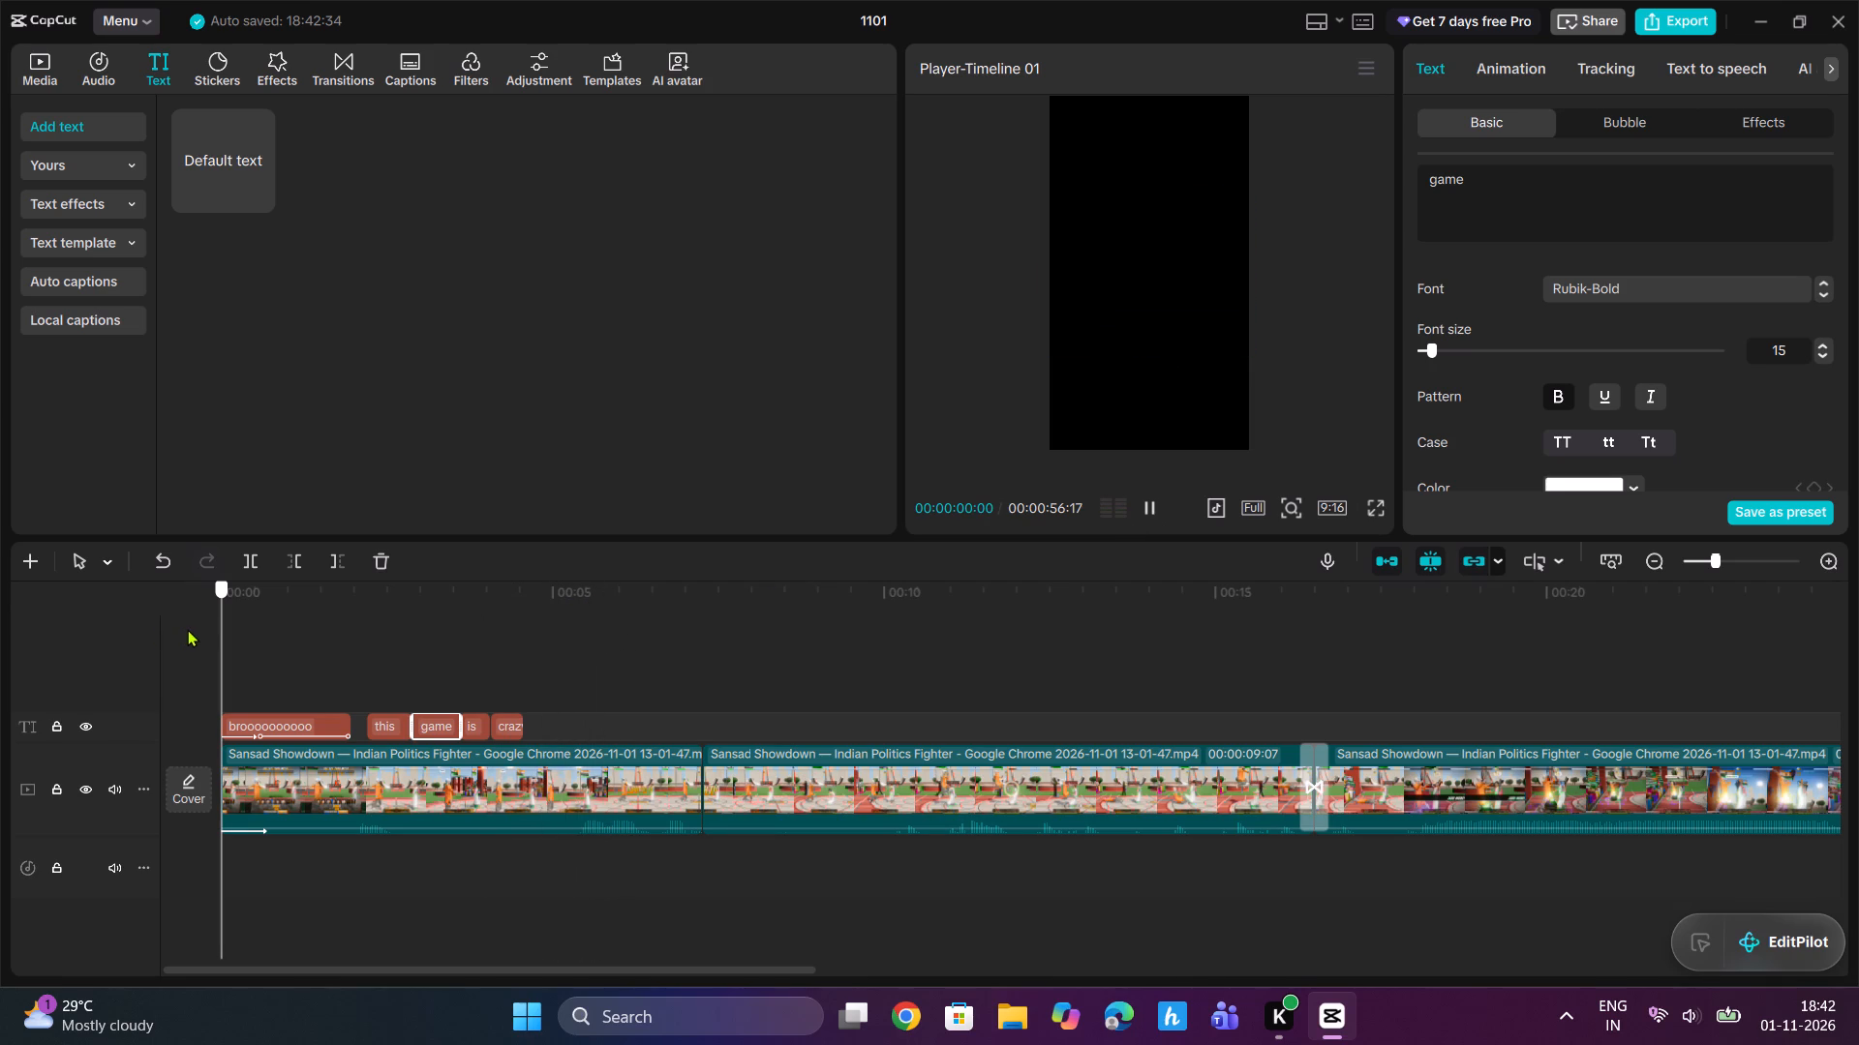
drag(188, 629, 184, 646)
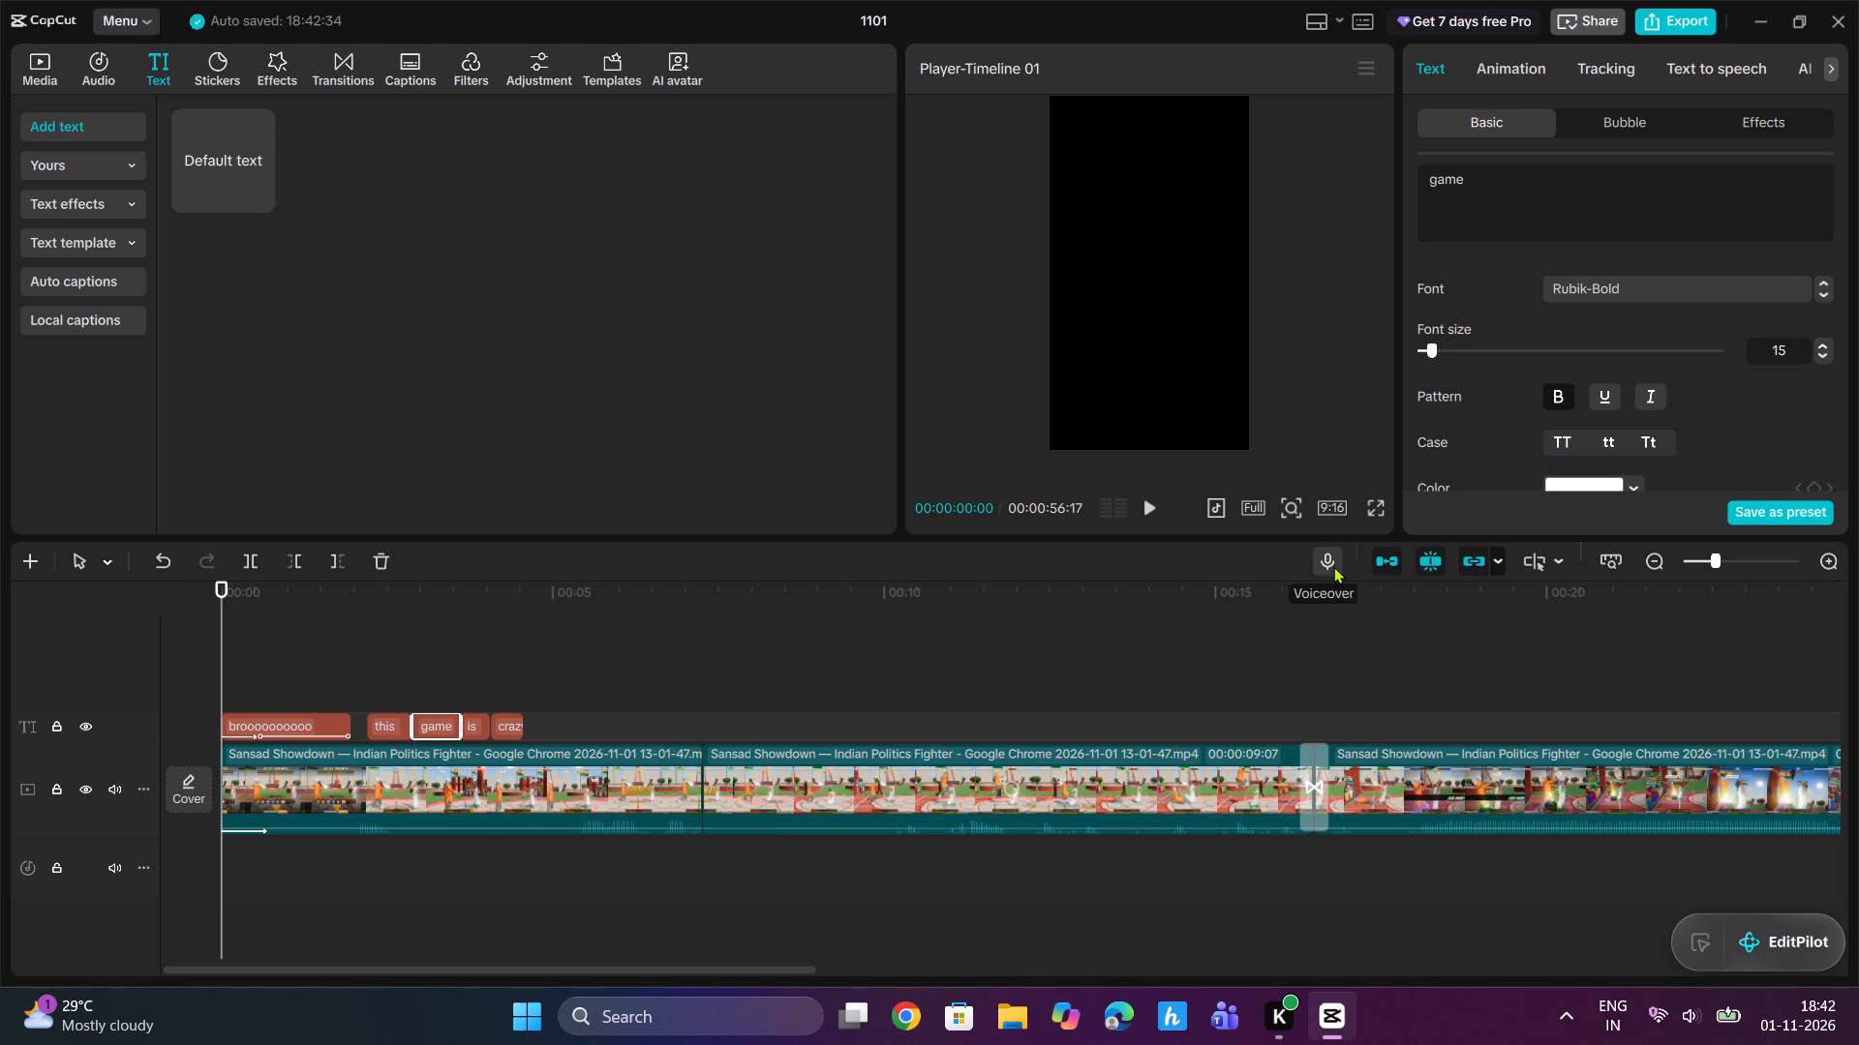
click(1334, 566)
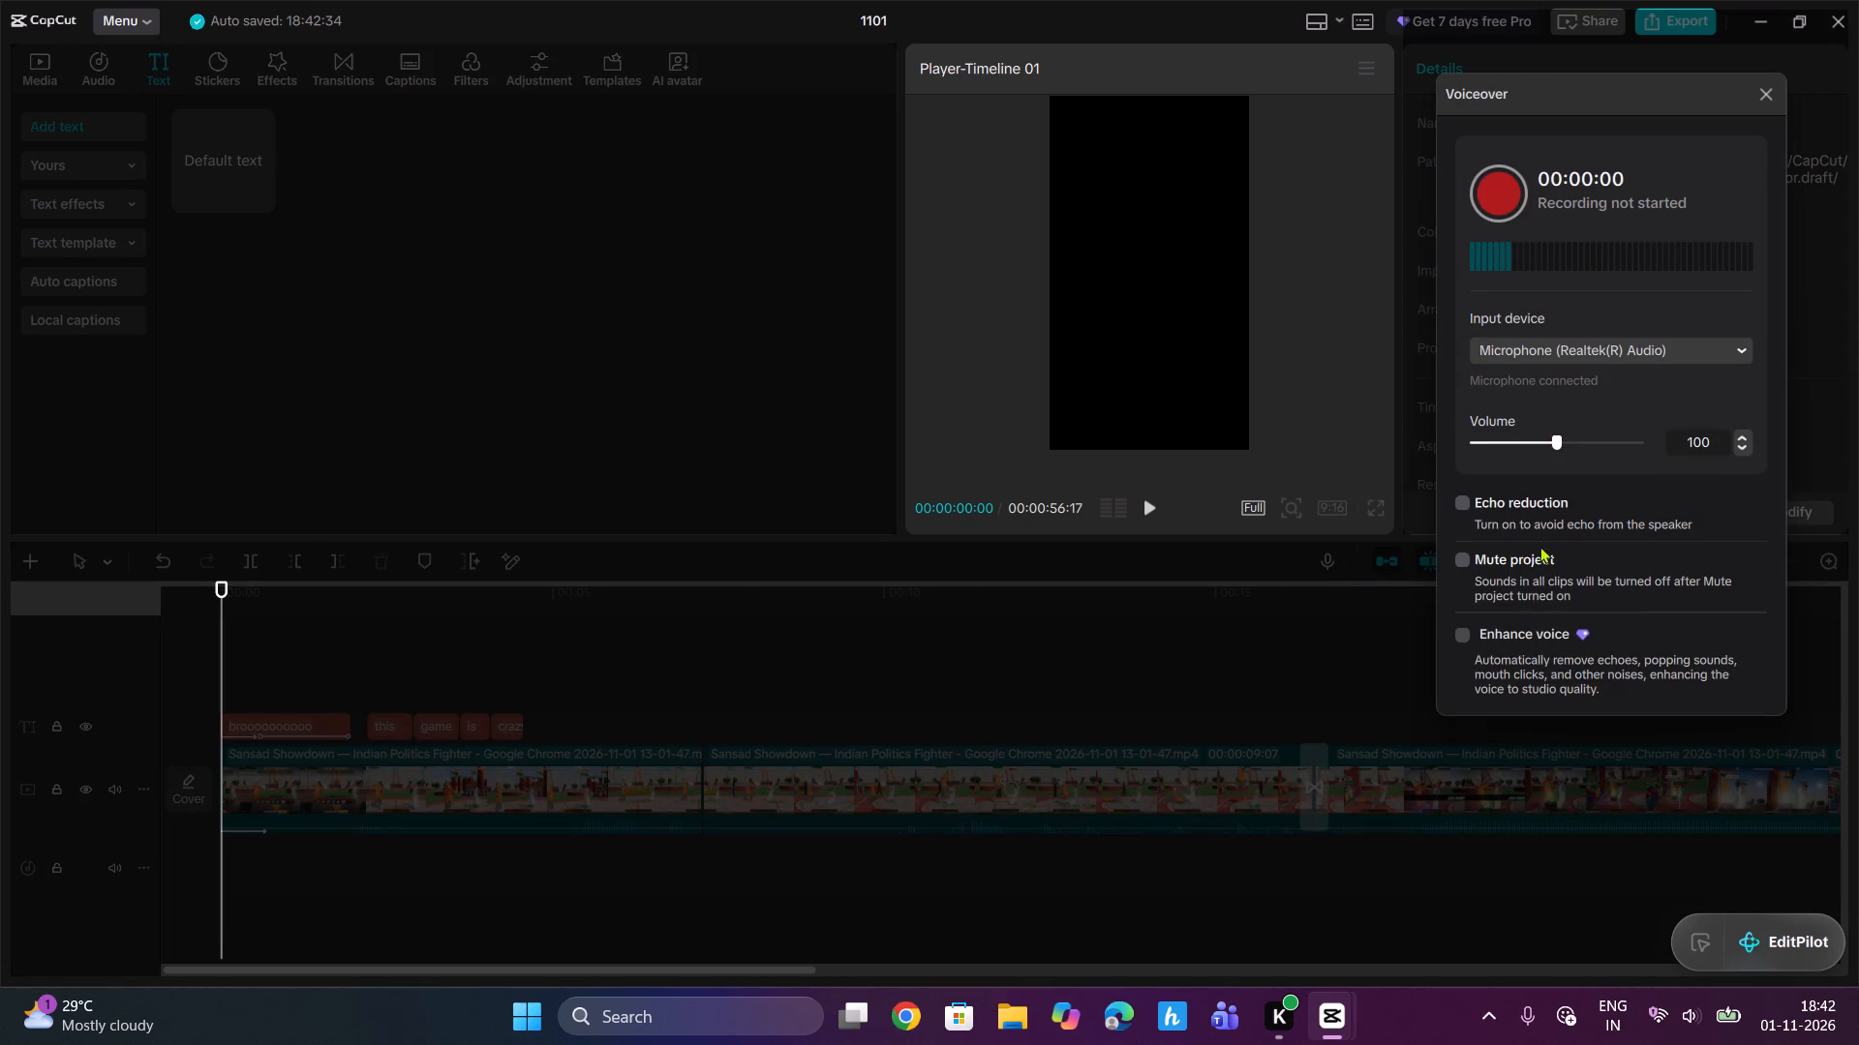
click(1462, 505)
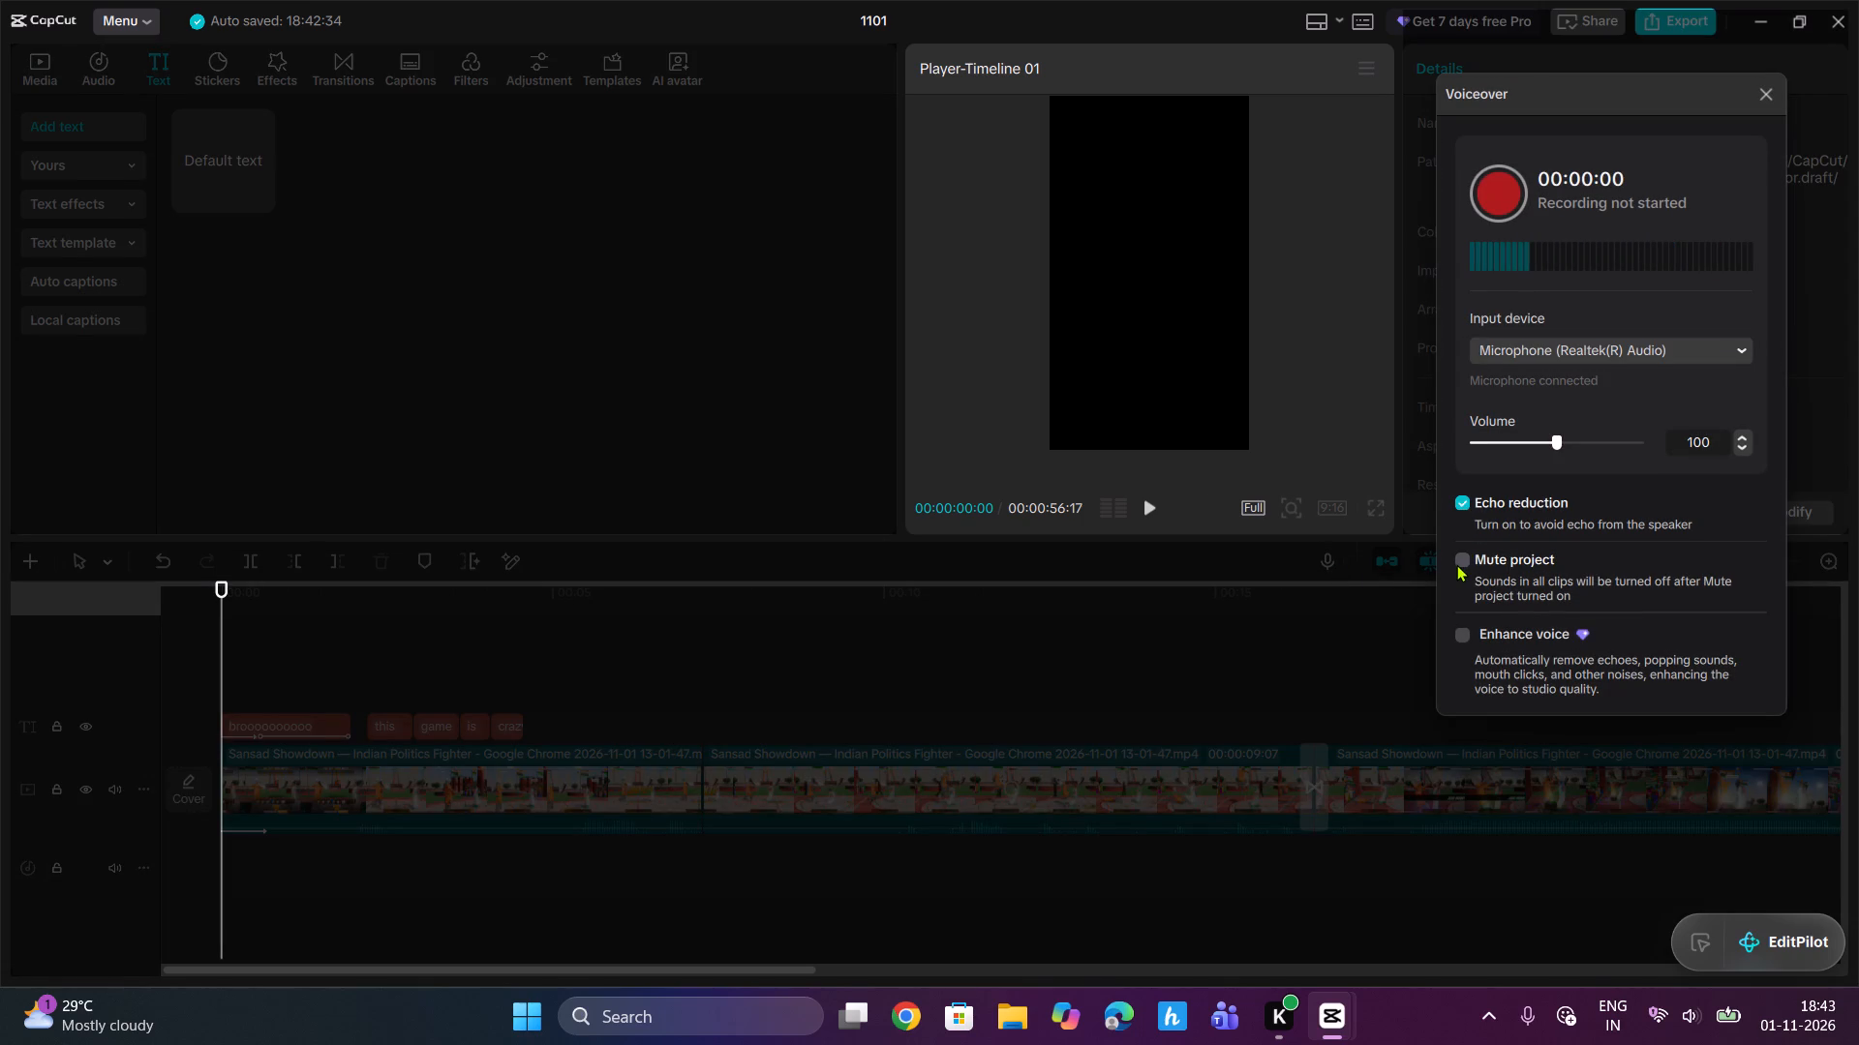
click(1458, 562)
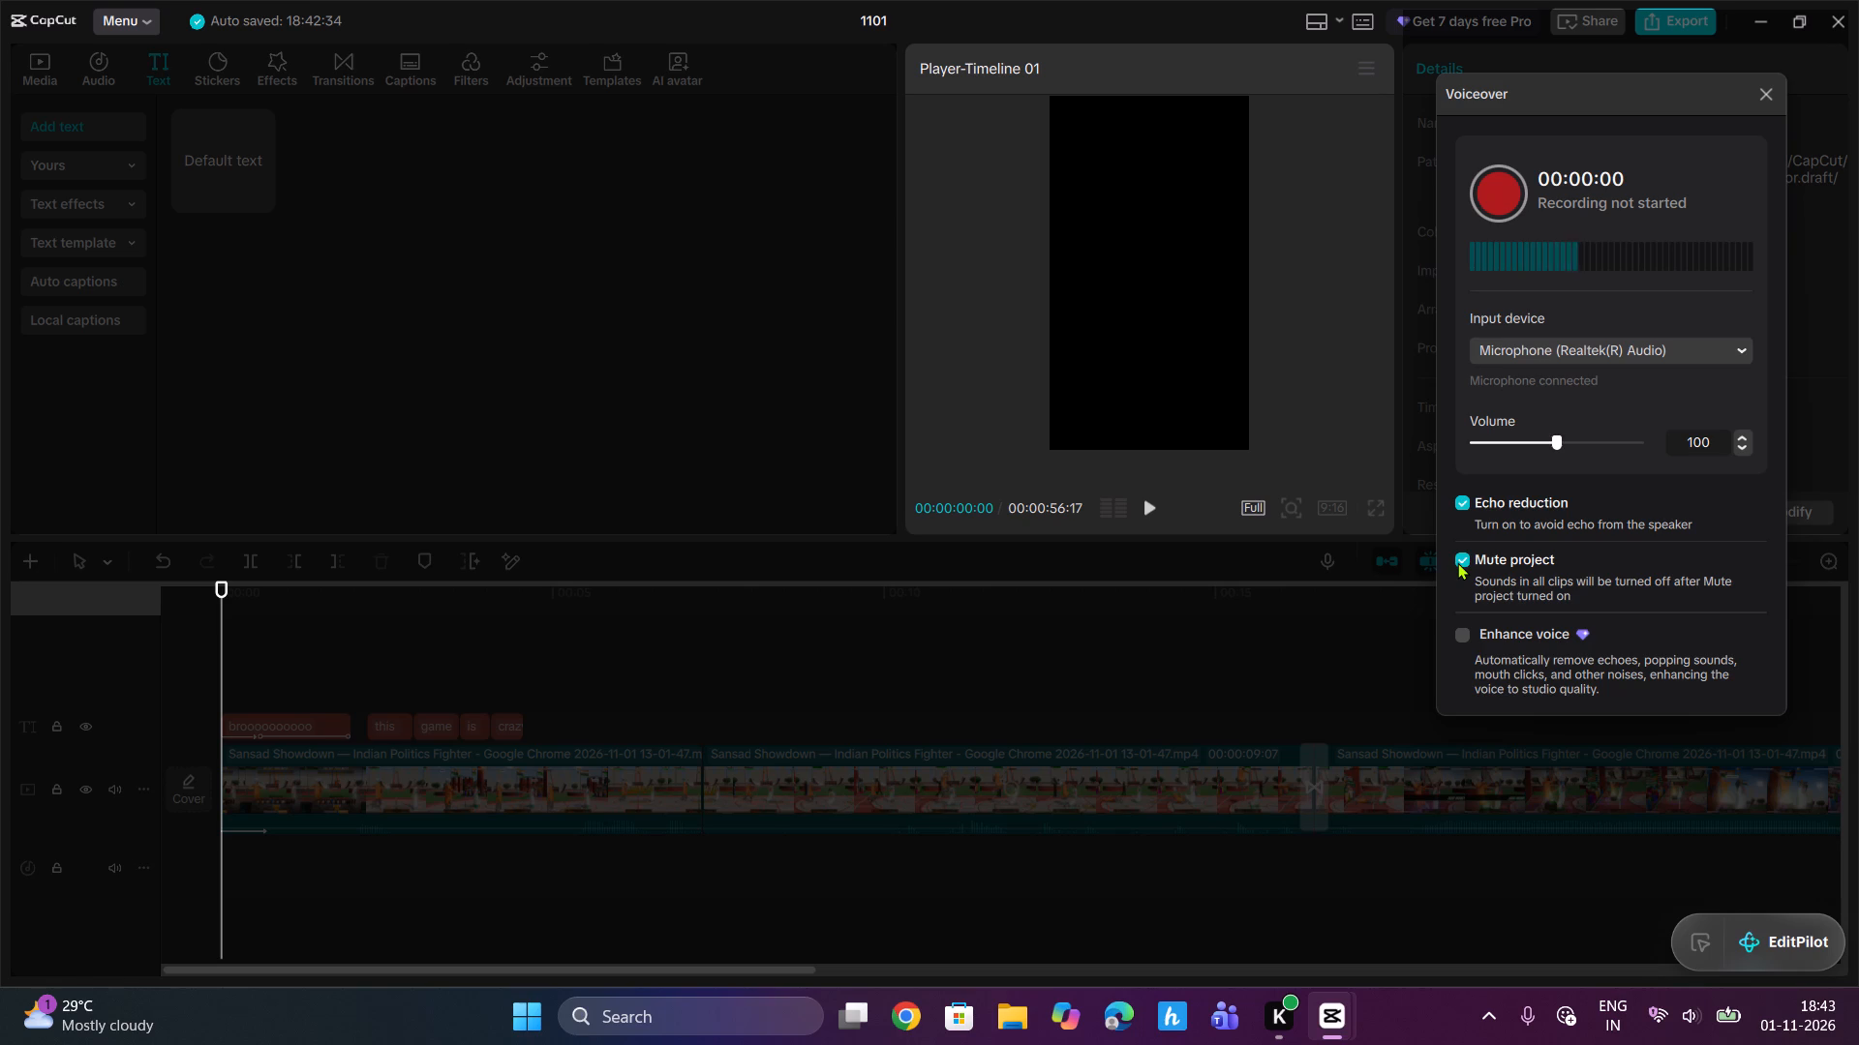
drag(1557, 438, 1554, 440)
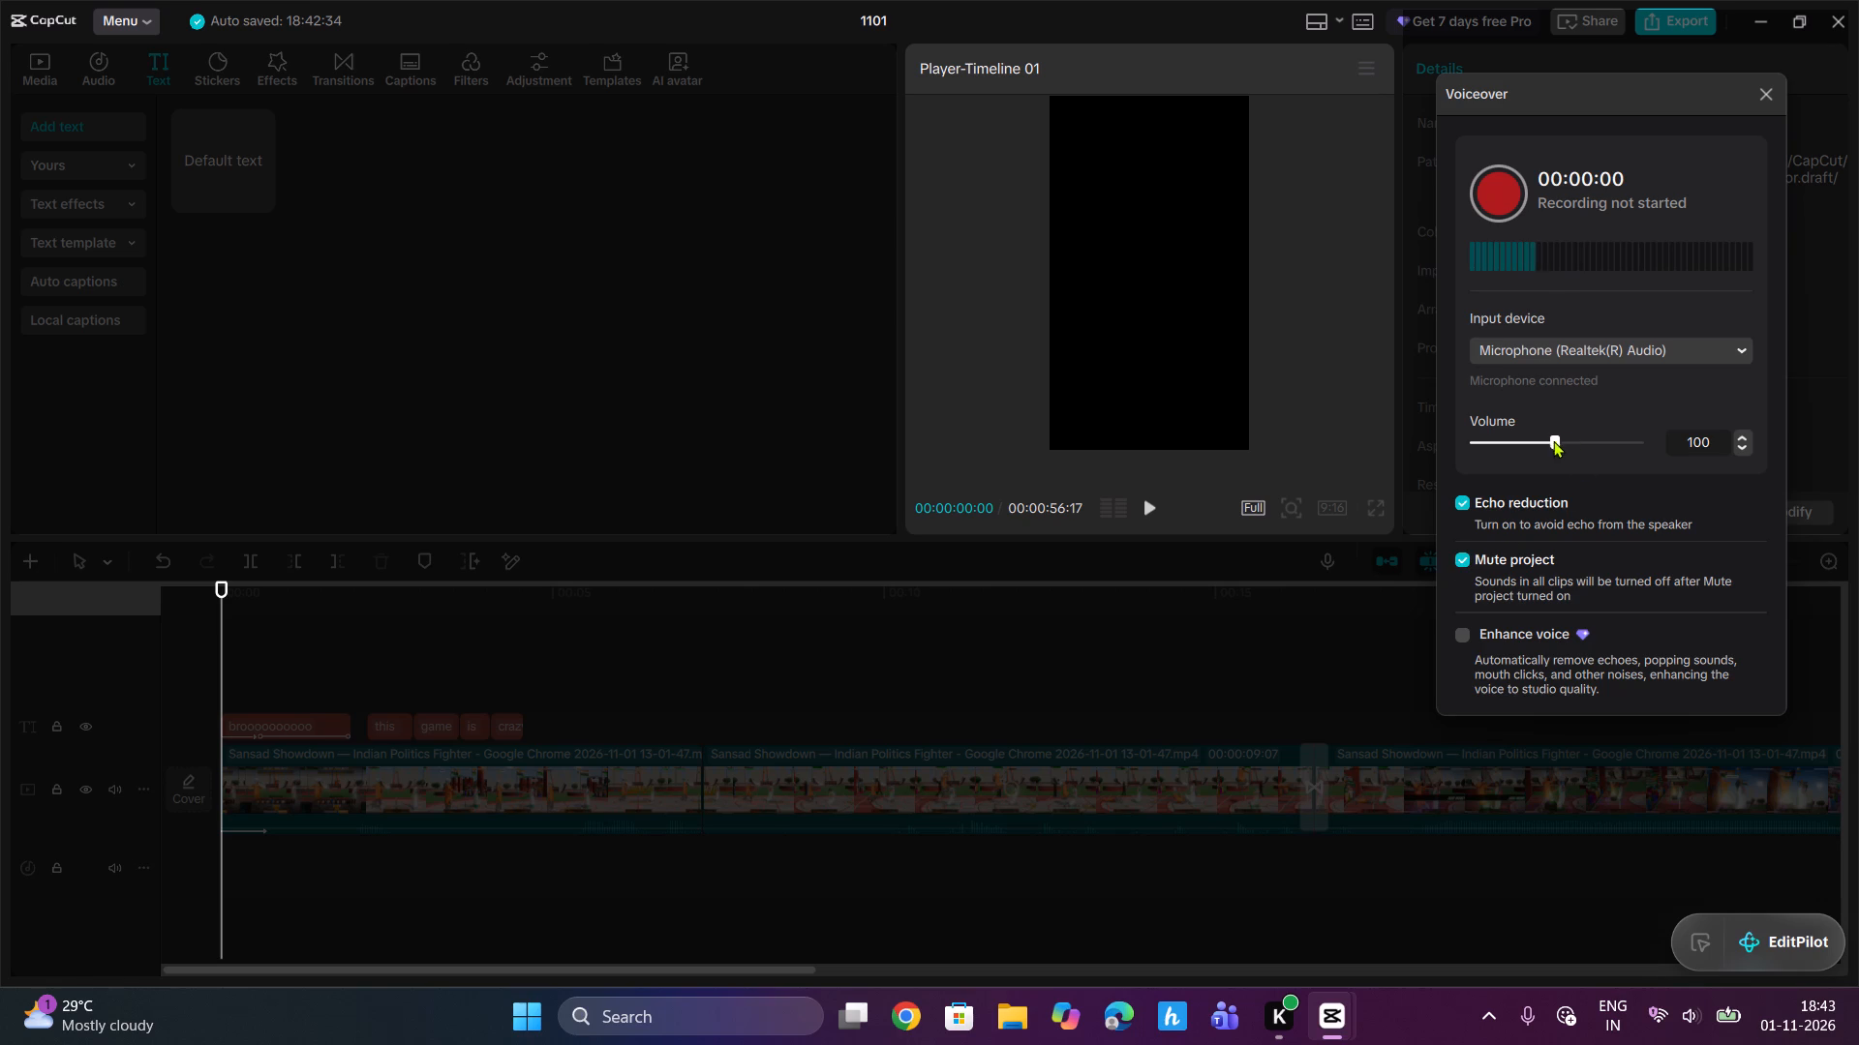
drag(1554, 440, 1549, 449)
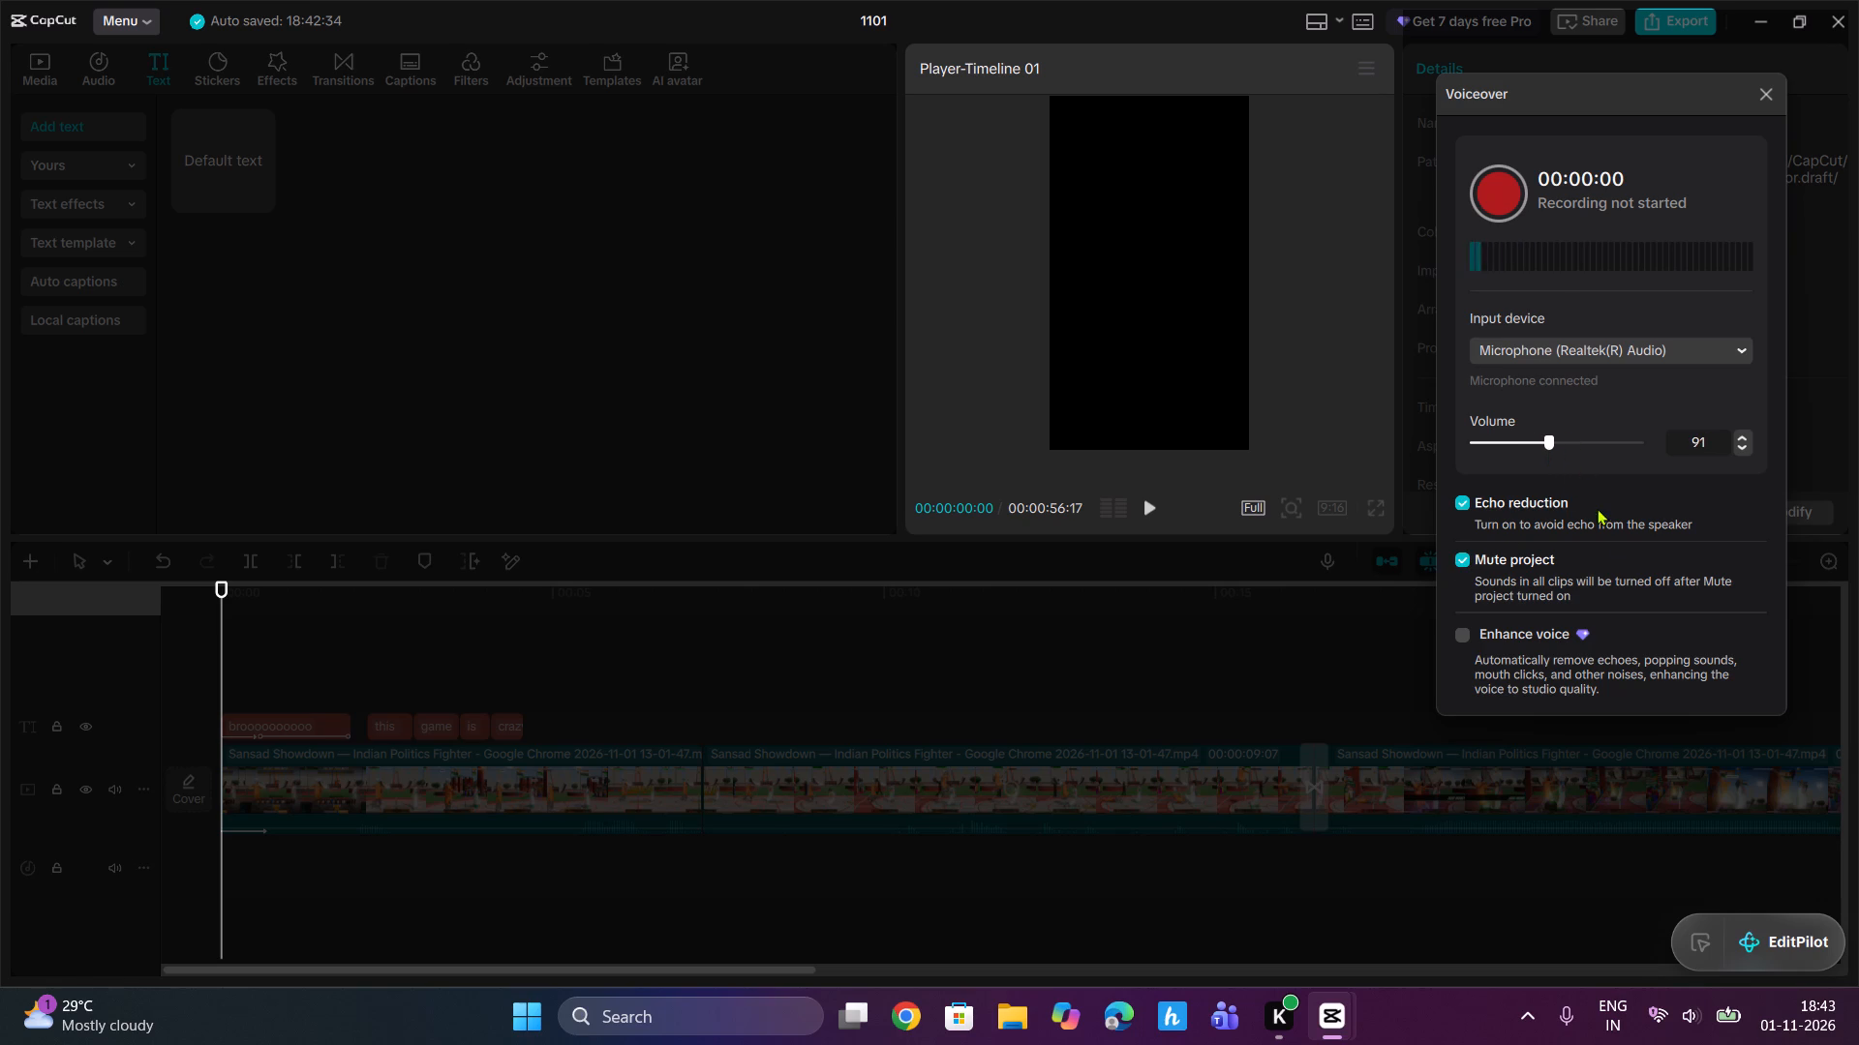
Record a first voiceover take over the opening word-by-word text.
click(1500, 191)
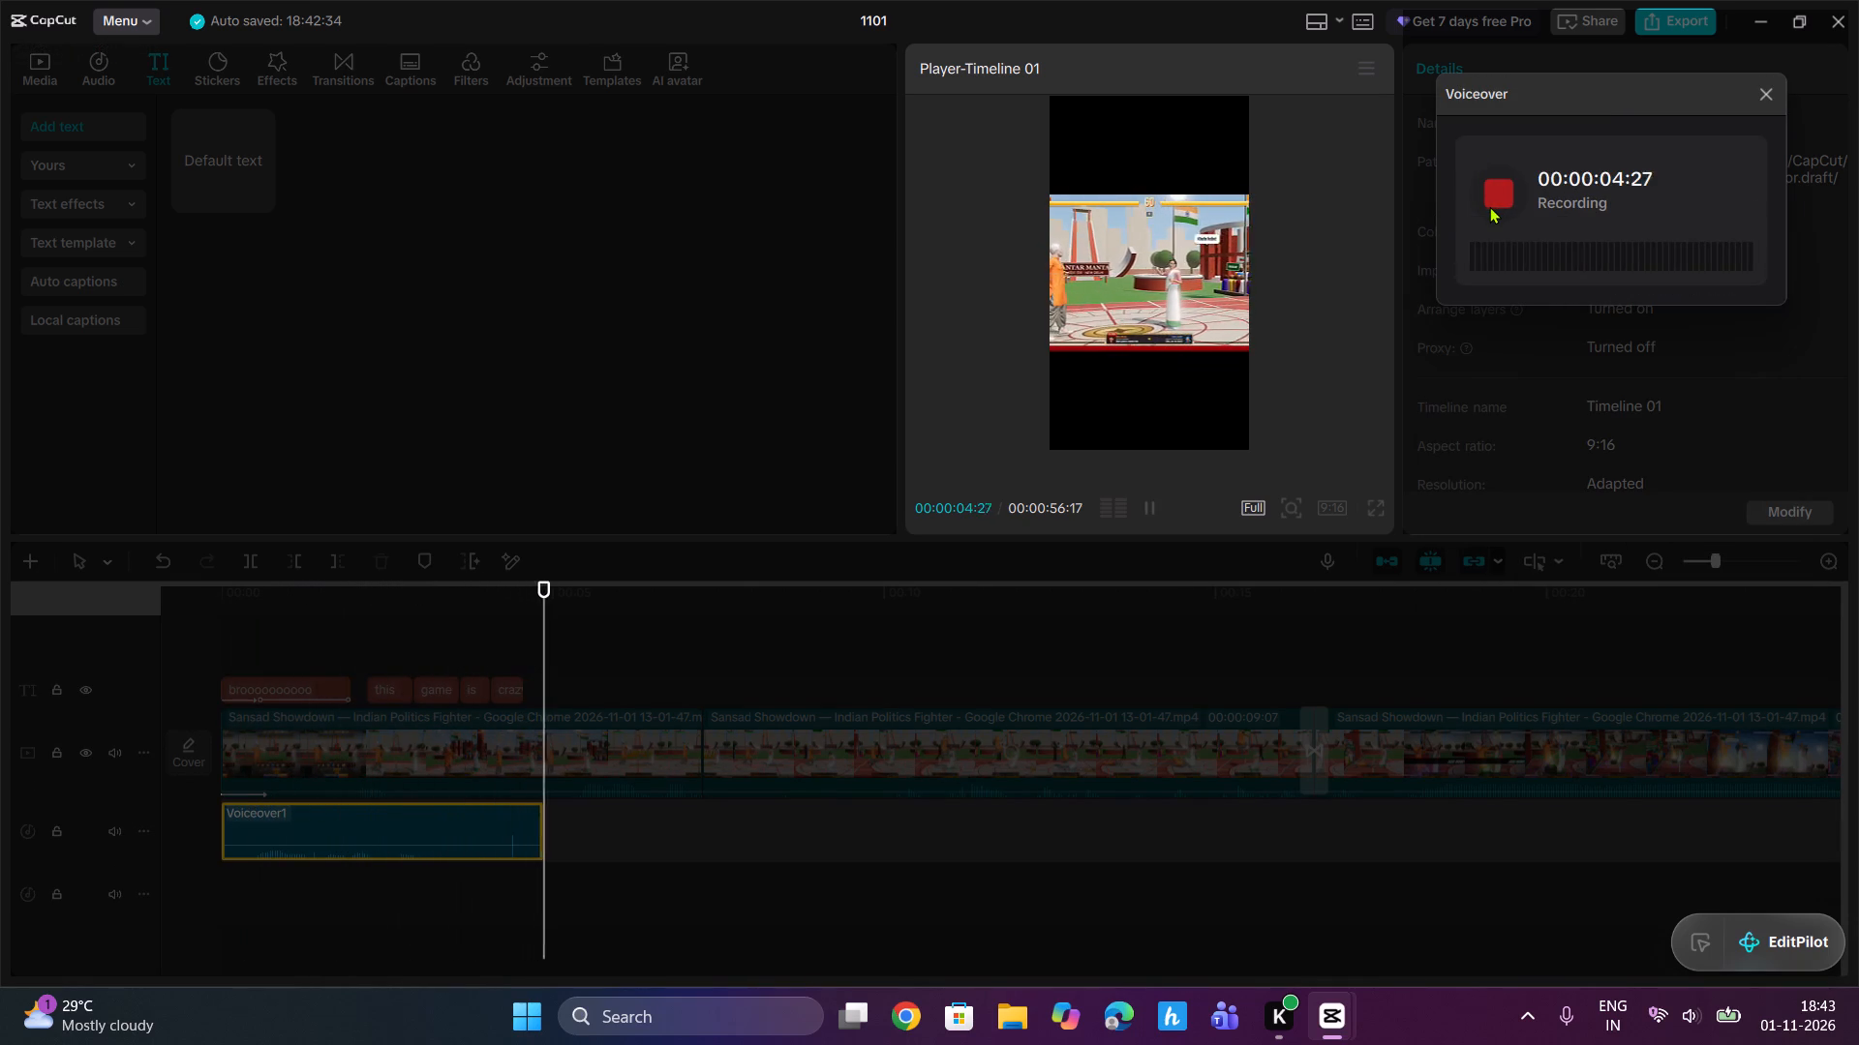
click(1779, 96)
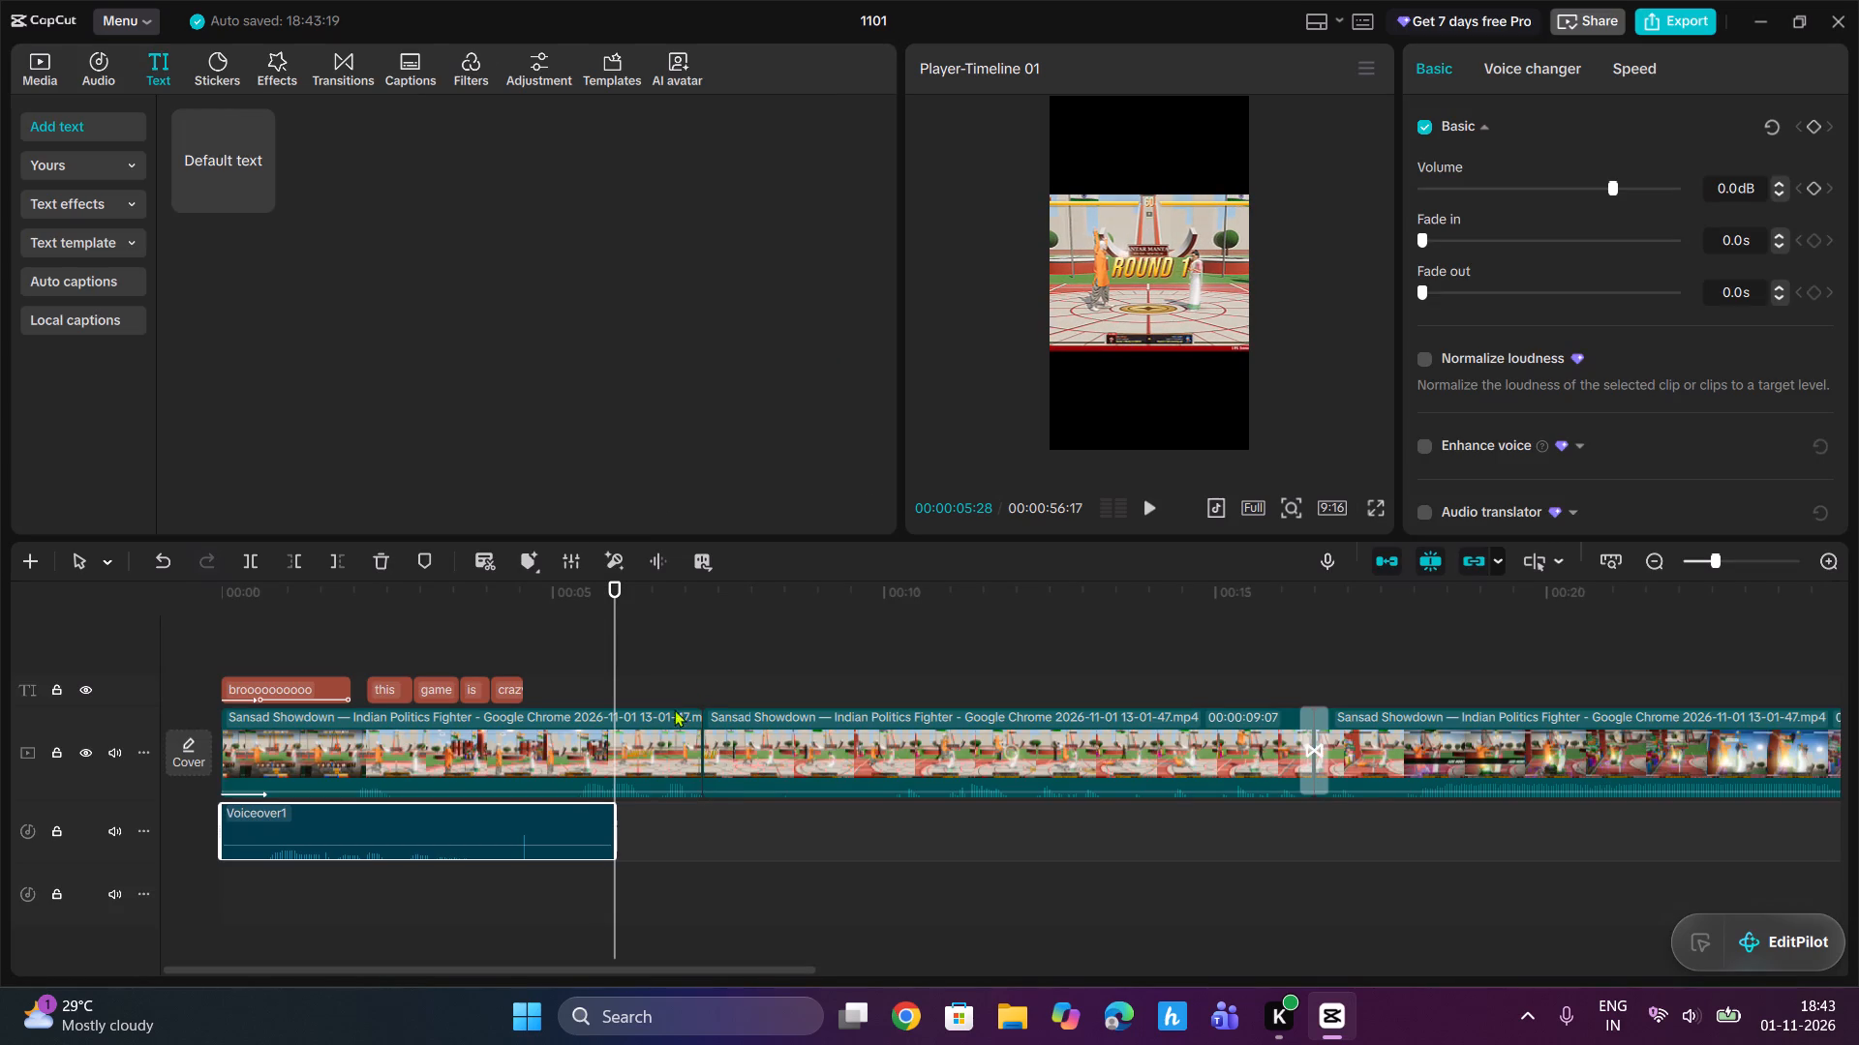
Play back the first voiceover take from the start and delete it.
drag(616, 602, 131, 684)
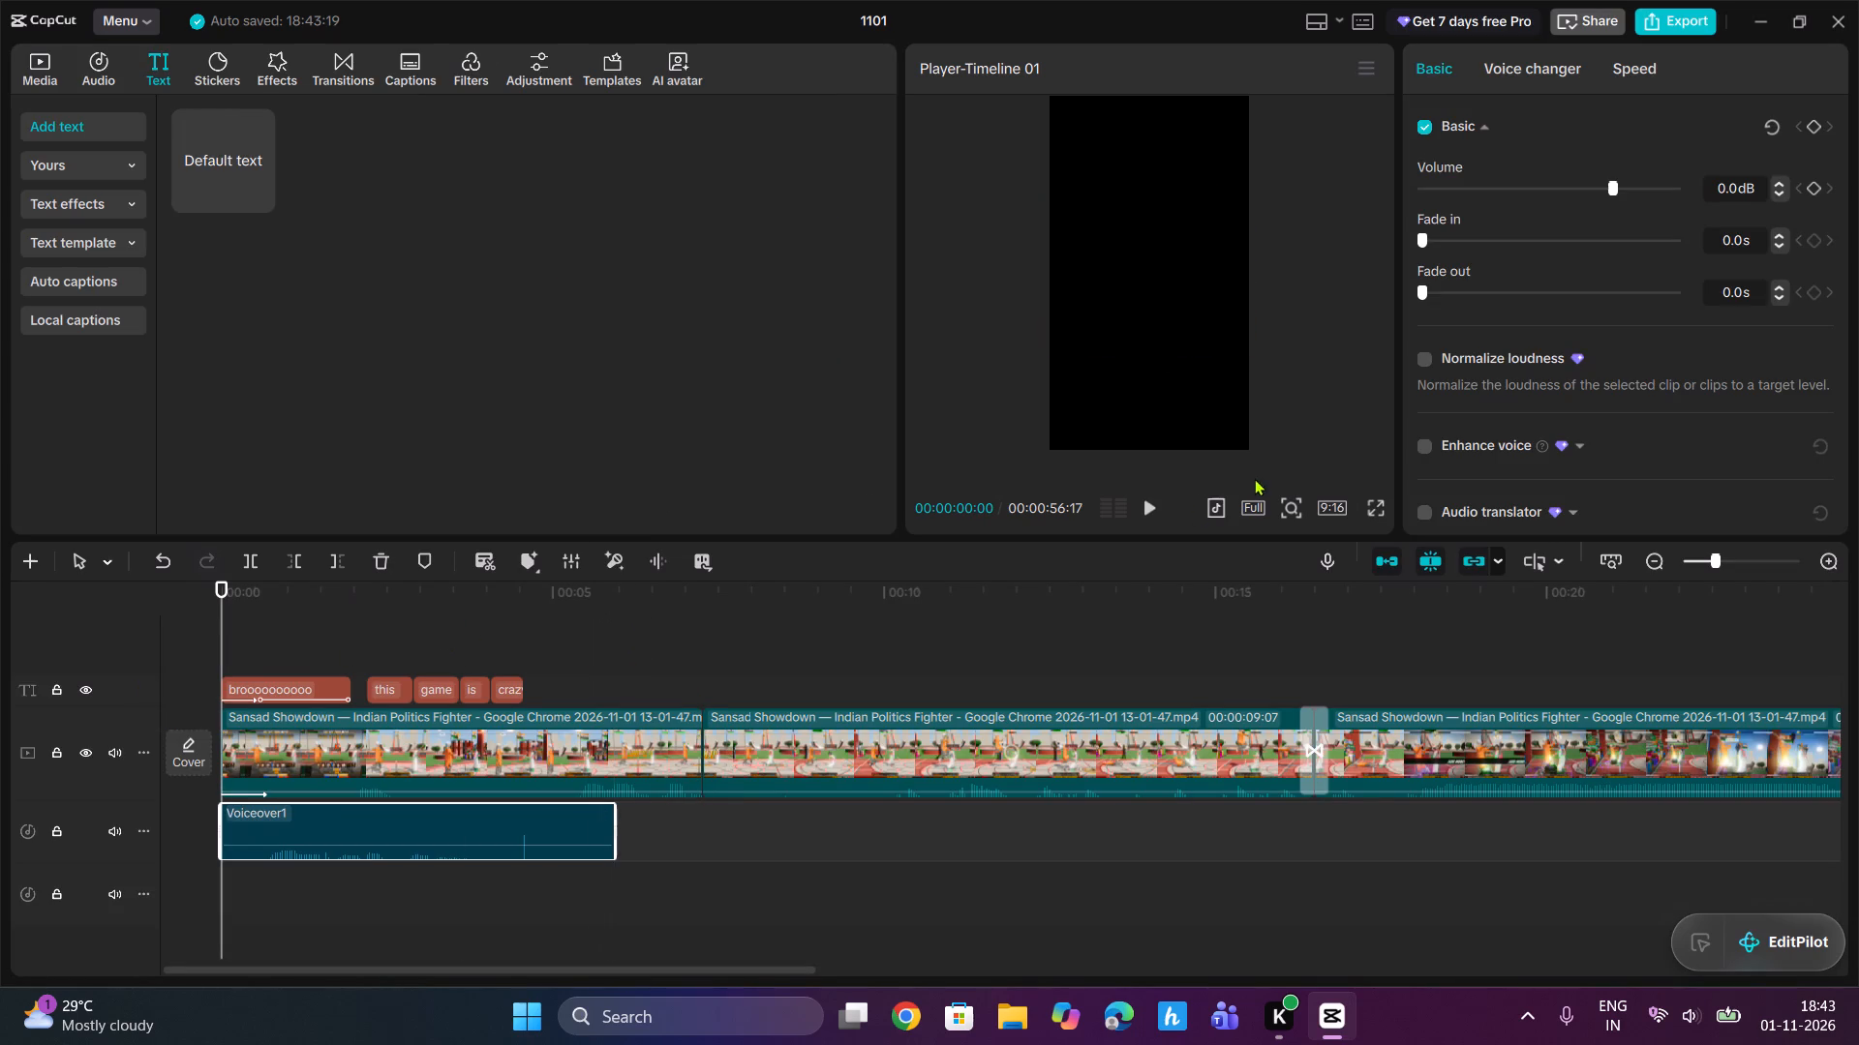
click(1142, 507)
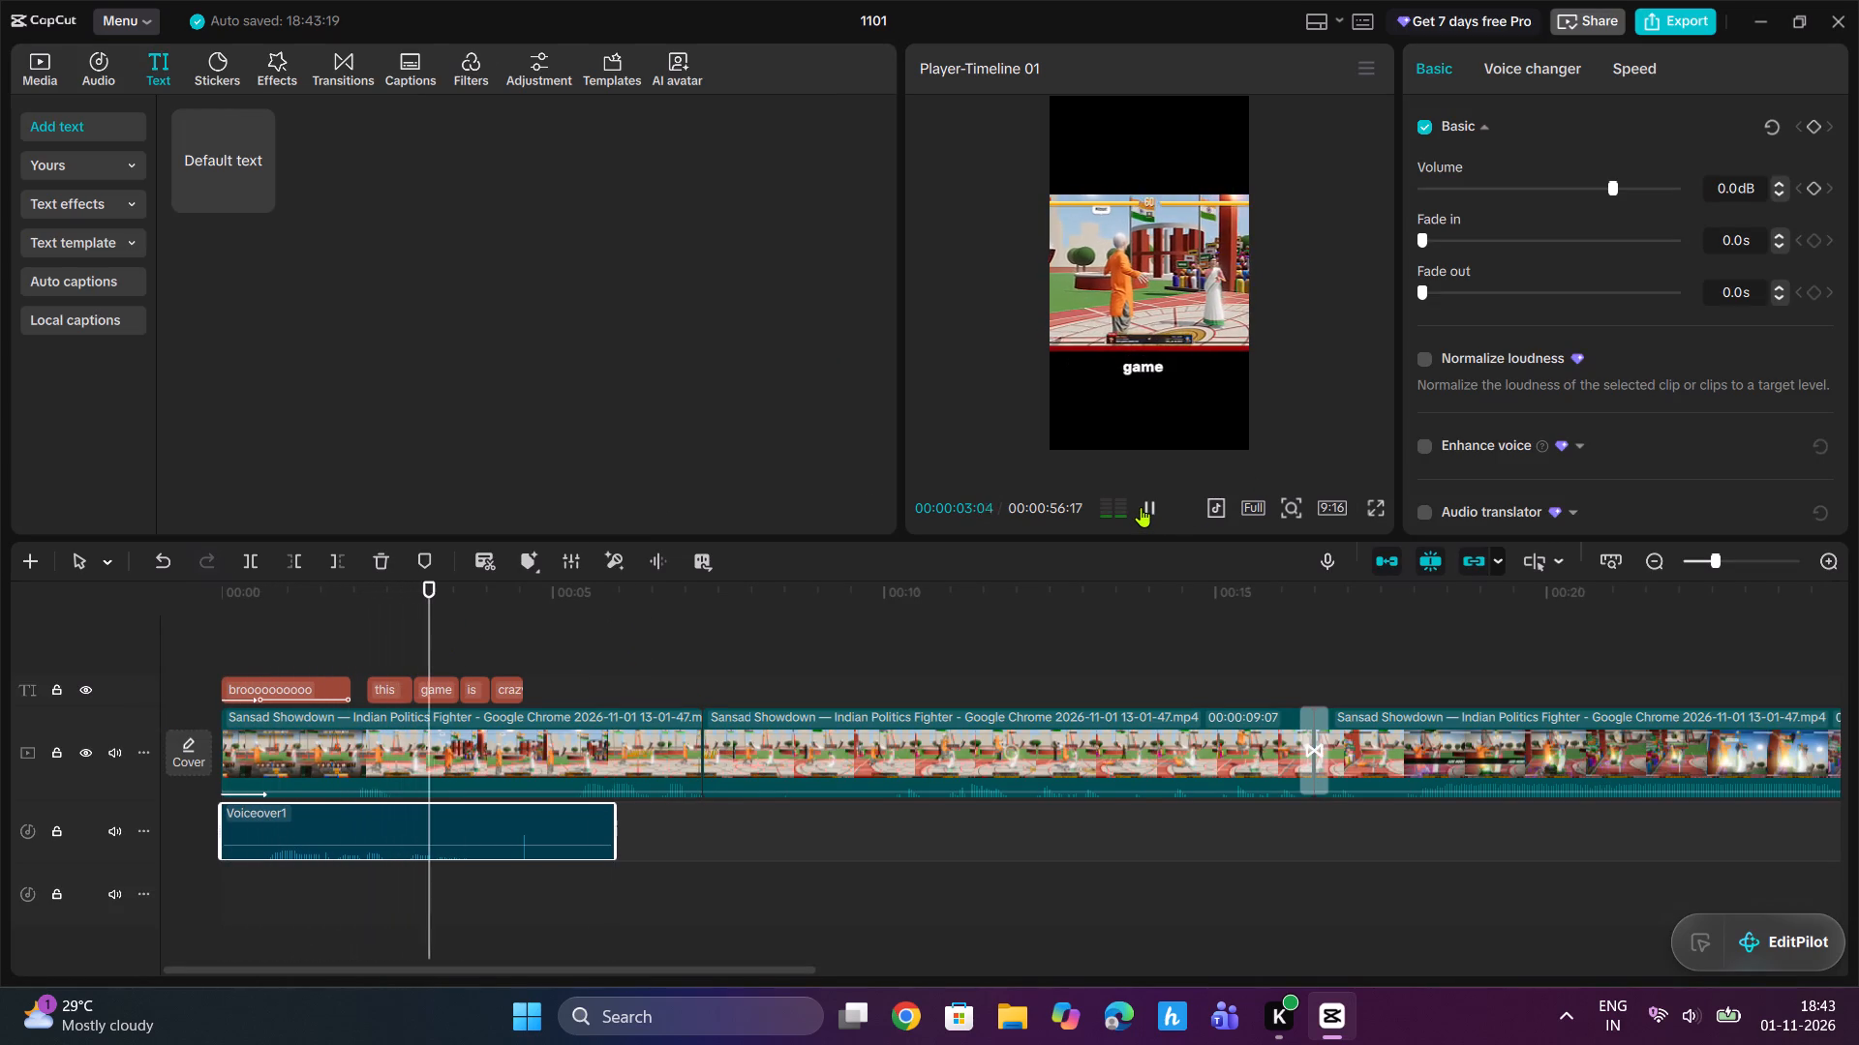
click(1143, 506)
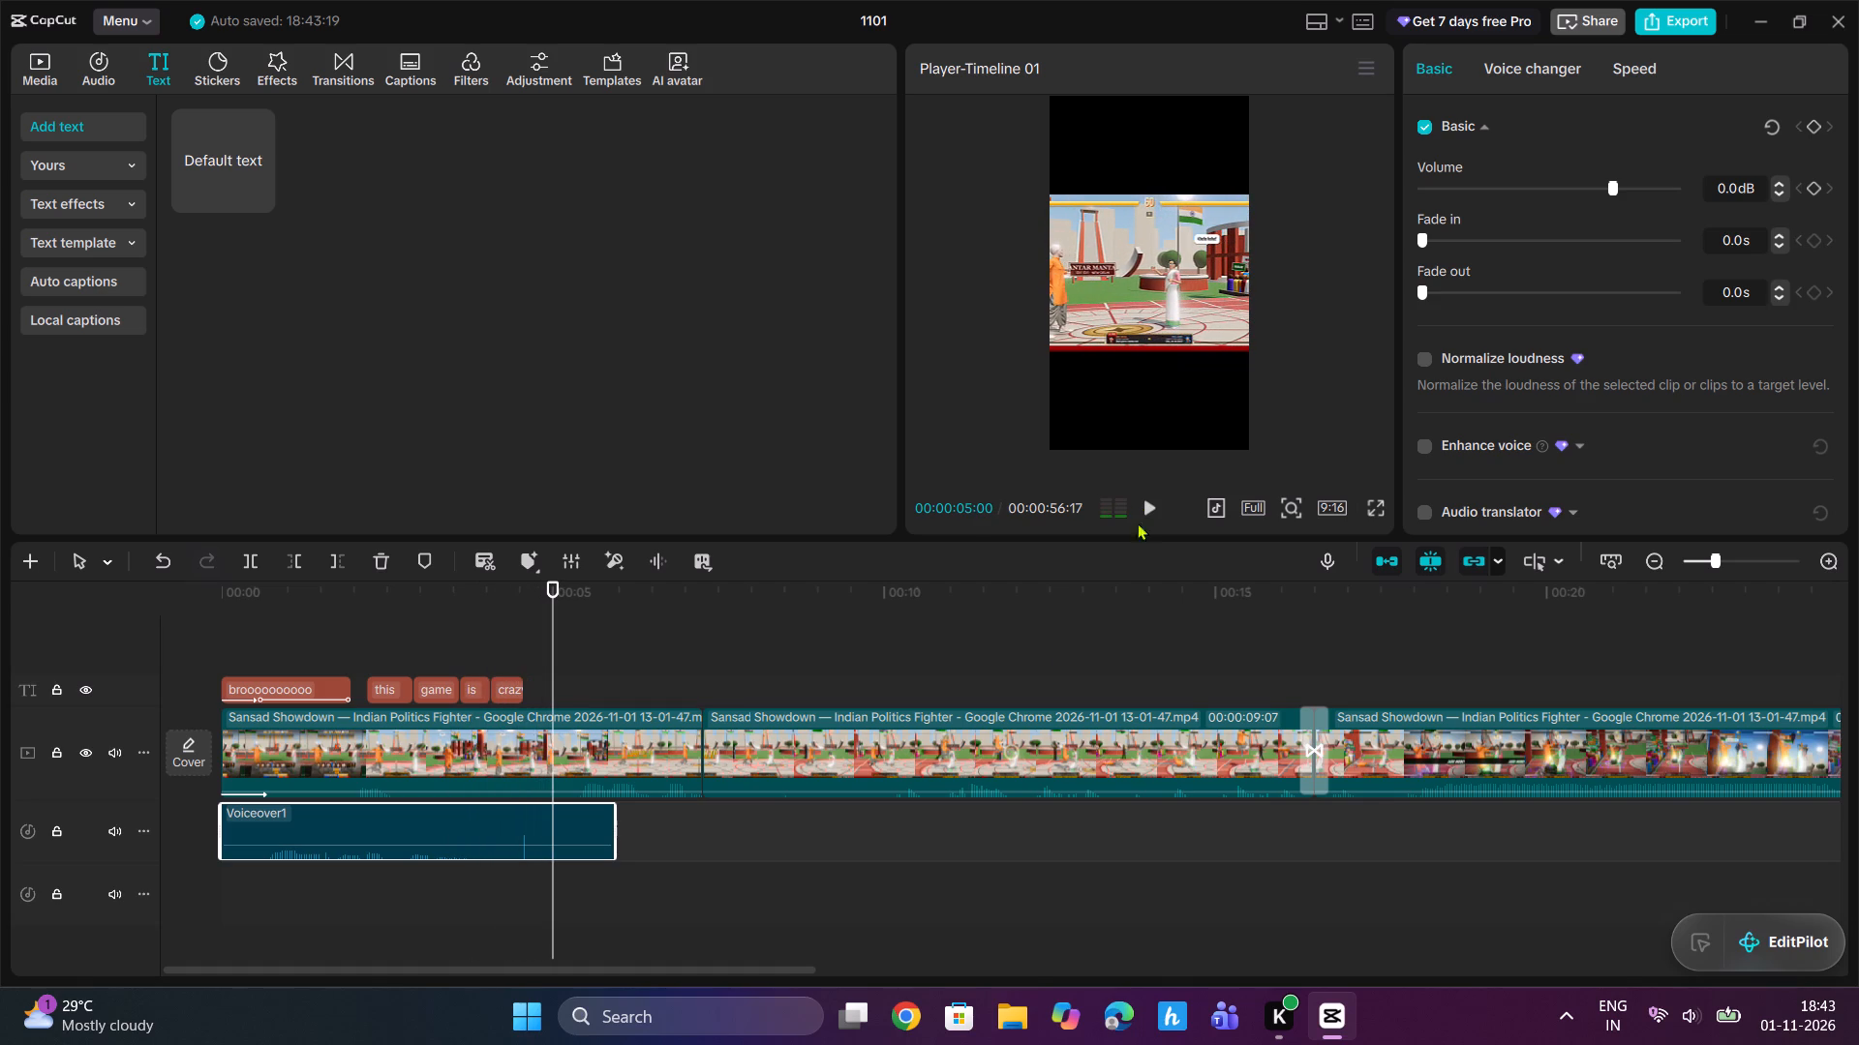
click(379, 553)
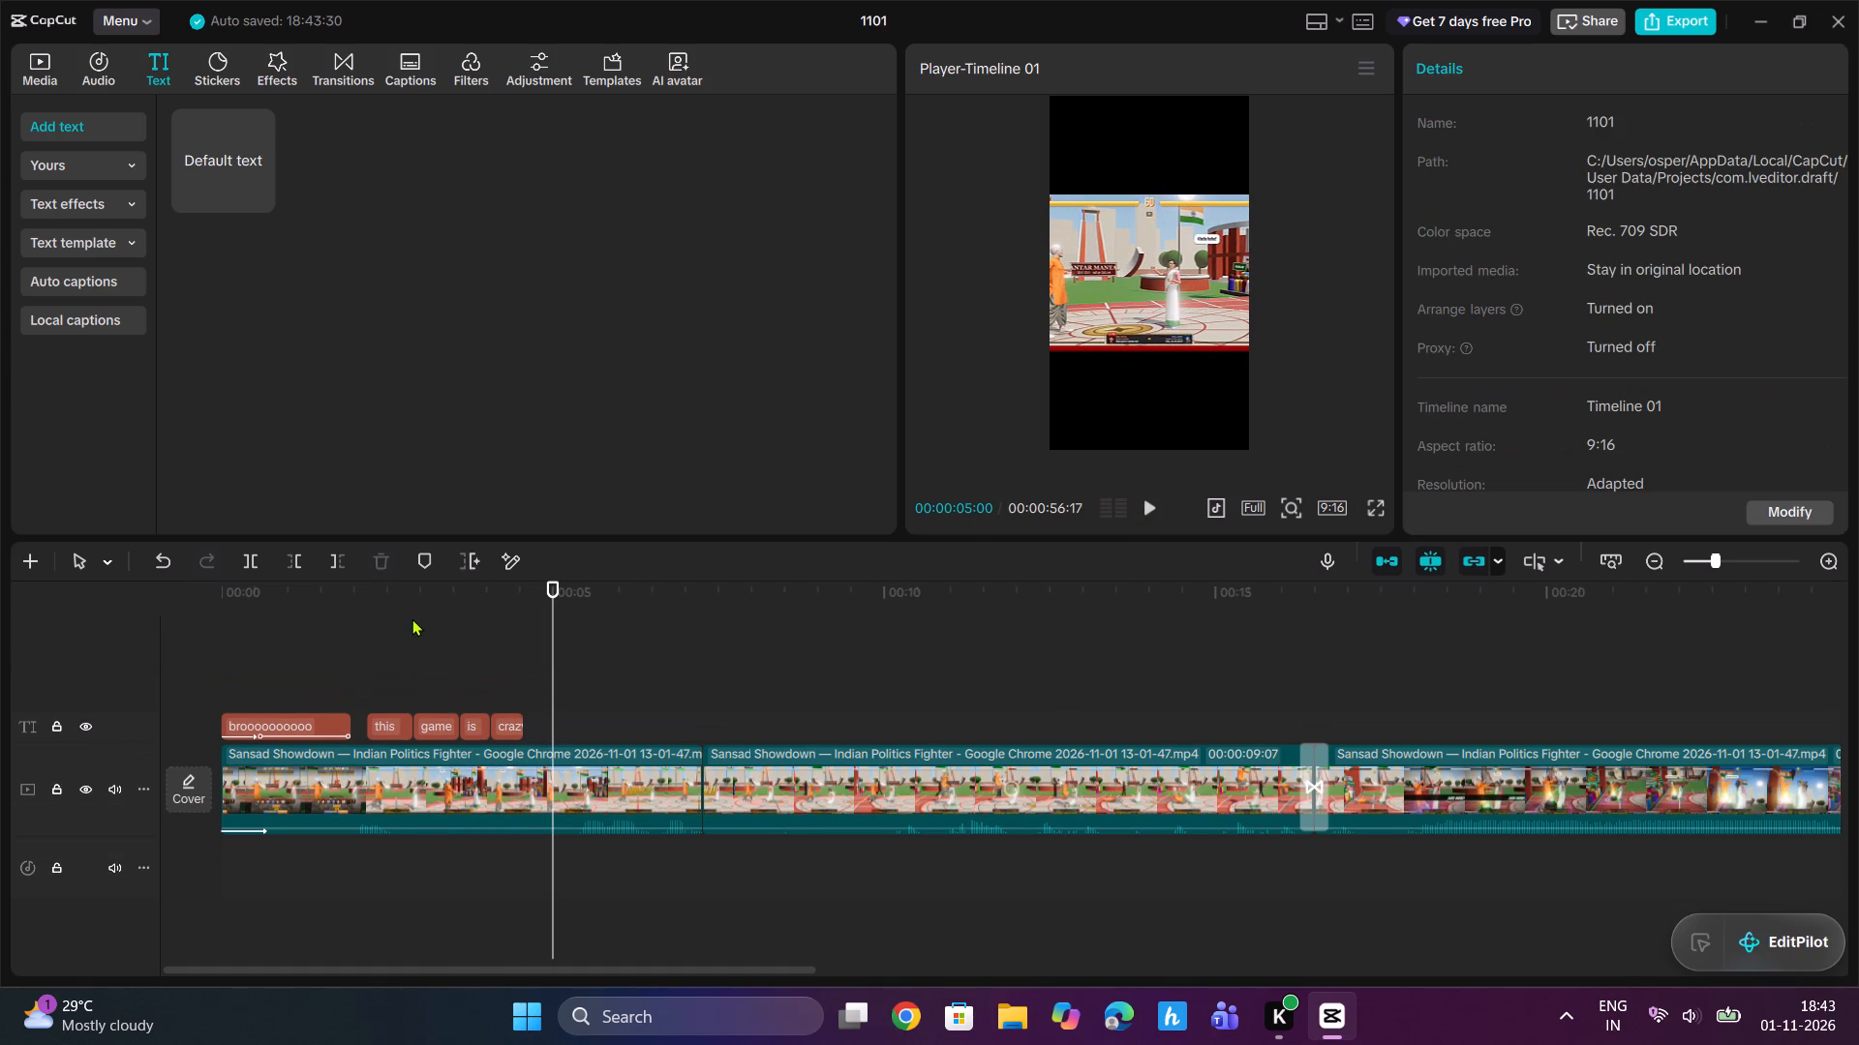
Record a new voiceover take from the timeline start, about five and a half seconds long, over the opening text.
click(407, 618)
drag(403, 618, 137, 629)
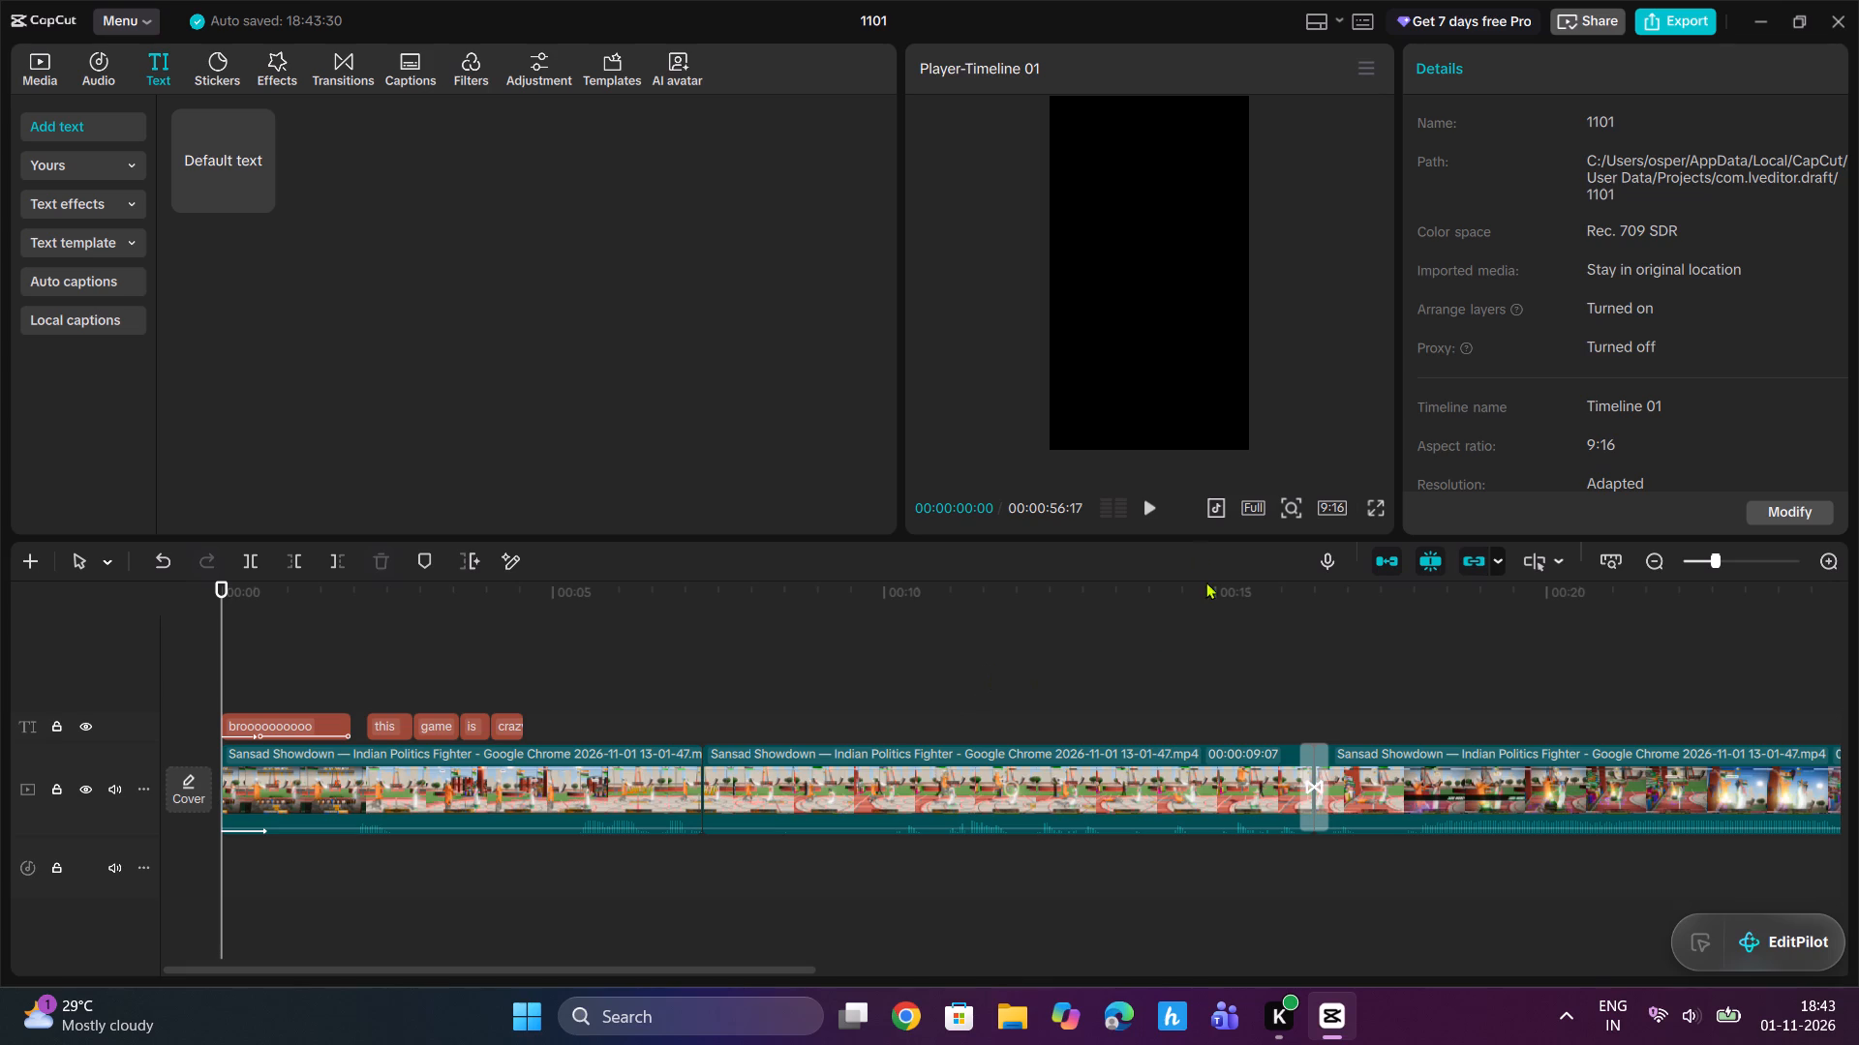
click(1324, 565)
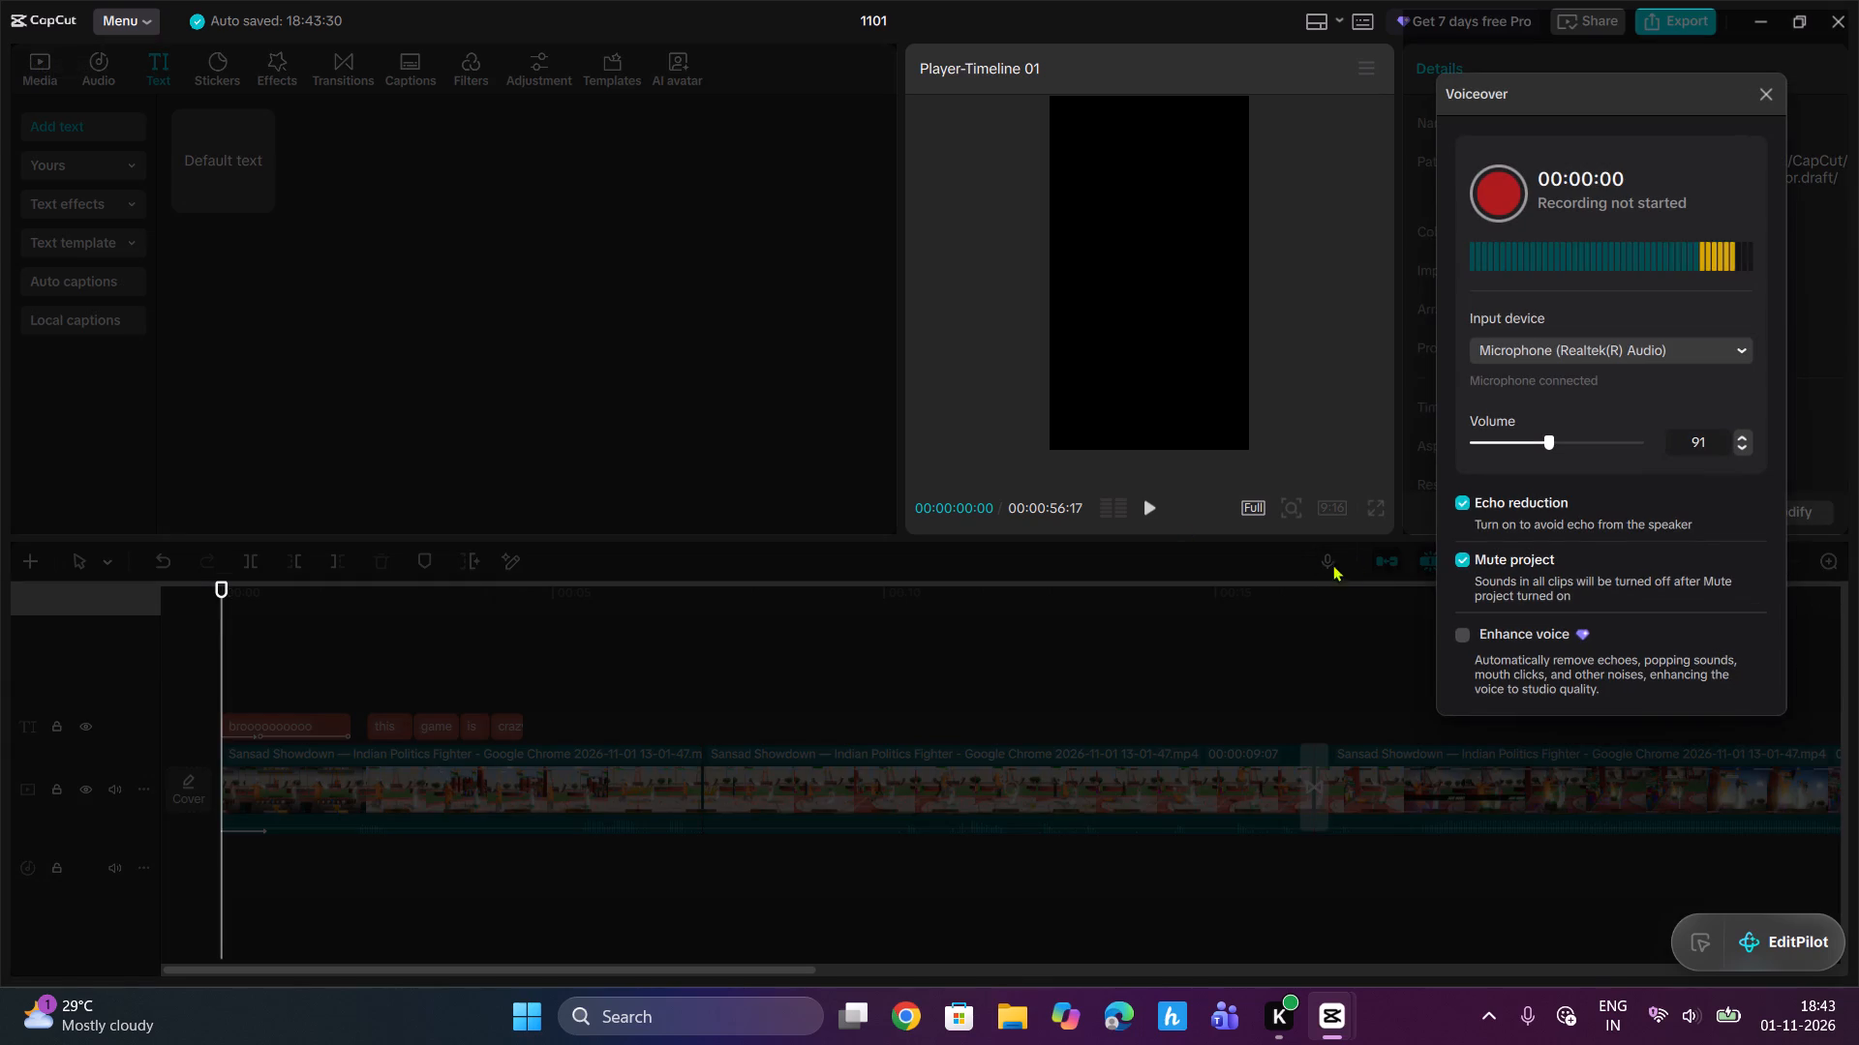
click(1485, 209)
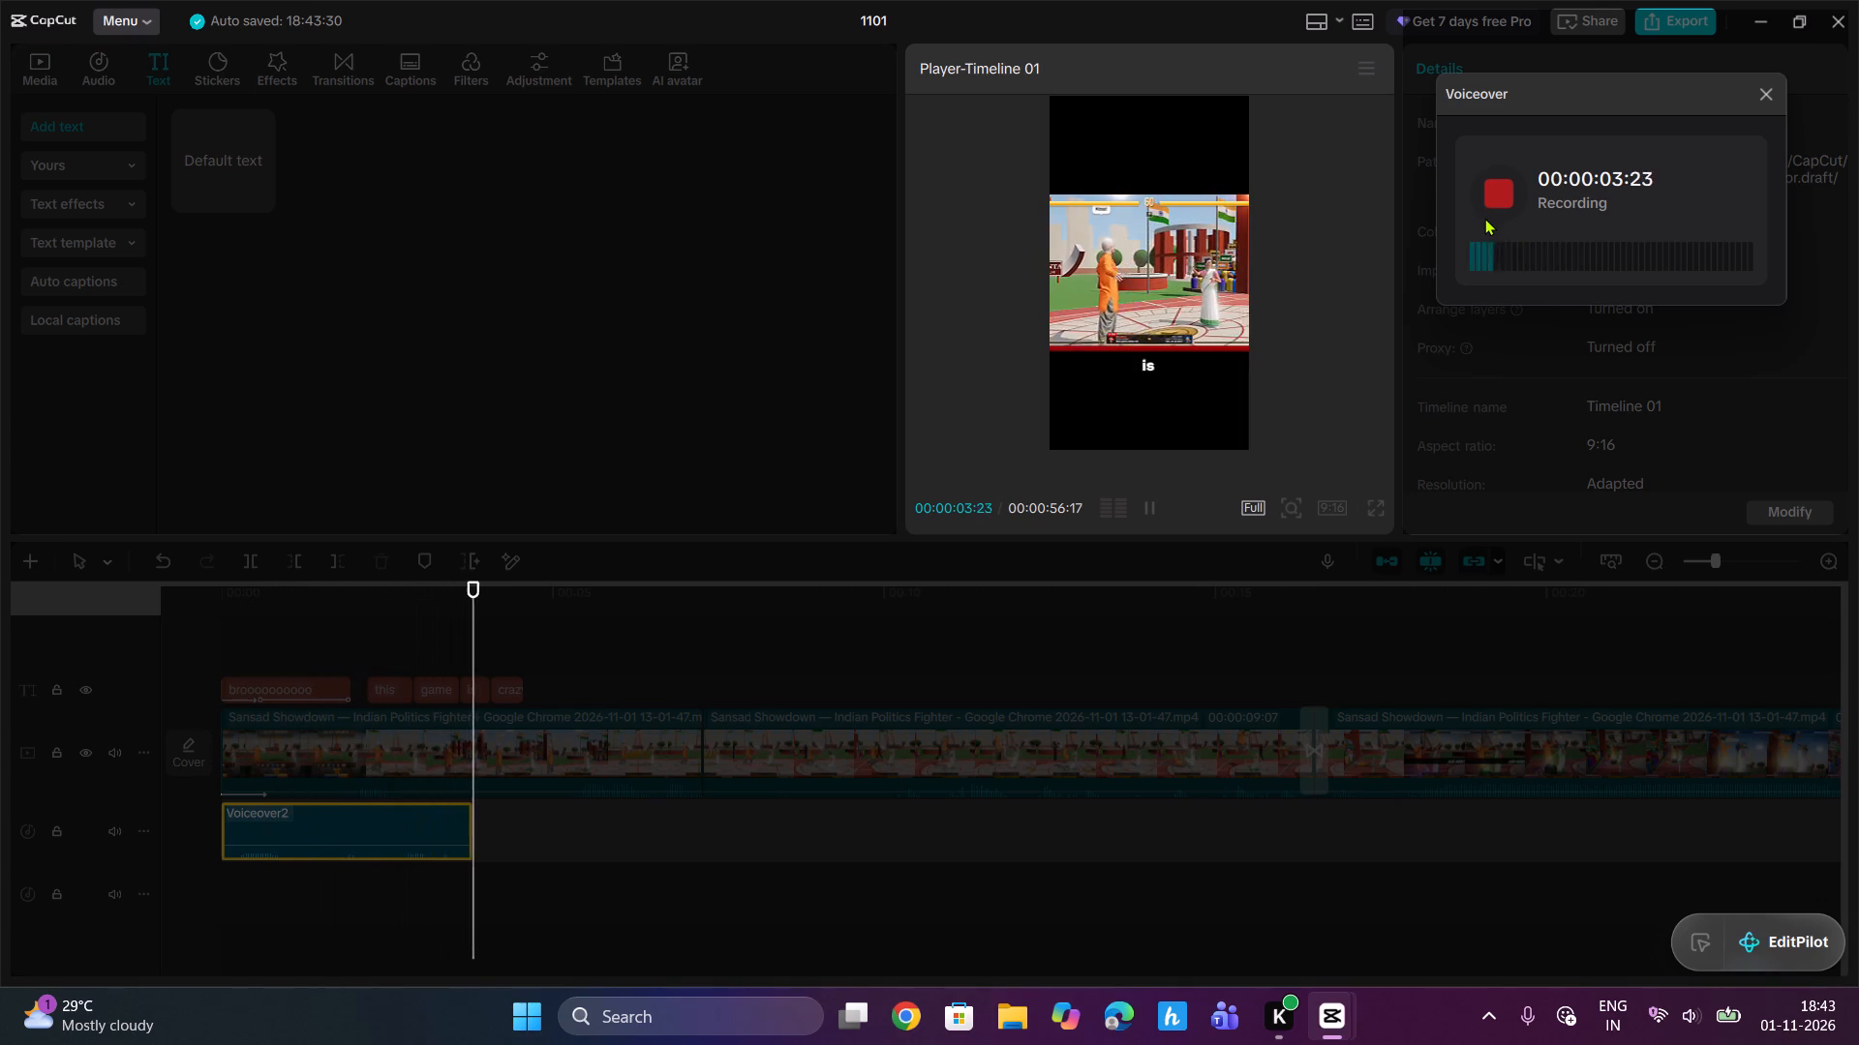
click(1497, 190)
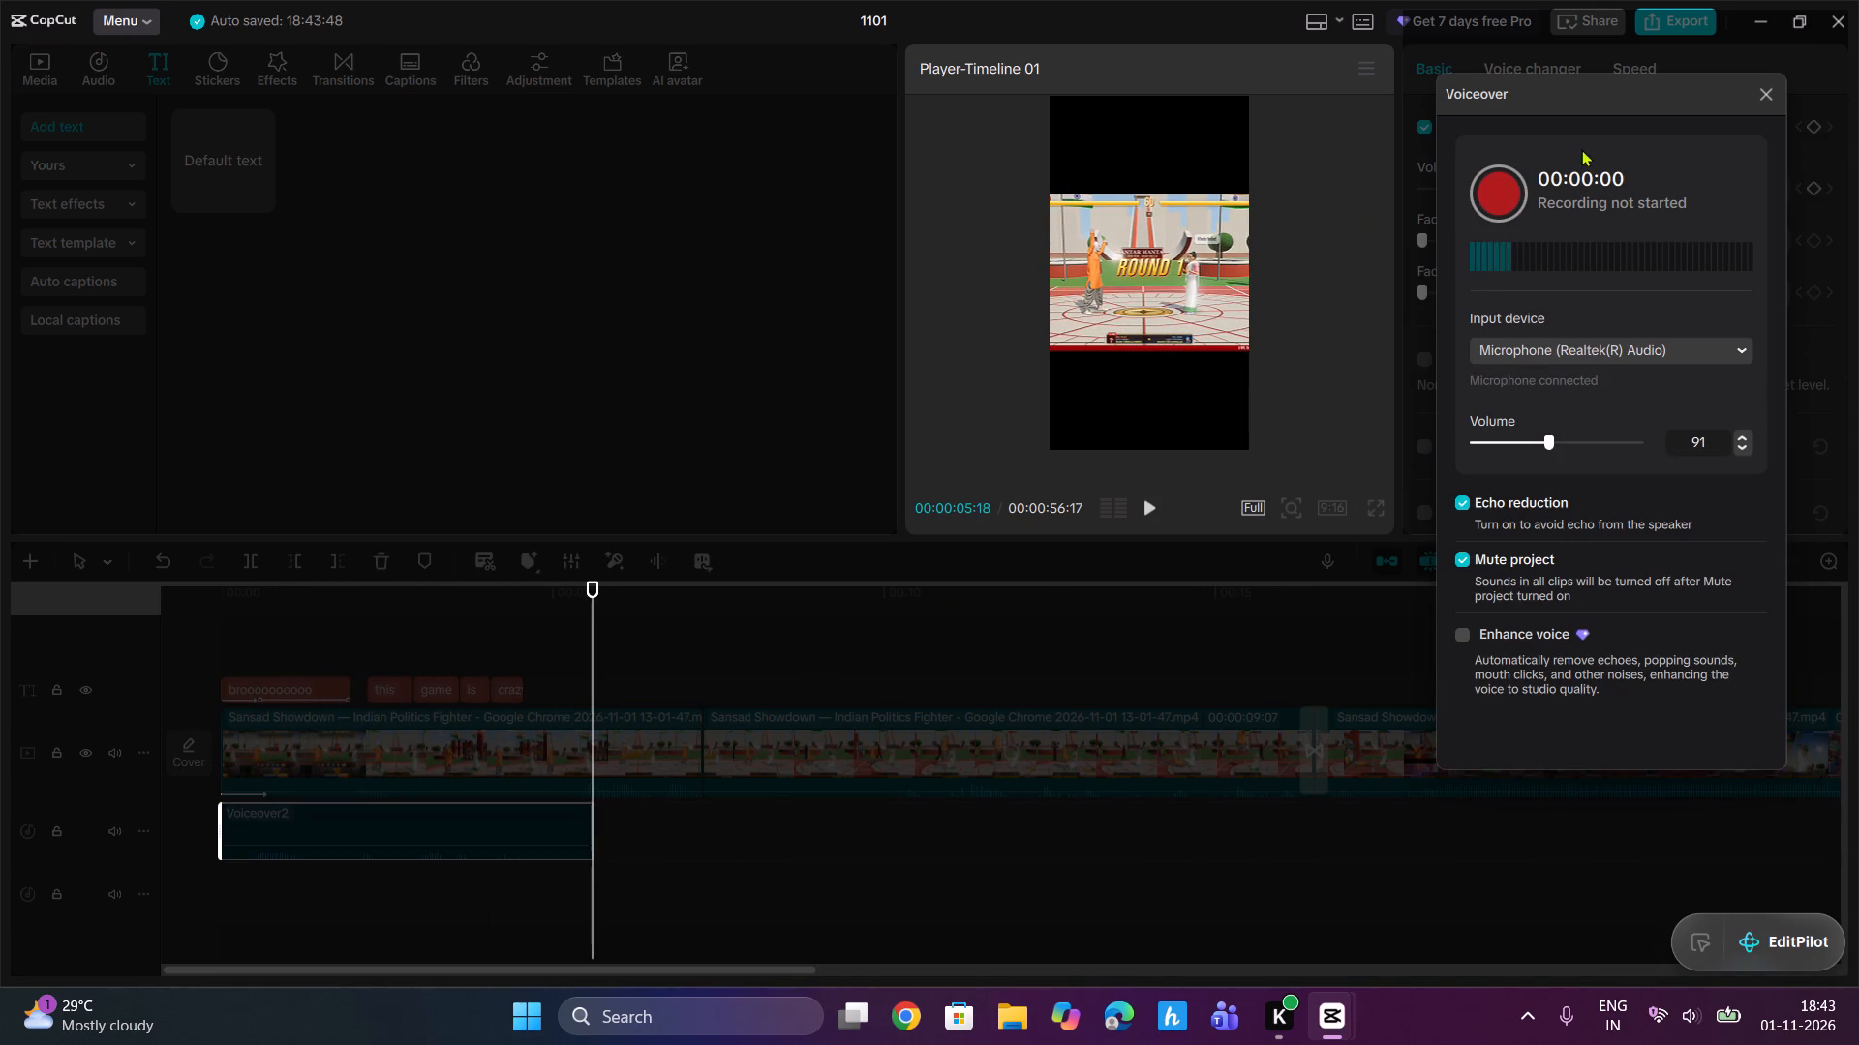
click(1758, 87)
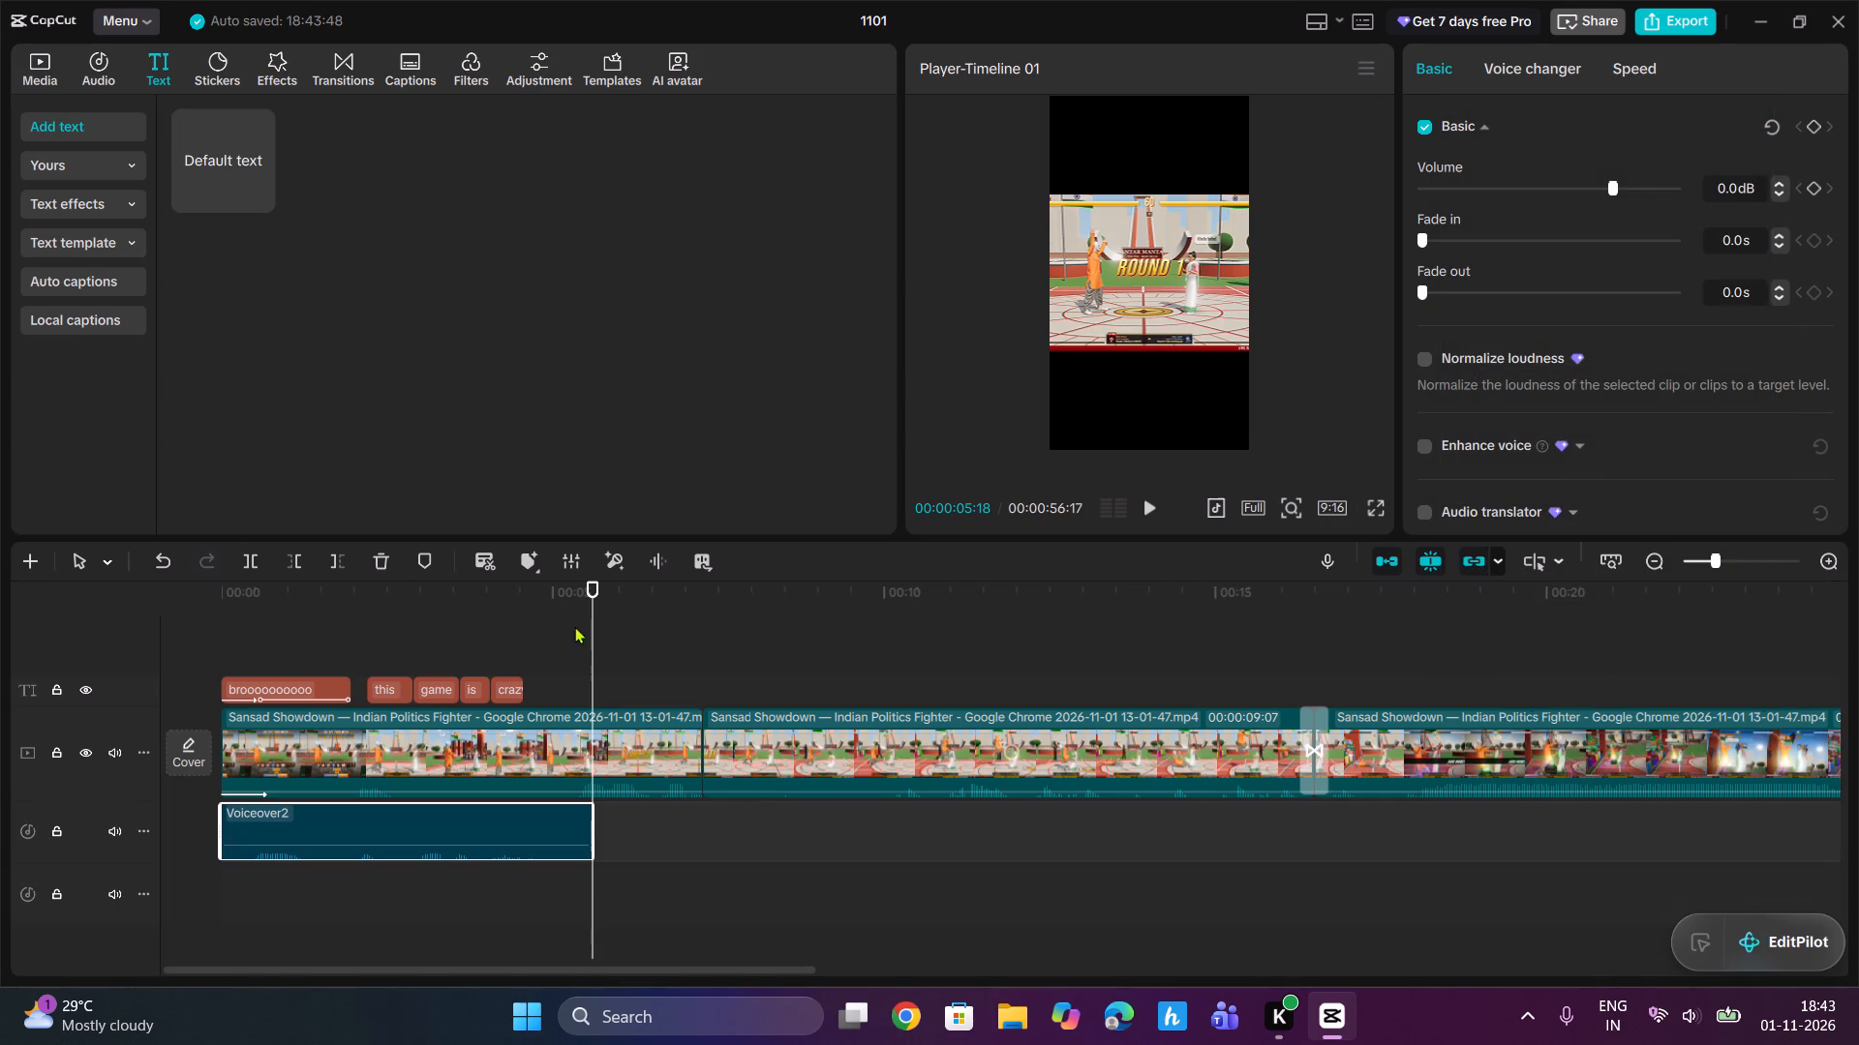
Raise the system sound volume and listen to the new voiceover take from the start.
drag(592, 603, 184, 667)
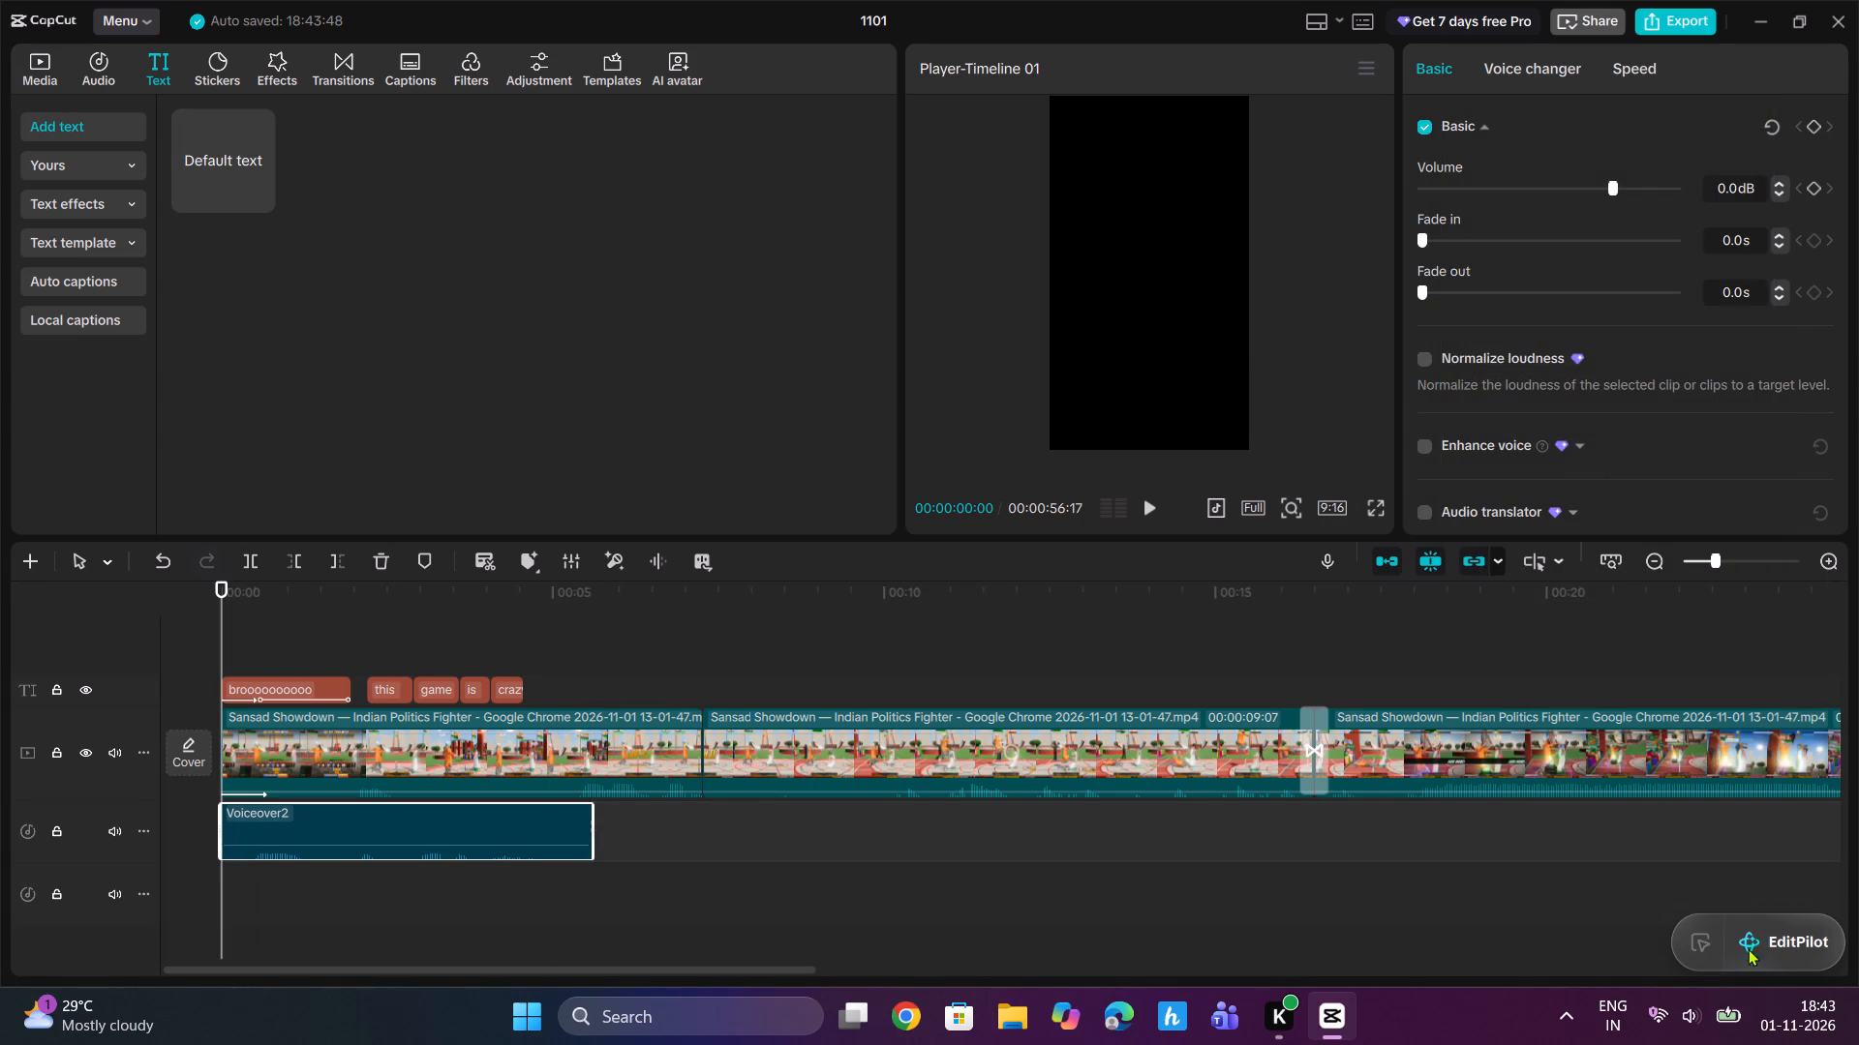
click(1715, 1024)
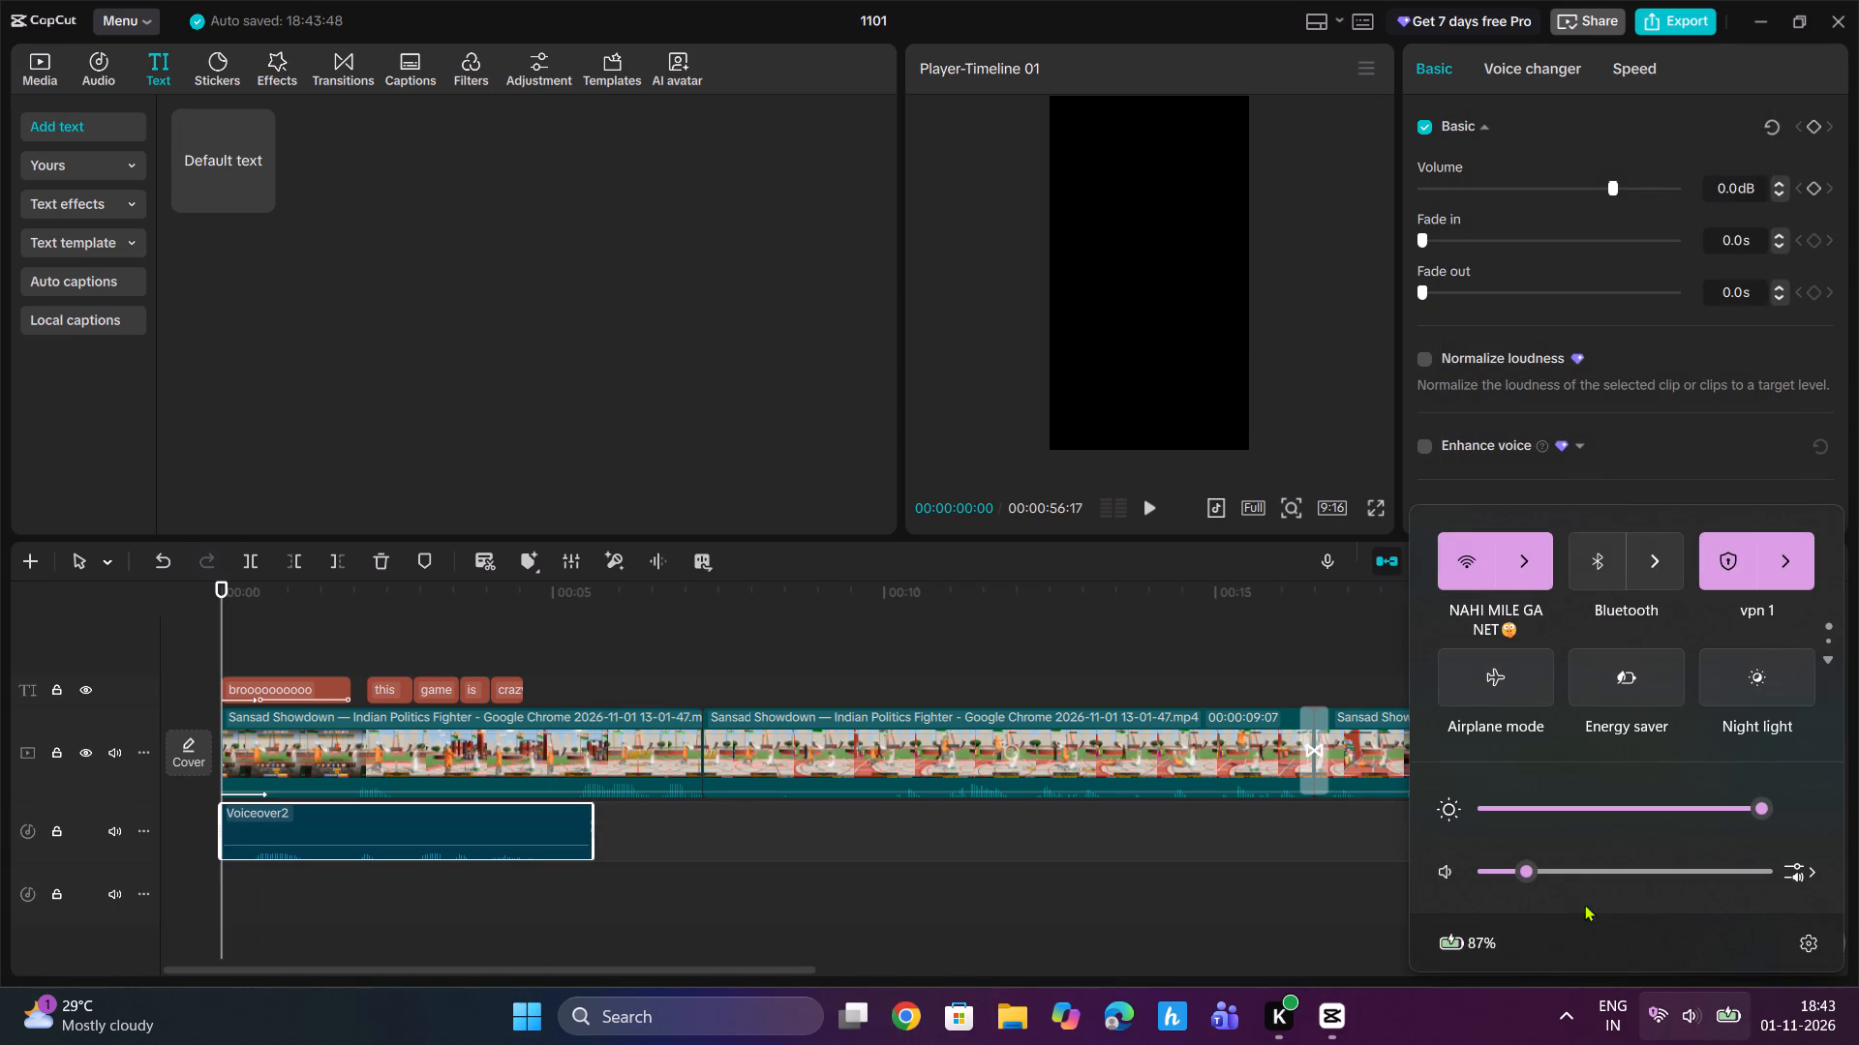
drag(1571, 870, 1620, 860)
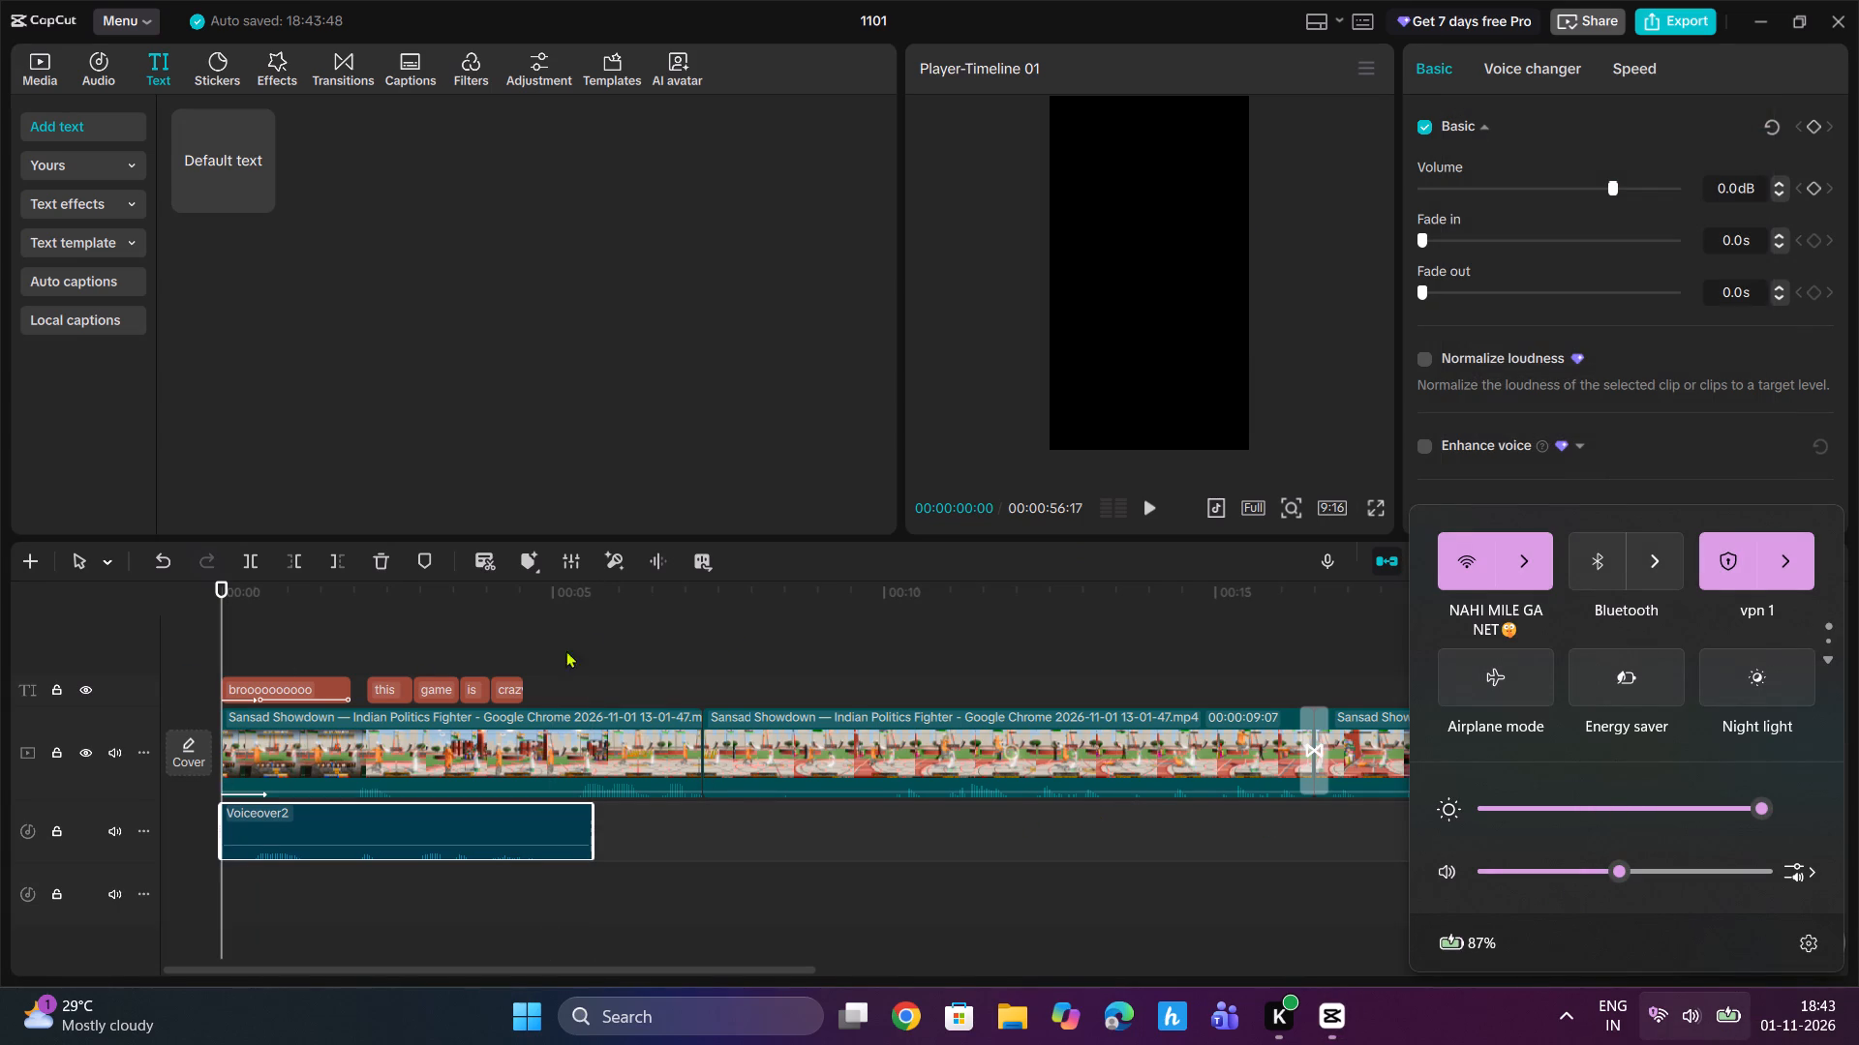
click(1146, 507)
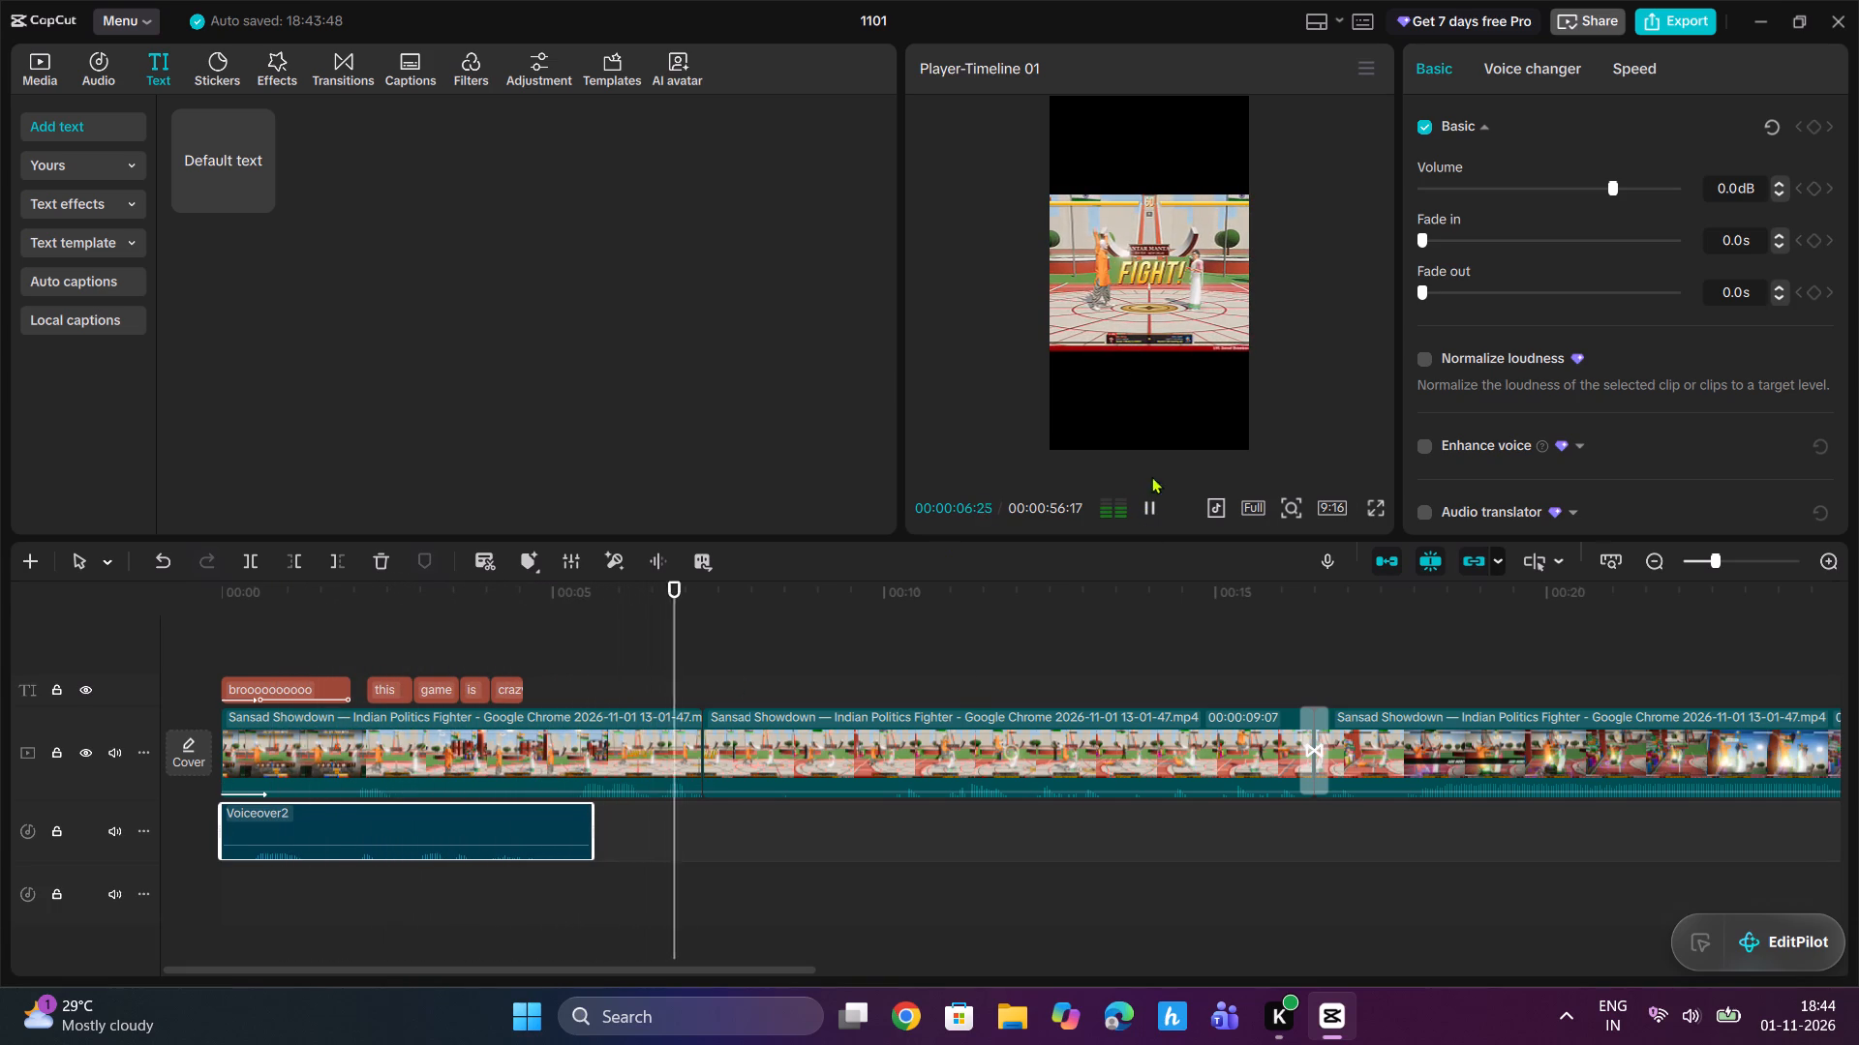
click(1159, 509)
Lower the volume of the voiceover clip under the opening footage.
click(542, 838)
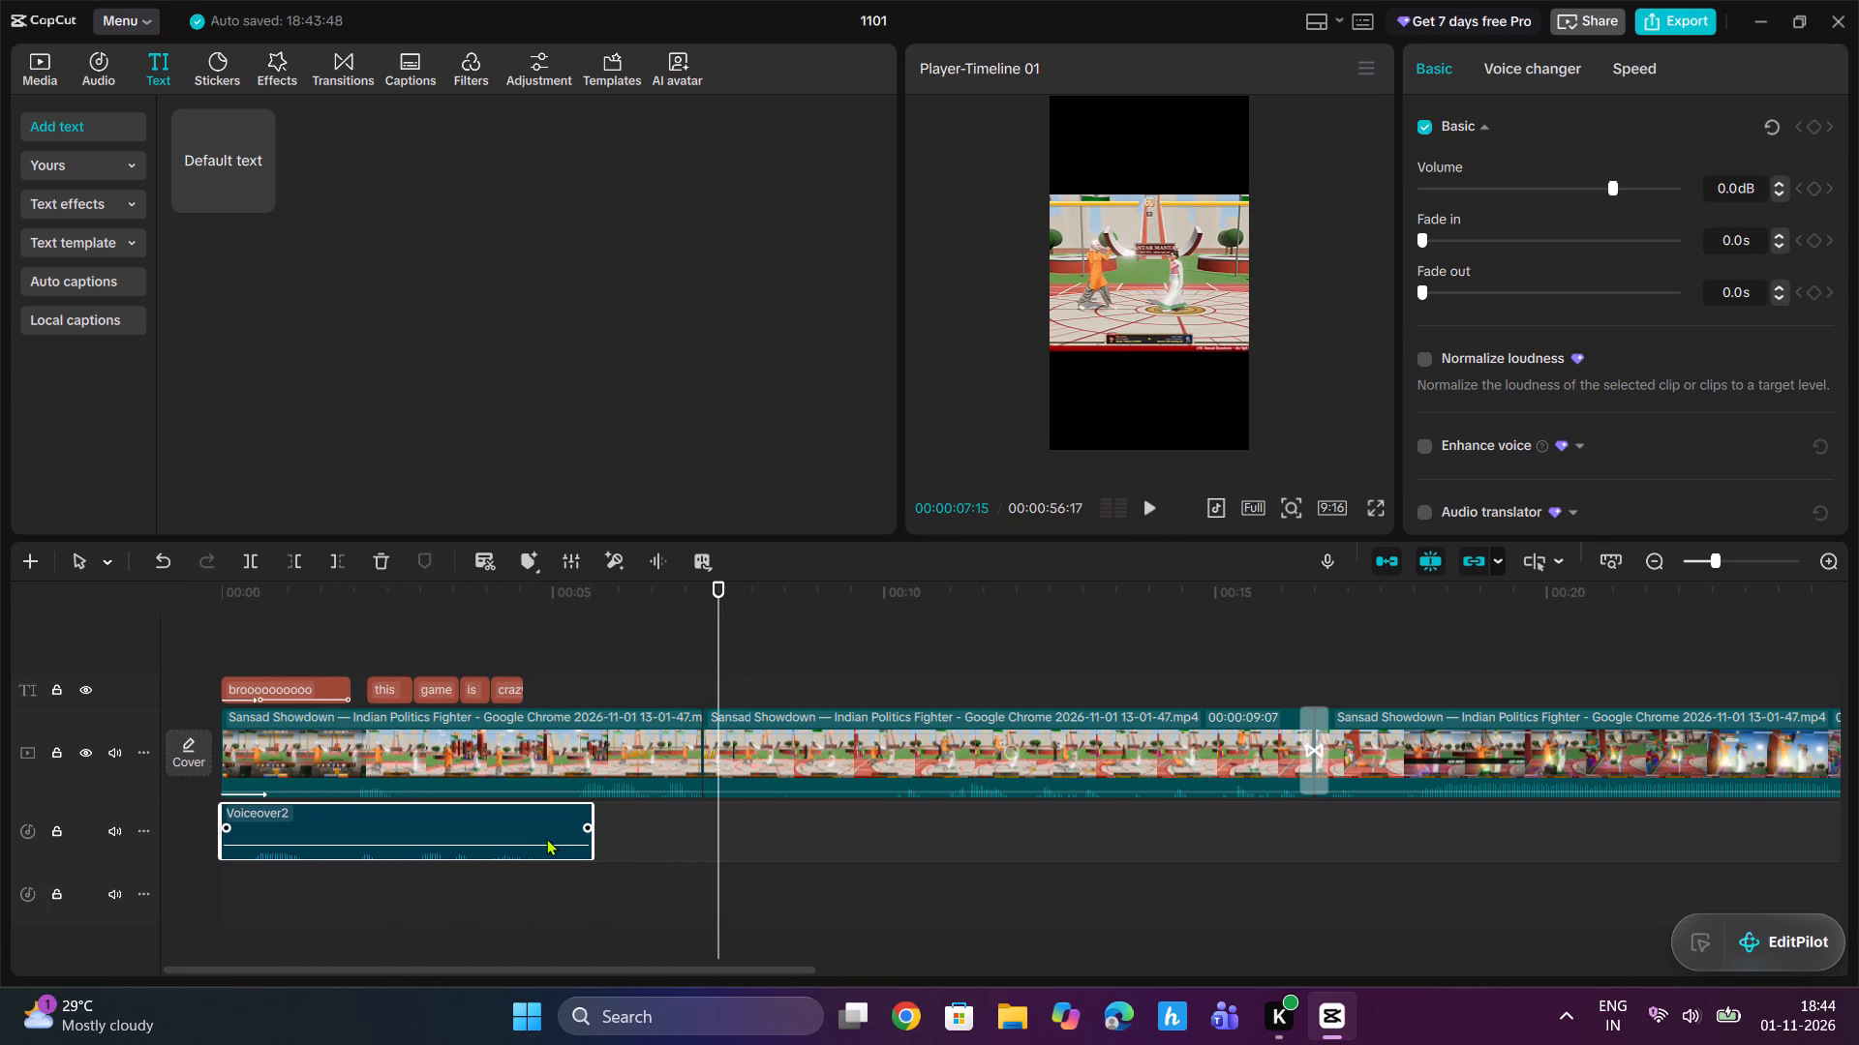
drag(1534, 183, 1540, 183)
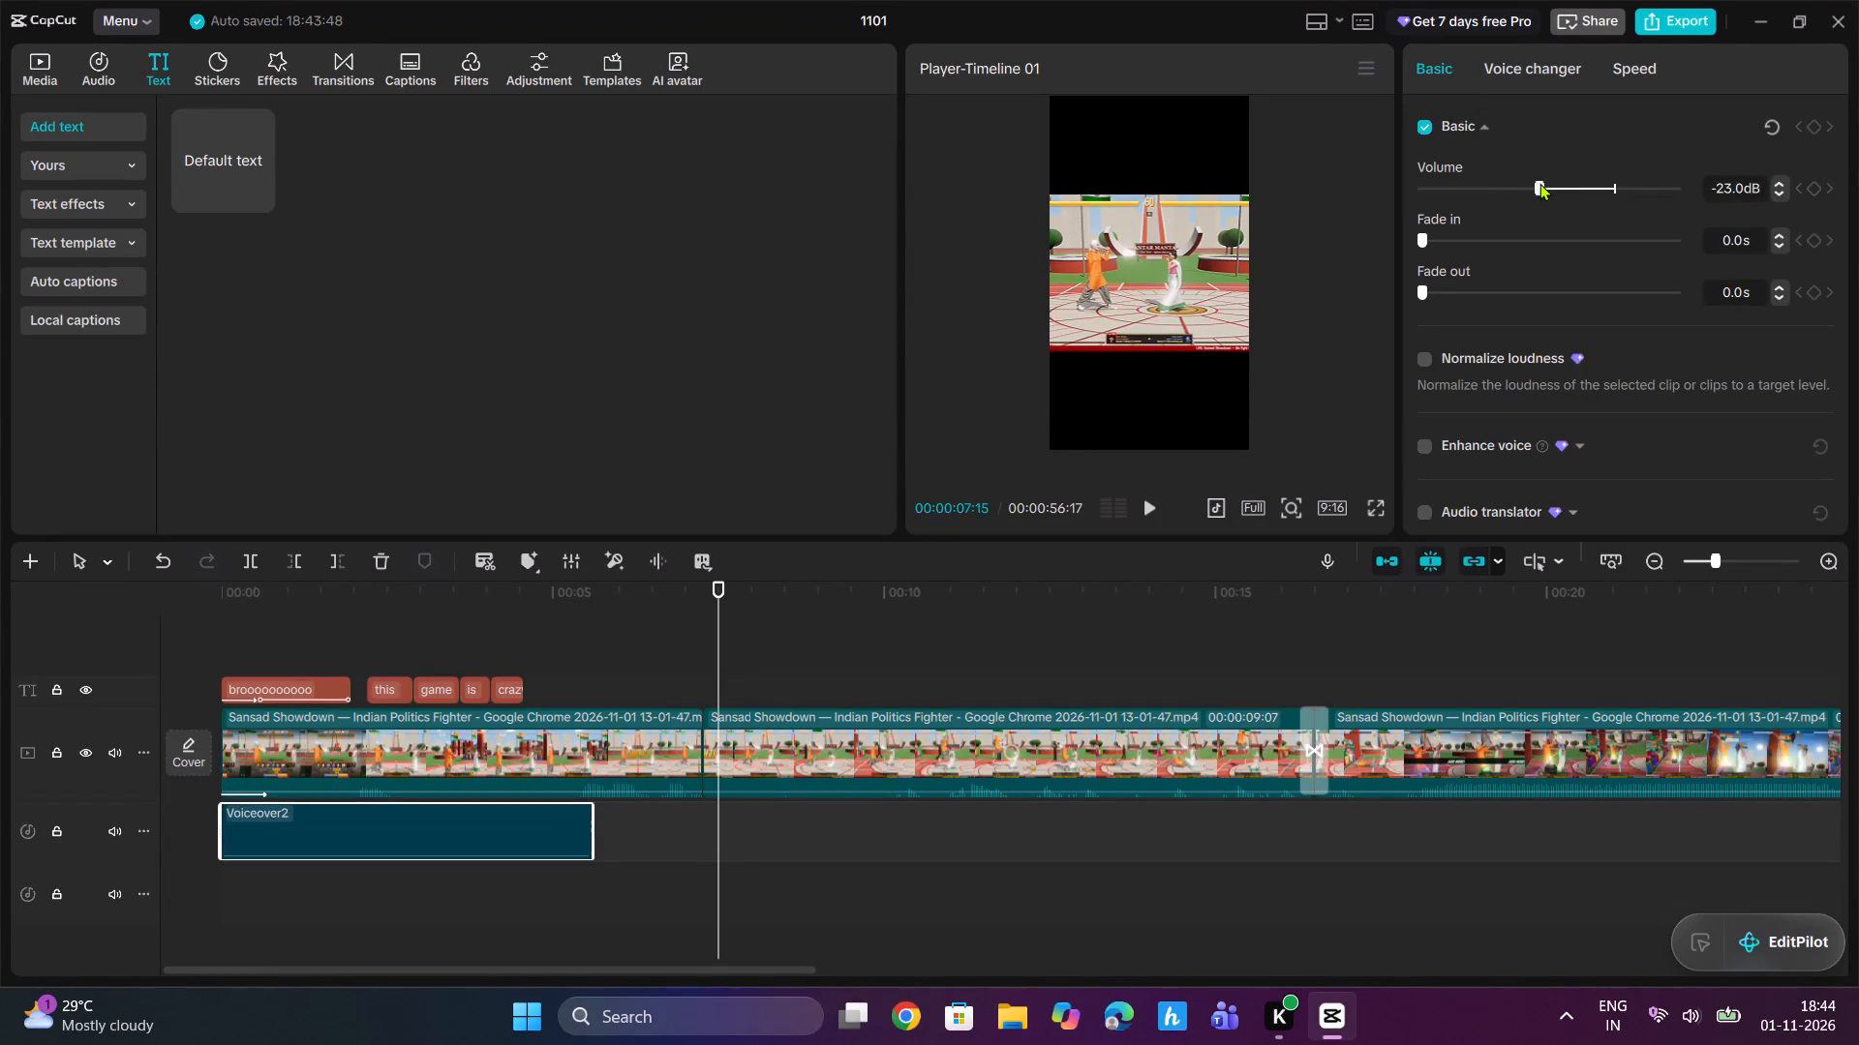
drag(1540, 183, 1554, 180)
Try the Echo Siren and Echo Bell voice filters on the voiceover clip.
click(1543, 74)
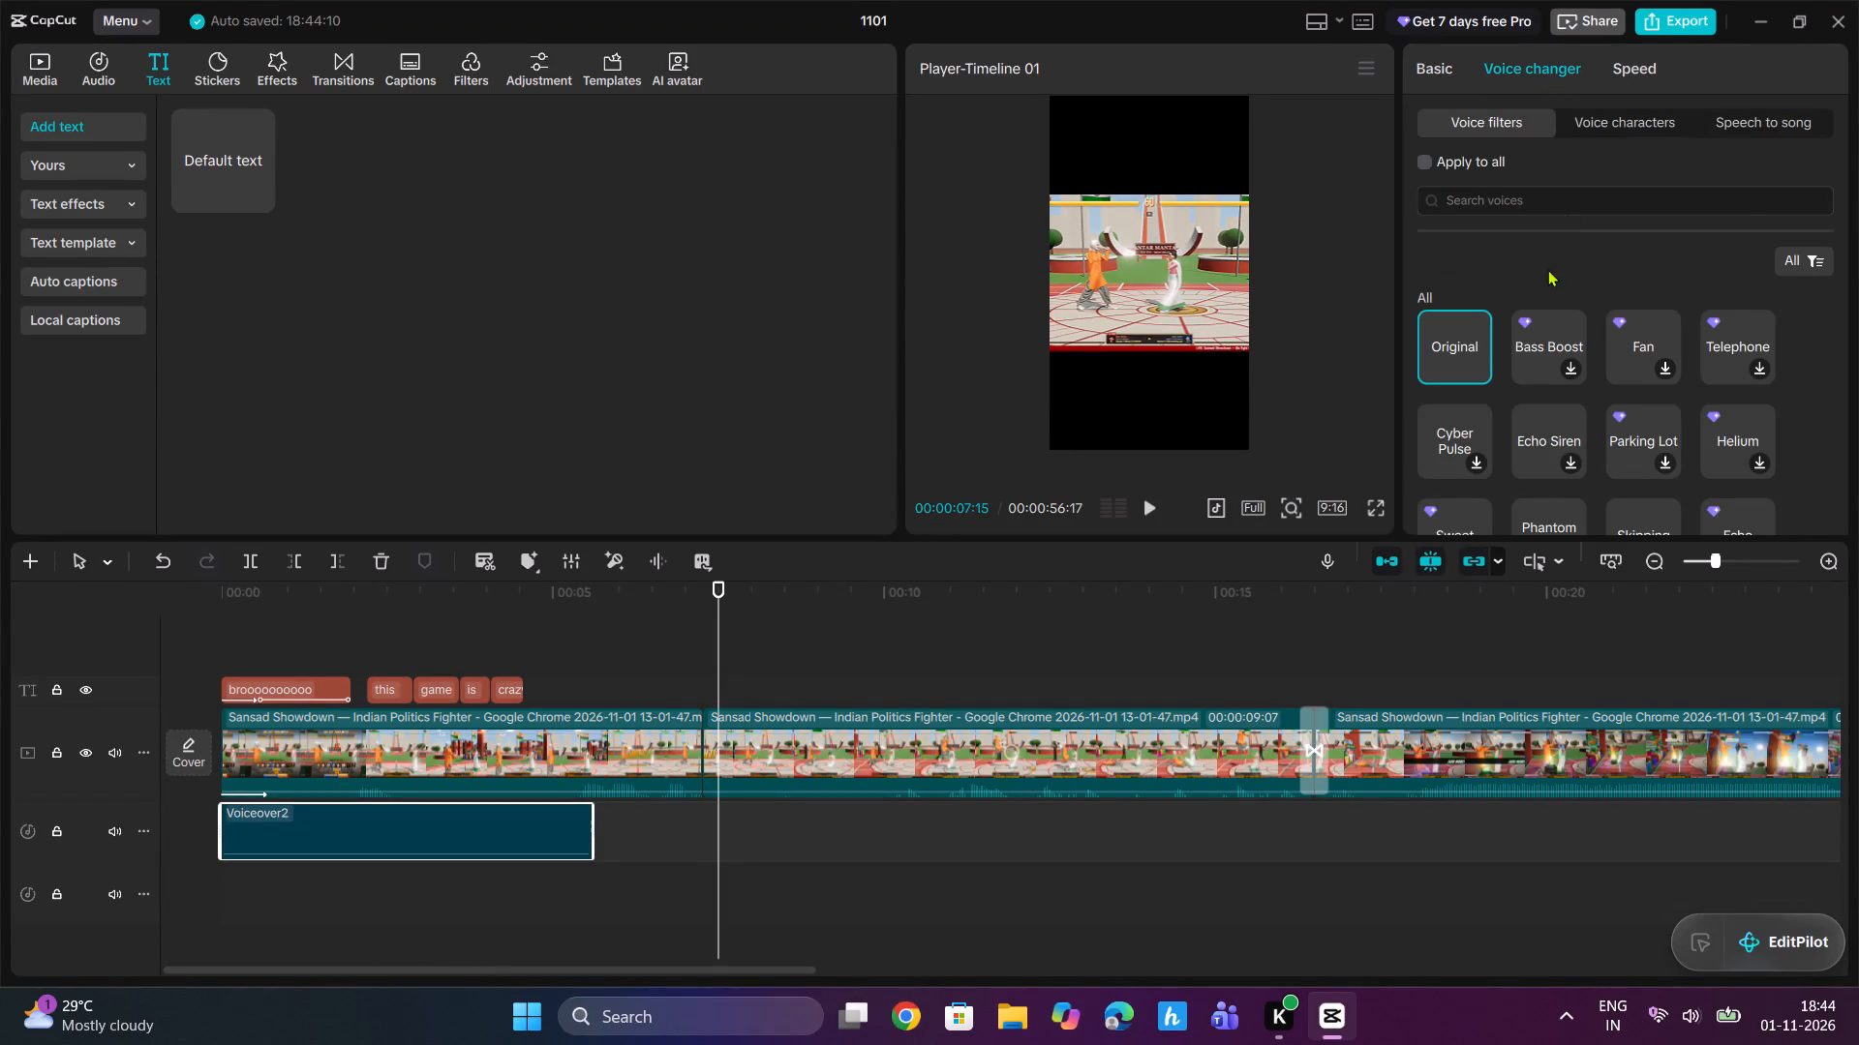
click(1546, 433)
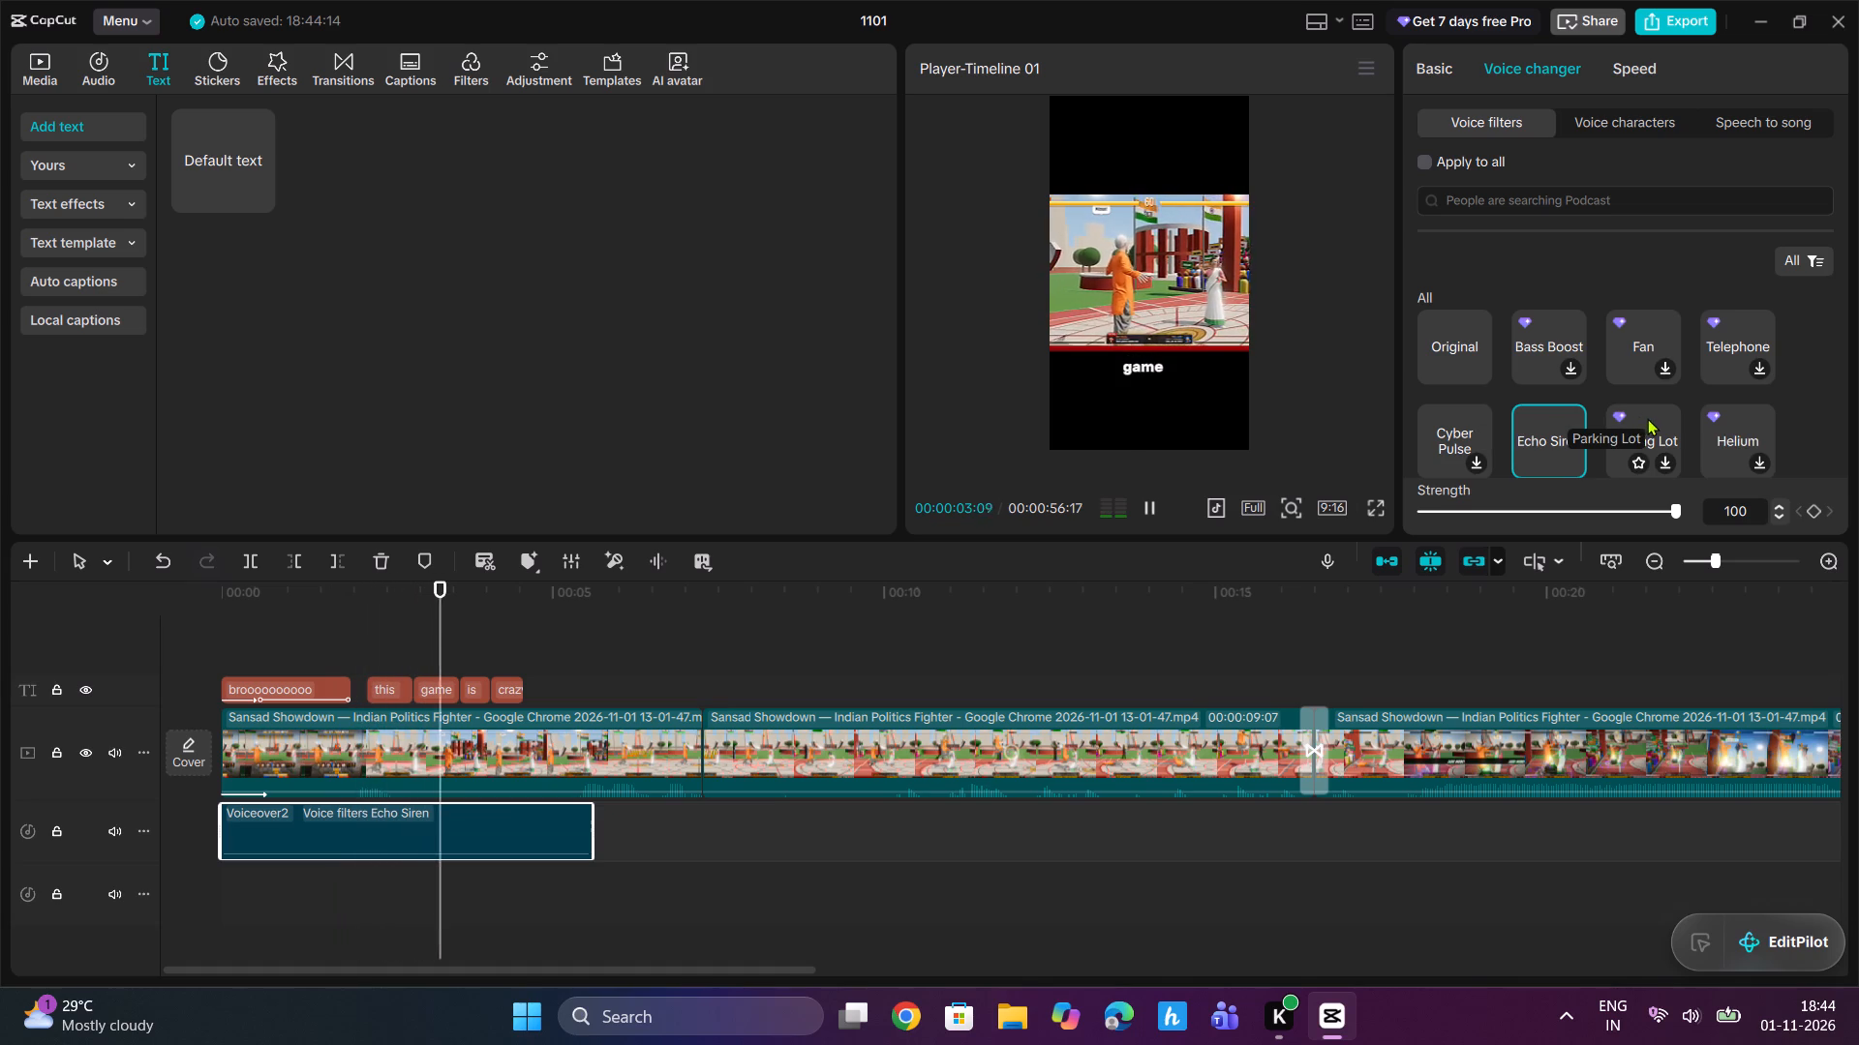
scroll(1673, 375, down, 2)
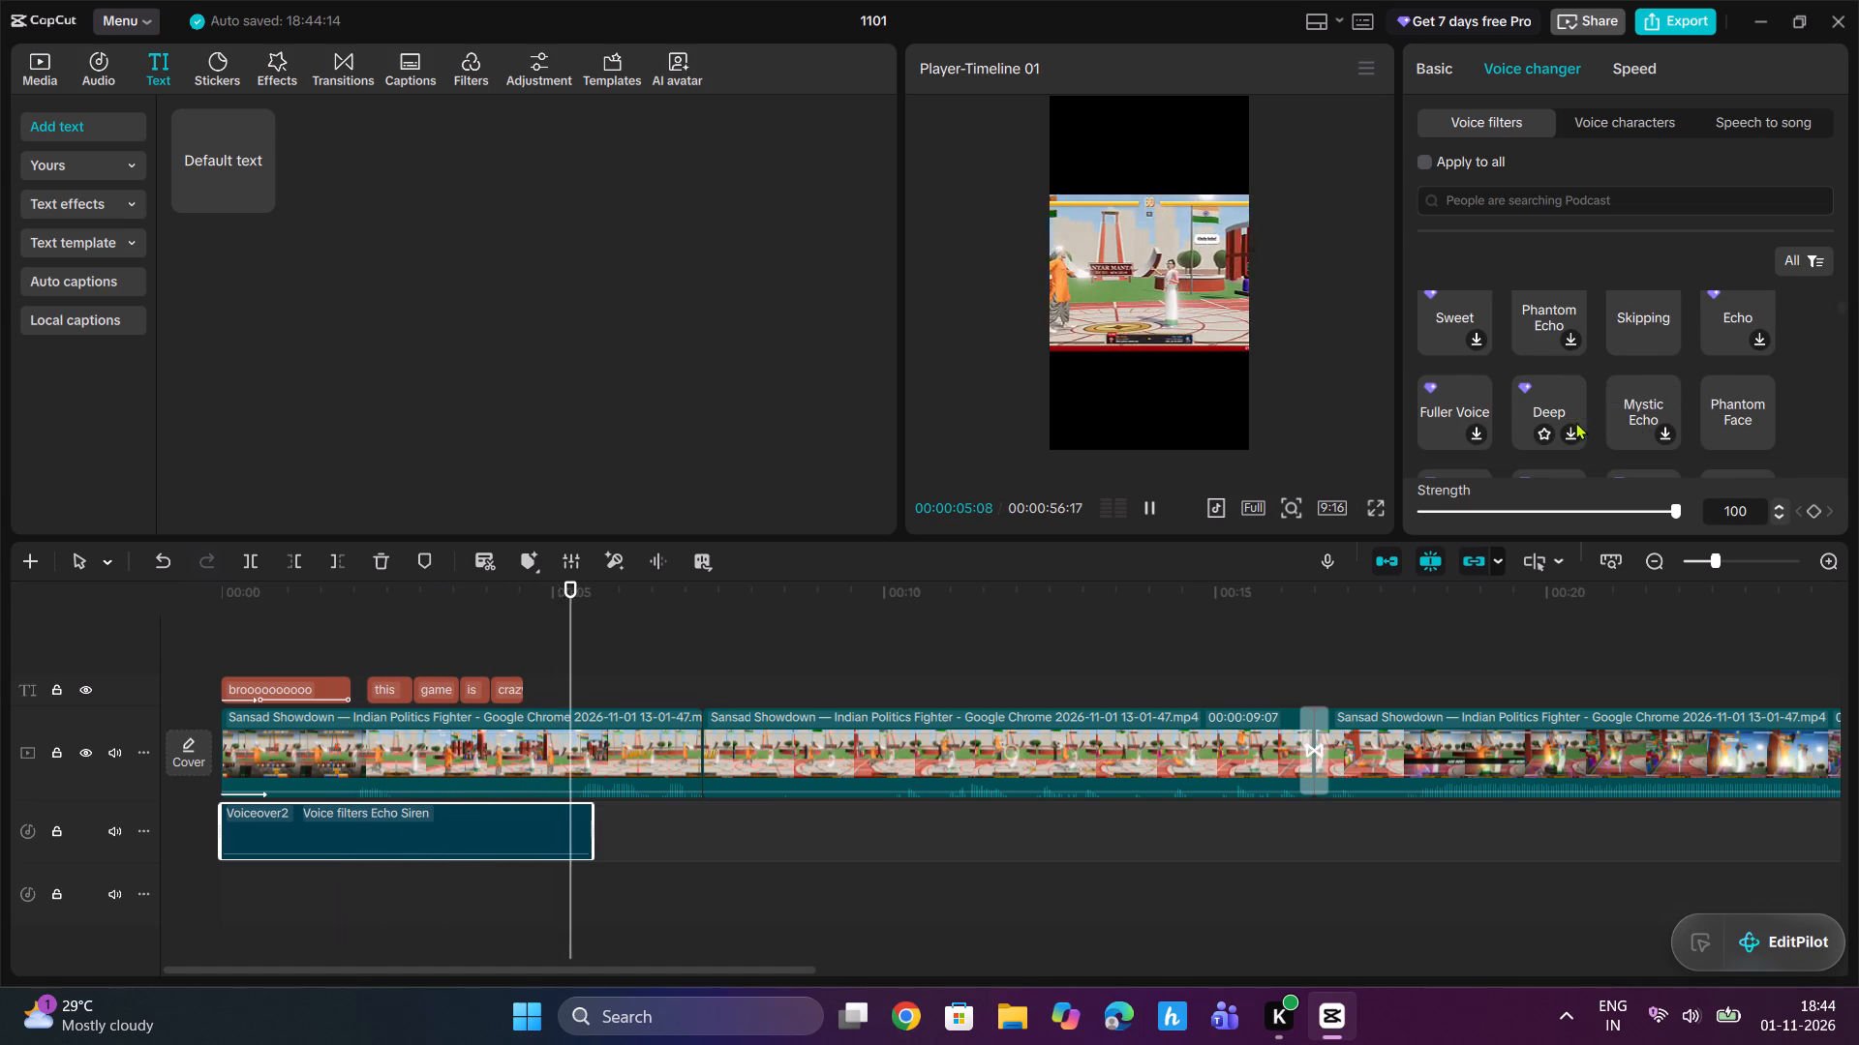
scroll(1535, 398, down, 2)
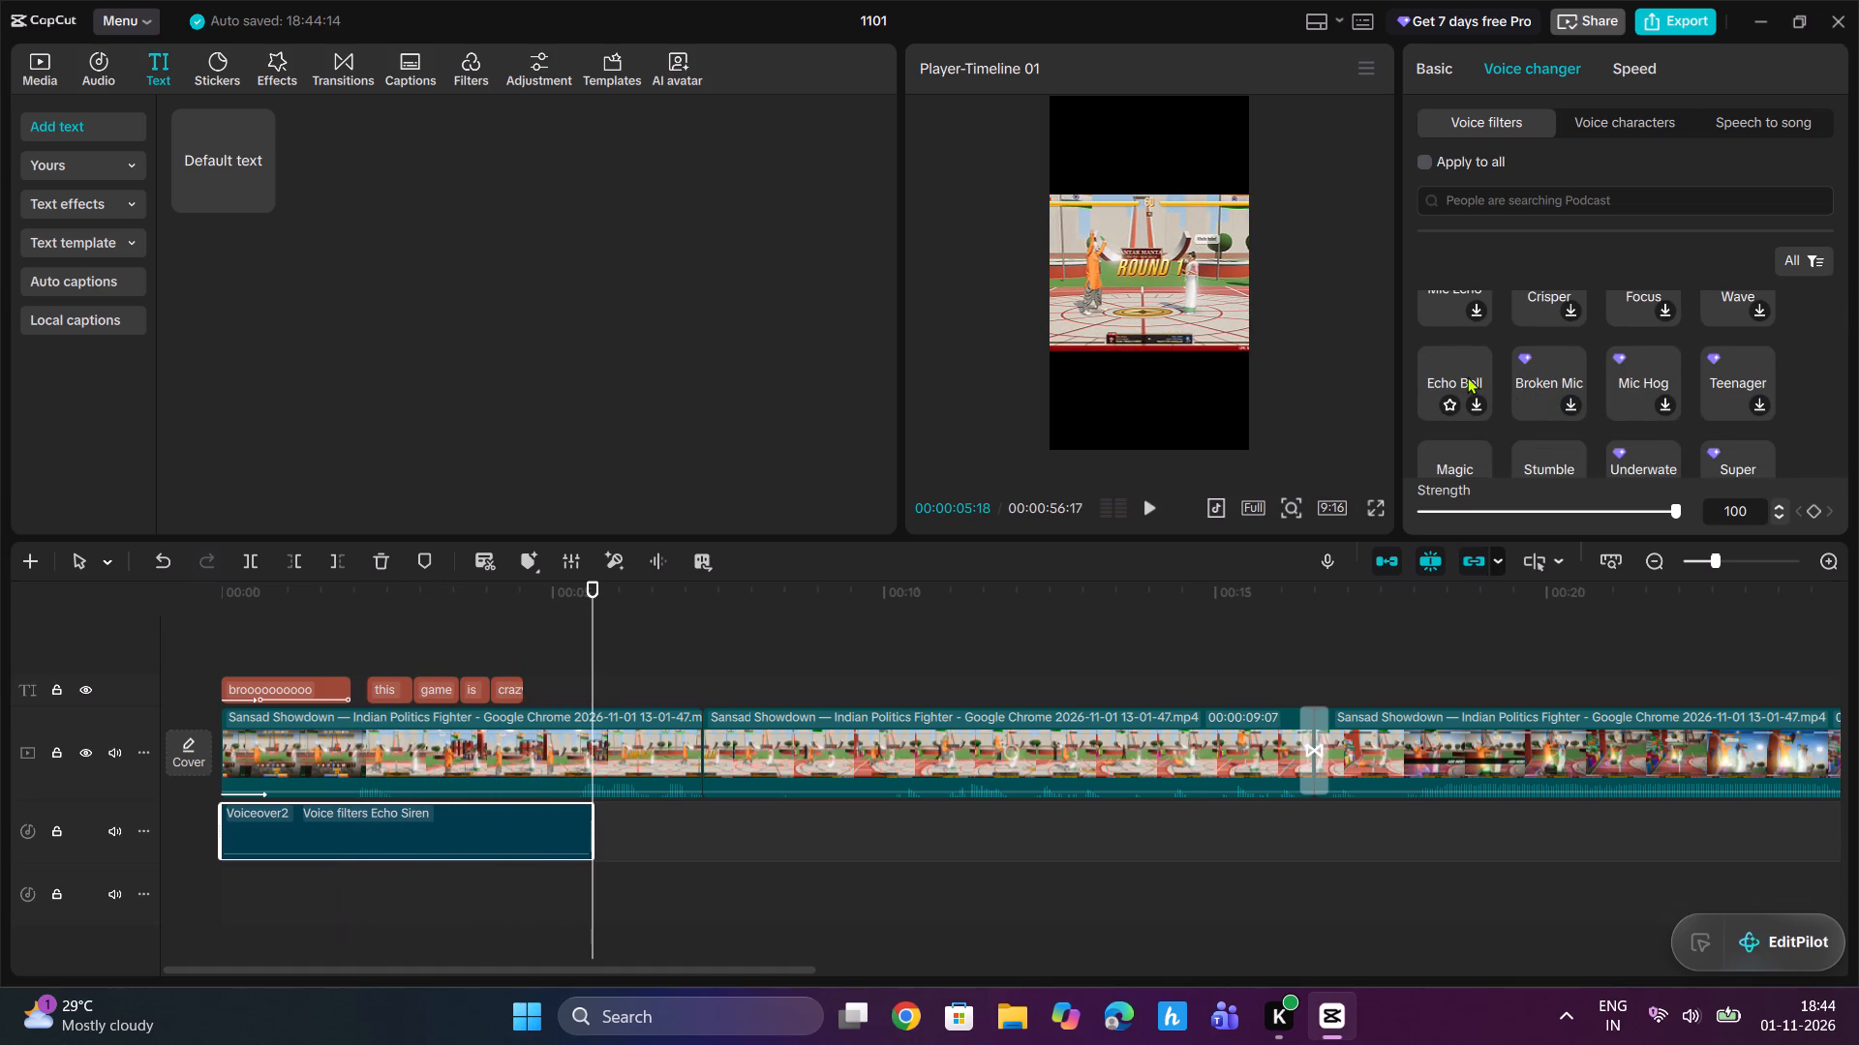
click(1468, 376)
Apply the High voice filter to the voiceover clip and set its pitch to 94.
scroll(1528, 358, down, 1)
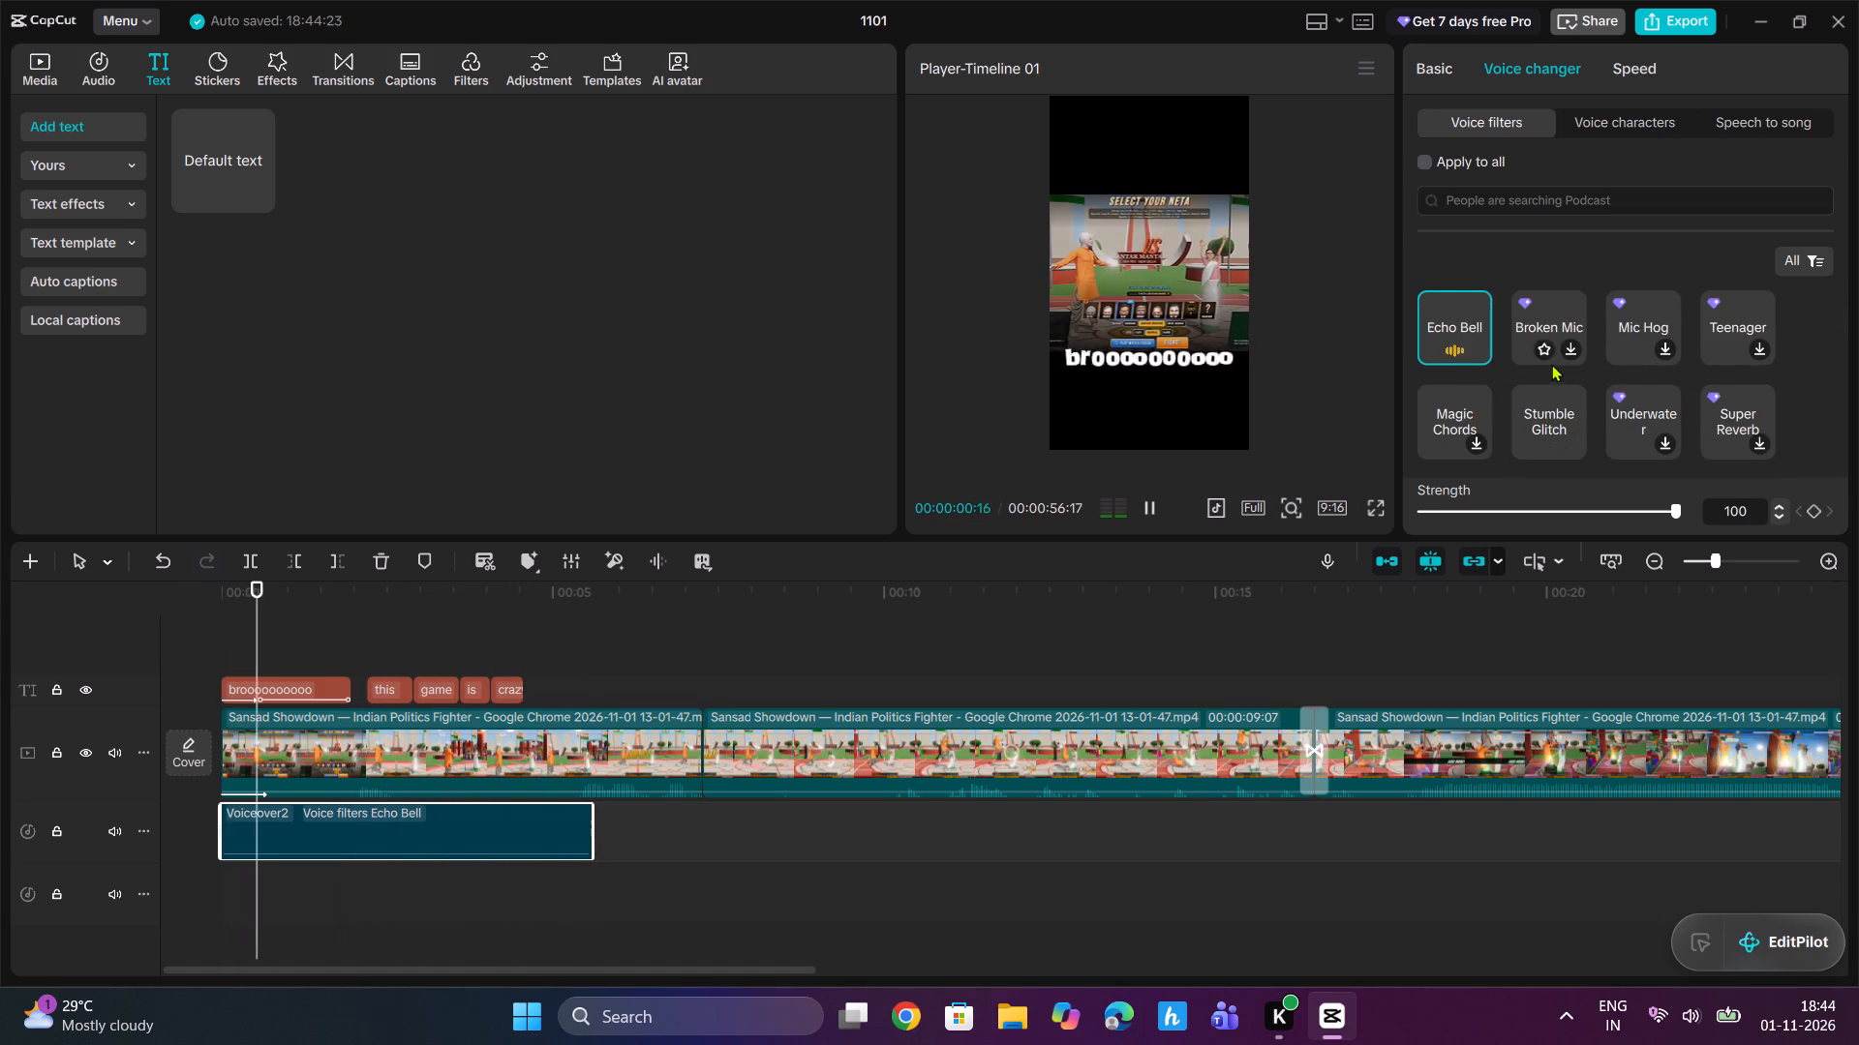
scroll(1683, 398, down, 2)
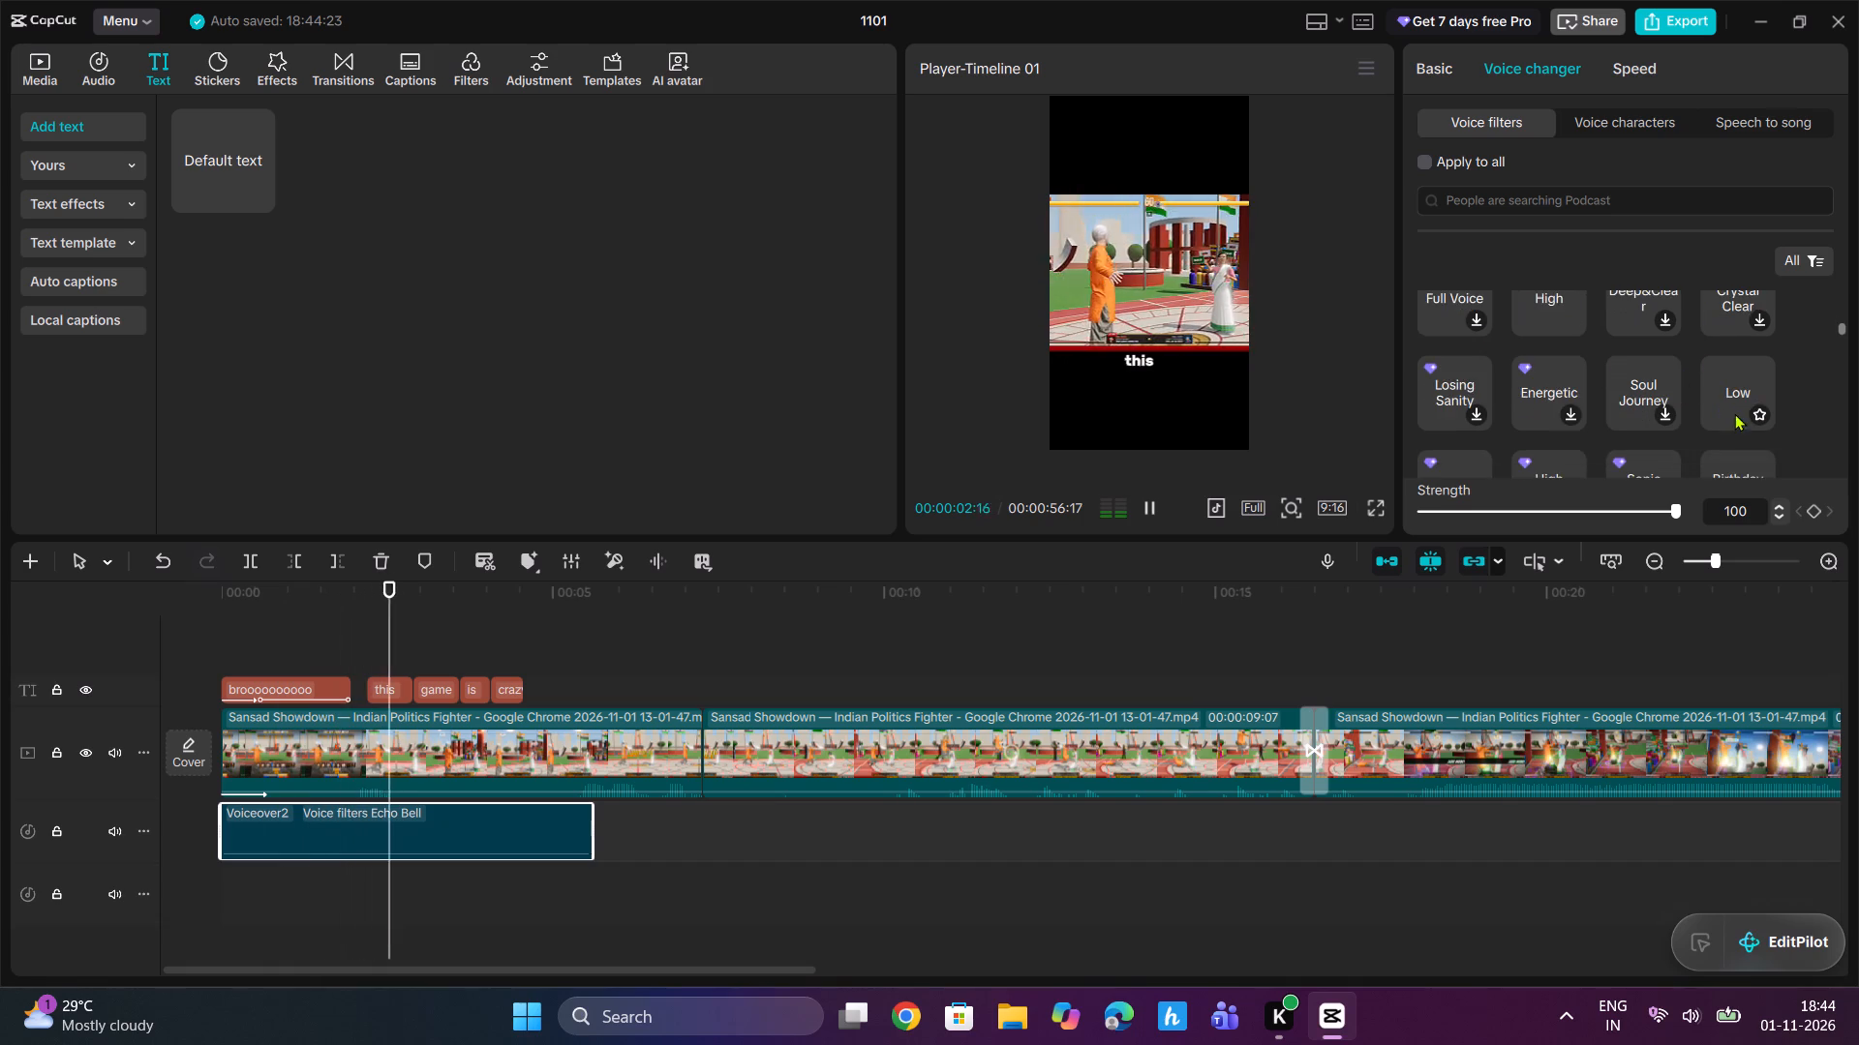
scroll(1706, 401, down, 1)
scroll(1621, 399, up, 2)
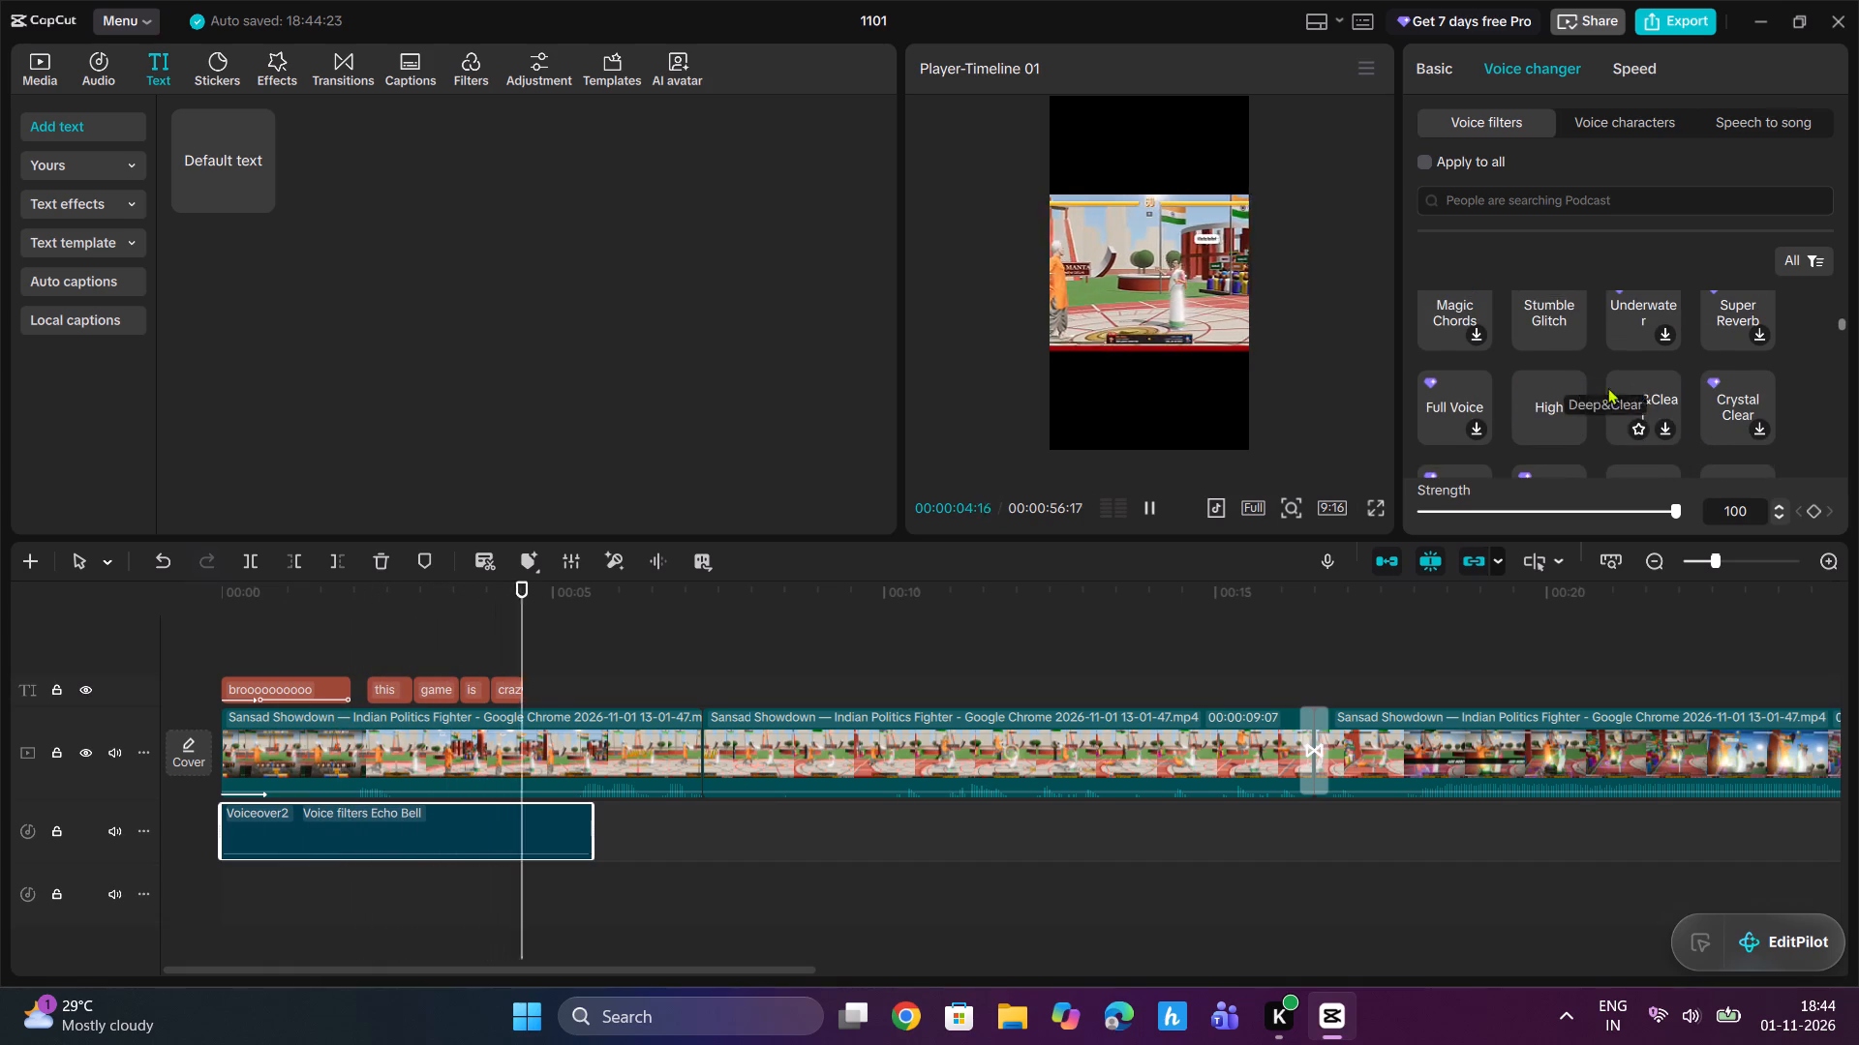
click(1529, 400)
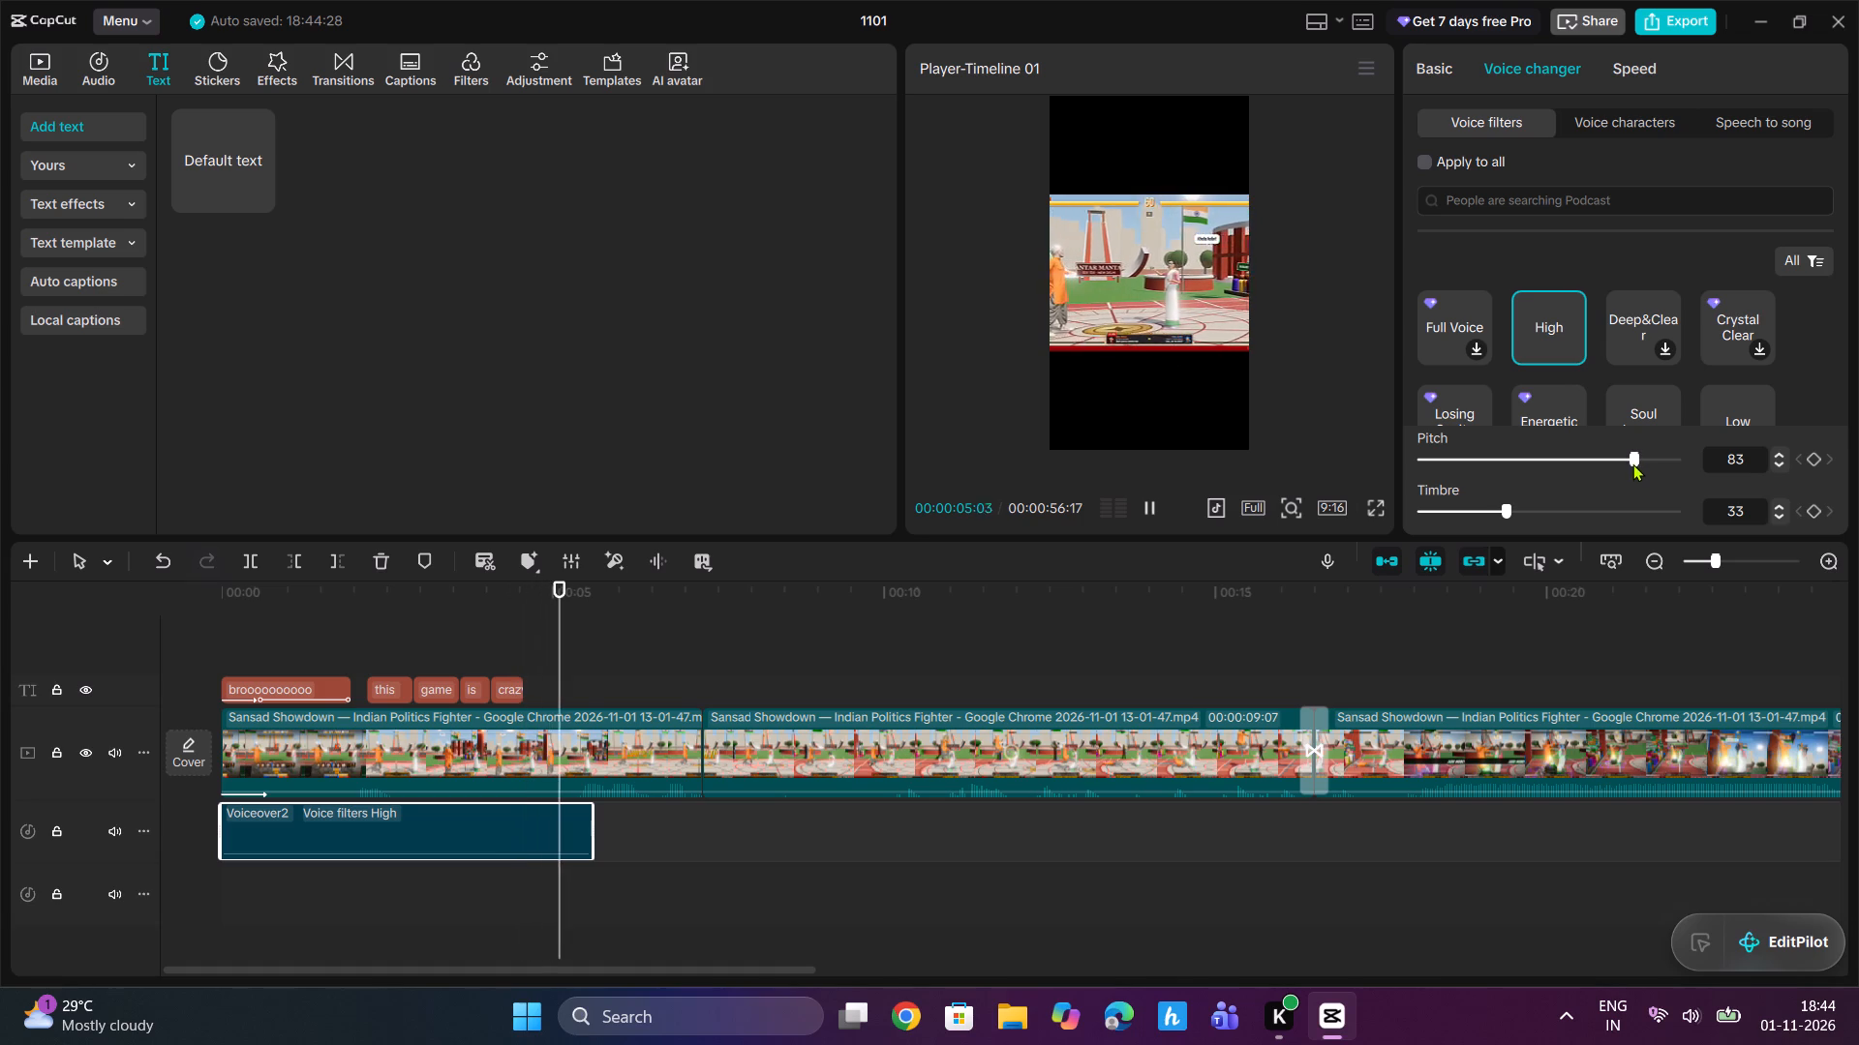
drag(1636, 464, 1662, 463)
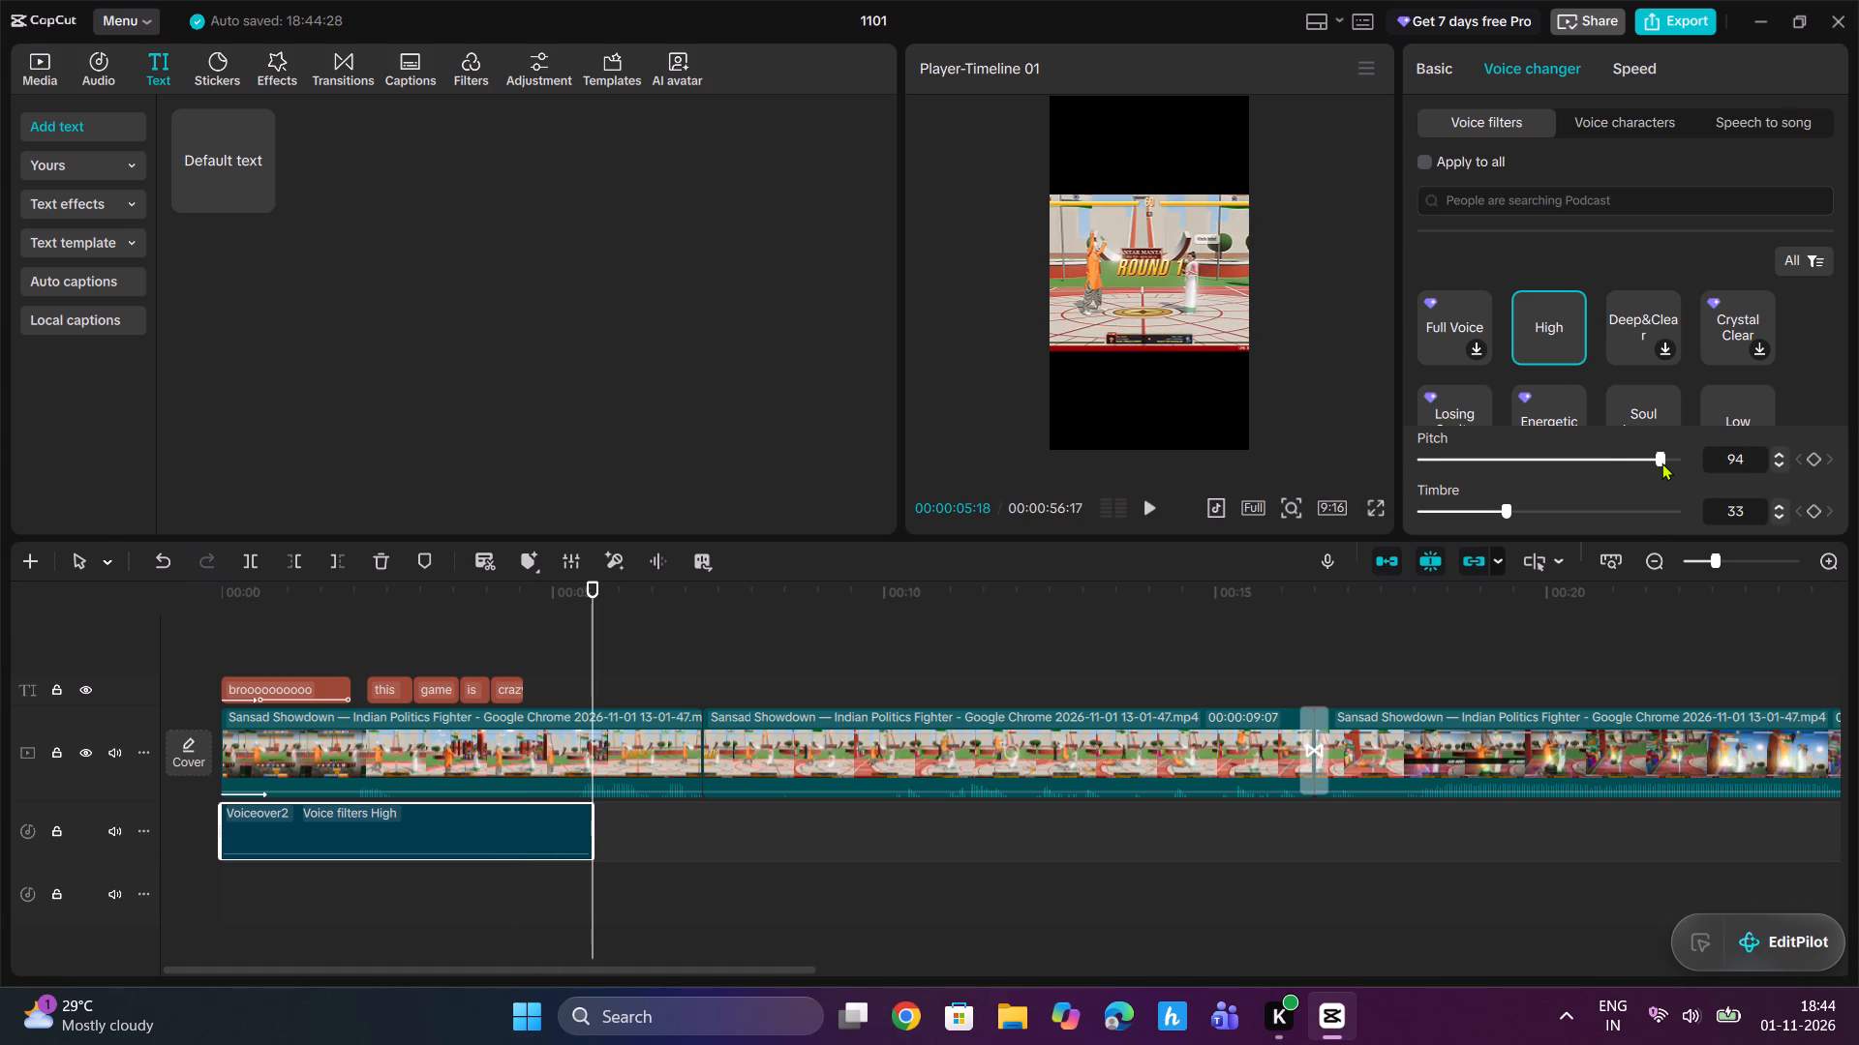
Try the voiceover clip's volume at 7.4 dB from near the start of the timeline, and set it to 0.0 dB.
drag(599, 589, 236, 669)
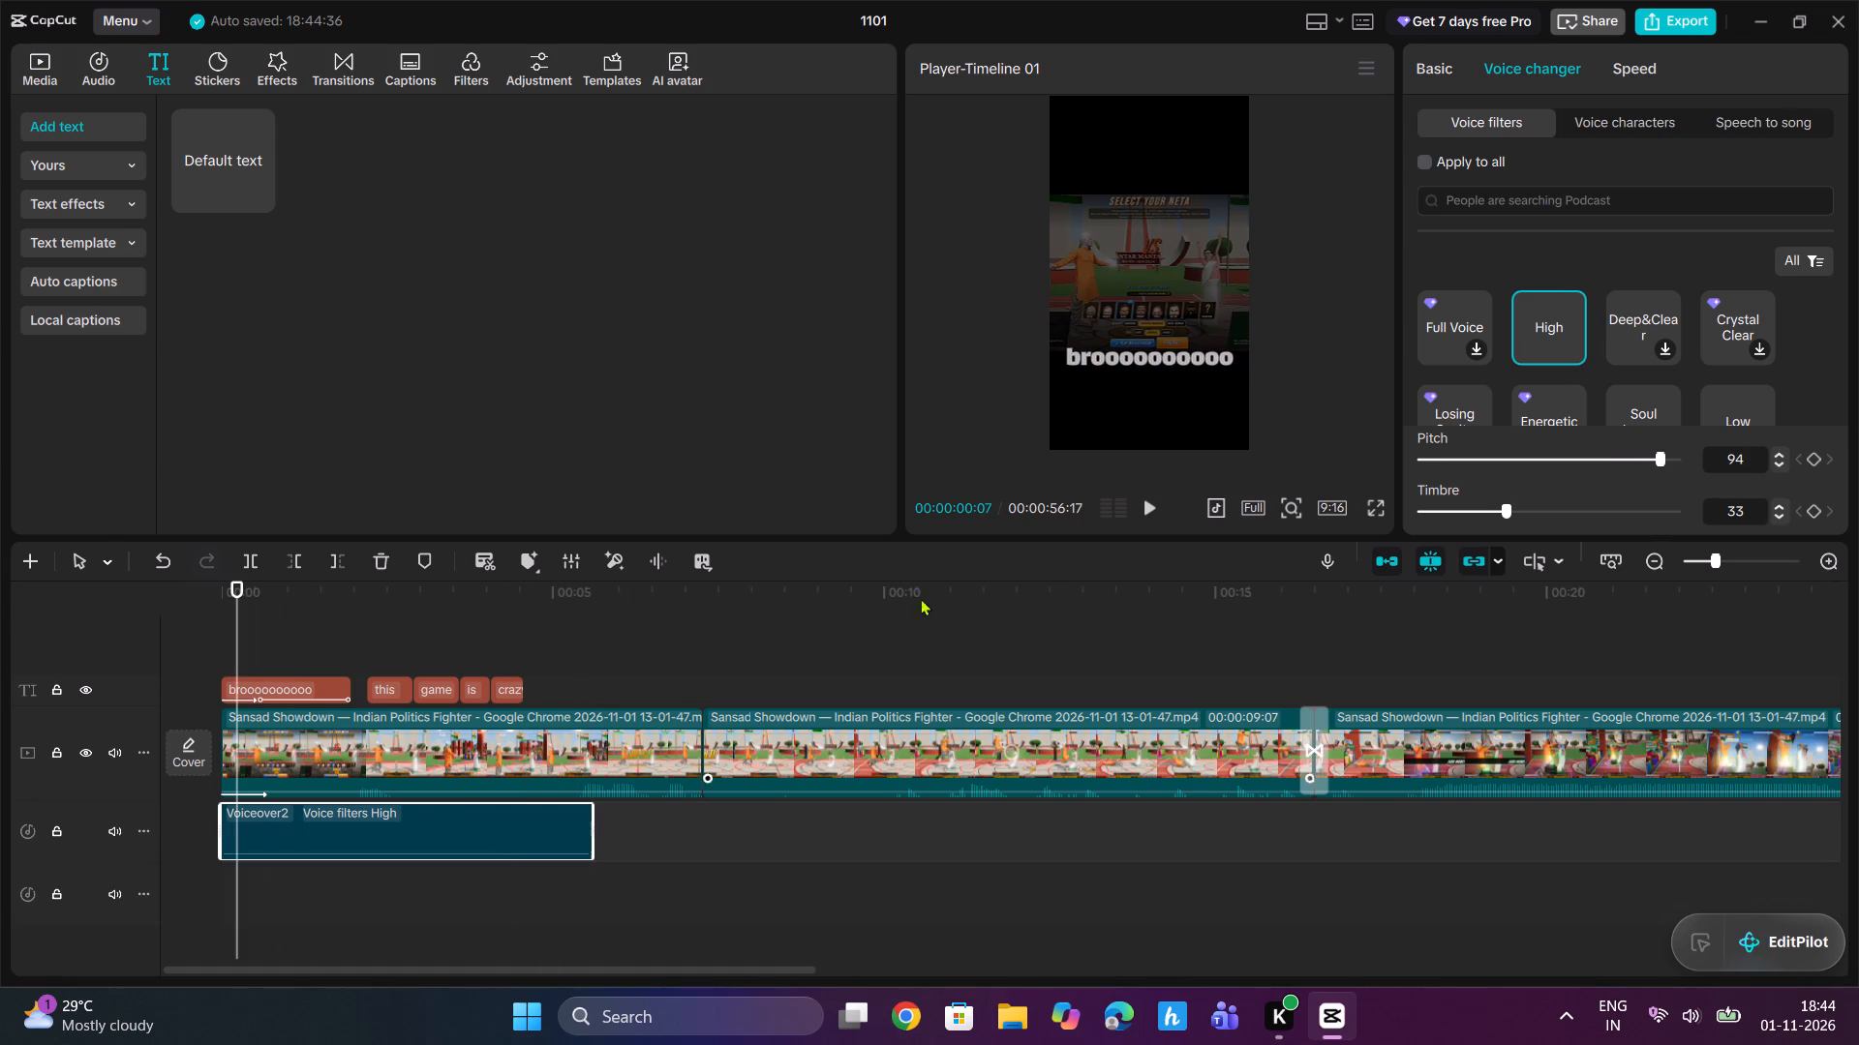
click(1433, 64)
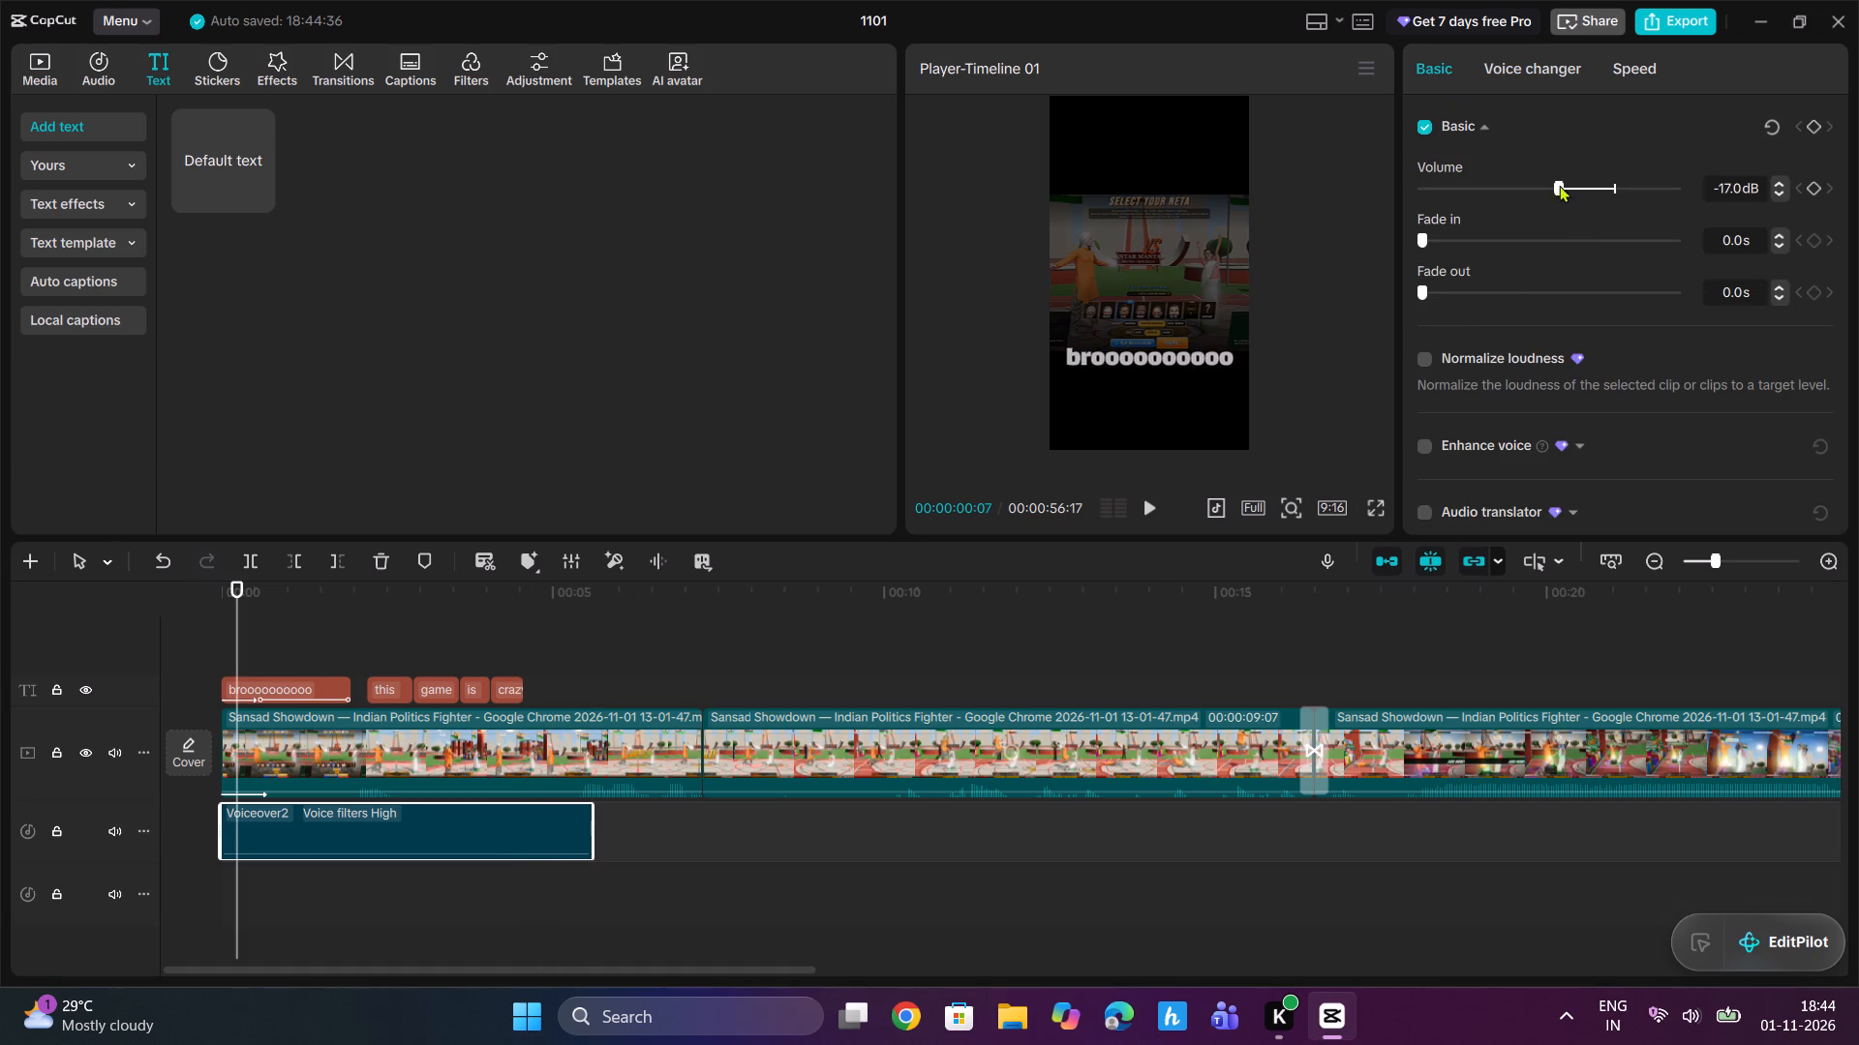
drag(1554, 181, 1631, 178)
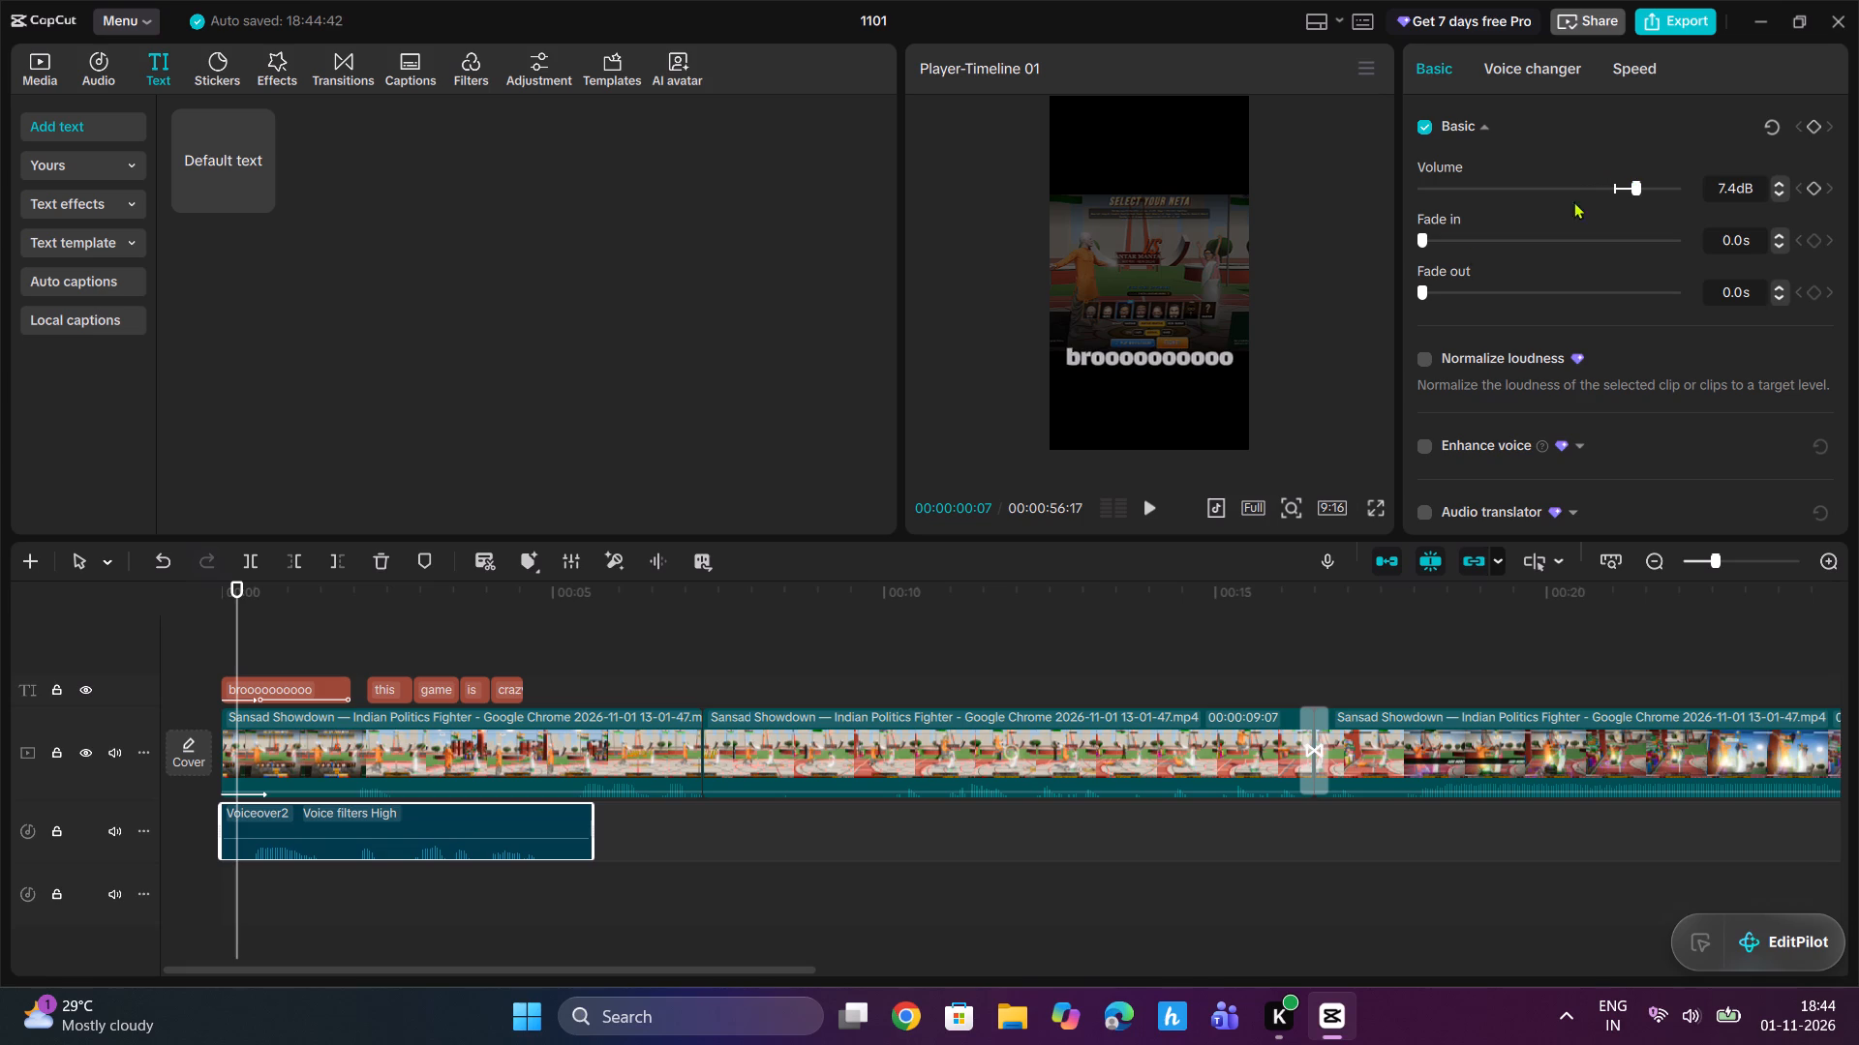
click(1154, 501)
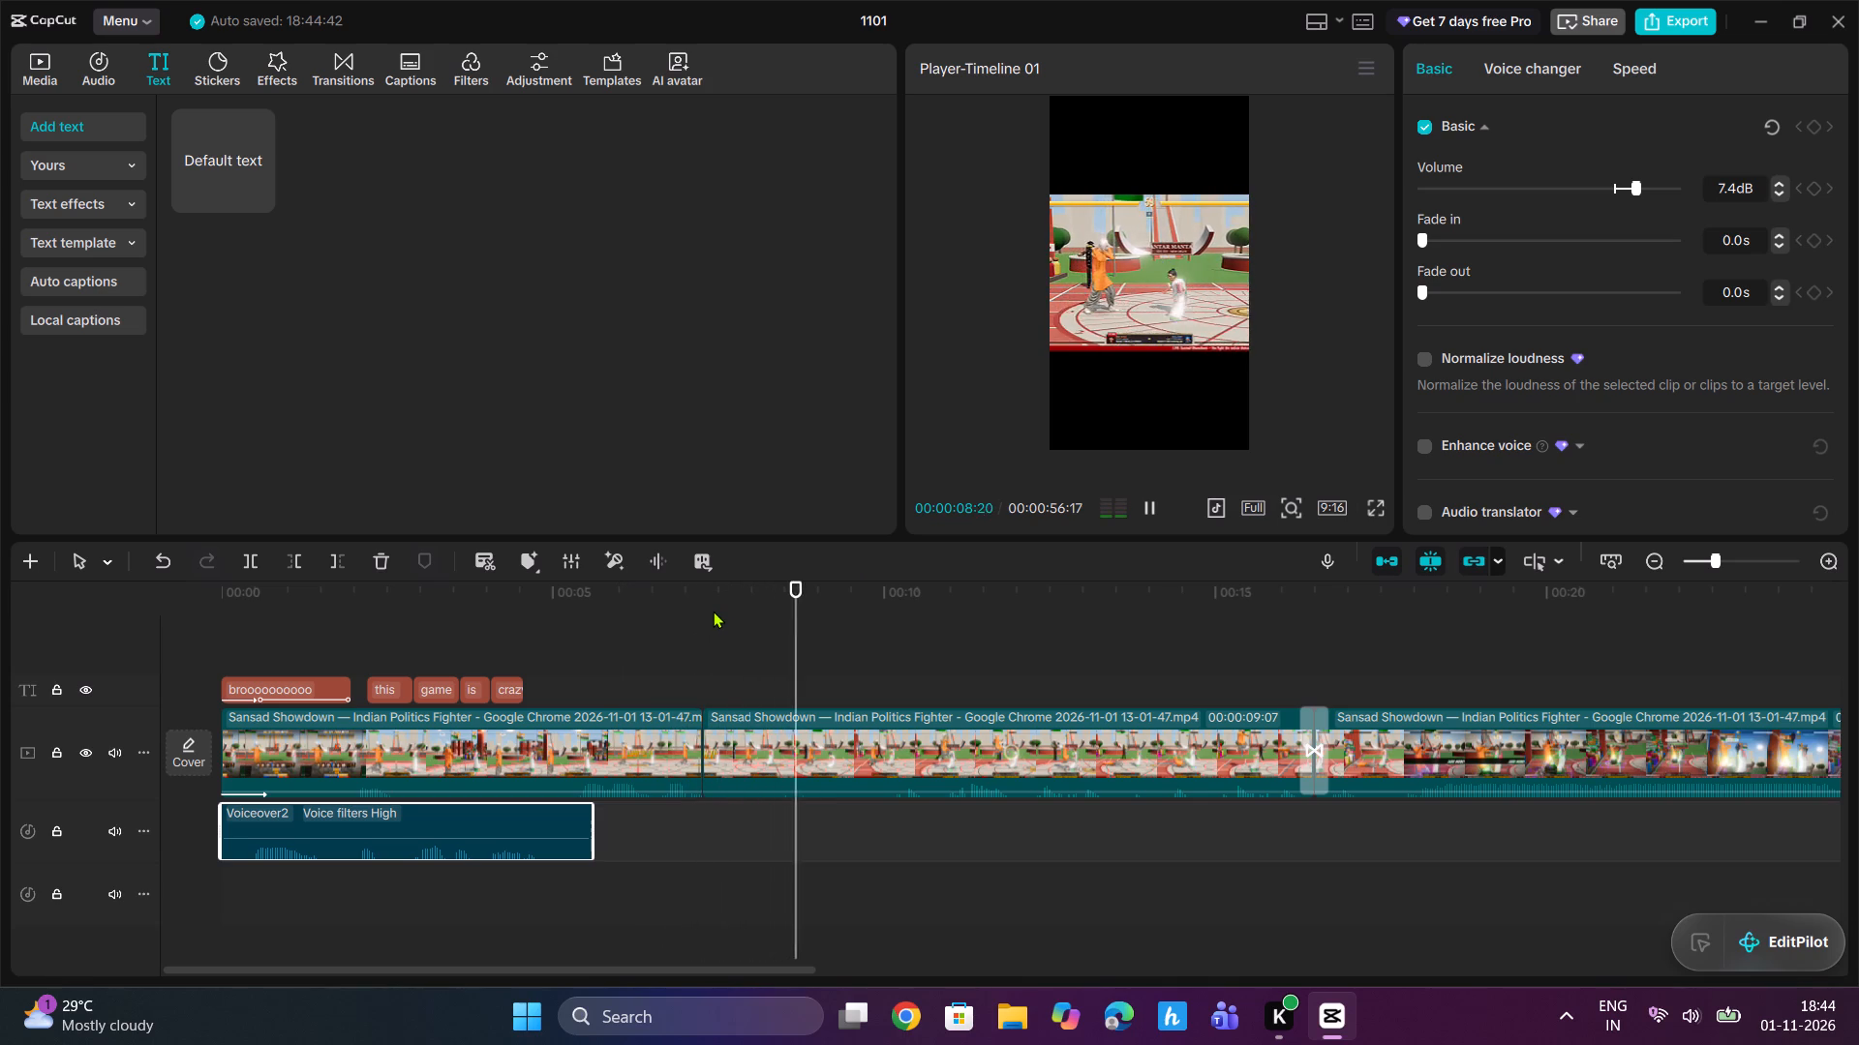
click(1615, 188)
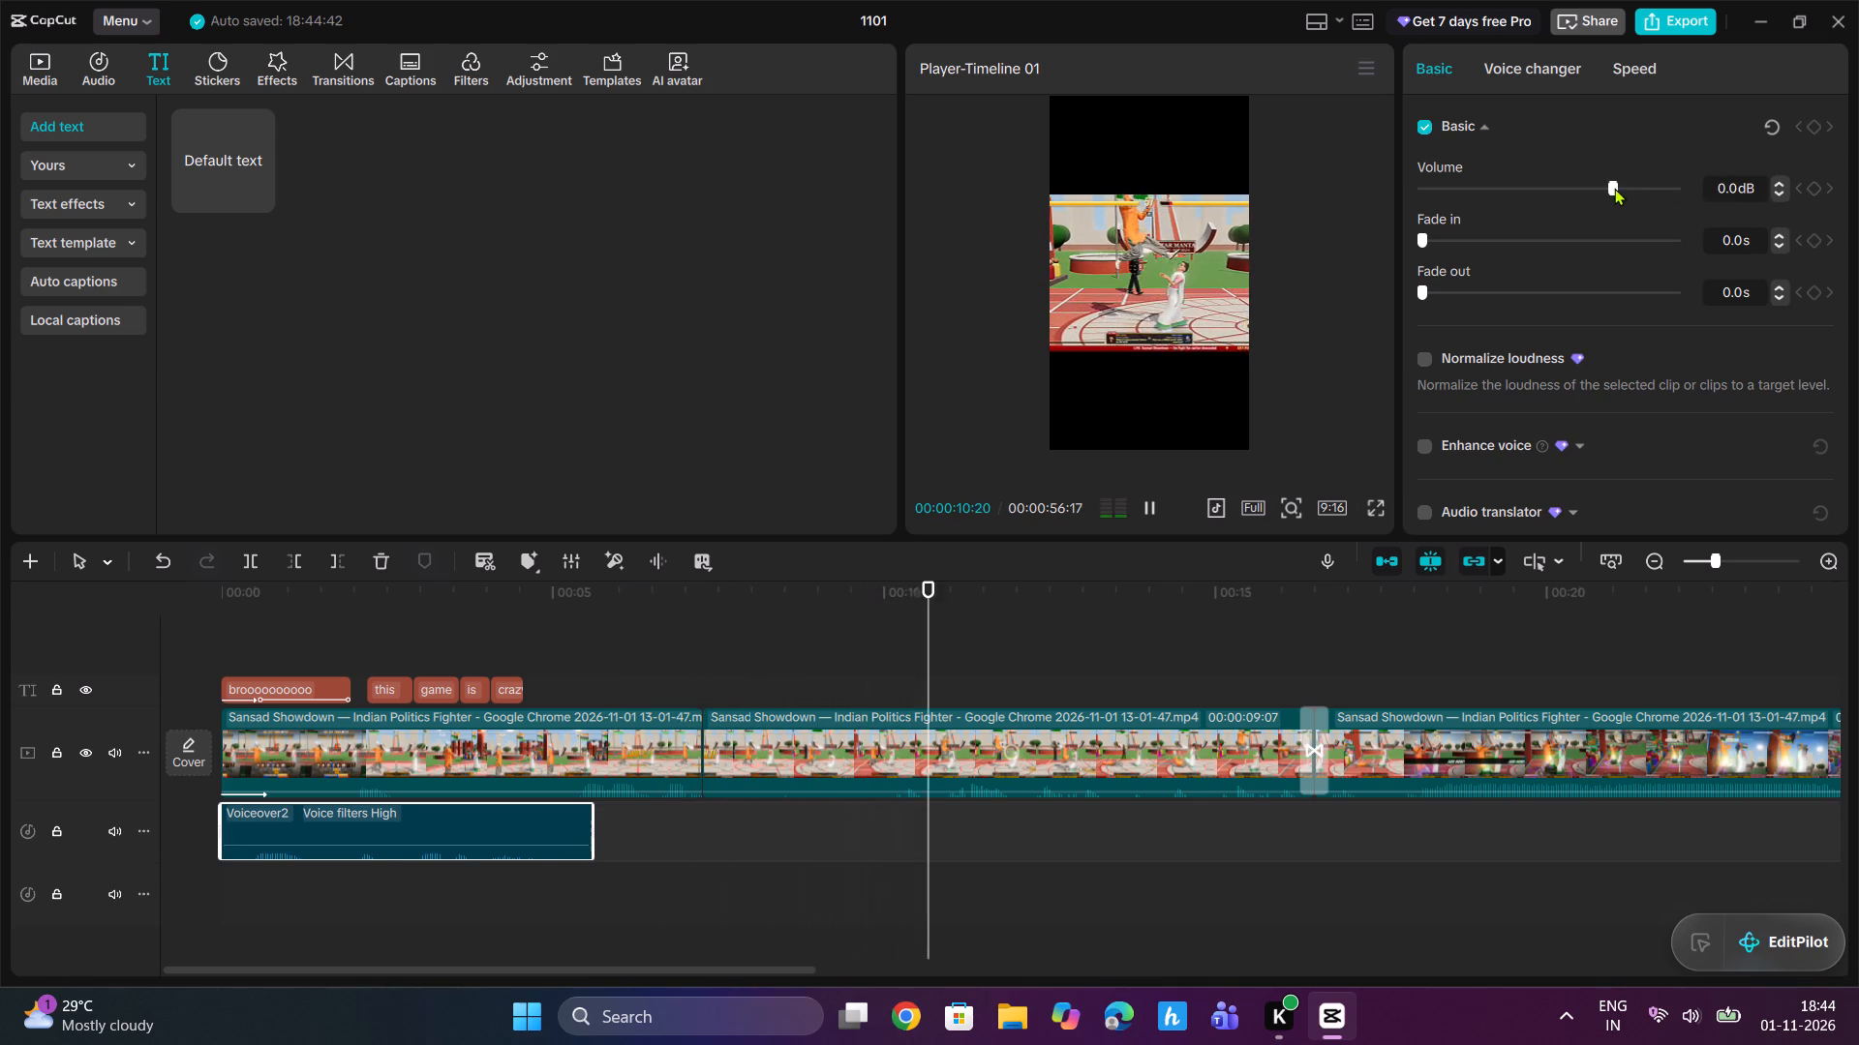
Delete the voiceover clip from the timeline.
click(382, 558)
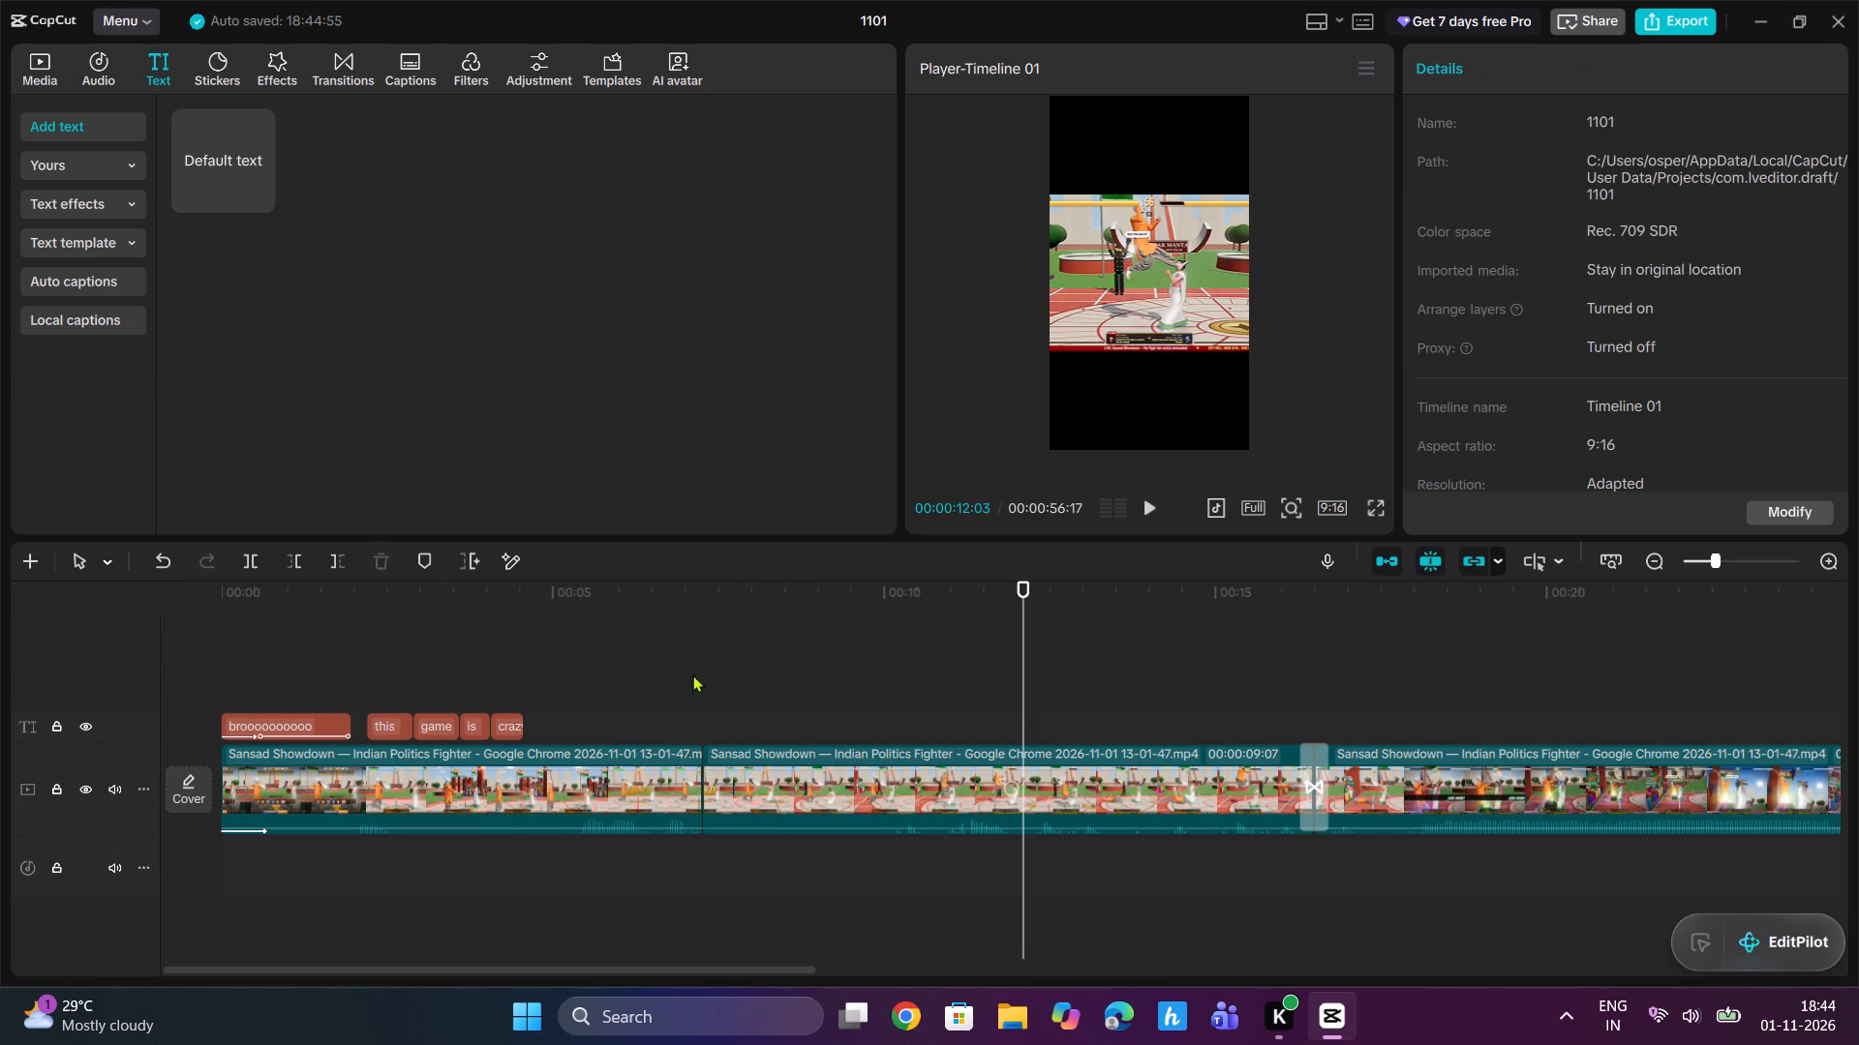
Play the opening, trim the "this" caption to end near 00:00:02:20, and place a shortened "game" caption directly after it.
click(692, 673)
drag(687, 664, 160, 654)
key(space)
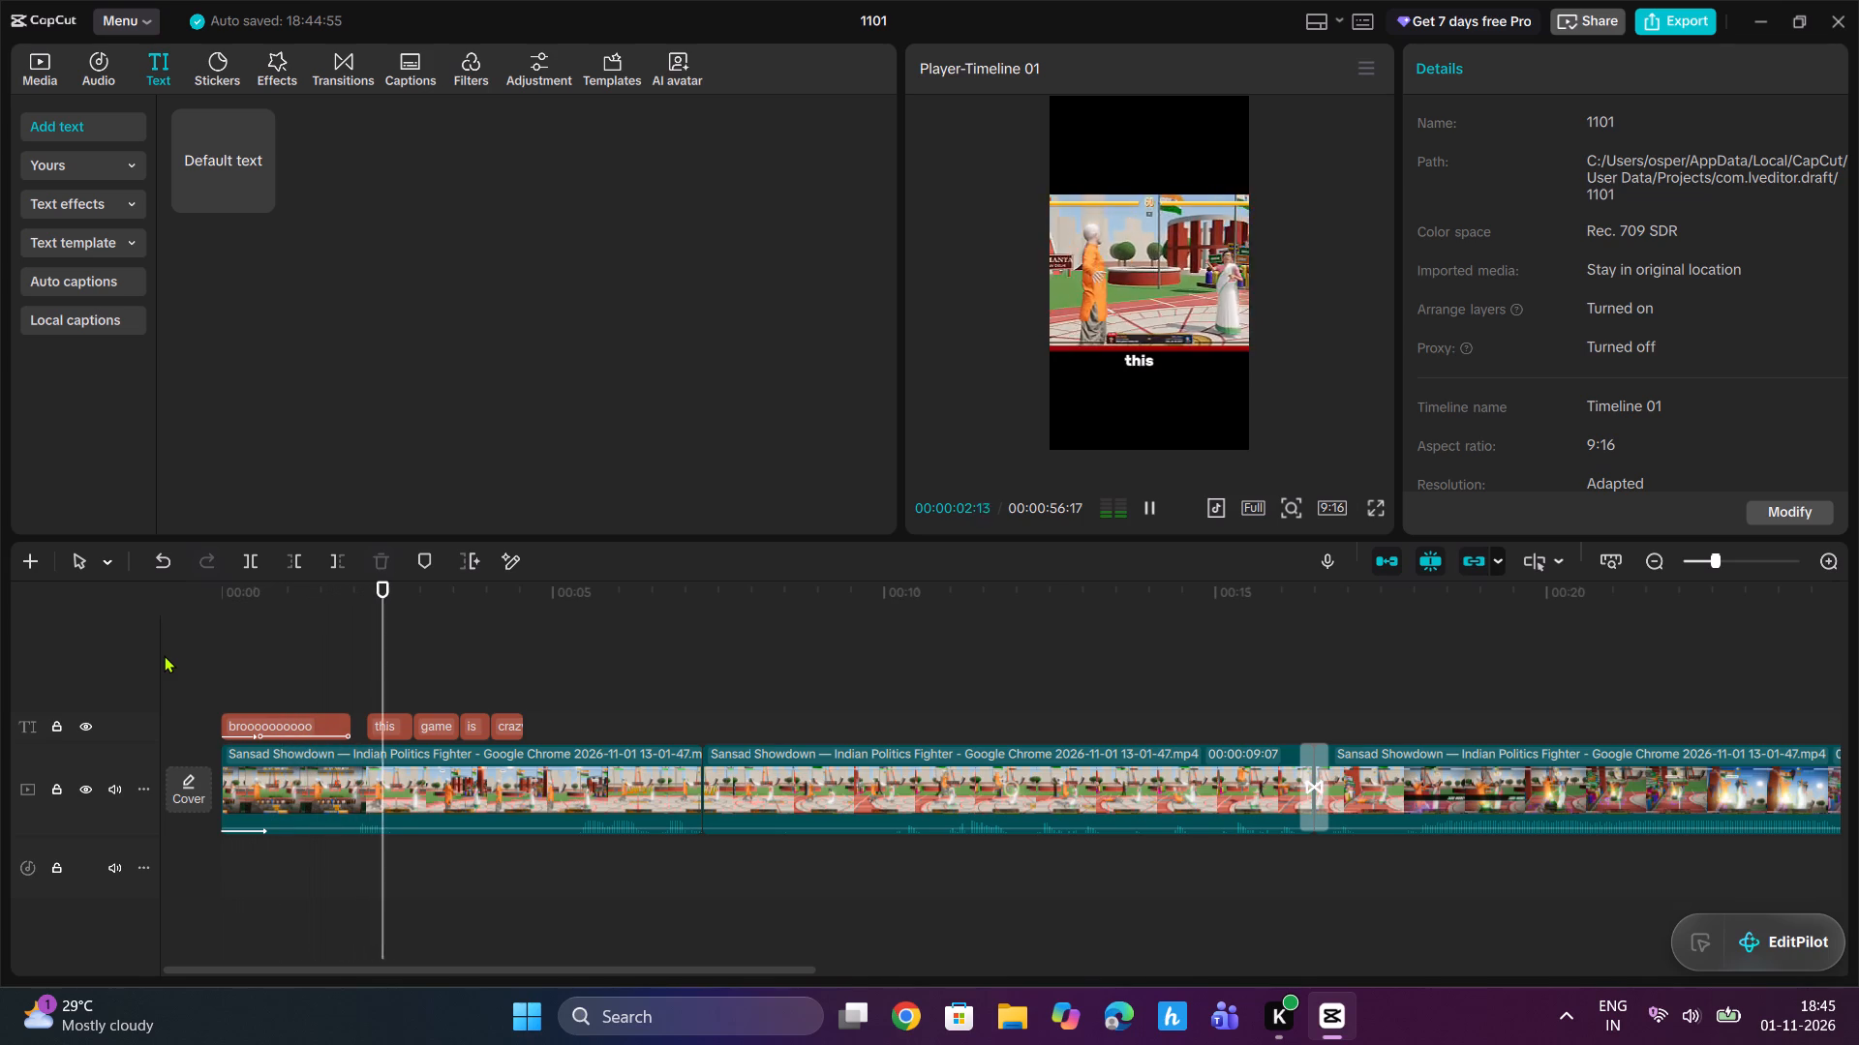
key(space)
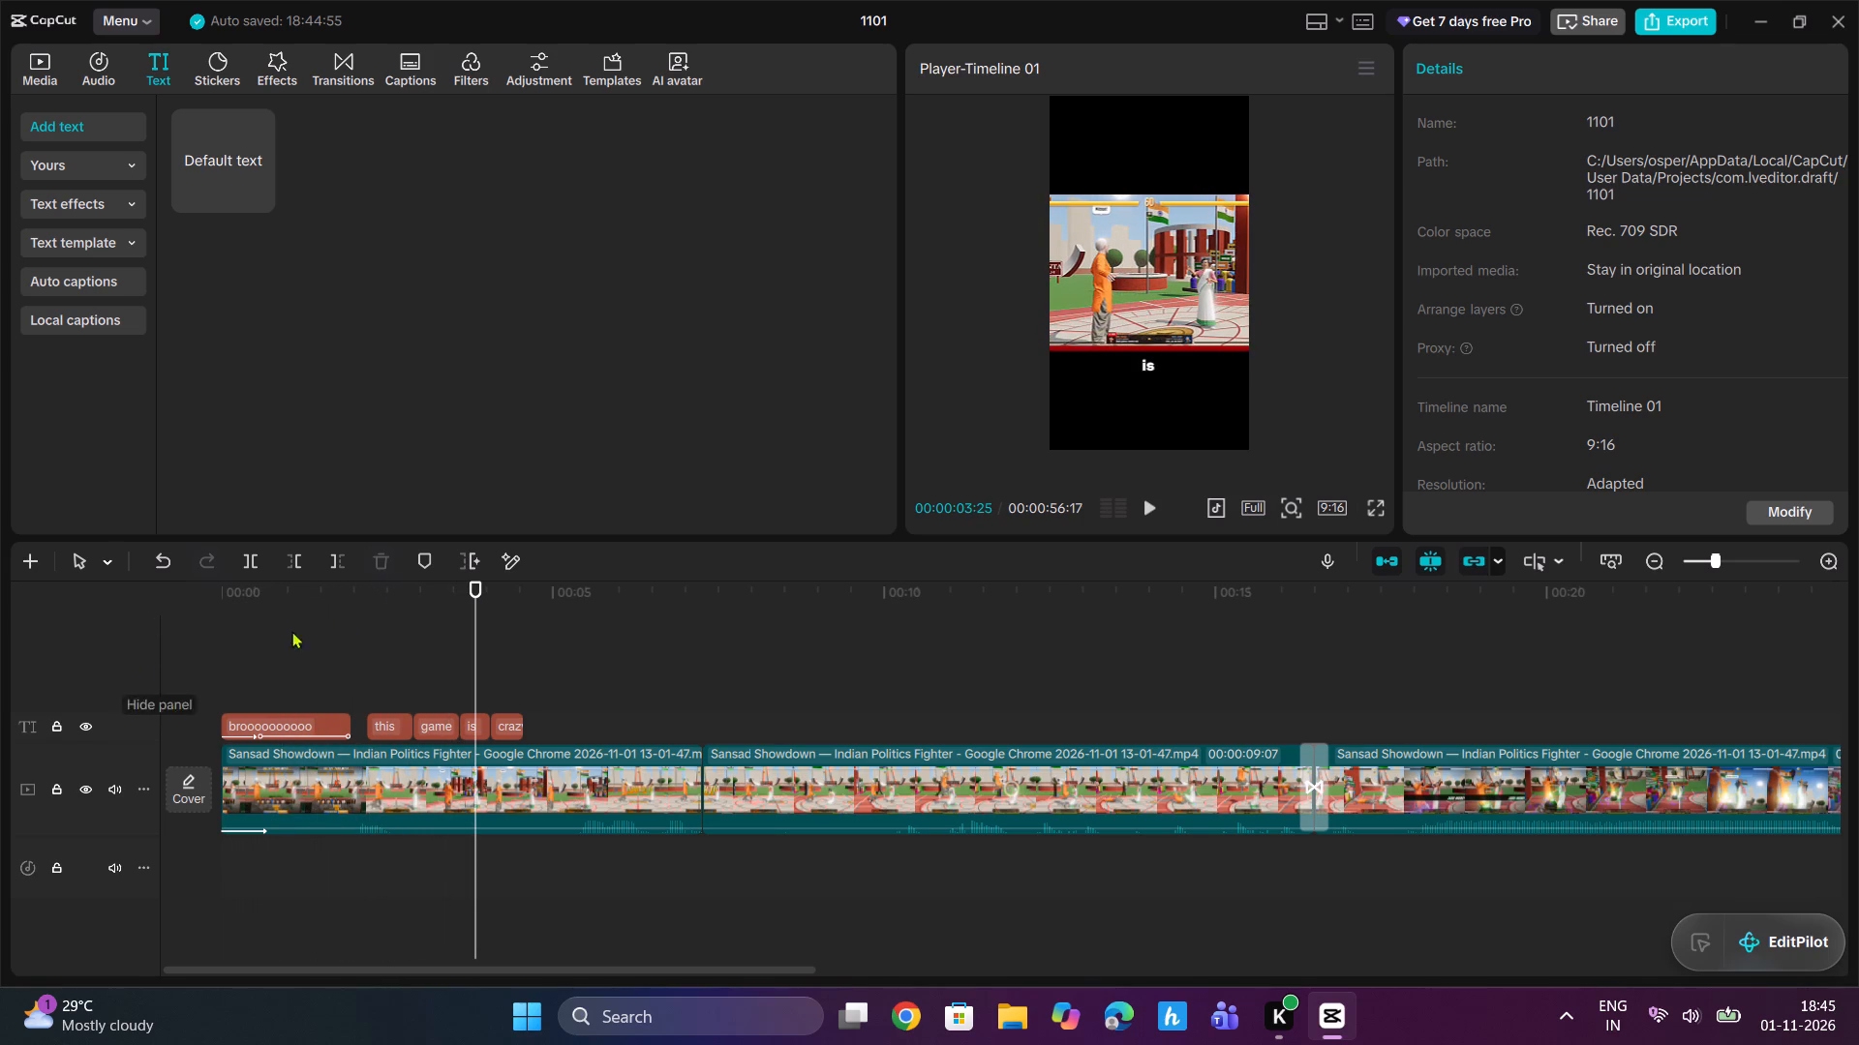
drag(475, 588, 398, 655)
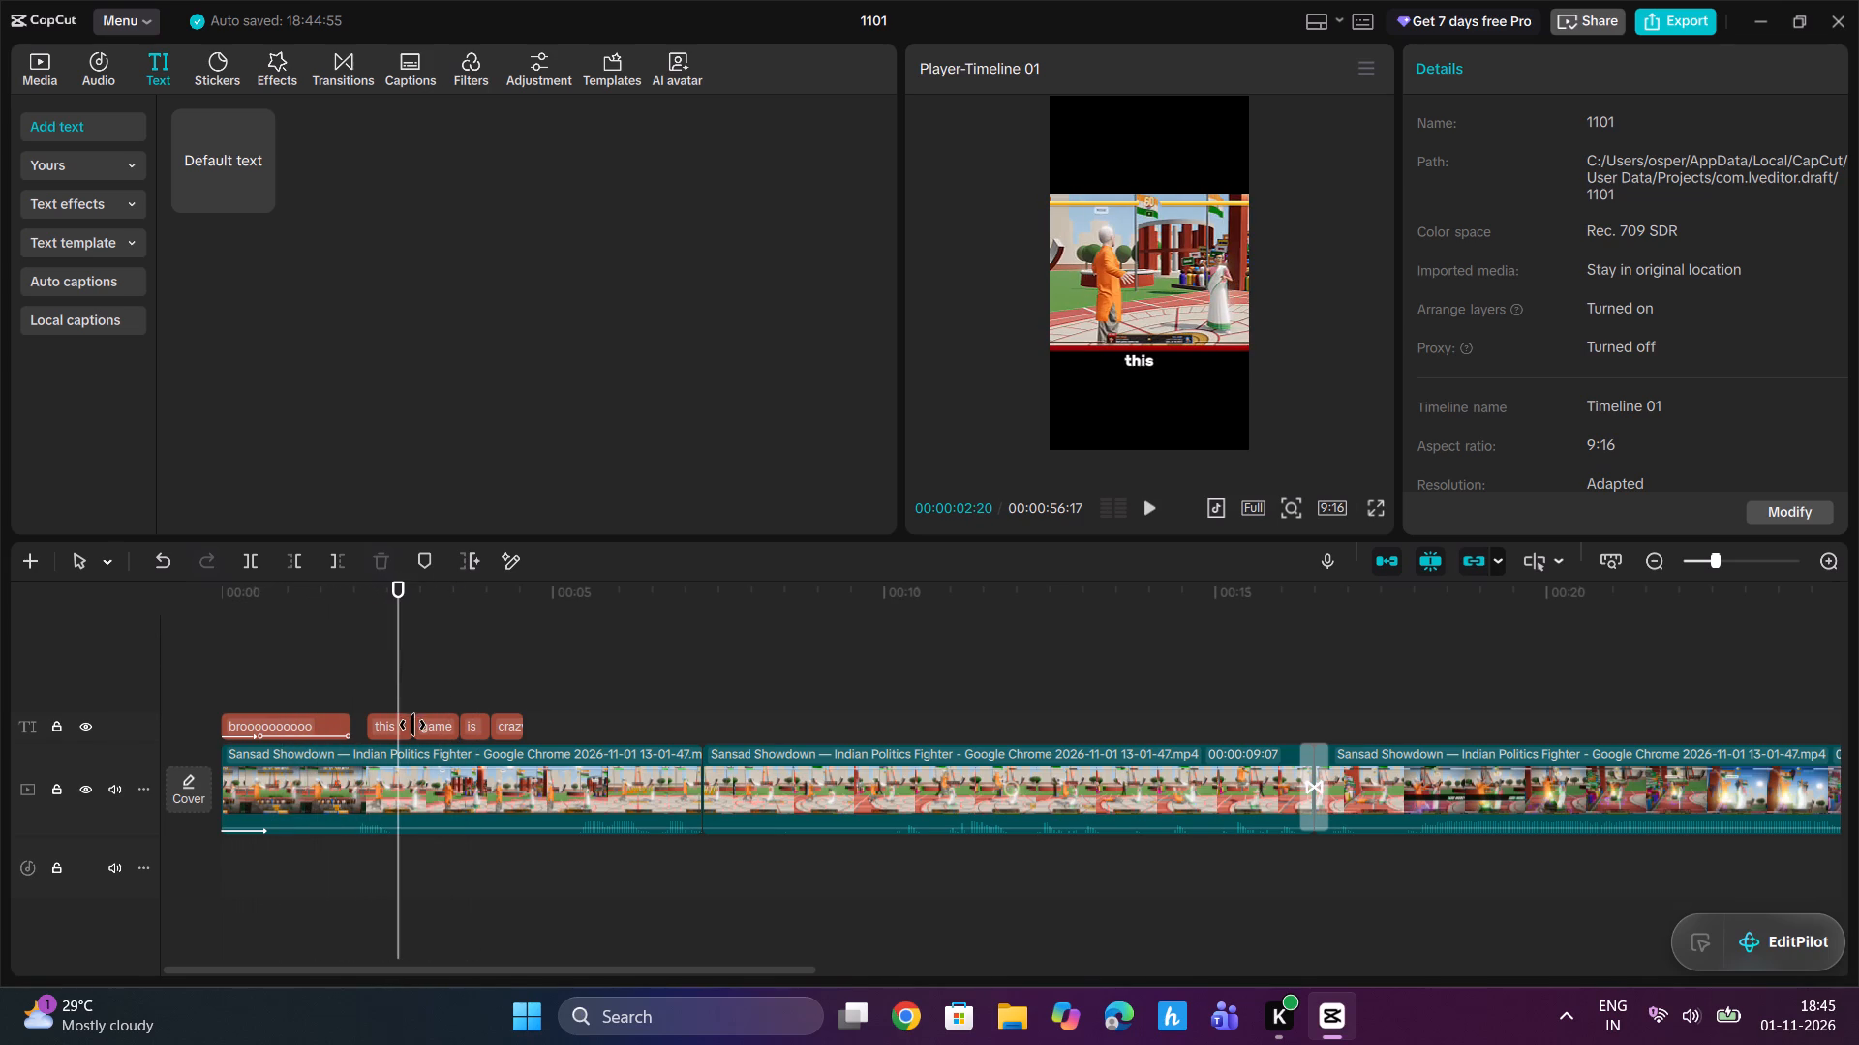
drag(412, 725, 403, 727)
click(431, 727)
drag(432, 727, 418, 727)
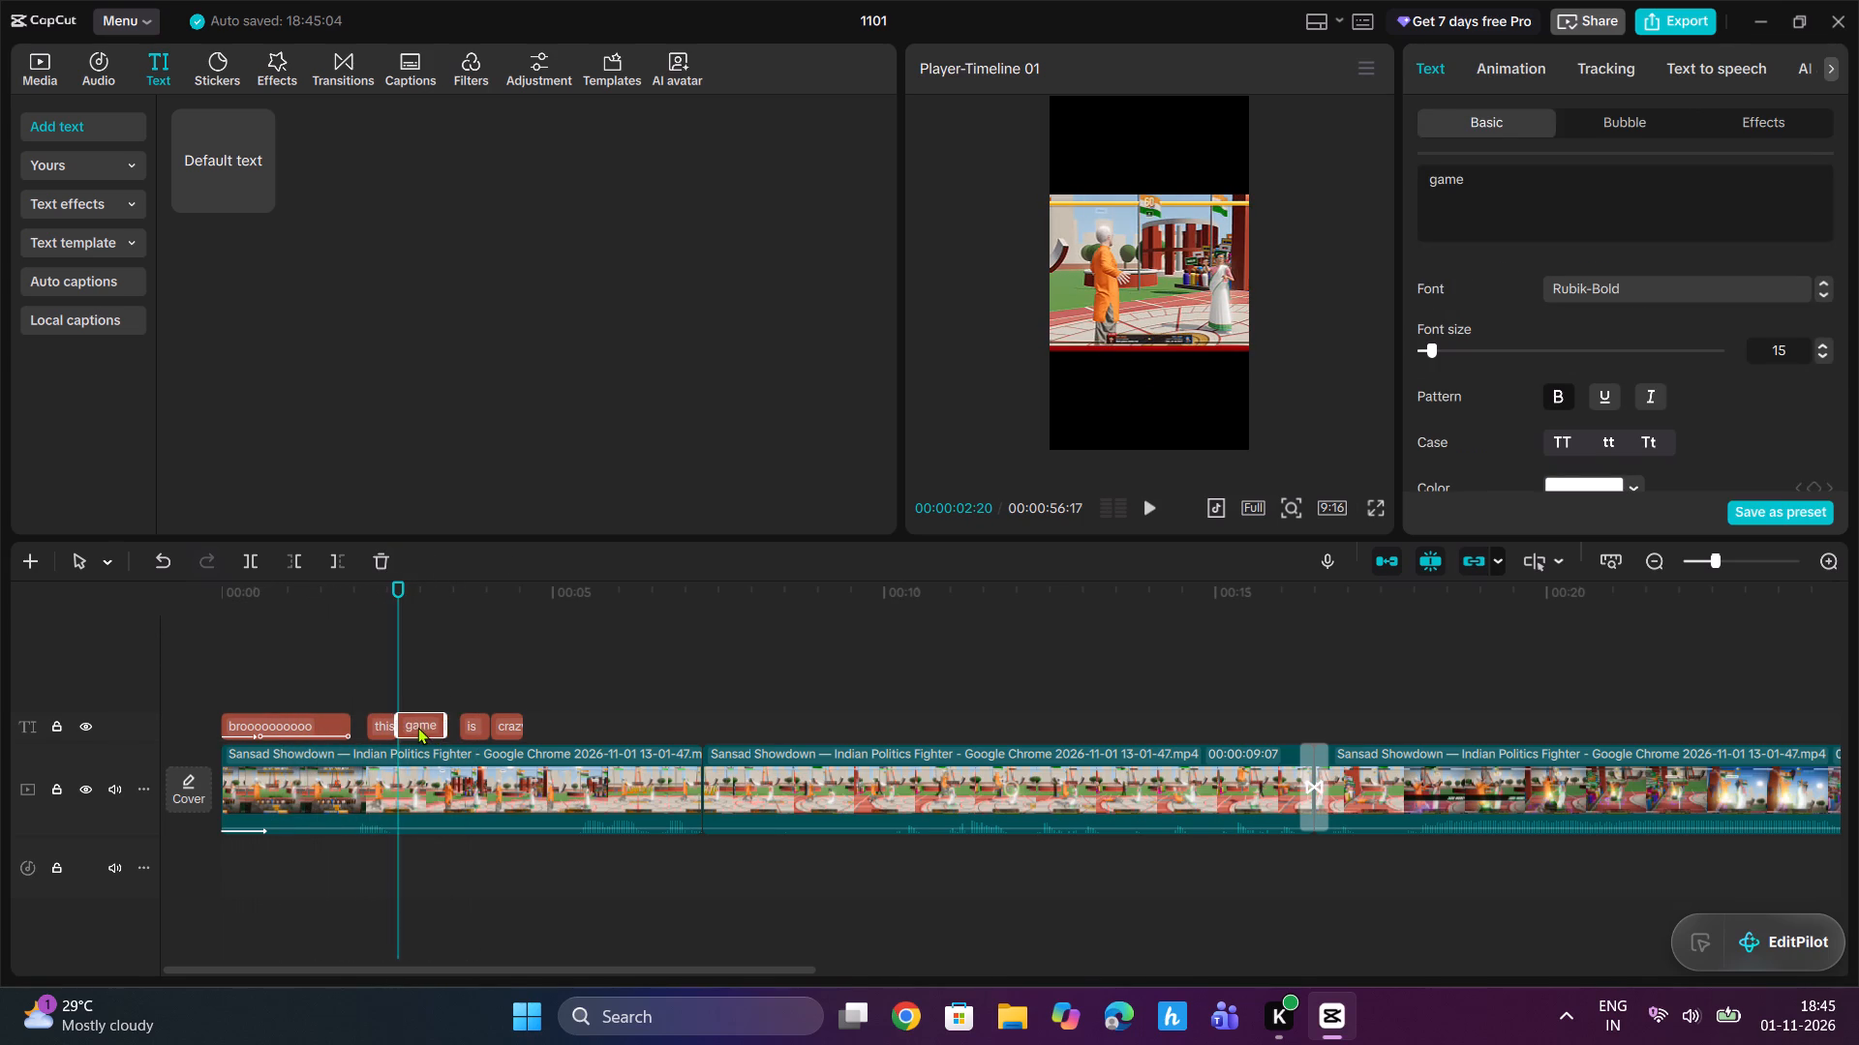
drag(442, 725, 427, 727)
Move the "is" and "crazyyy" captions earlier so they follow "game" without gaps, shortening both slightly.
click(472, 725)
drag(472, 725, 442, 727)
drag(459, 726, 450, 726)
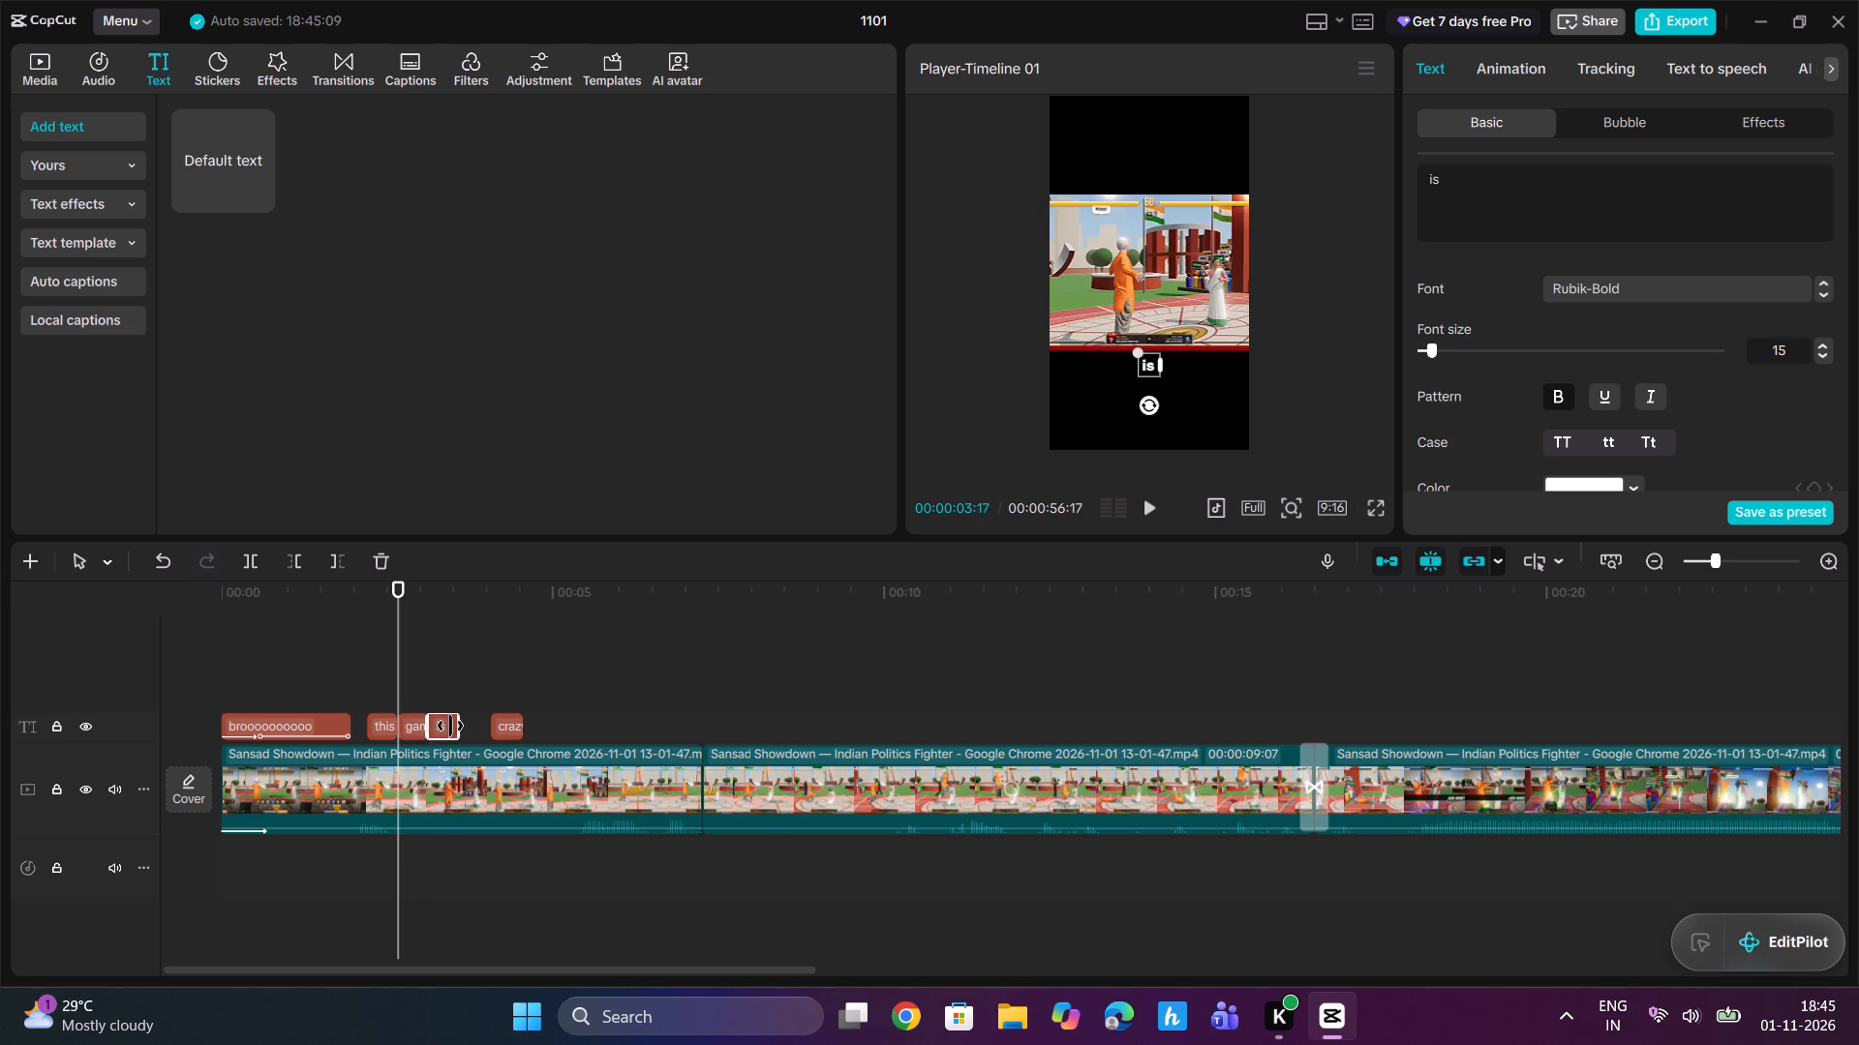
drag(450, 726, 448, 726)
click(498, 726)
drag(508, 726, 473, 728)
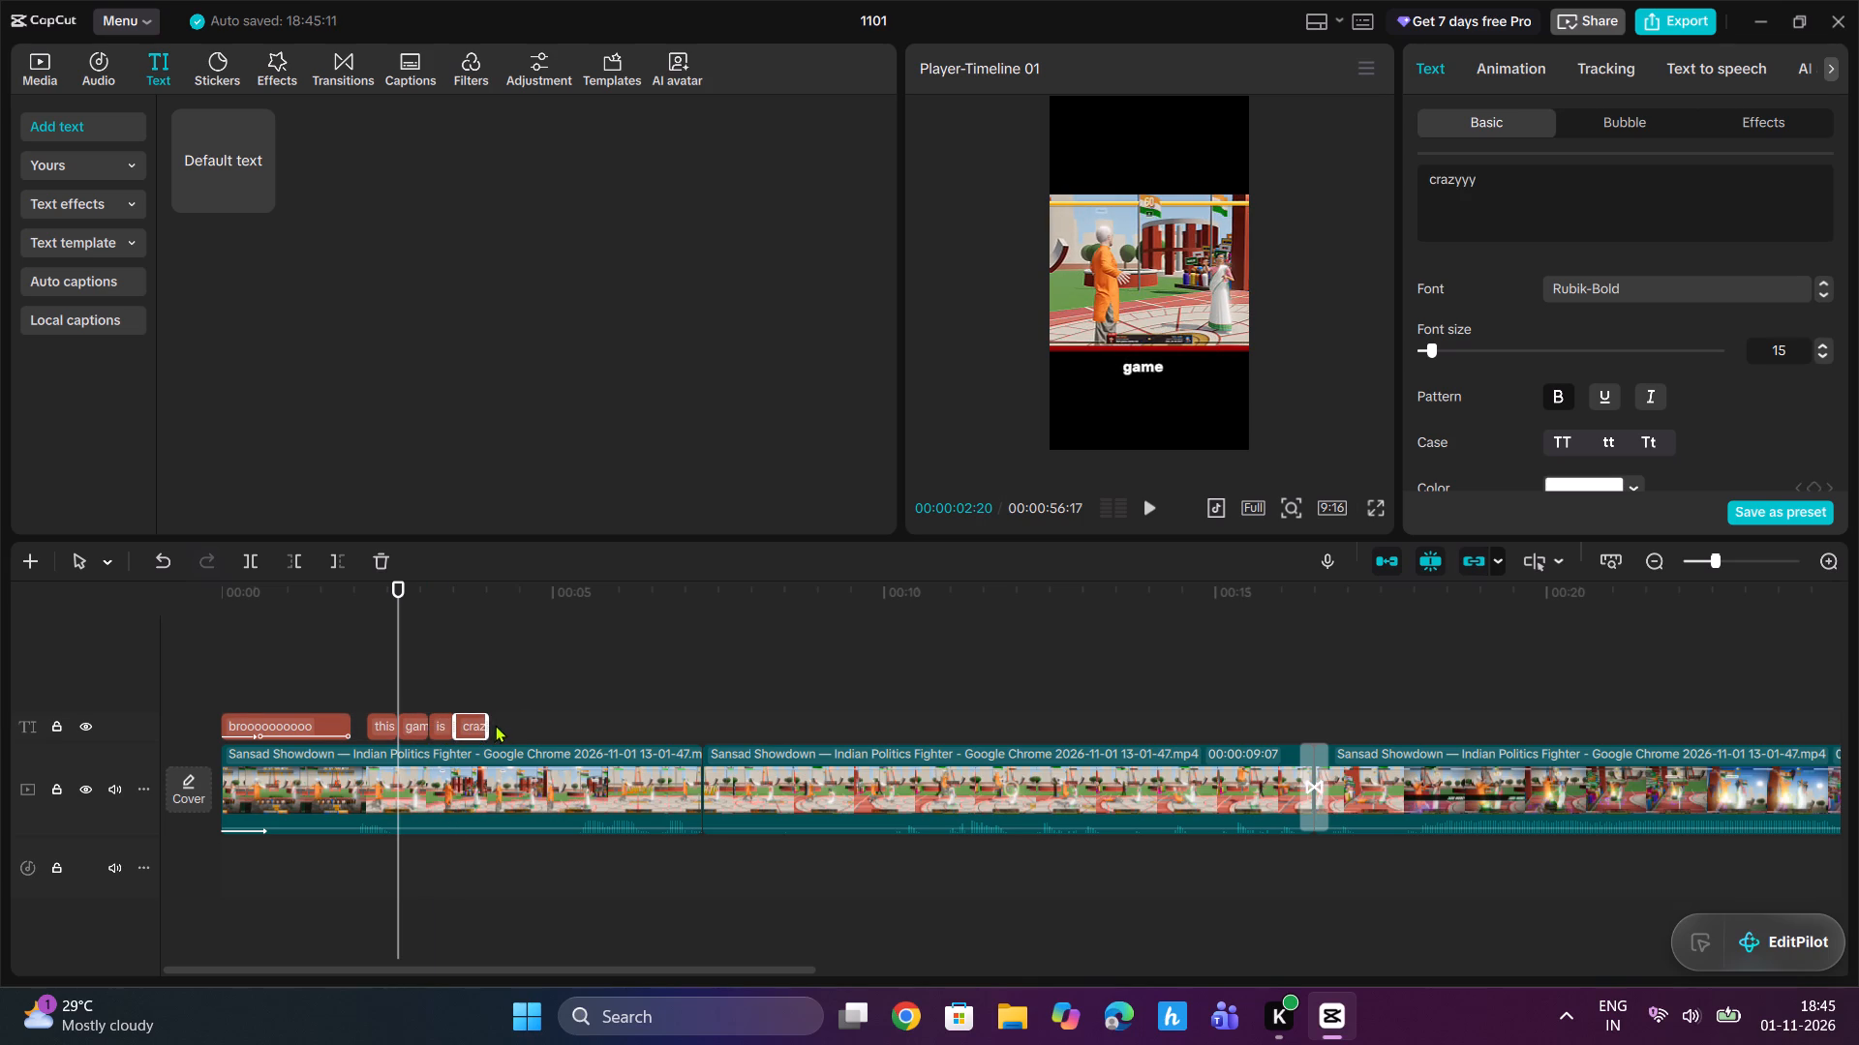
click(484, 724)
Play the opening through to 00:00:04:14 and add a bold Rubik-Bold caption there reading "may".
drag(401, 600, 266, 626)
key(space)
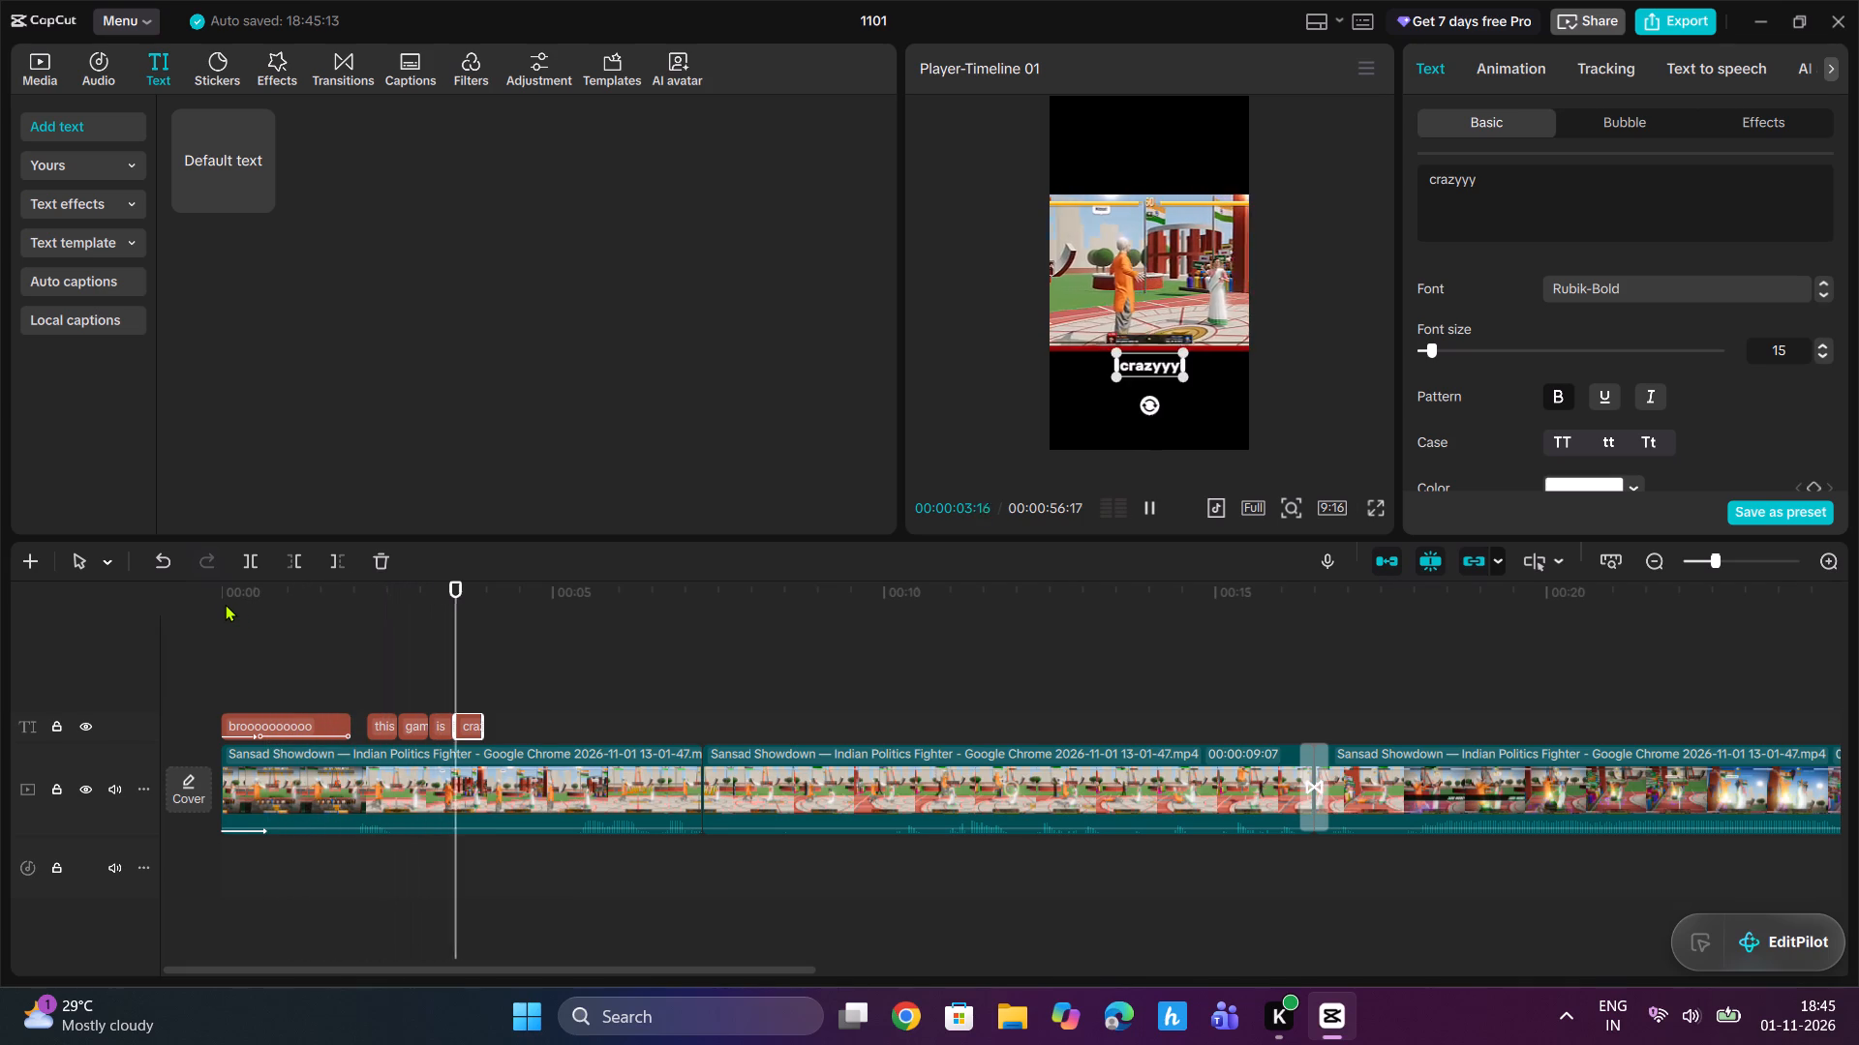
key(space)
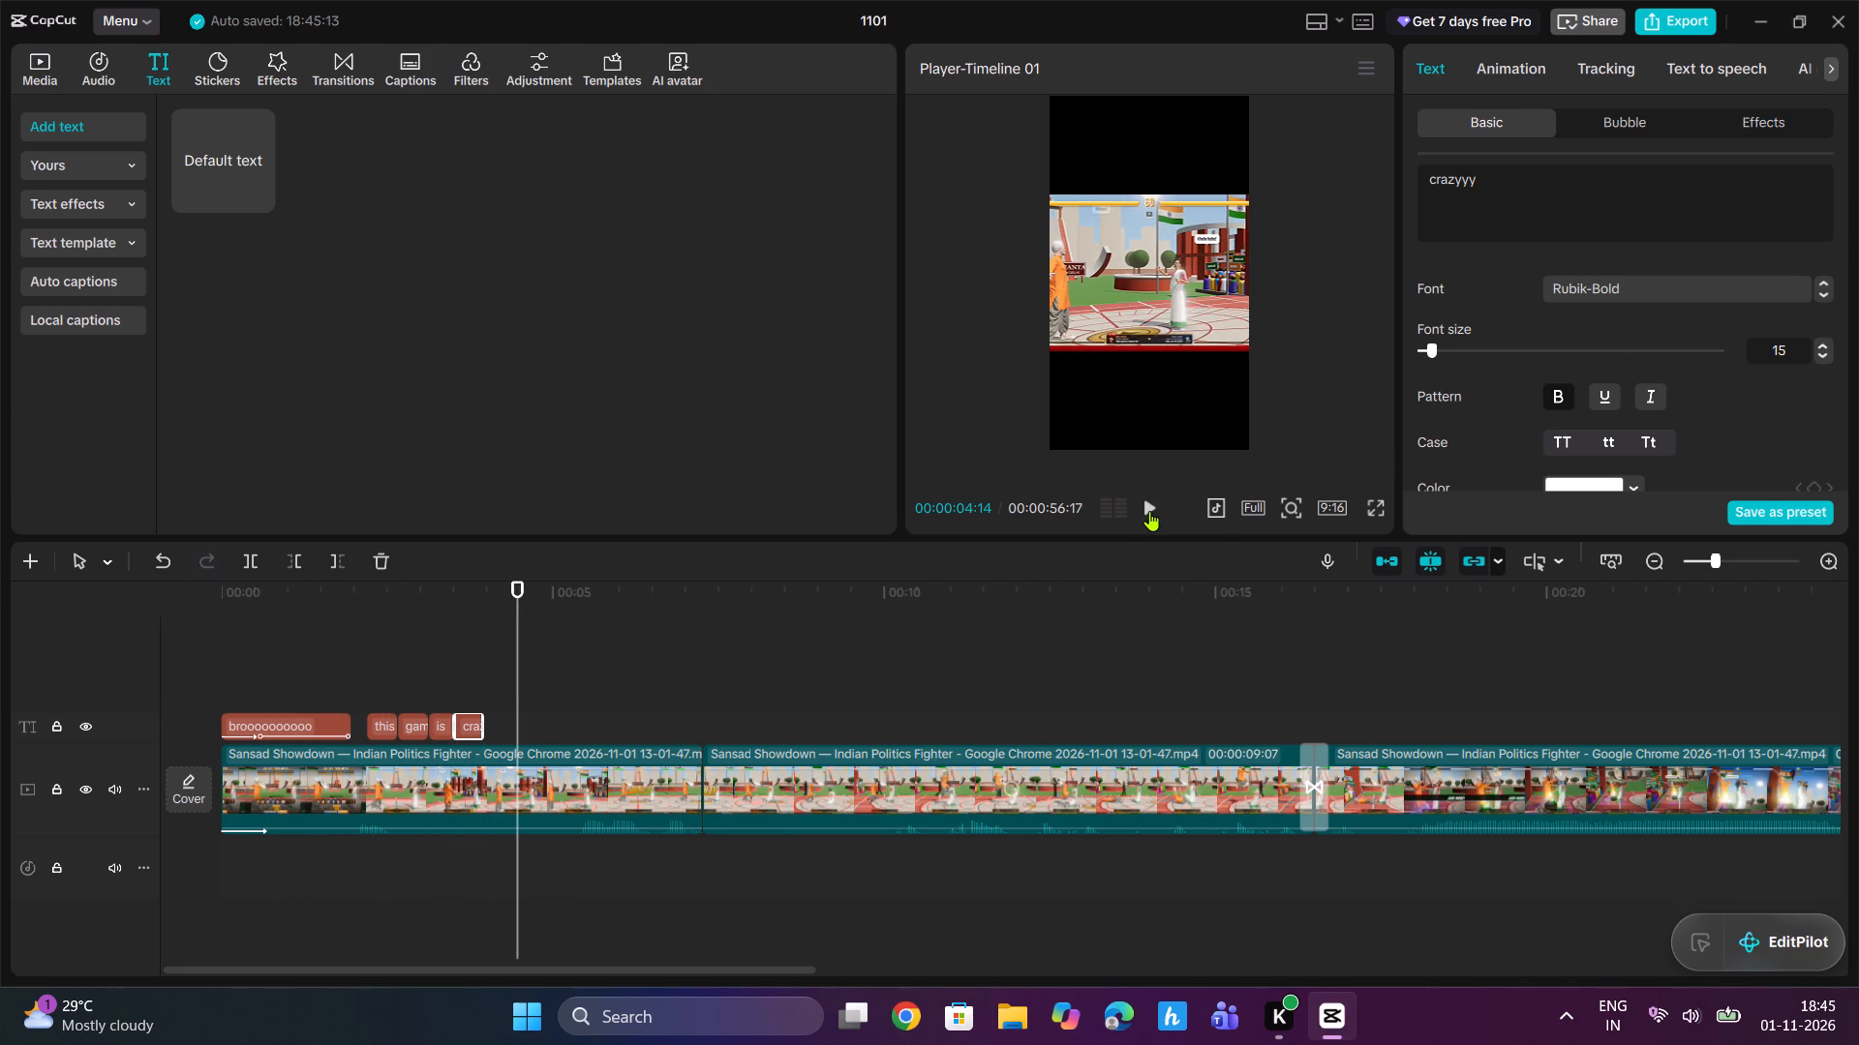
click(261, 196)
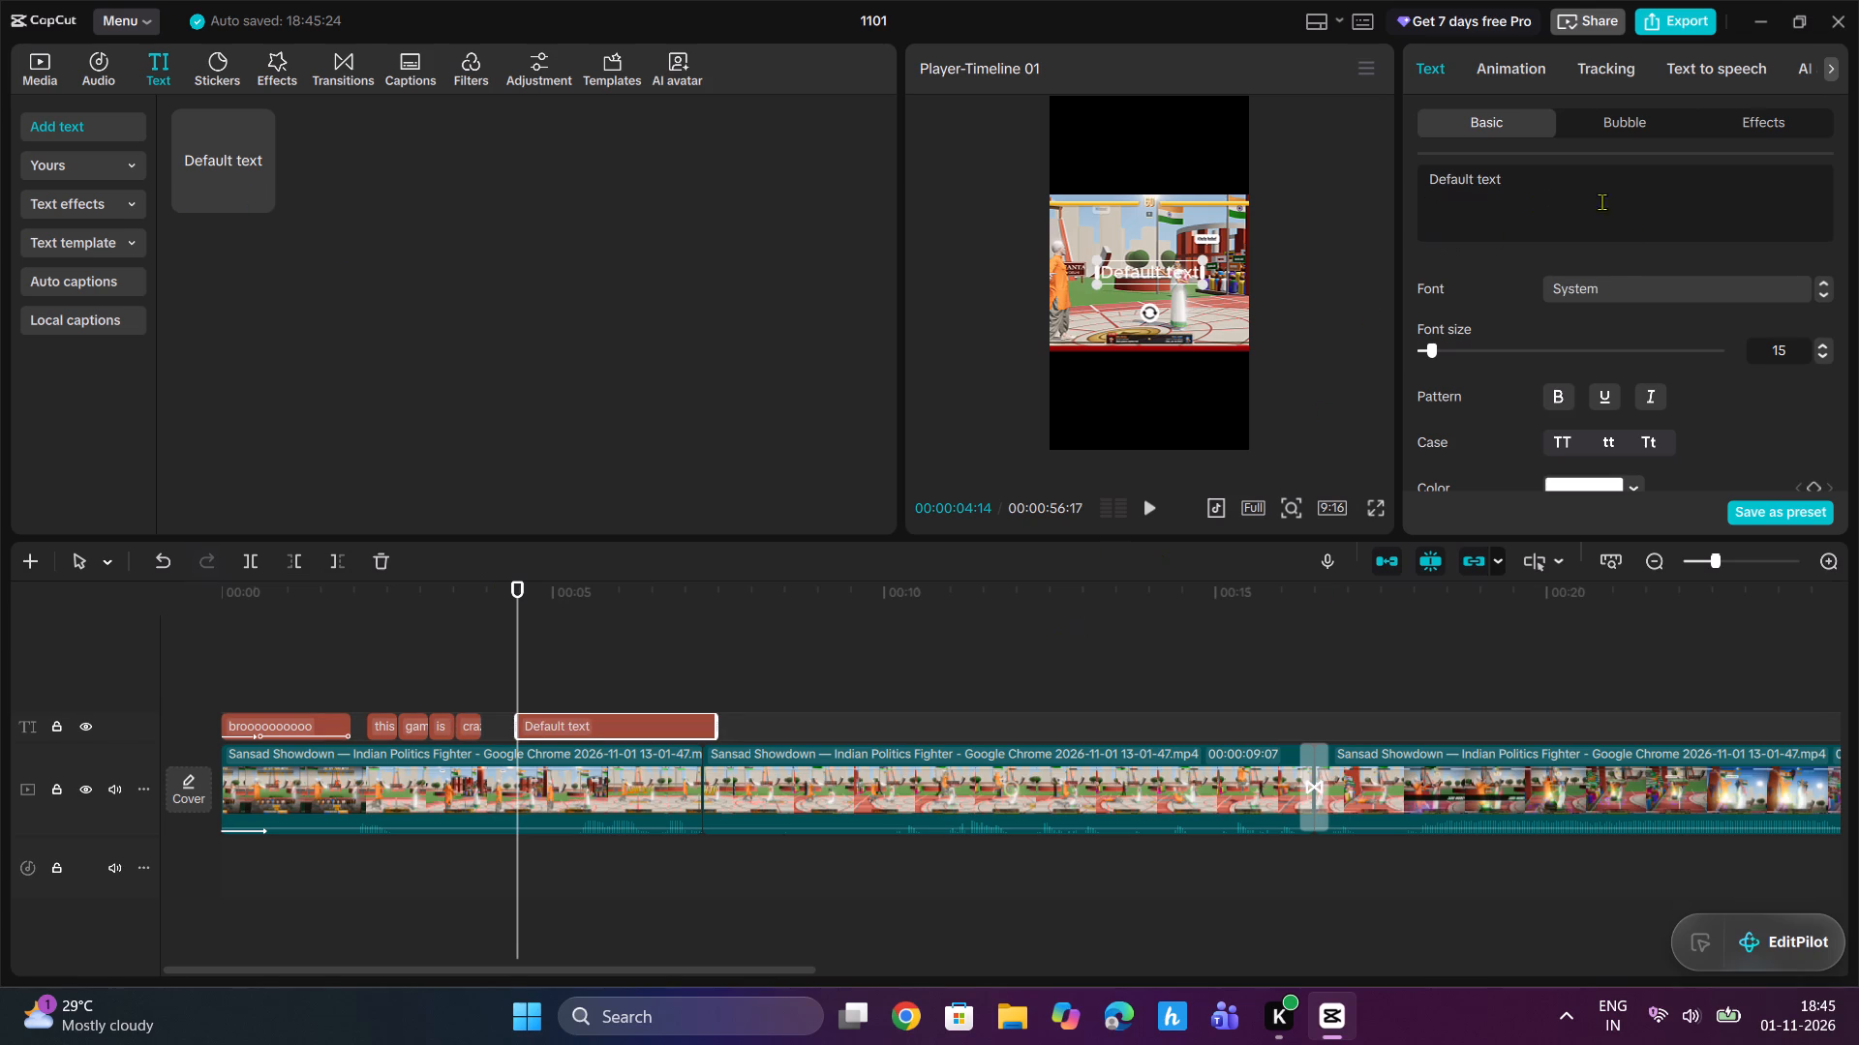
click(1825, 292)
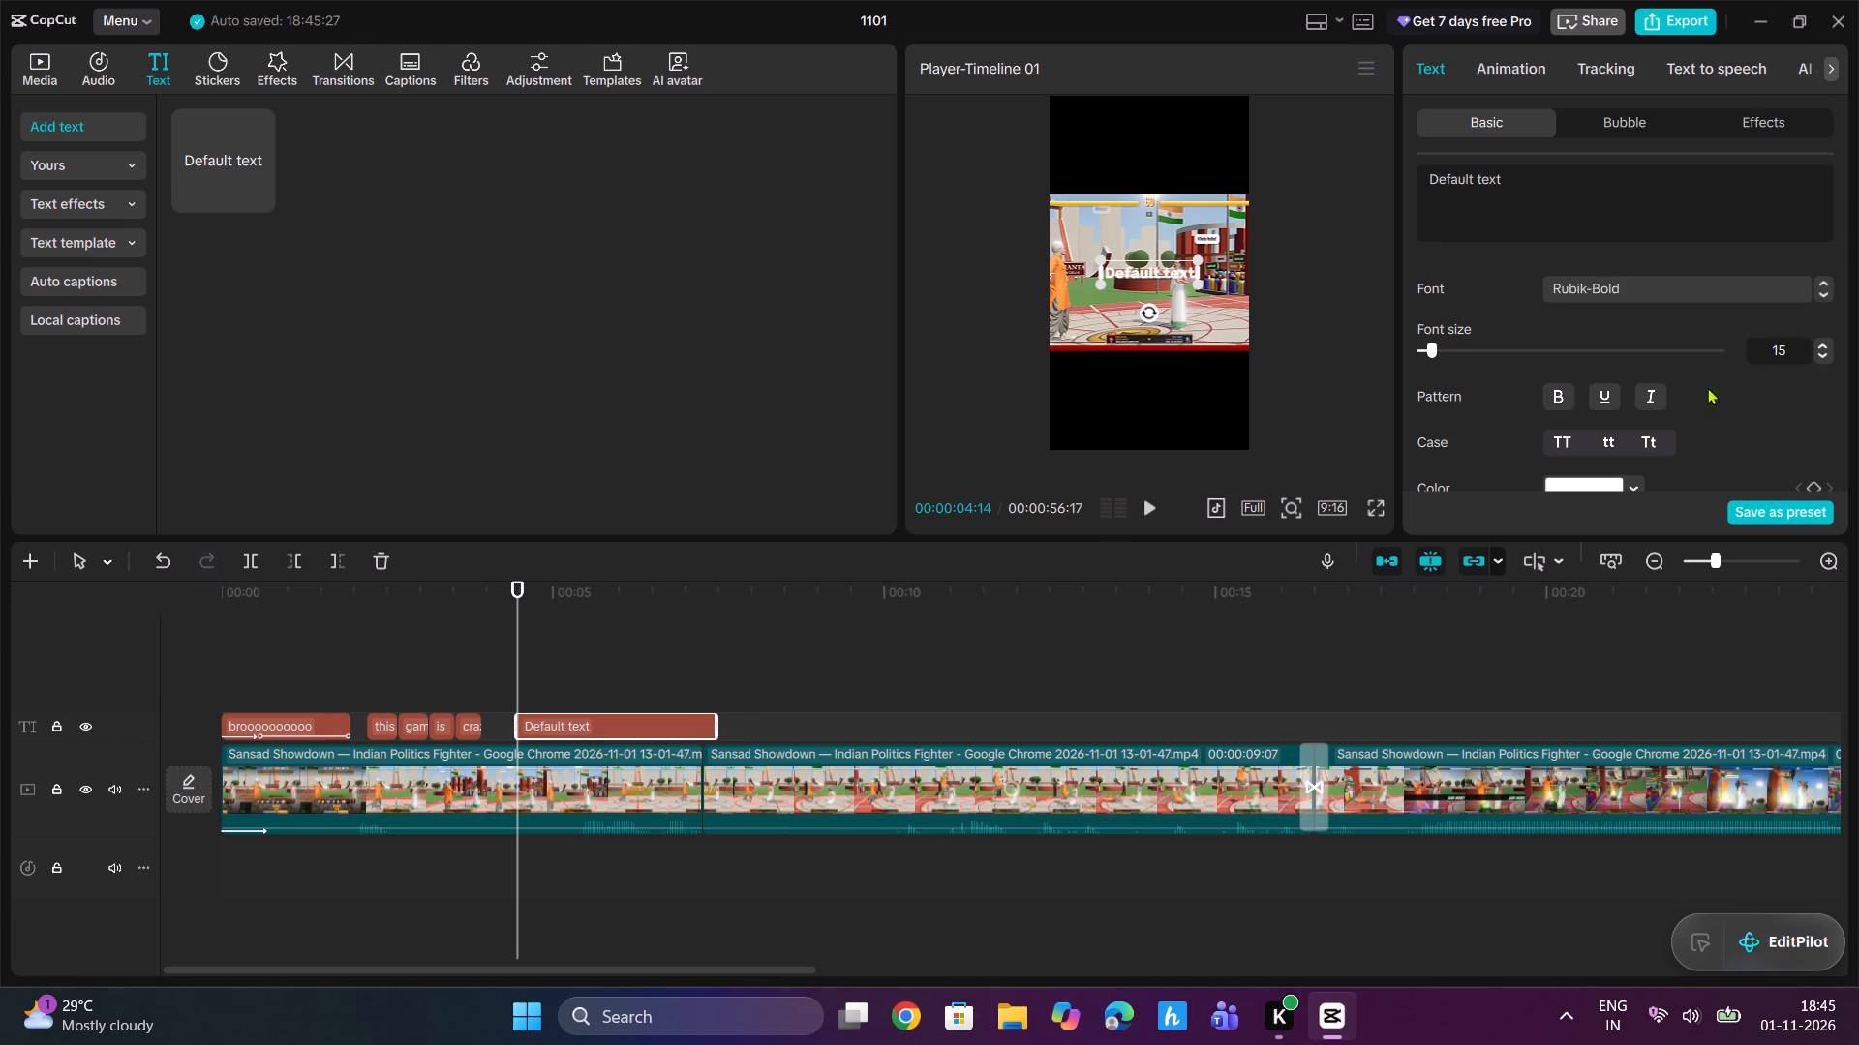
click(1560, 391)
drag(1525, 182, 1371, 174)
text(may)
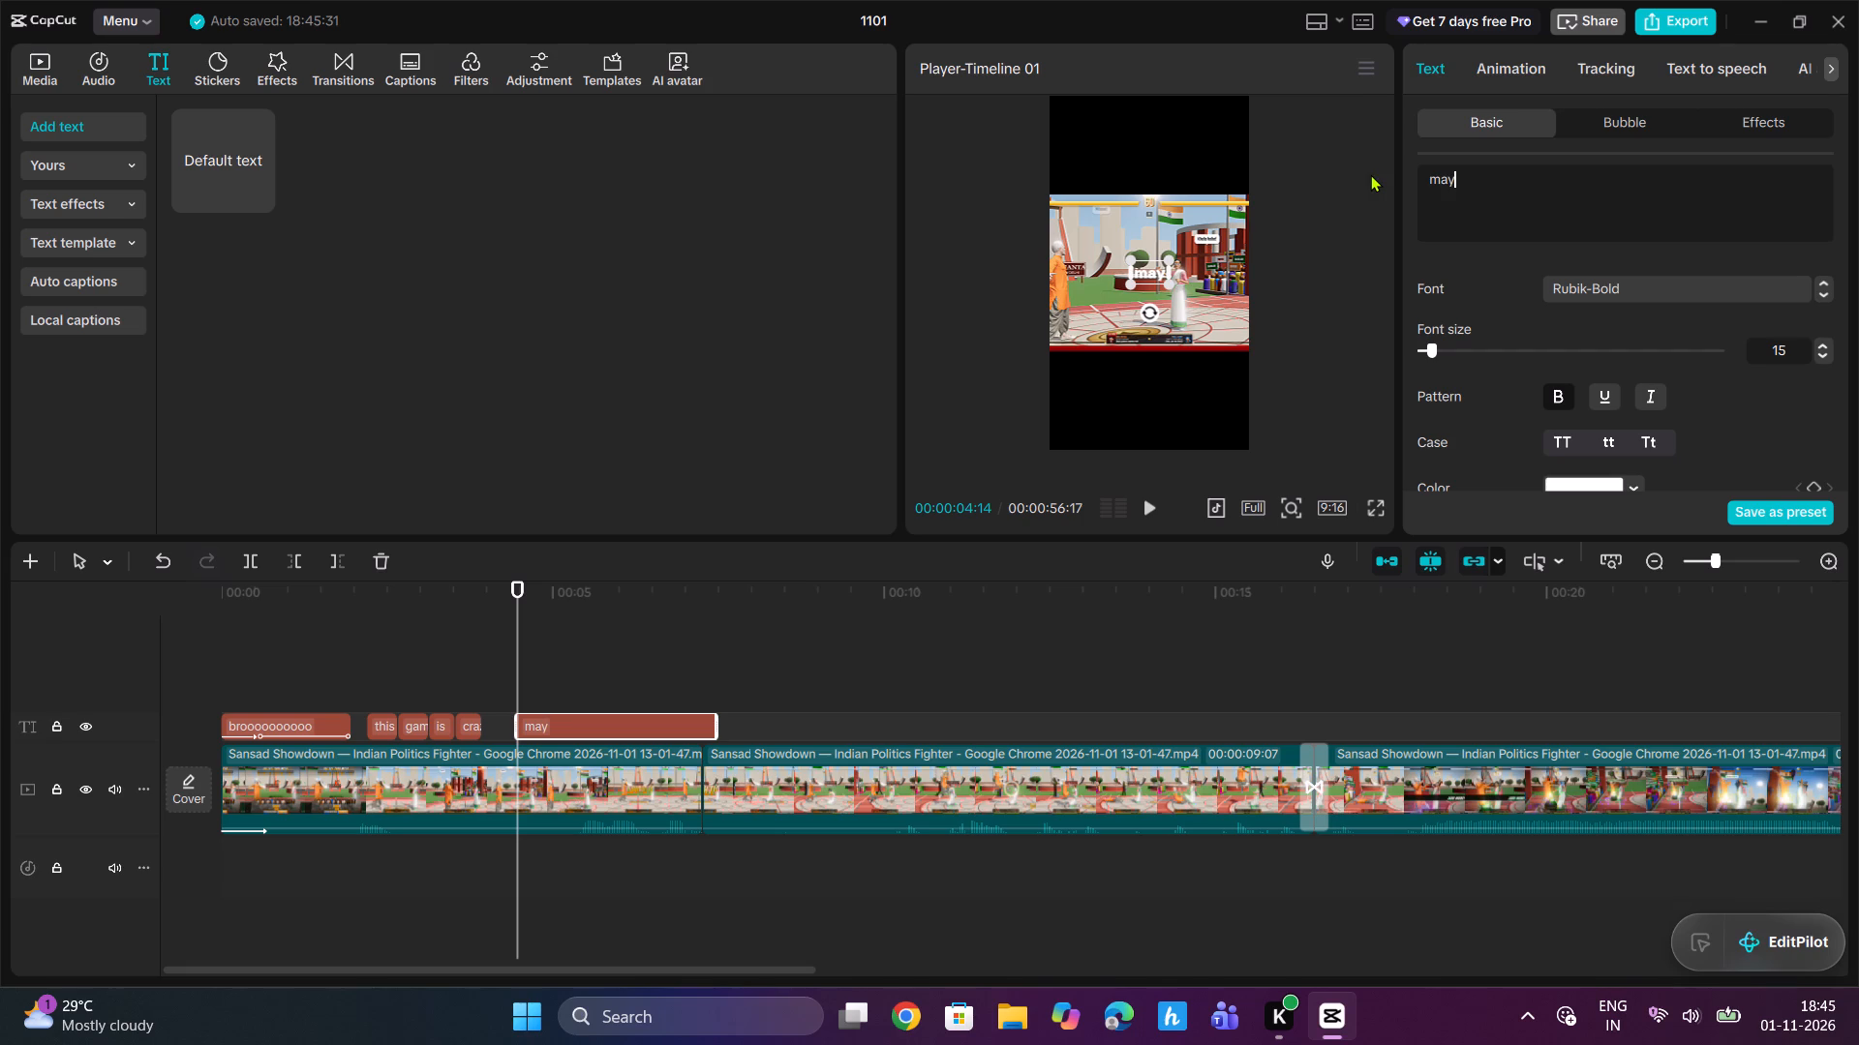
Split the "may" caption at 00:00:04:21 and change the second part's text to "be".
drag(513, 594, 533, 598)
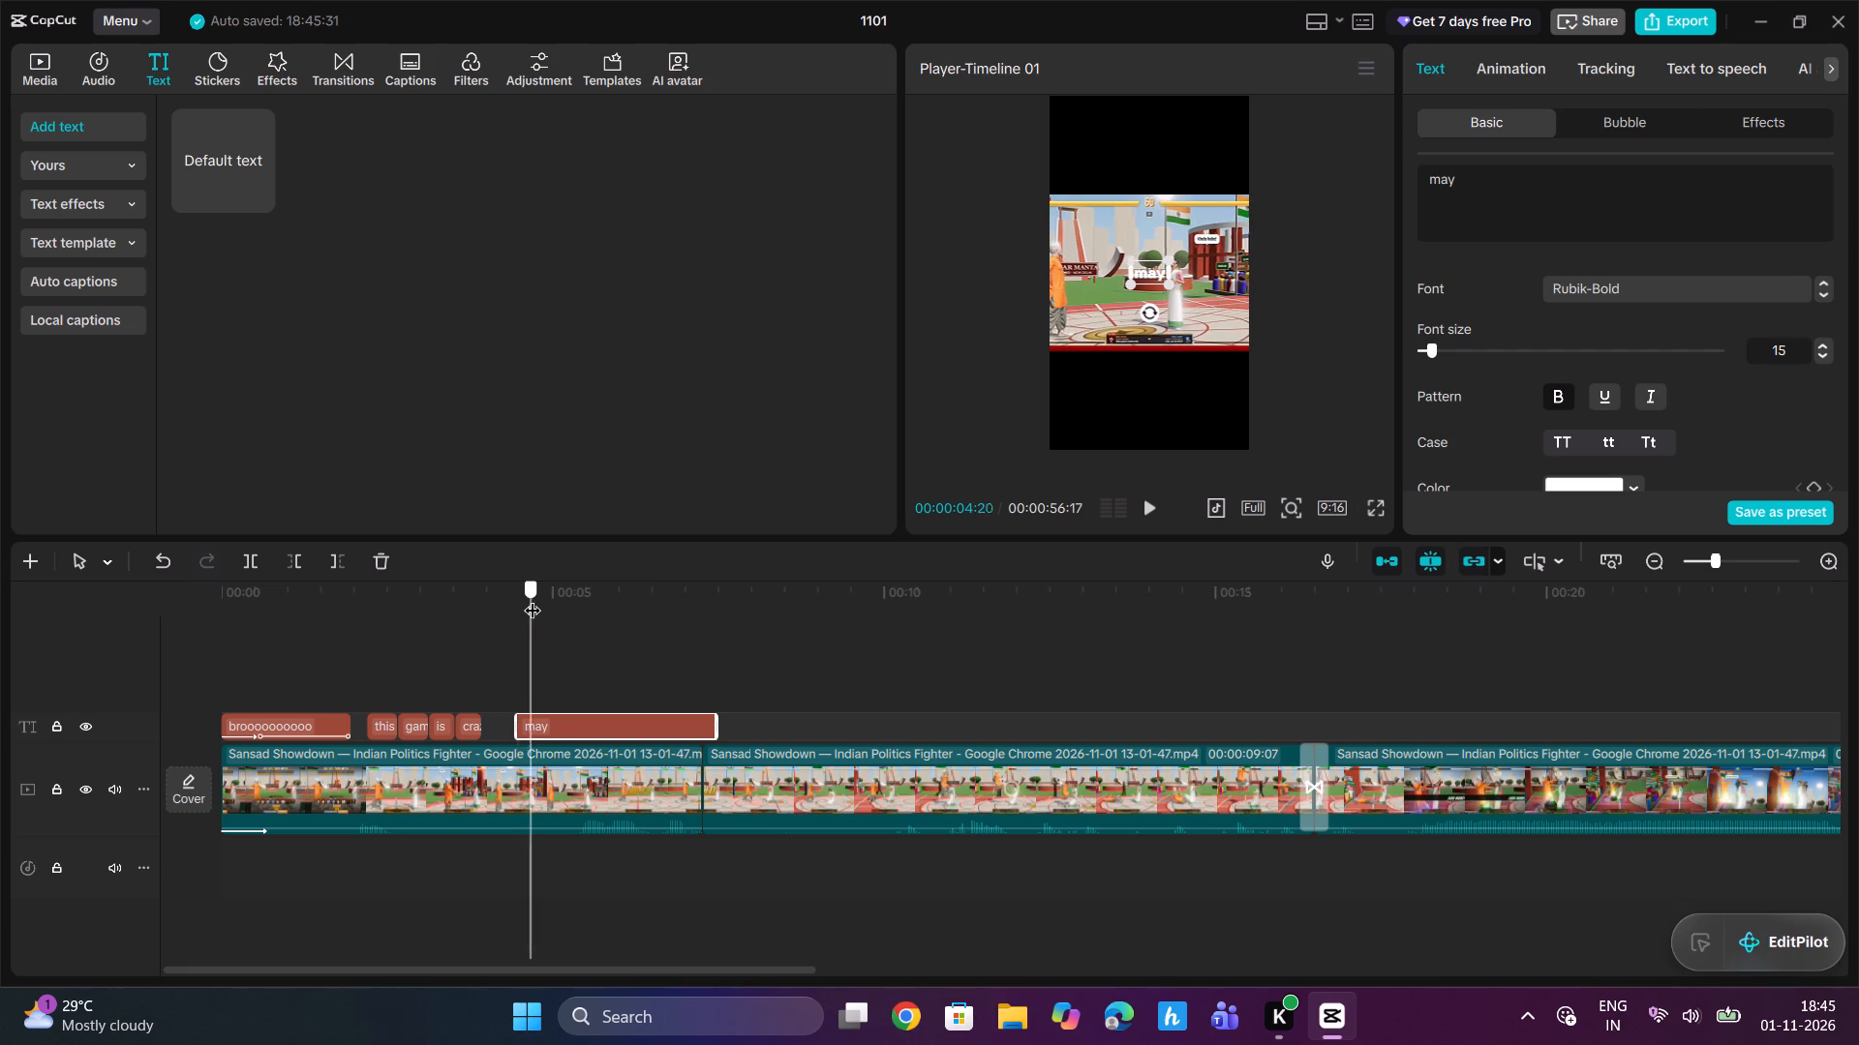
drag(533, 598, 533, 599)
click(245, 561)
drag(1480, 187, 1391, 186)
text(be)
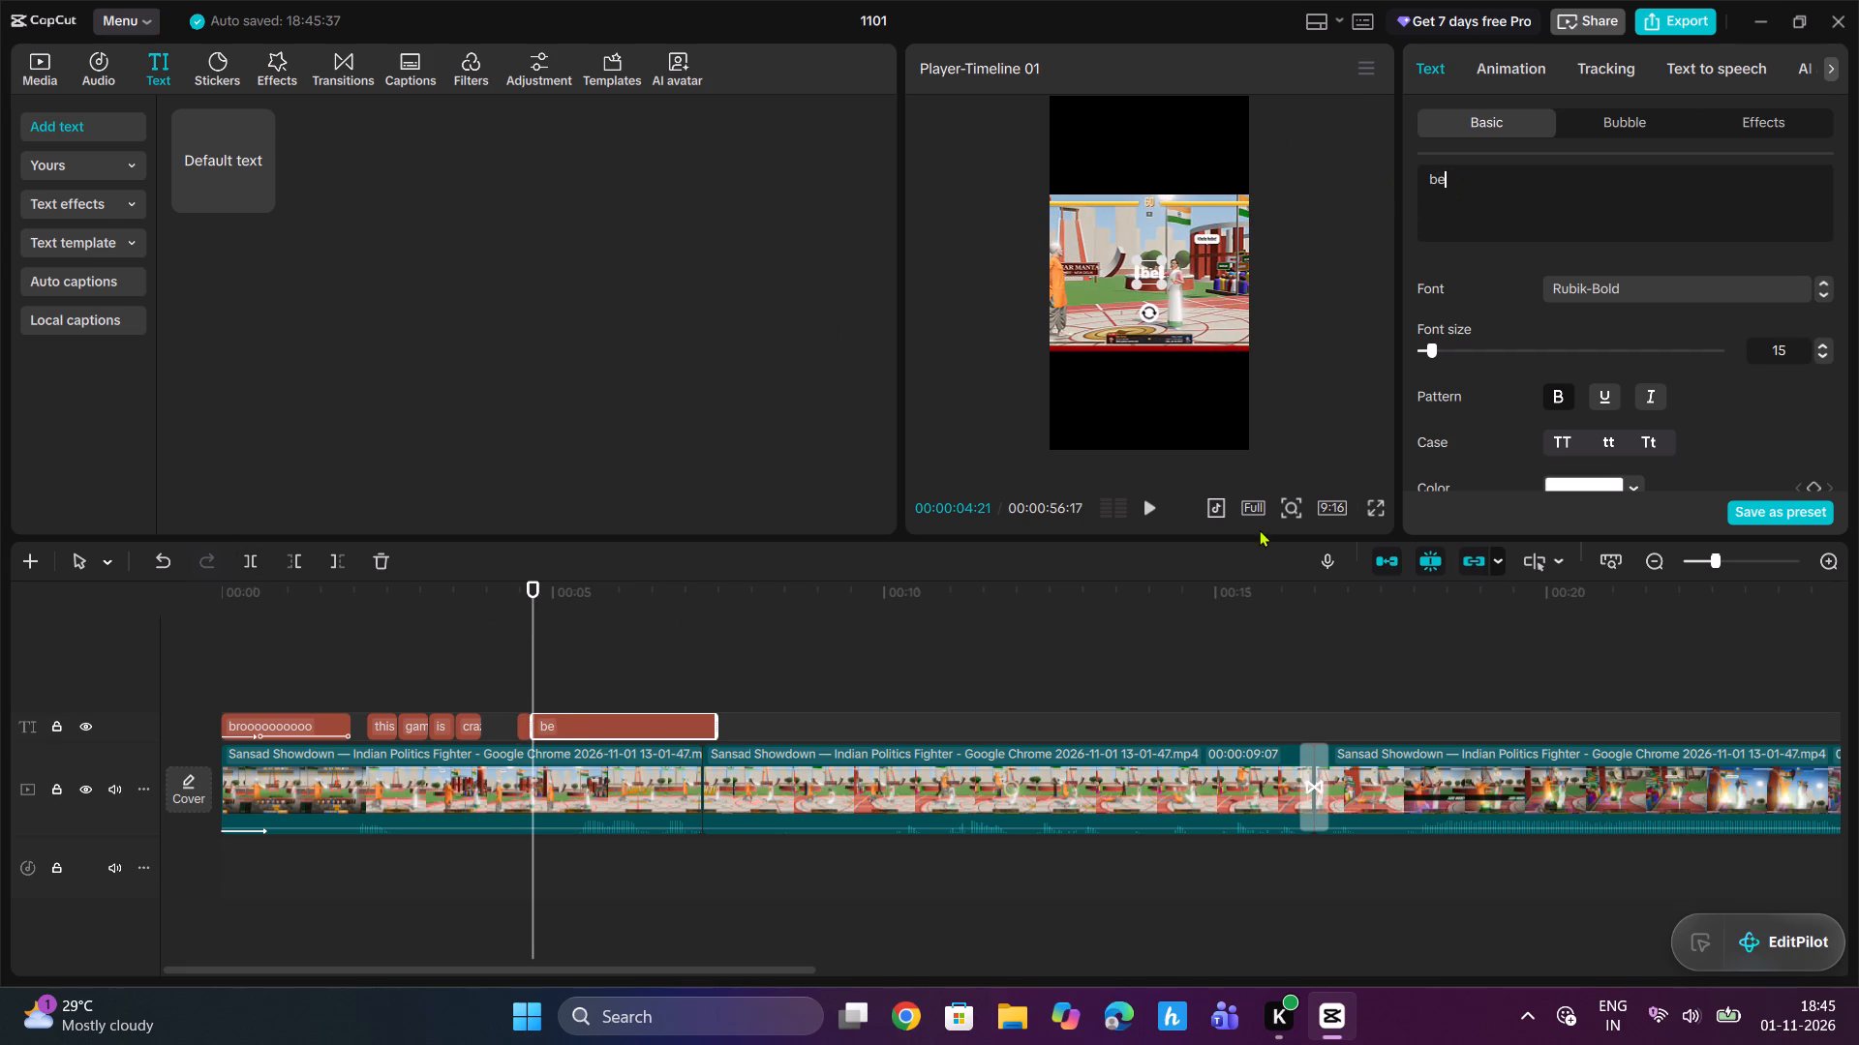
Split the "be" caption at 00:00:04:27 and change the second part's text to "banned".
drag(535, 586, 545, 597)
click(253, 562)
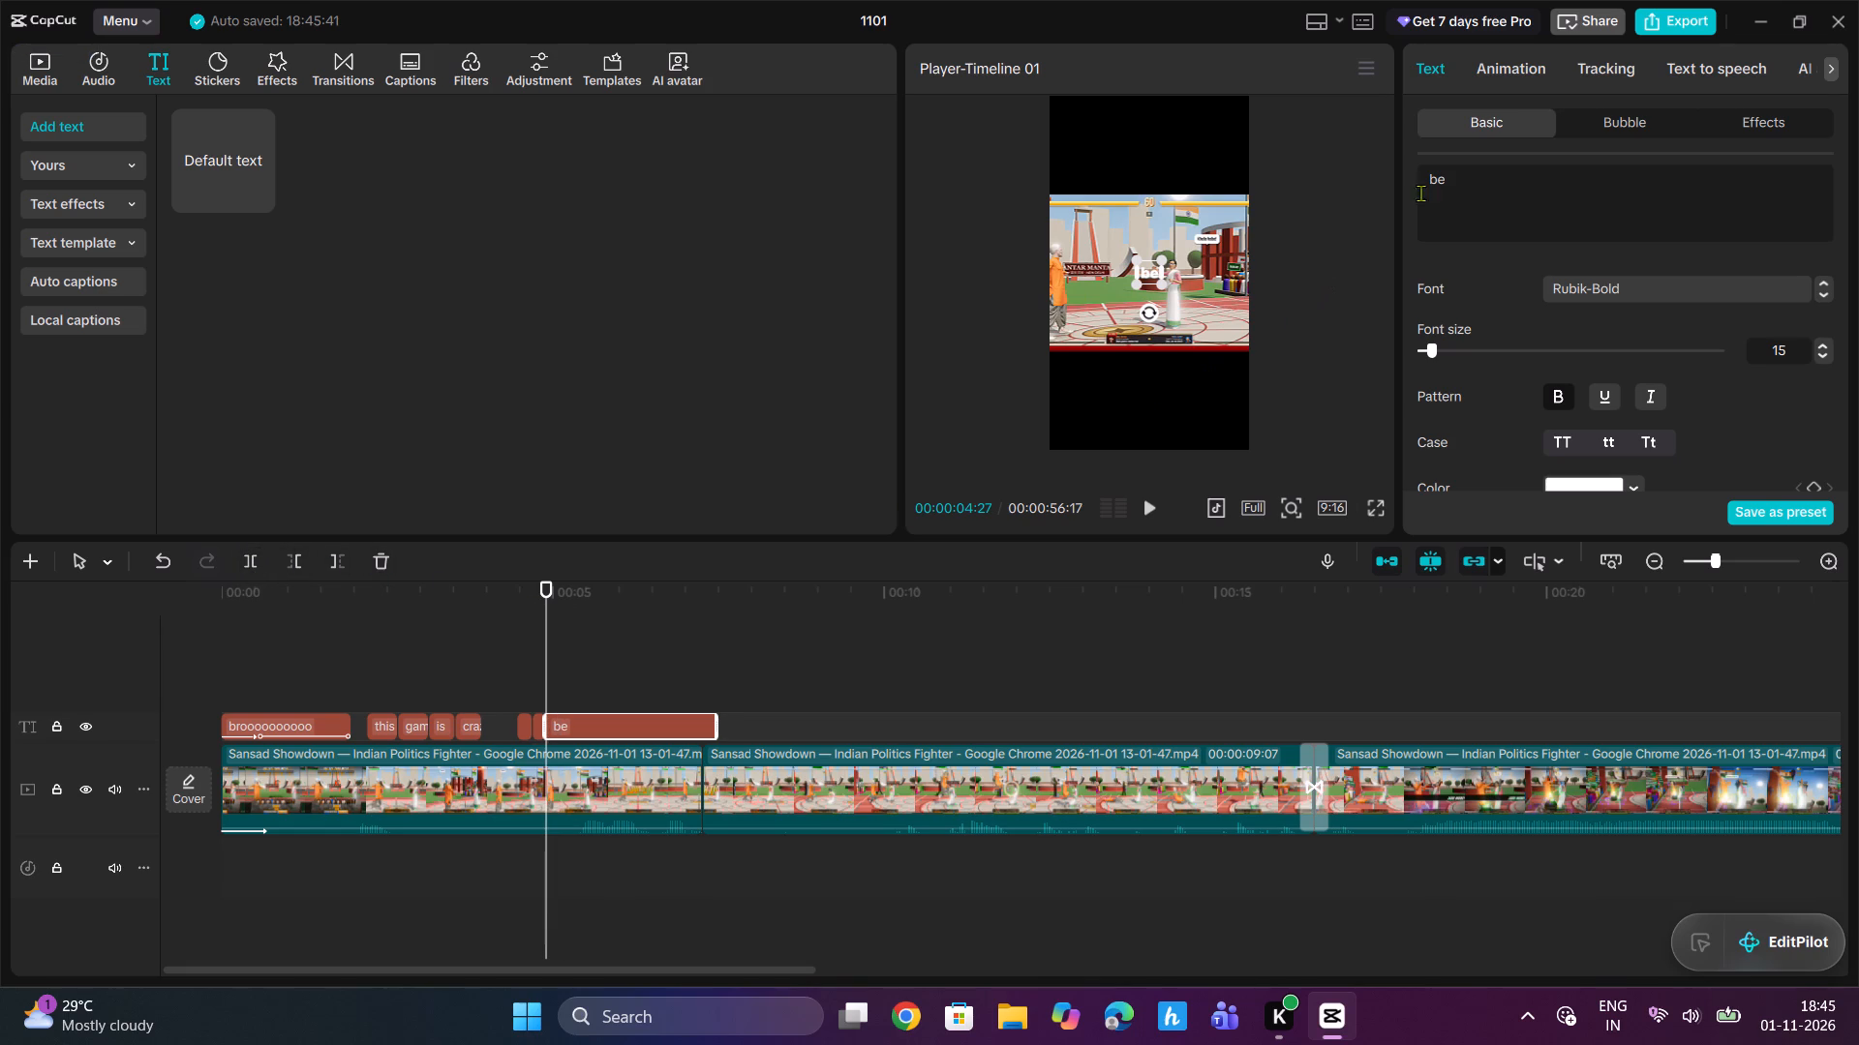
drag(1477, 160, 1401, 176)
drag(1475, 175, 1417, 180)
text(banne)
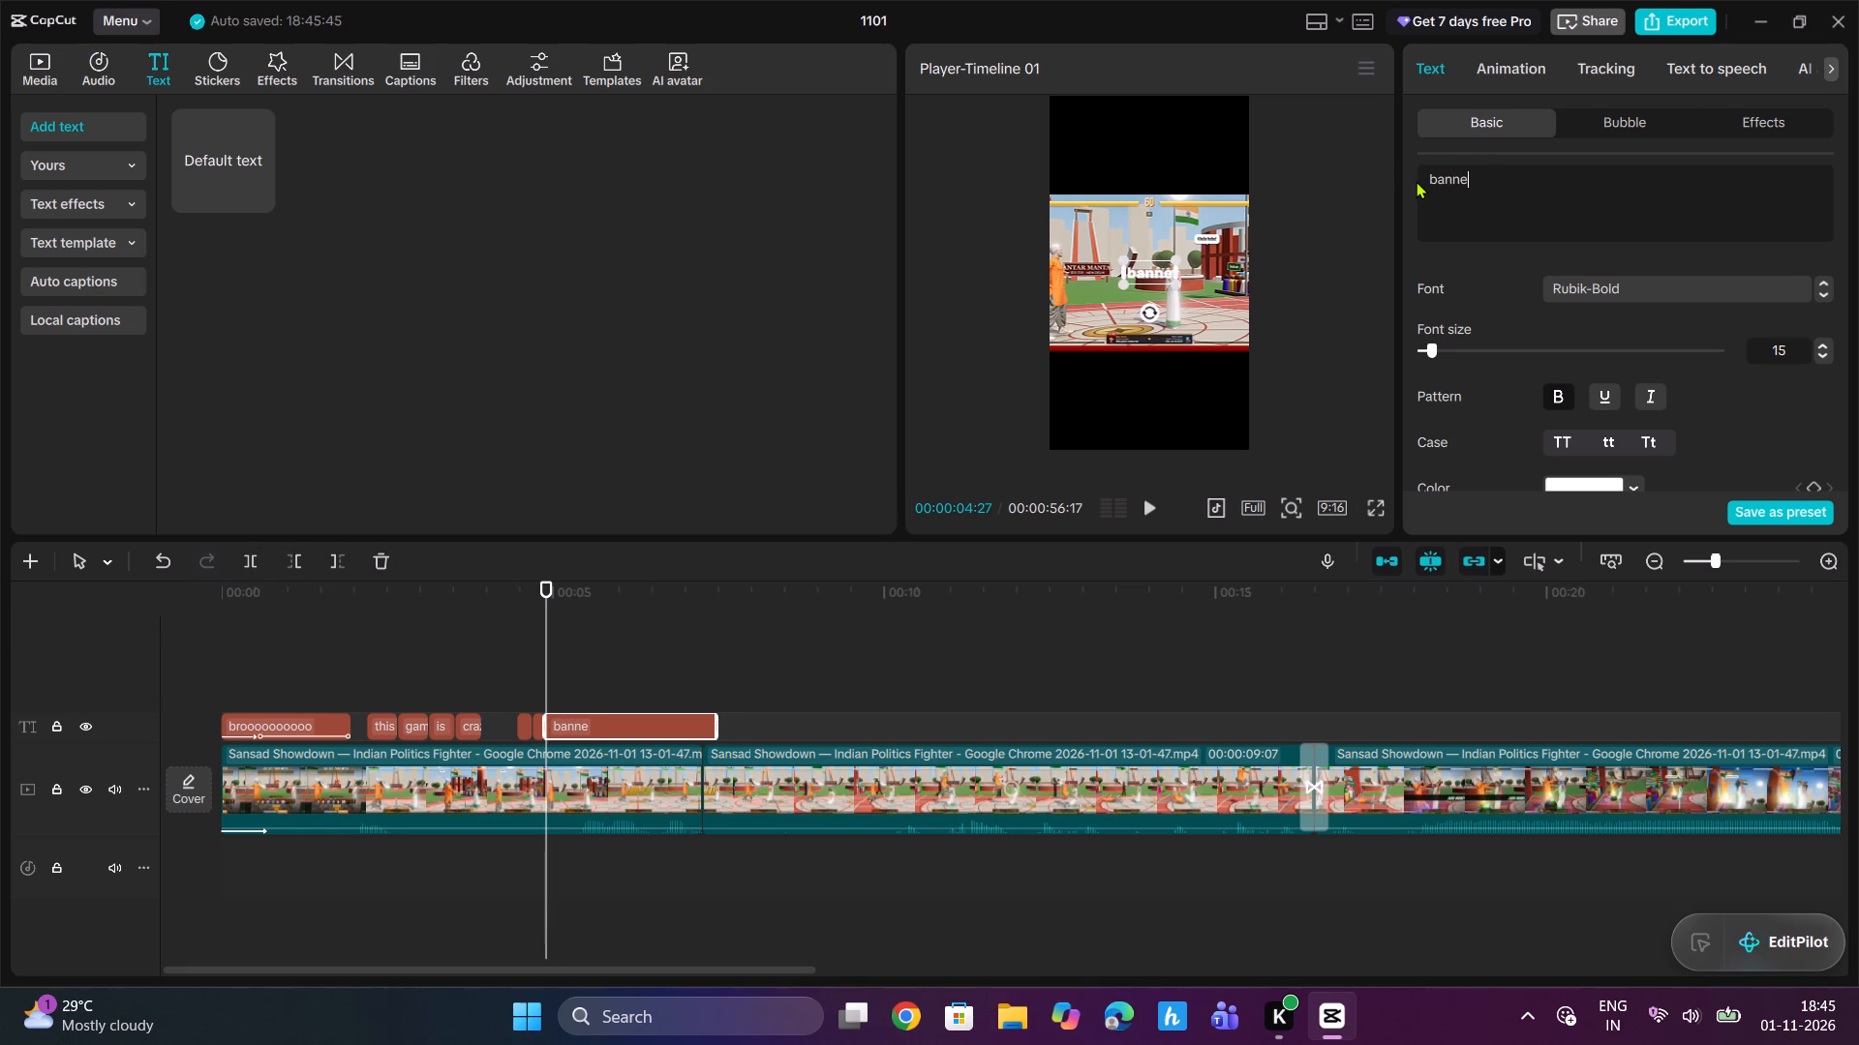
key(d)
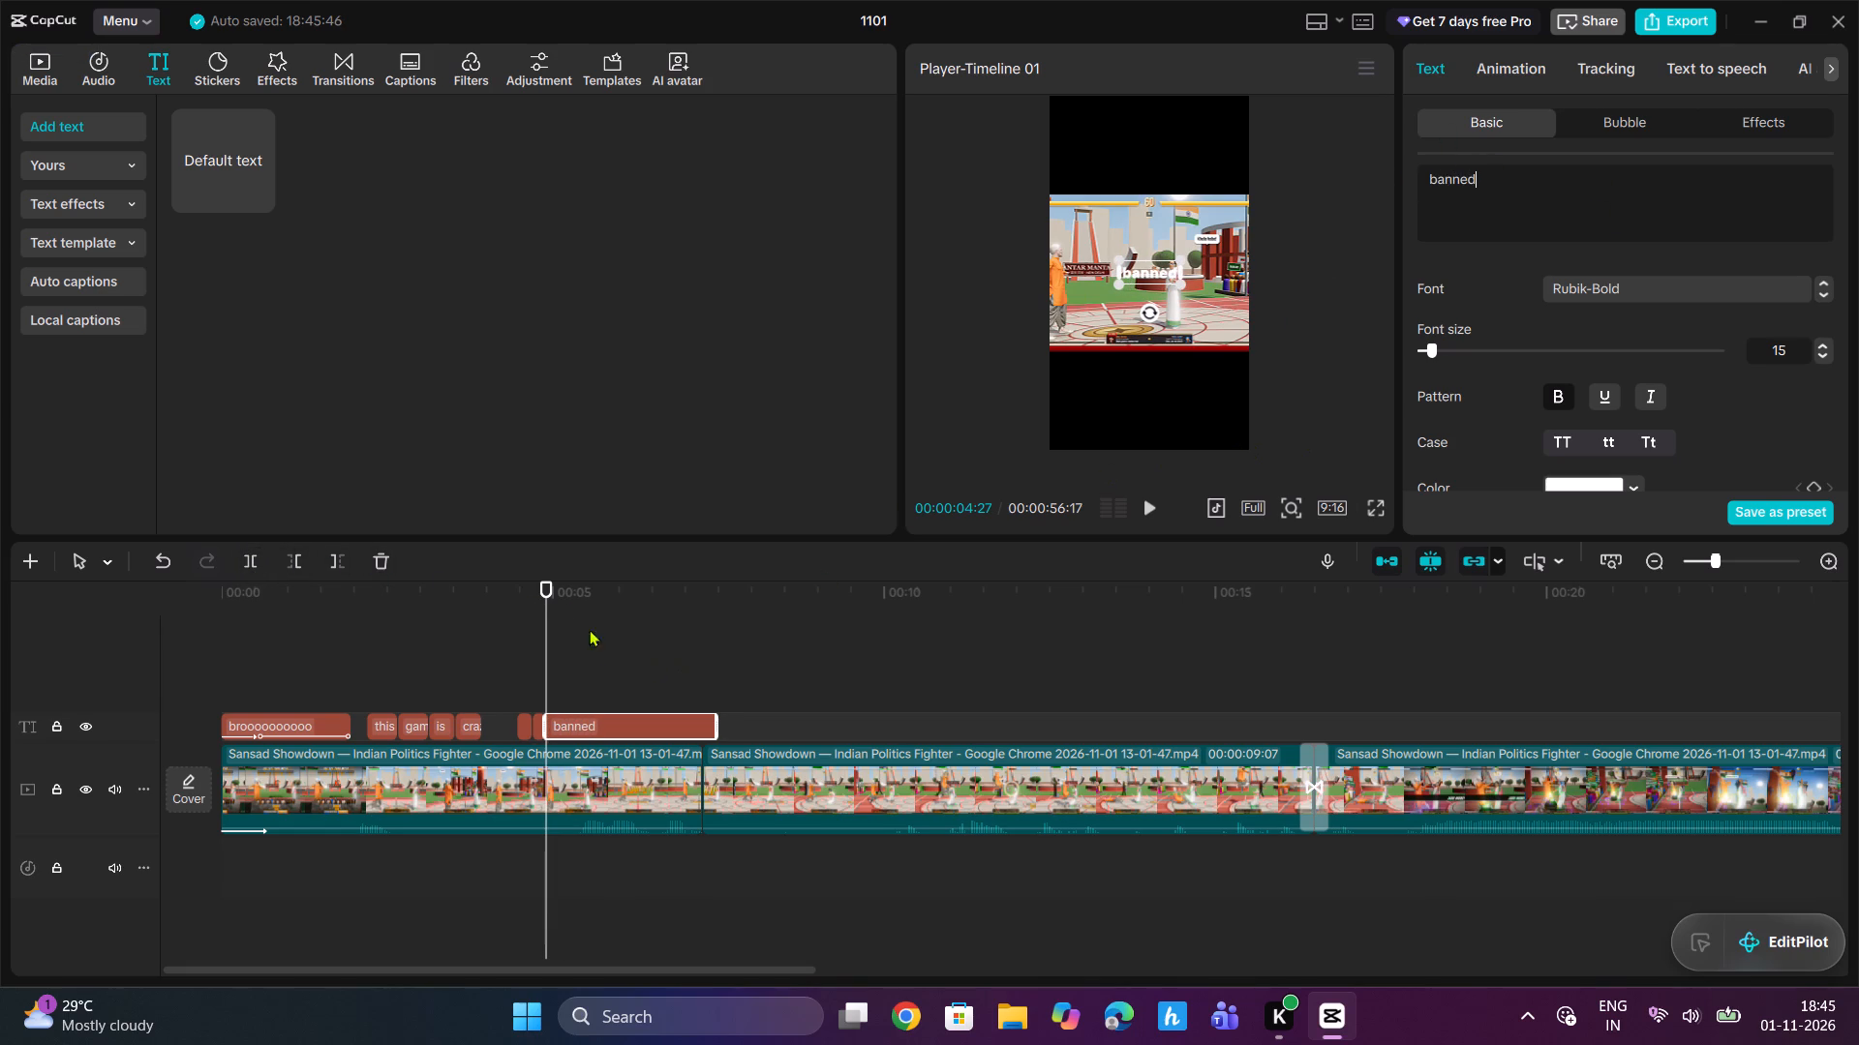
Split the "banned" caption at 00:00:05:02, change the second part's text to "soonnnnnn", and trim its end to 00:00:05:08.
drag(547, 581, 557, 583)
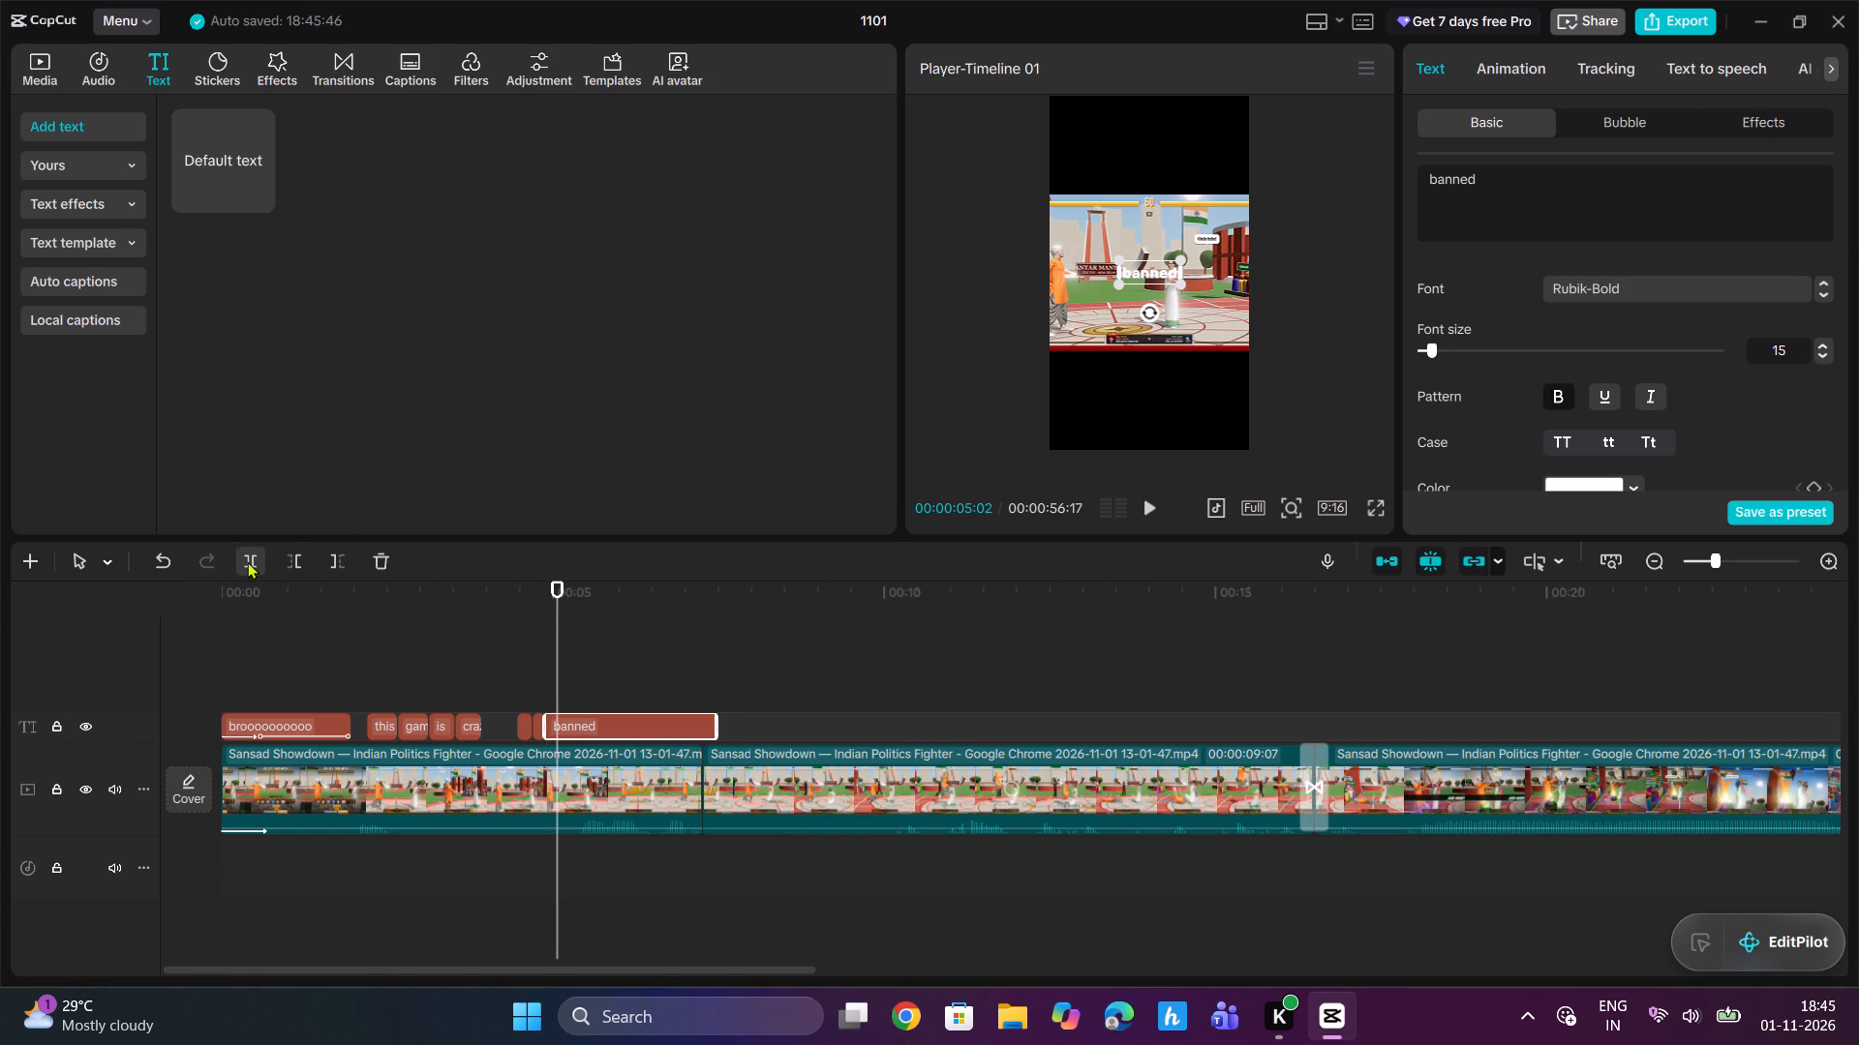
click(248, 561)
drag(1587, 194, 1306, 179)
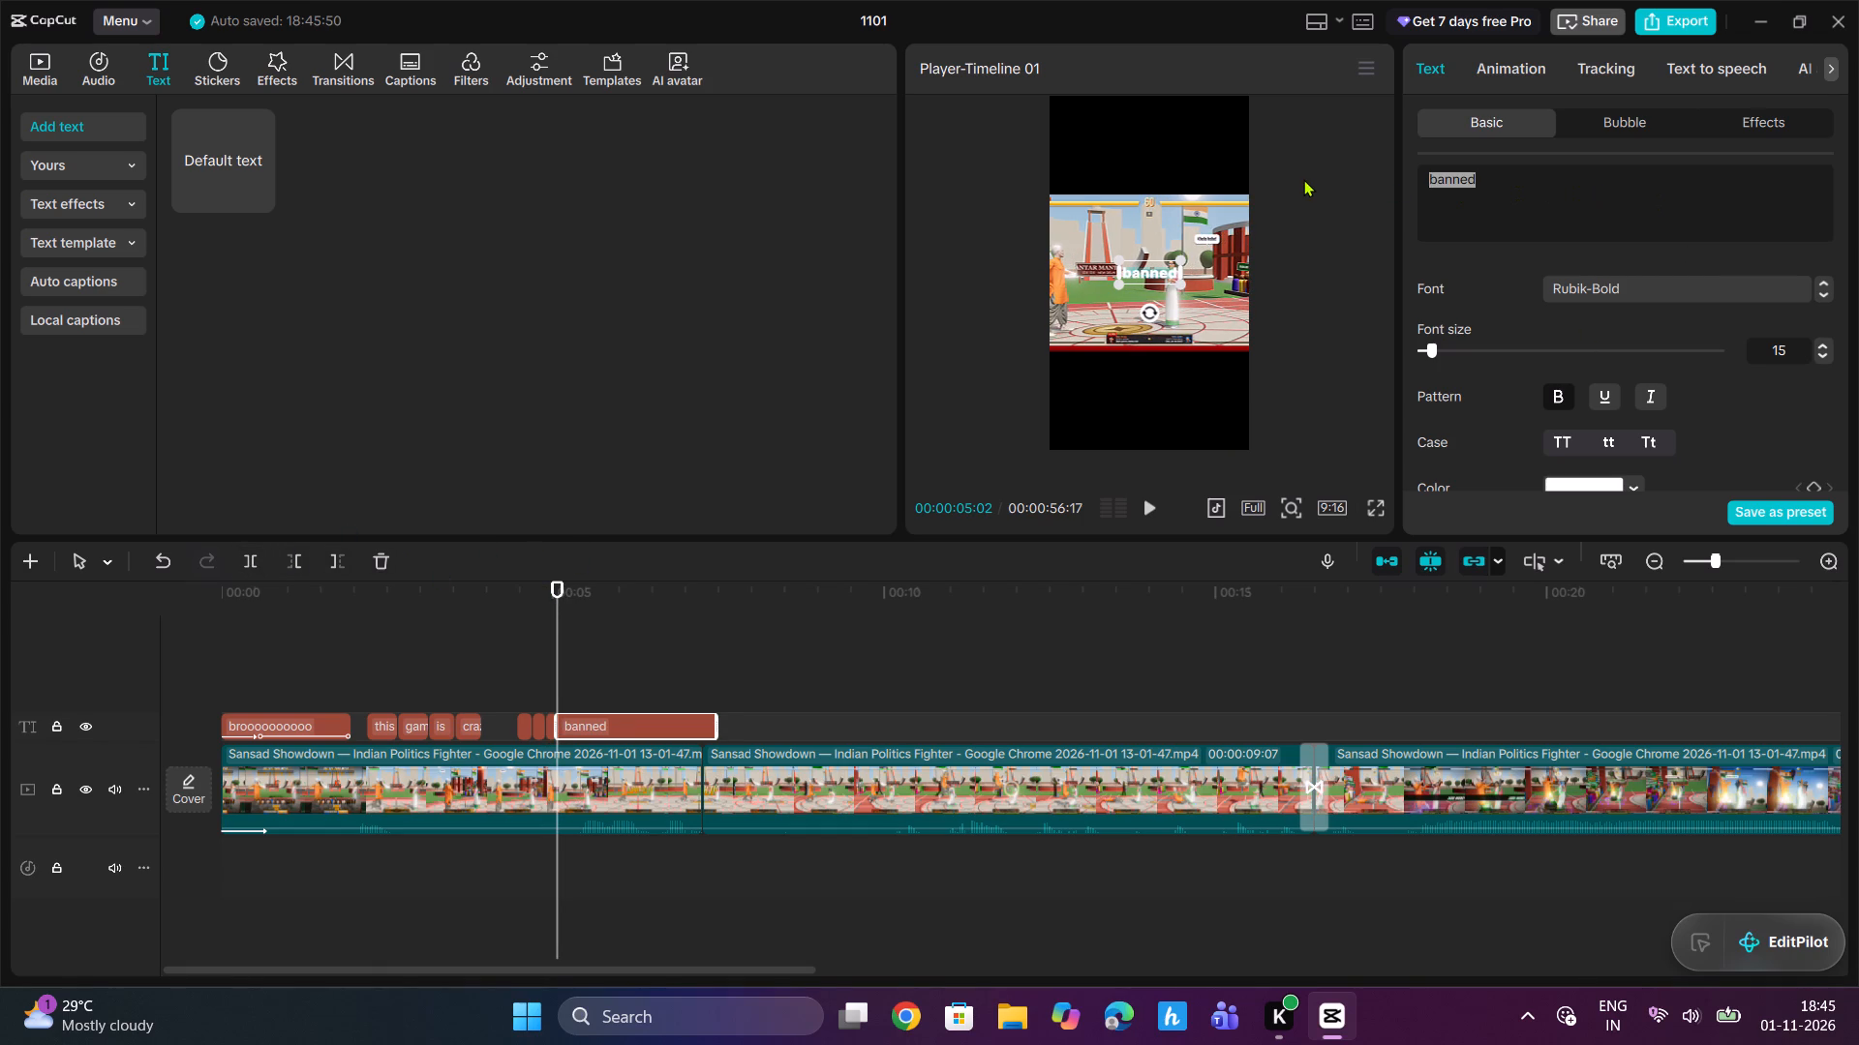
text(soonn)
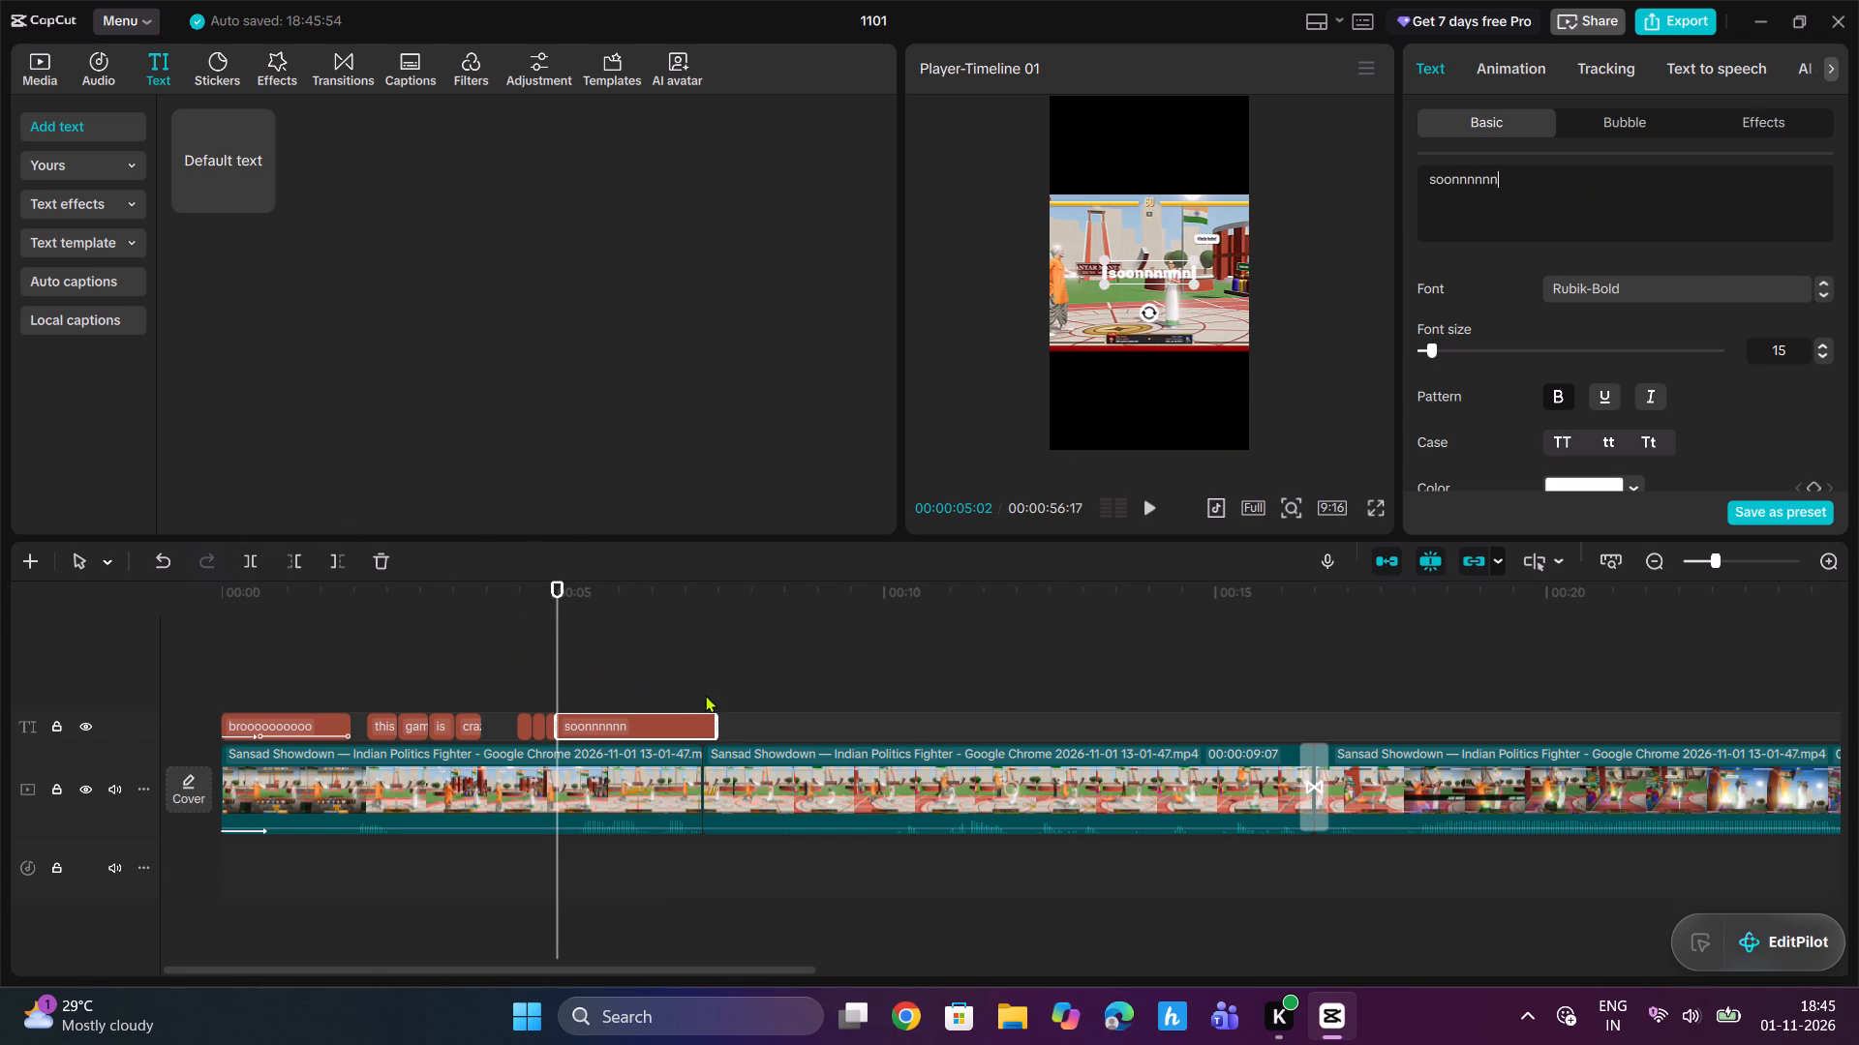
drag(561, 588, 571, 590)
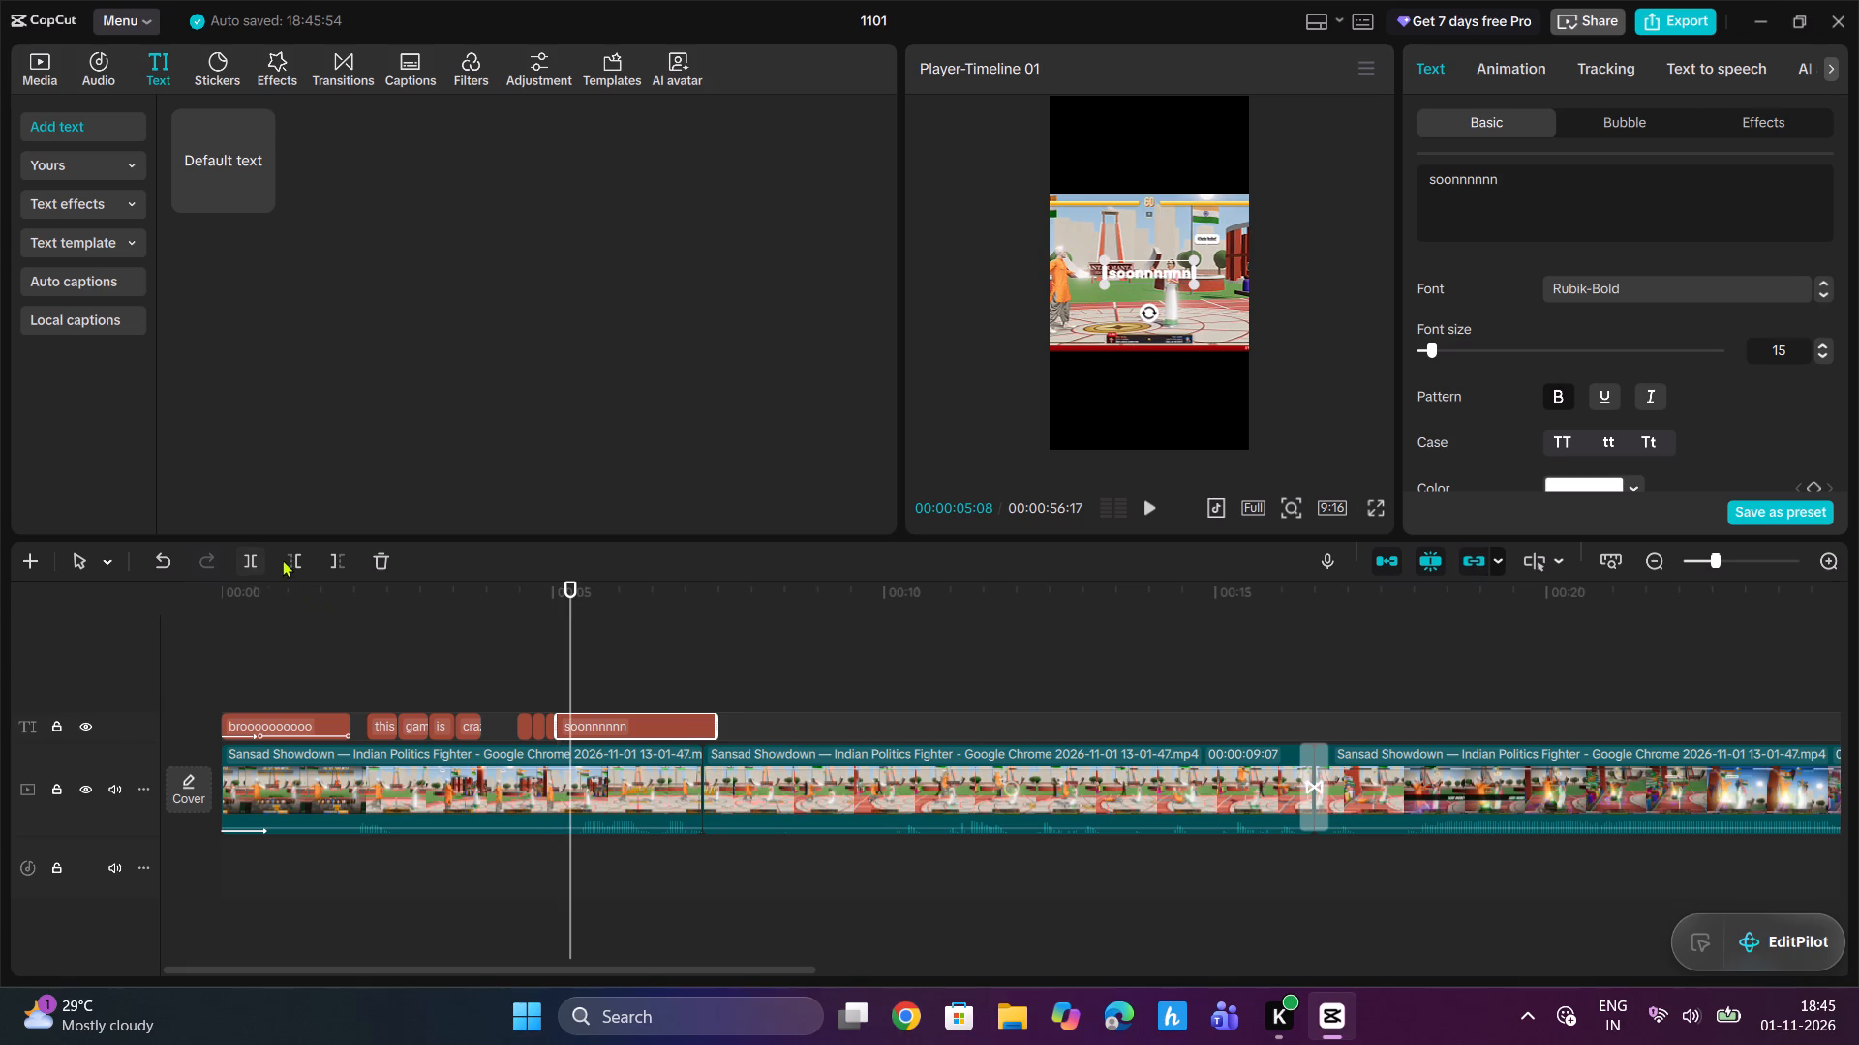
click(332, 558)
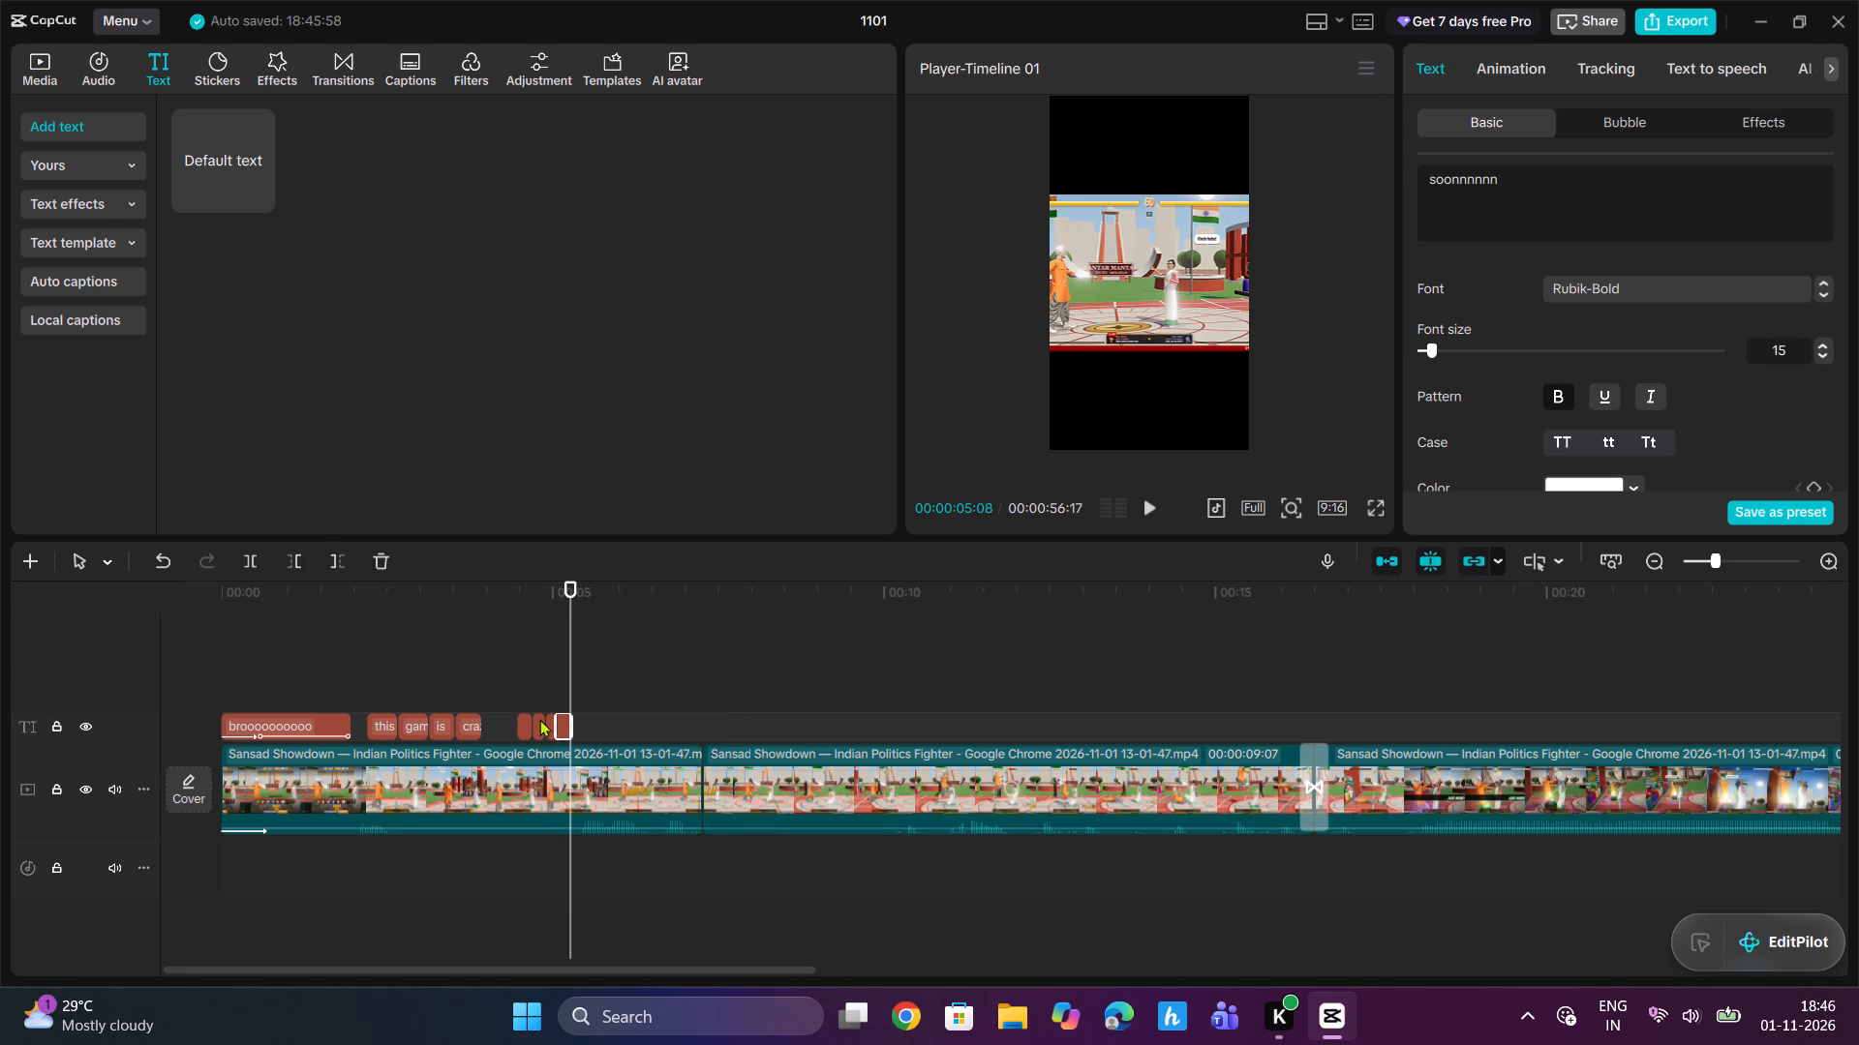
Move the "may" caption down to just below the gameplay footage in the frame.
click(524, 720)
drag(567, 601, 525, 623)
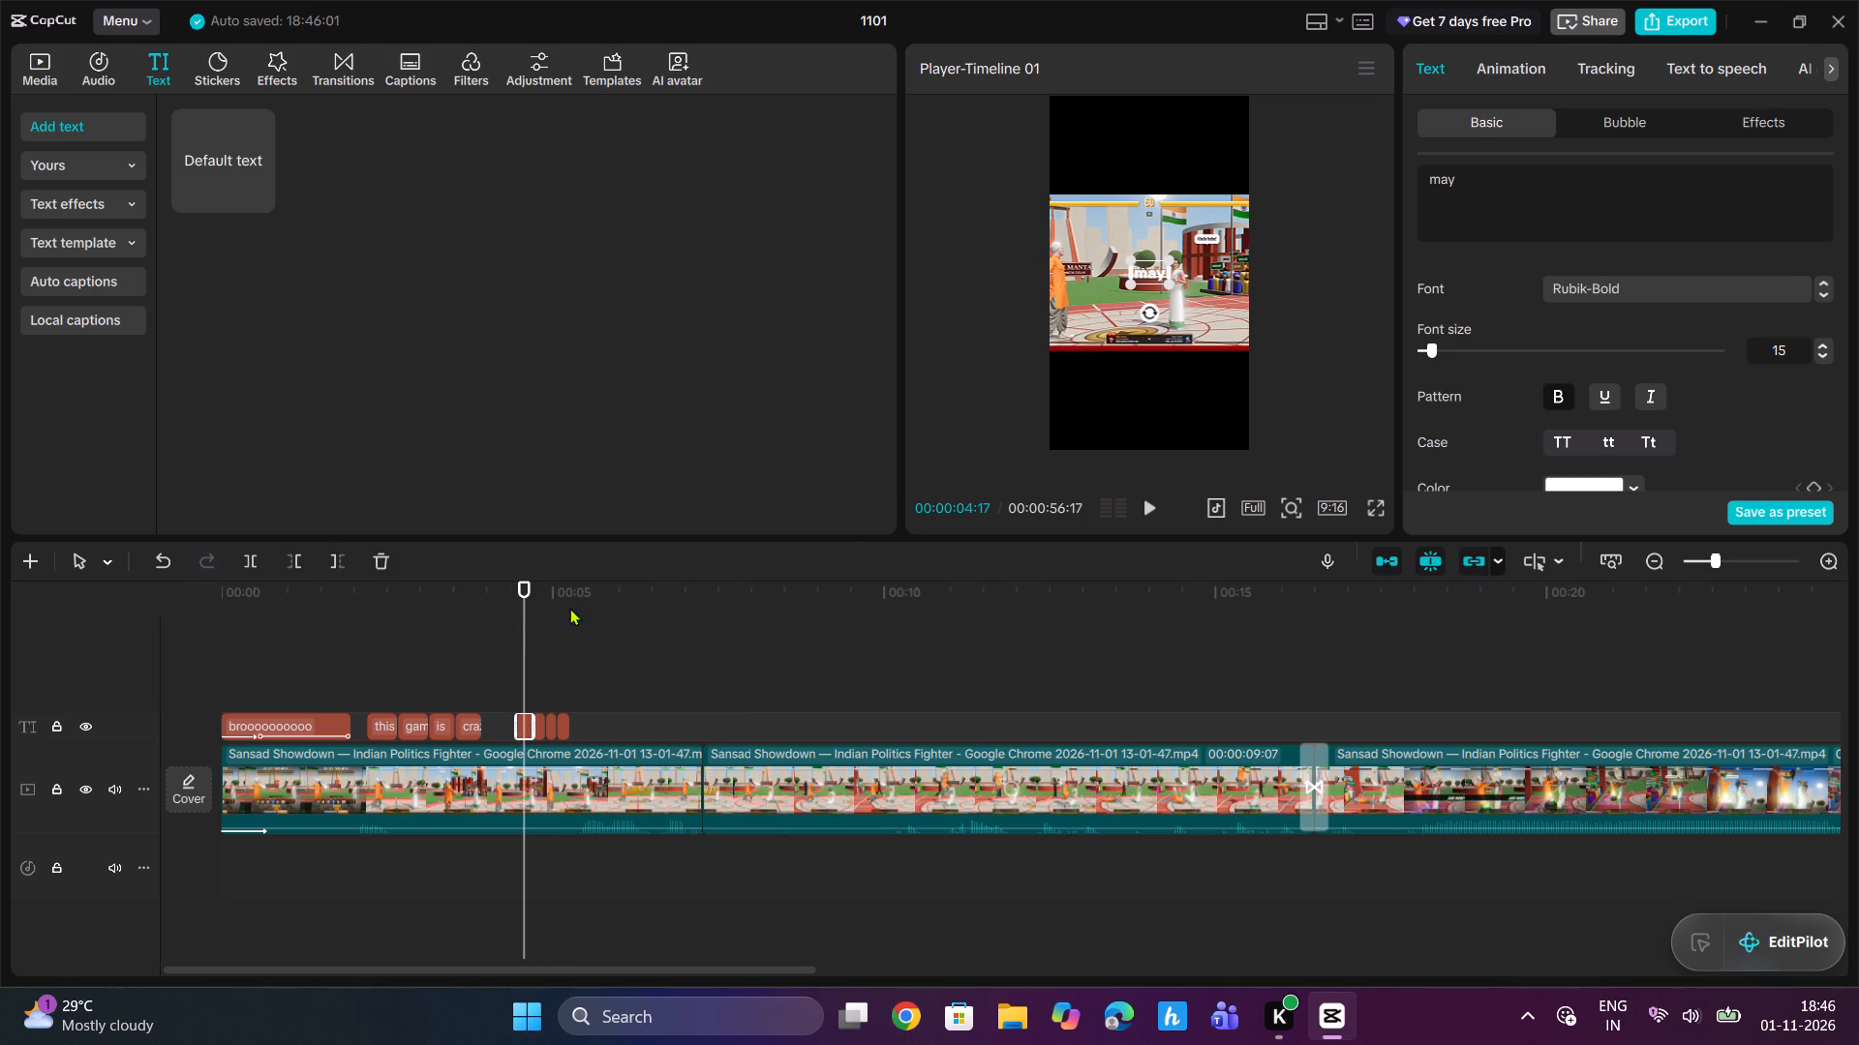
drag(1150, 270, 1145, 359)
Enlarge the "be" caption at 00:00:04:21 and move it down to just below the gameplay footage.
drag(529, 599, 540, 604)
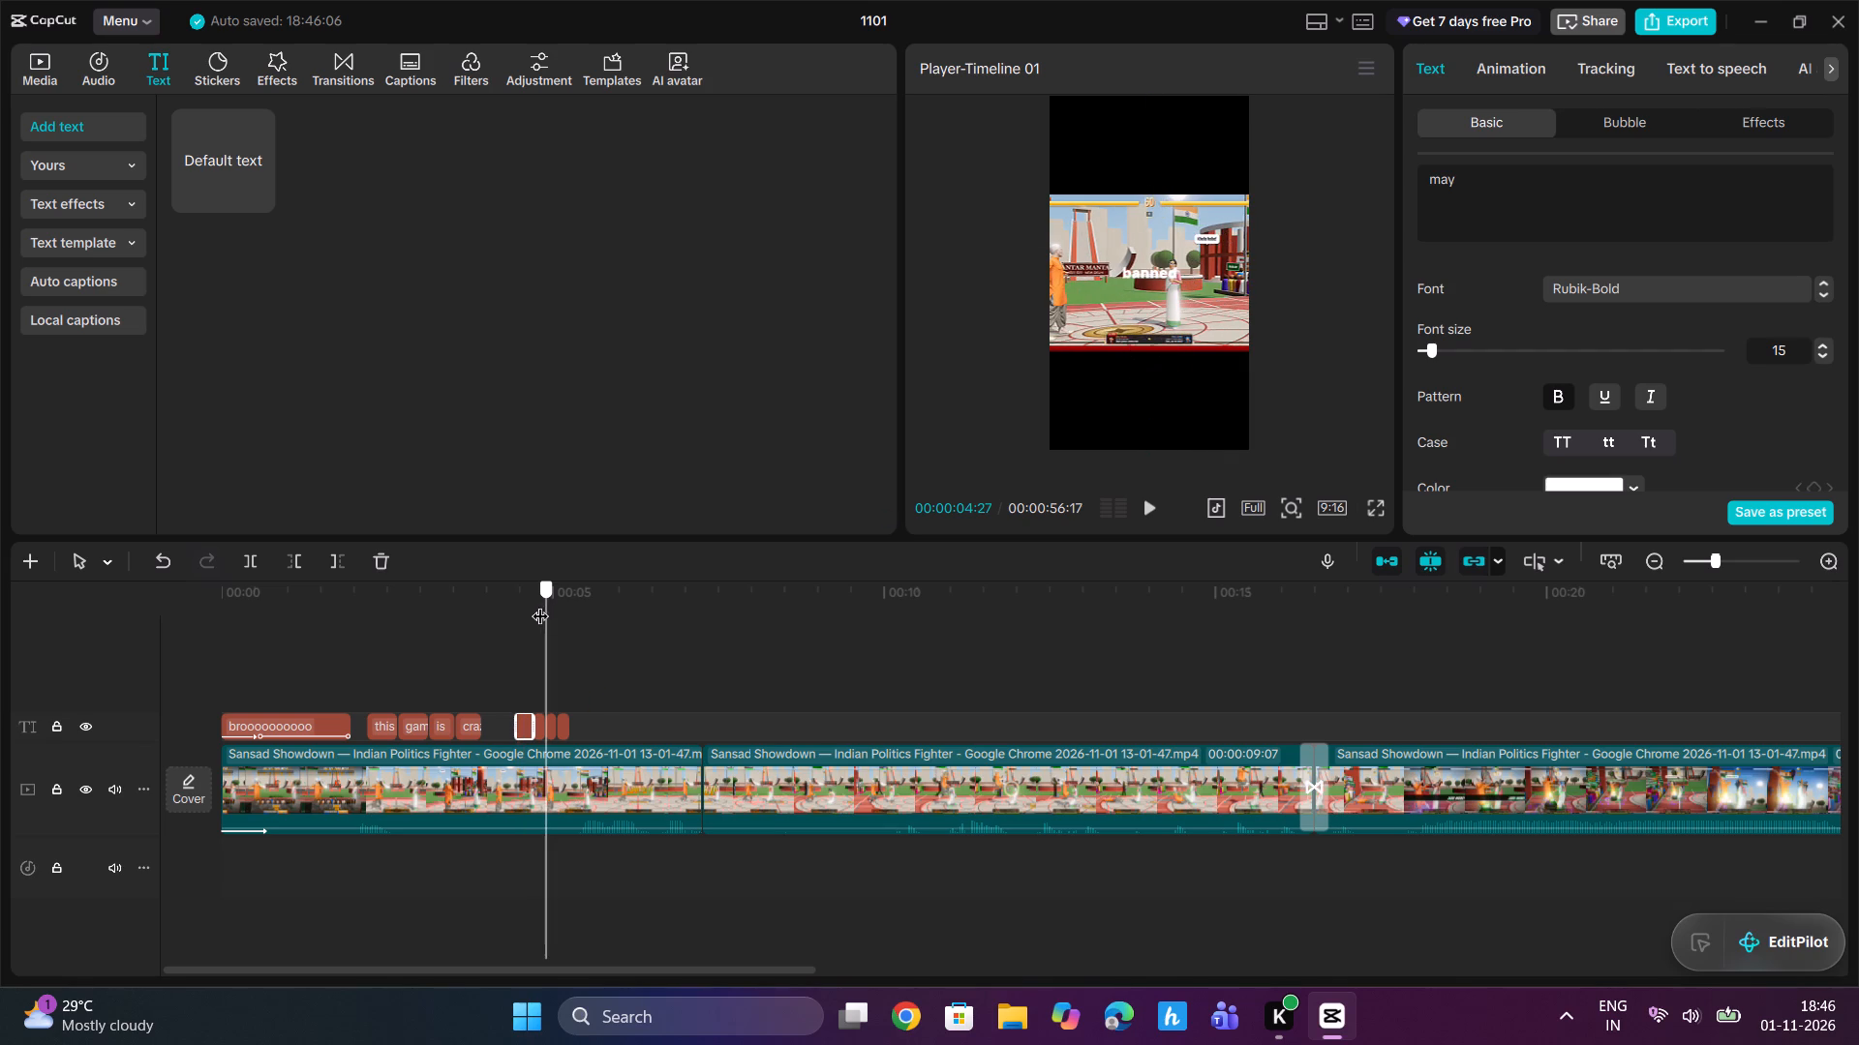
drag(540, 604, 538, 606)
click(1730, 549)
click(1726, 558)
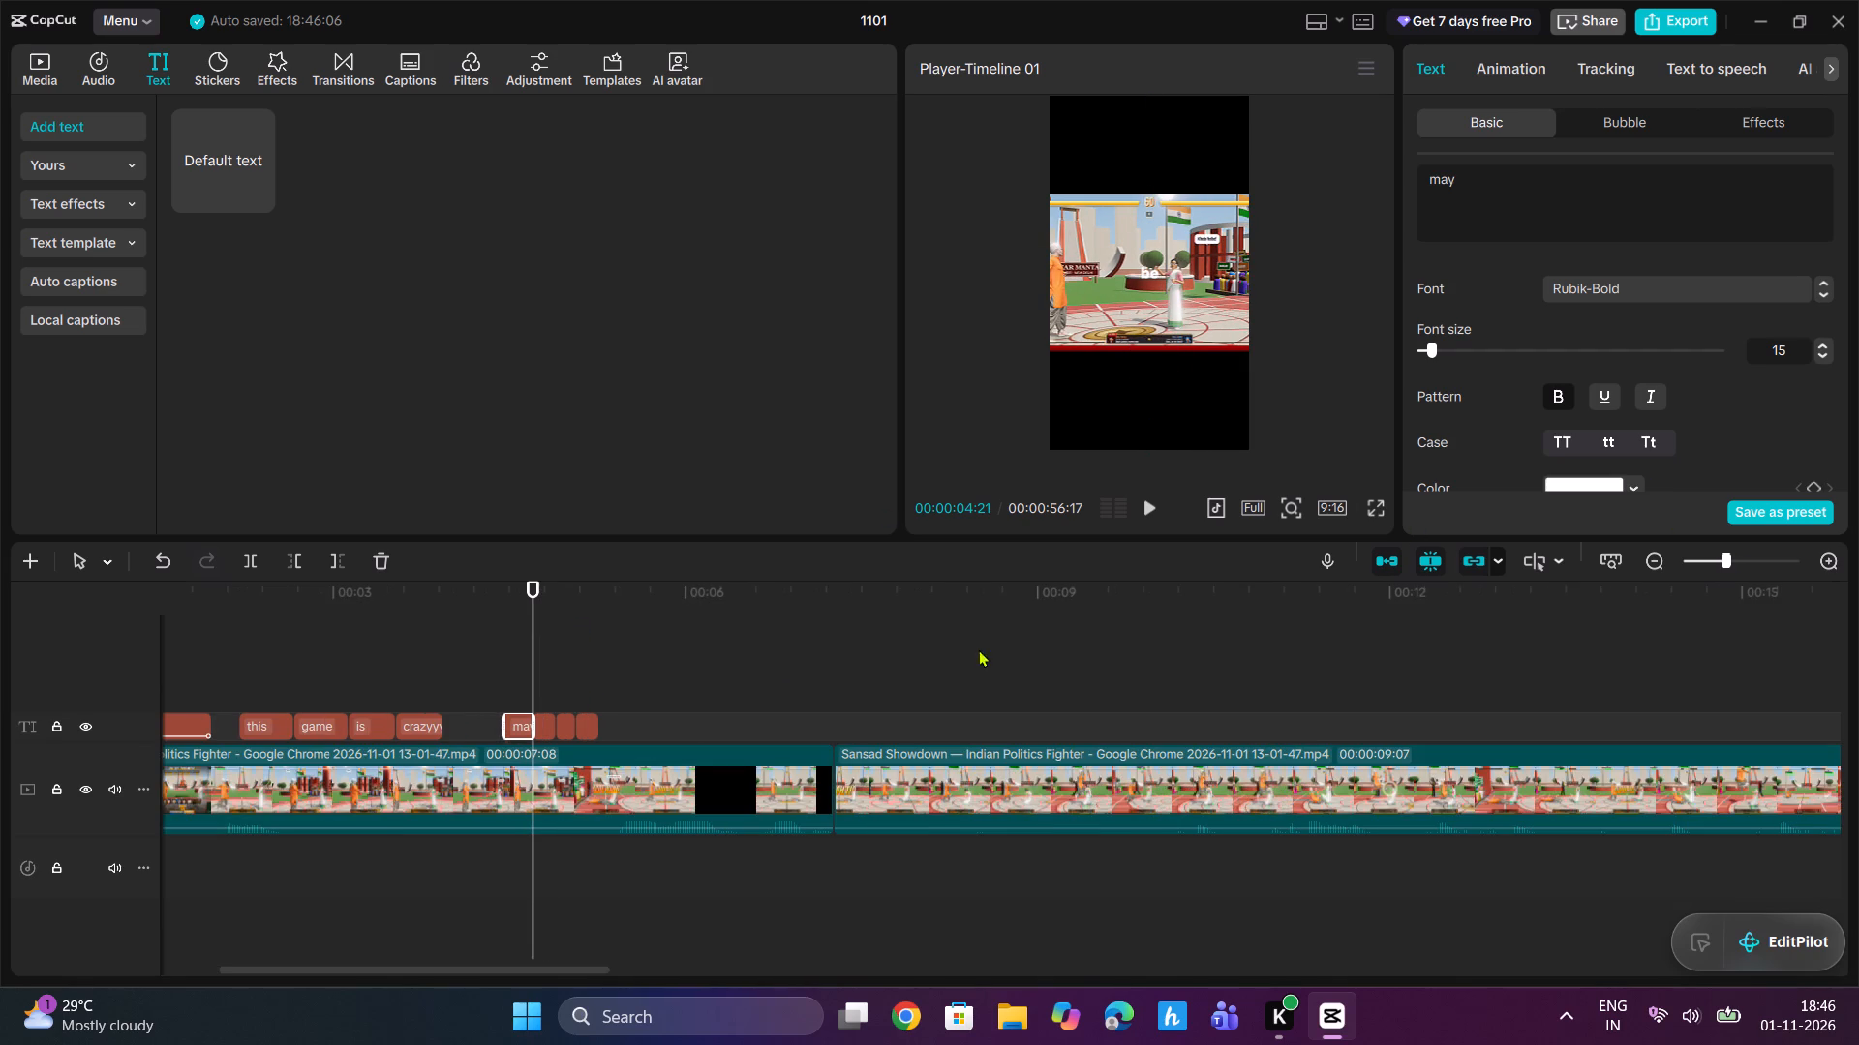
click(545, 734)
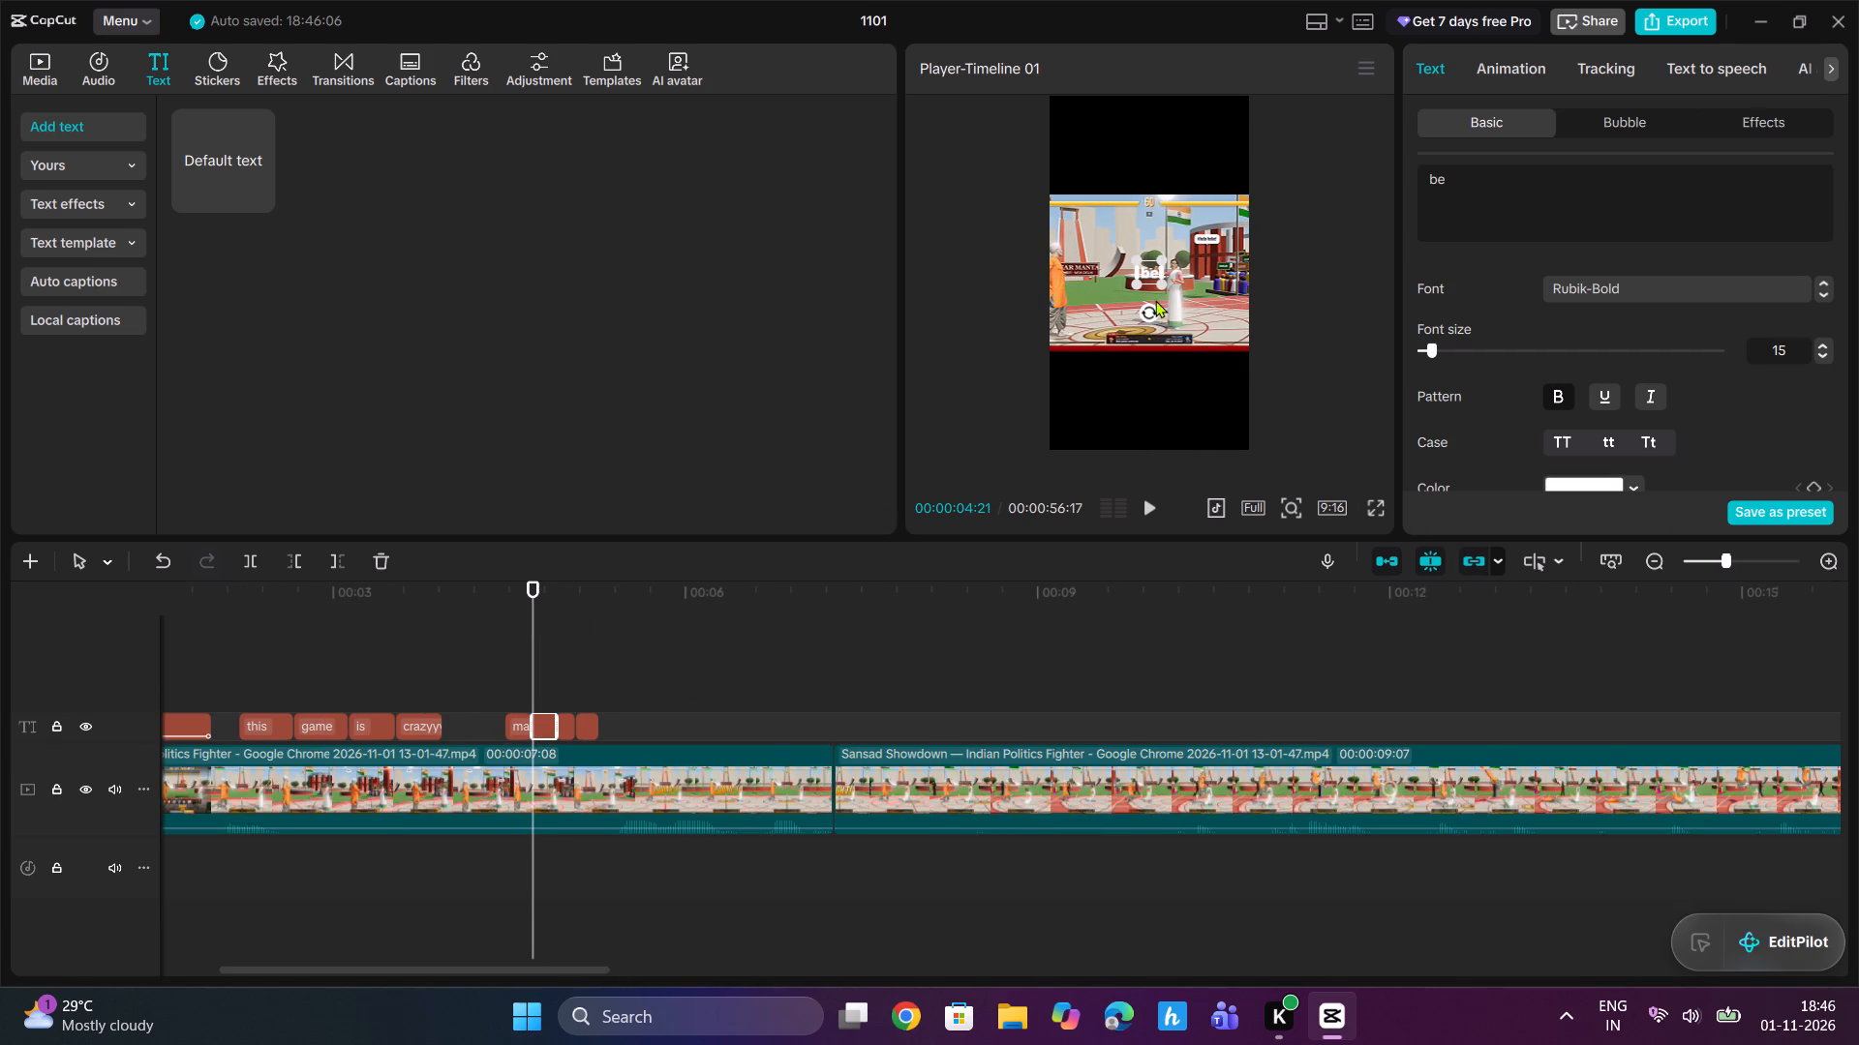
drag(1153, 275, 1177, 255)
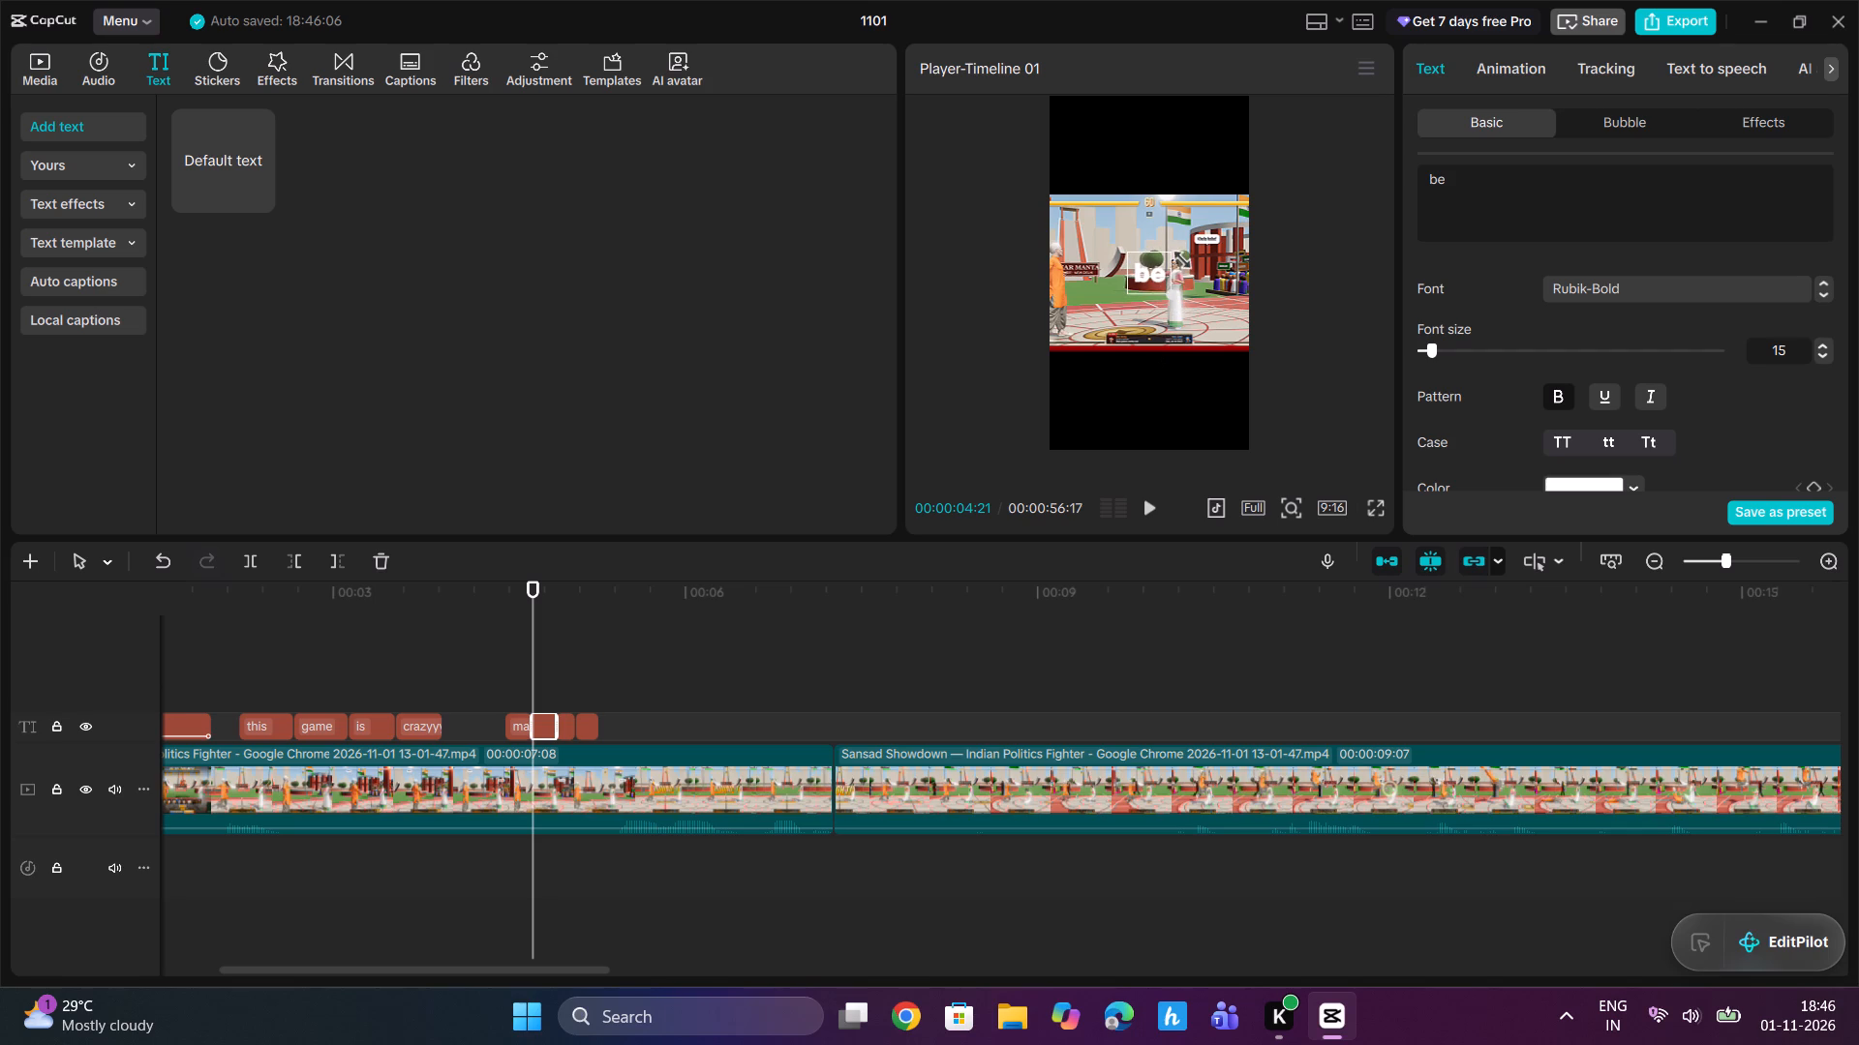
drag(1177, 255, 1178, 248)
drag(1151, 264, 1156, 355)
Move the "soonnnnnn" caption at 00:00:05:02 down to just below the gameplay footage in the frame.
click(563, 656)
click(572, 638)
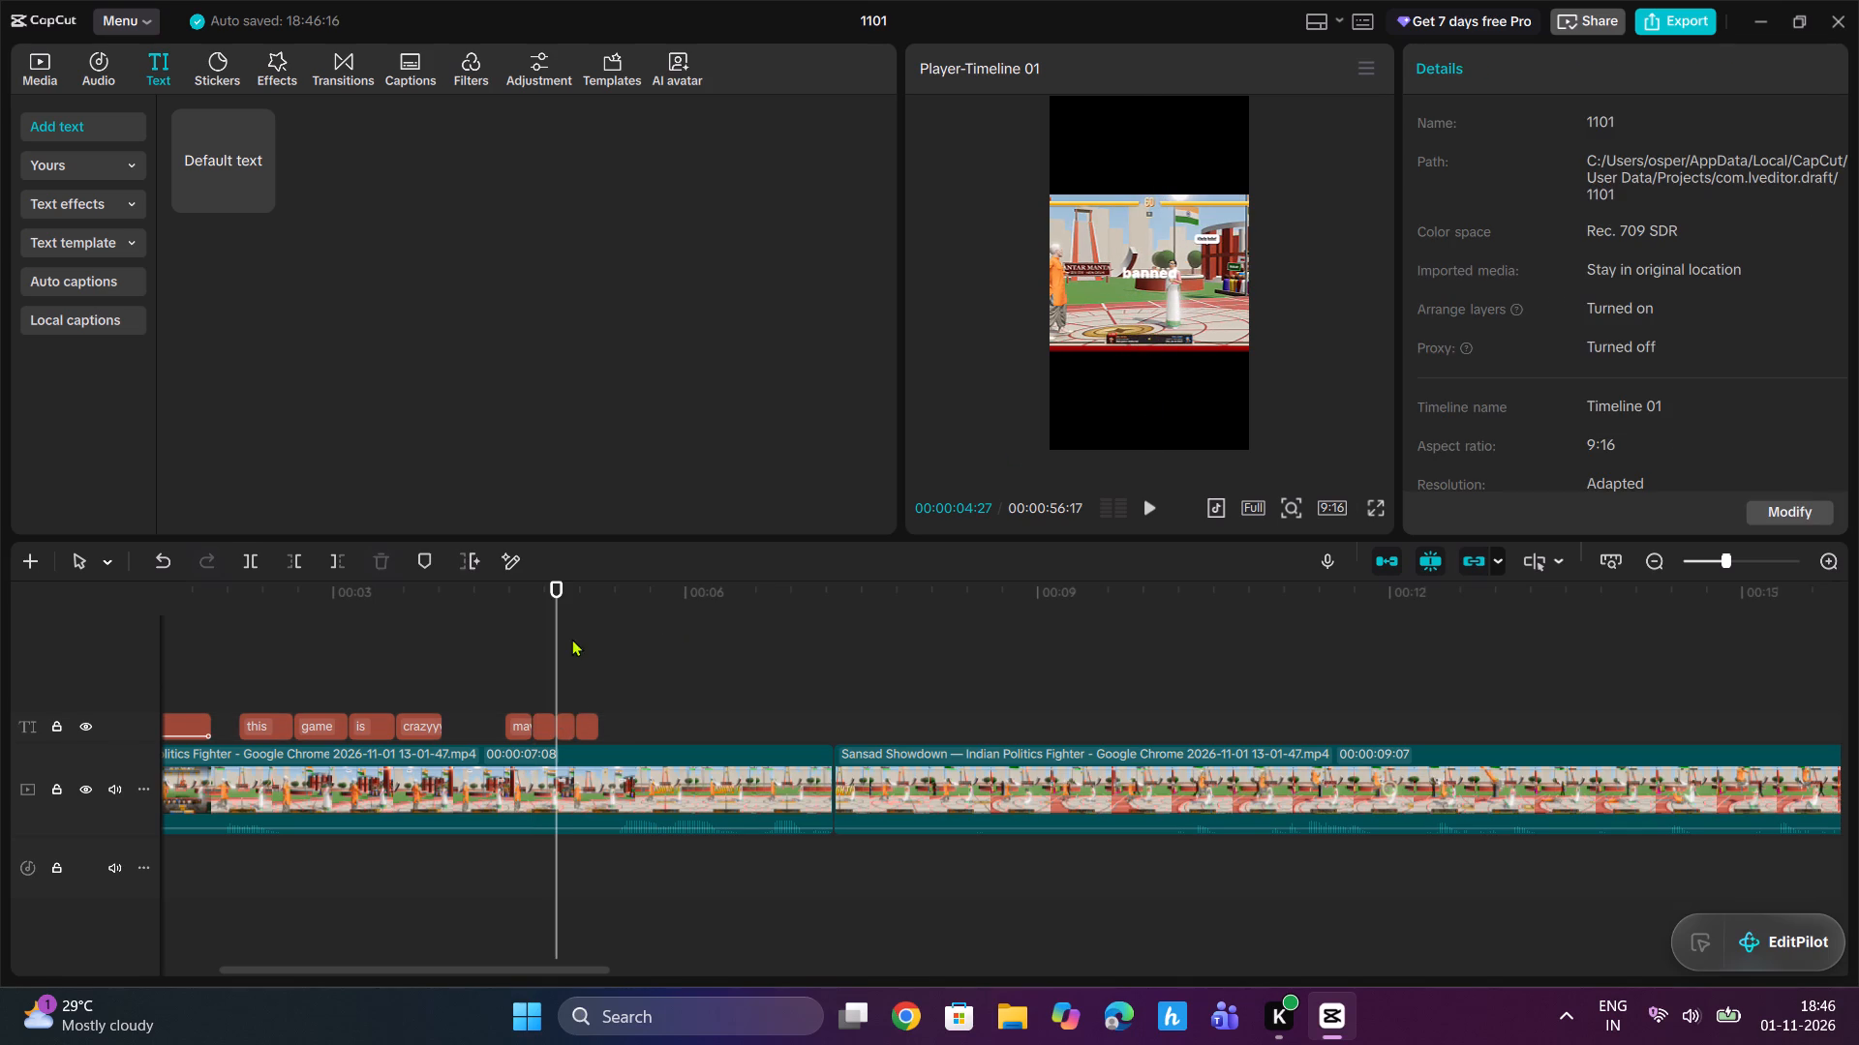
click(567, 731)
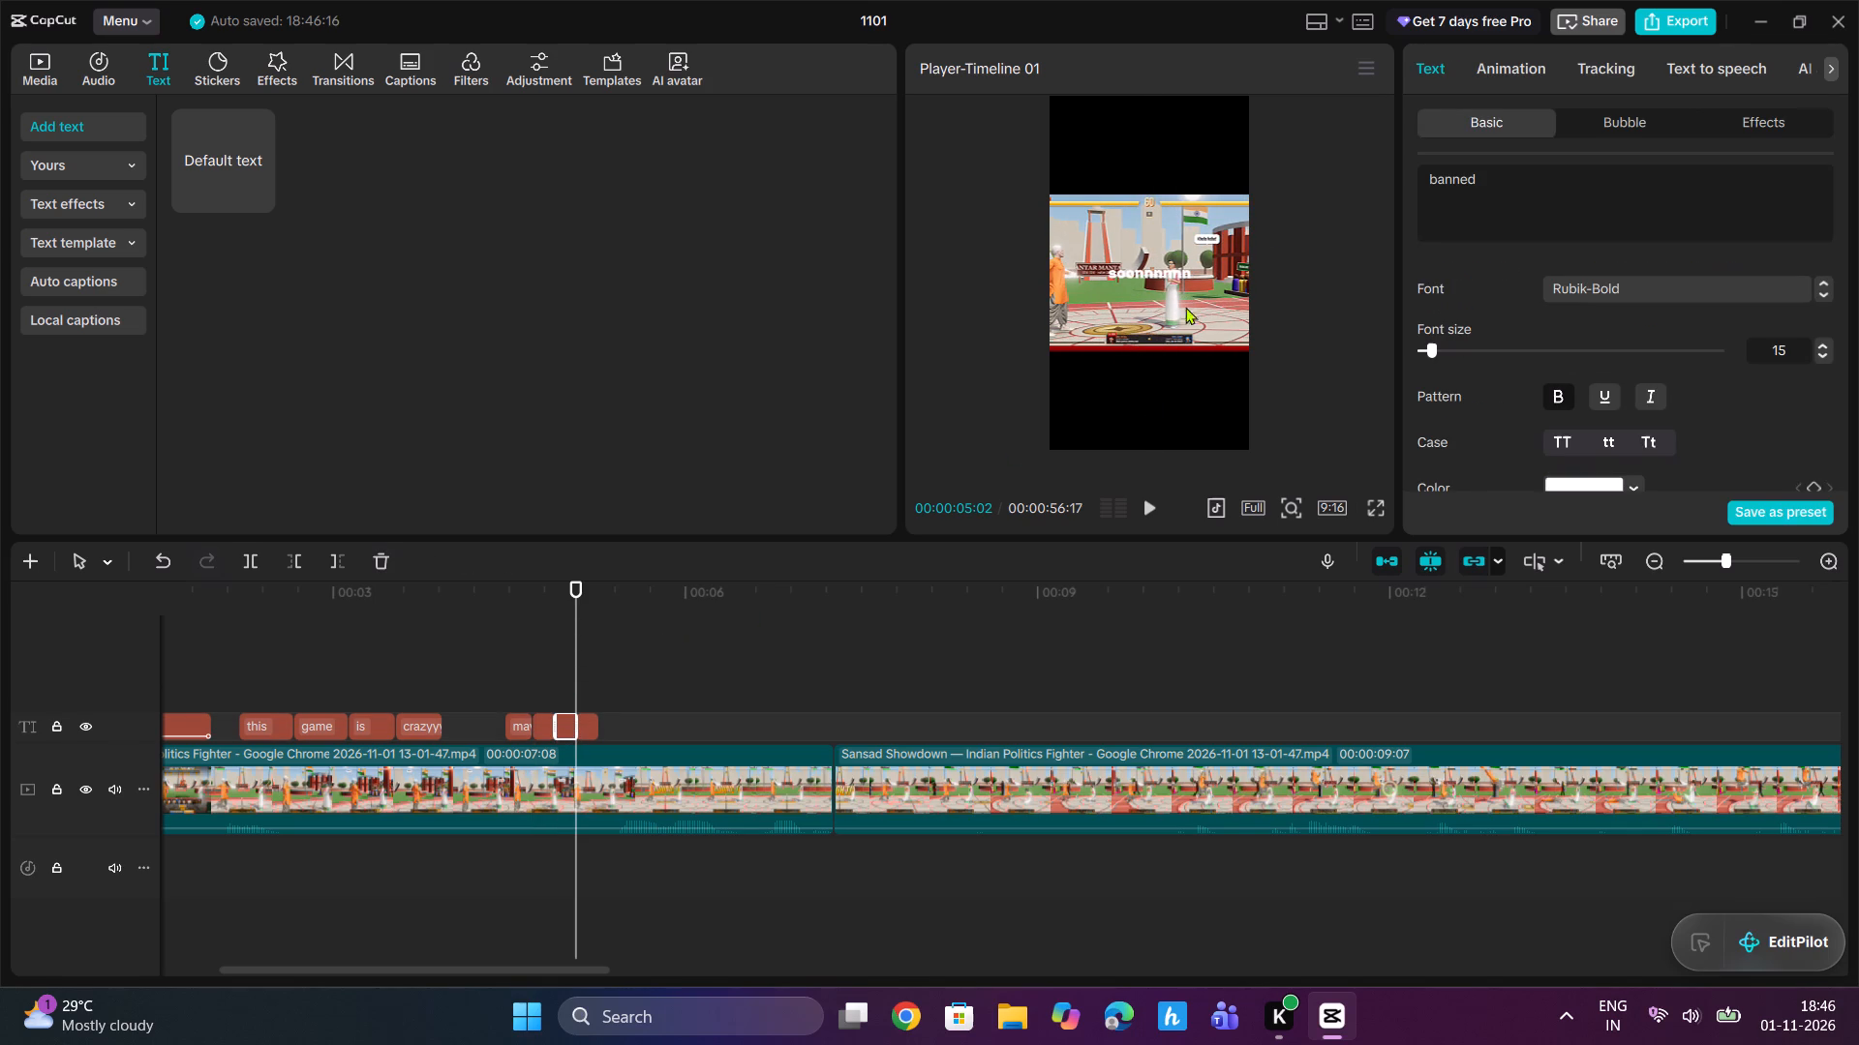
click(1145, 265)
drag(1145, 270, 1148, 365)
Move the "banned" caption at 00:00:04:29 down to just below the gameplay footage in the frame.
click(573, 694)
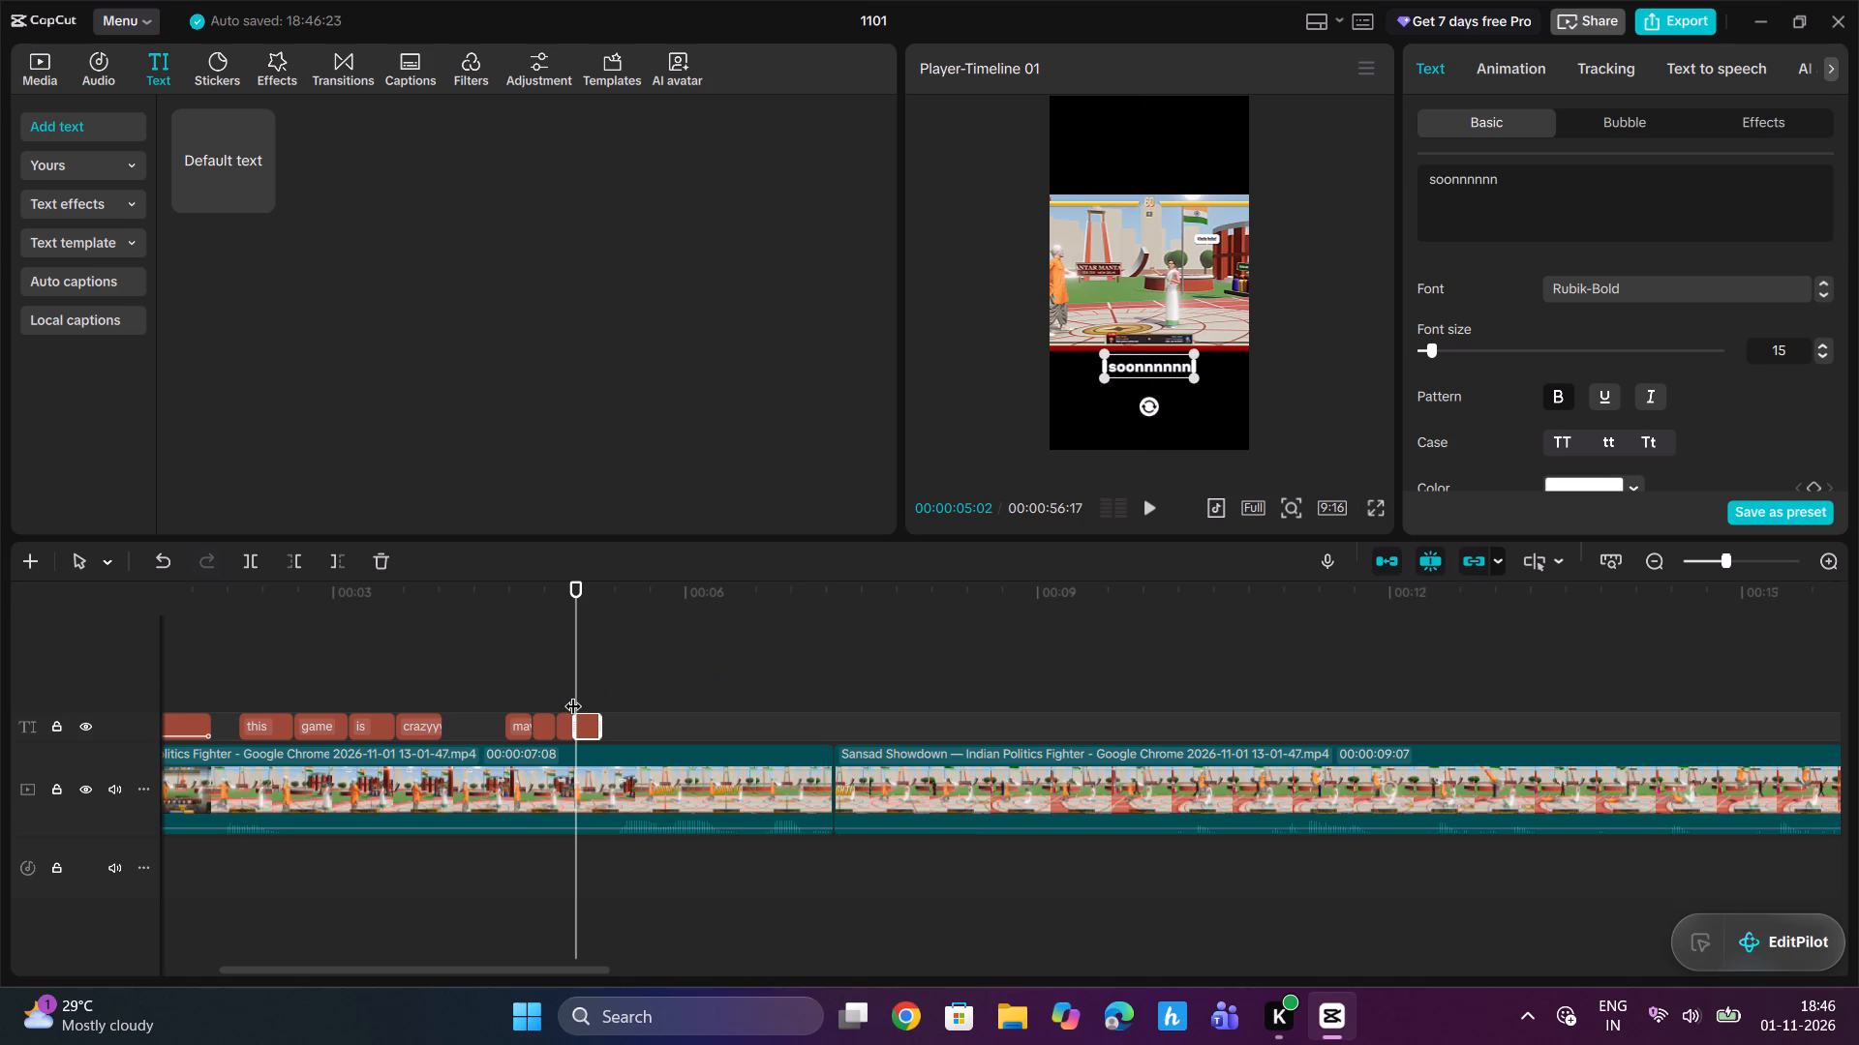
click(564, 690)
click(567, 729)
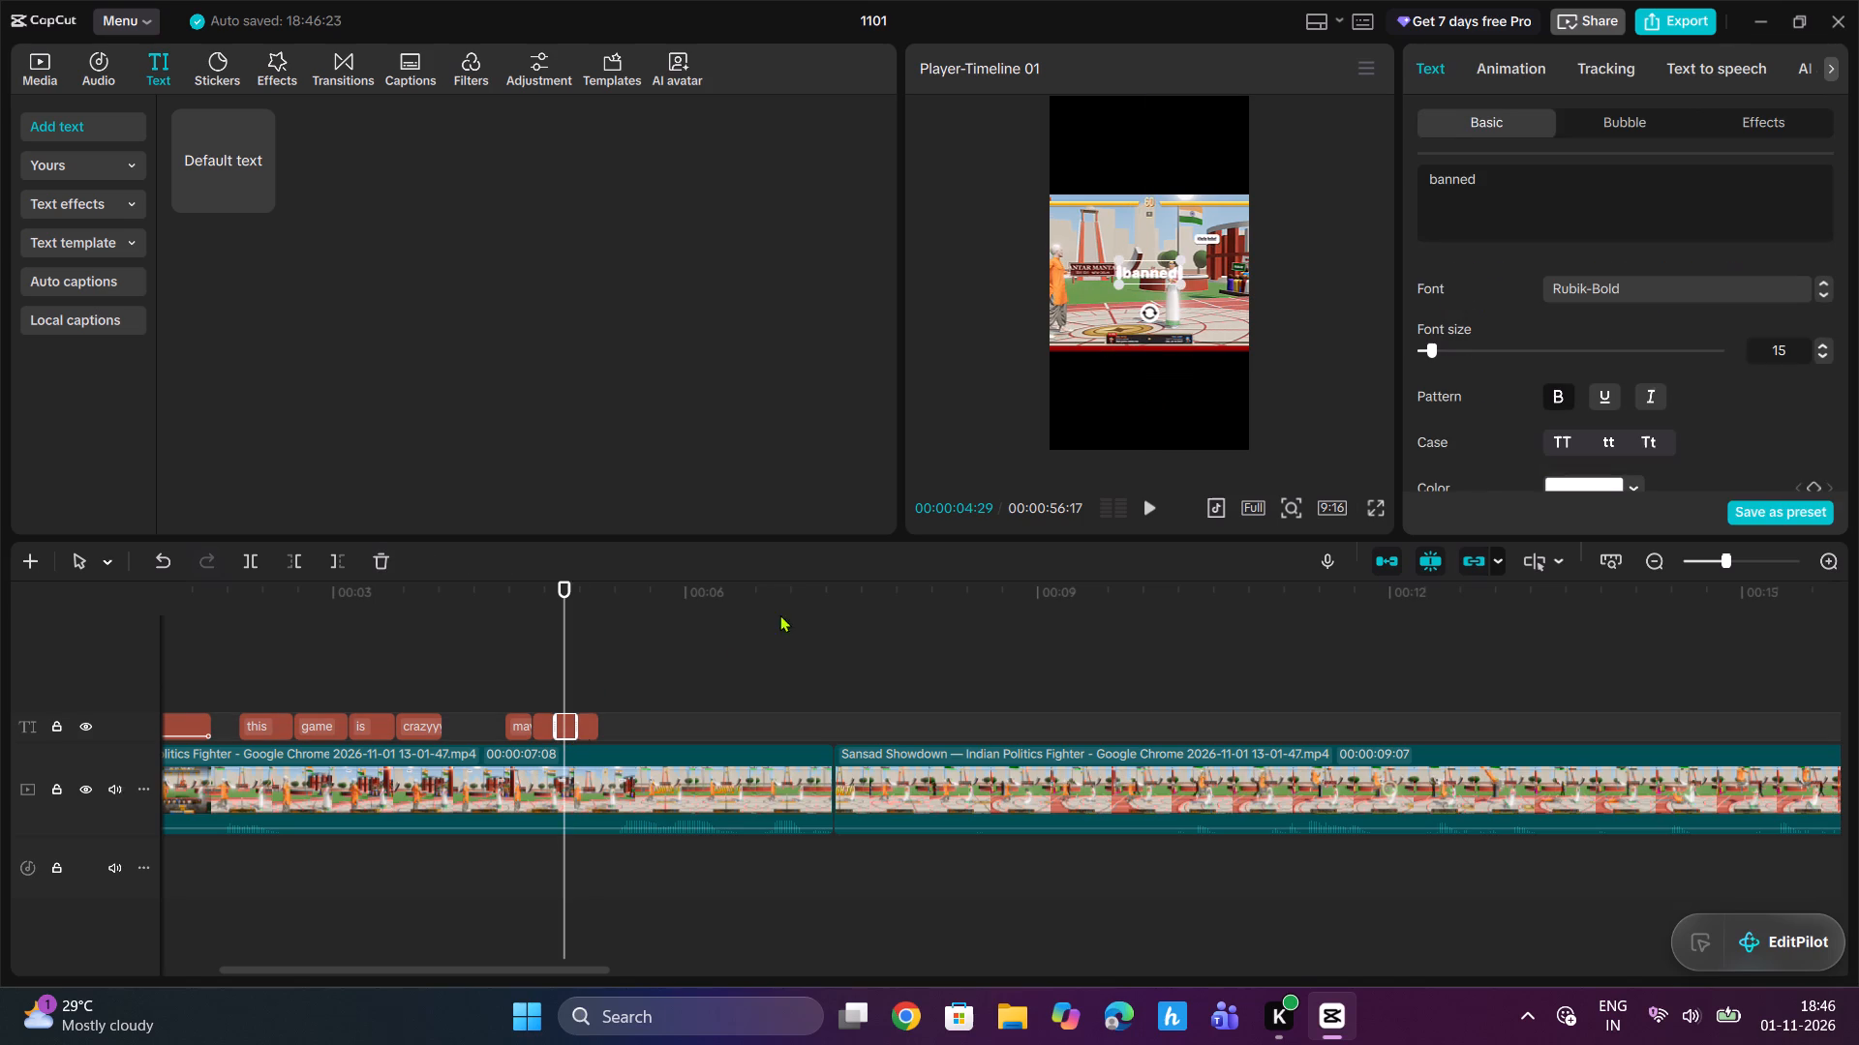
drag(1143, 271, 1143, 371)
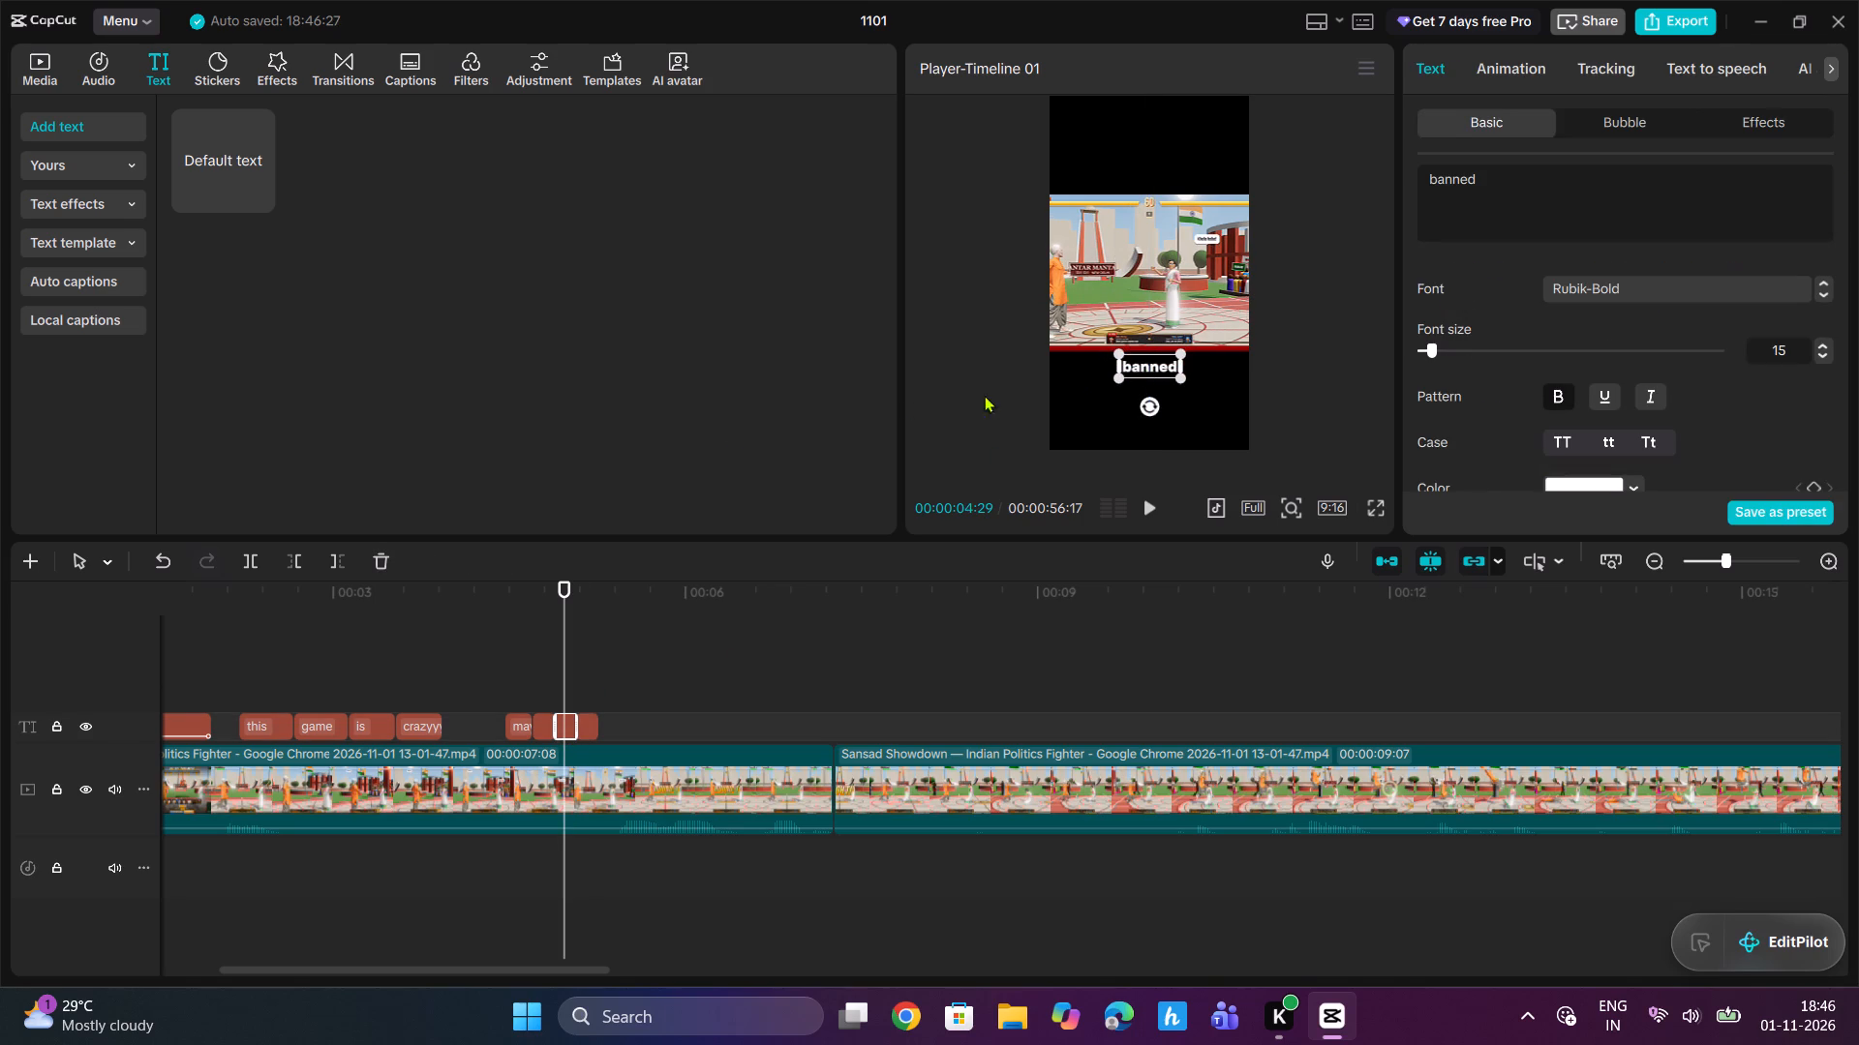
Play back the opening captions, shift "soonnnnnn" slightly later, and extend the end of "banned" to meet it.
drag(575, 603, 0, 630)
key(space)
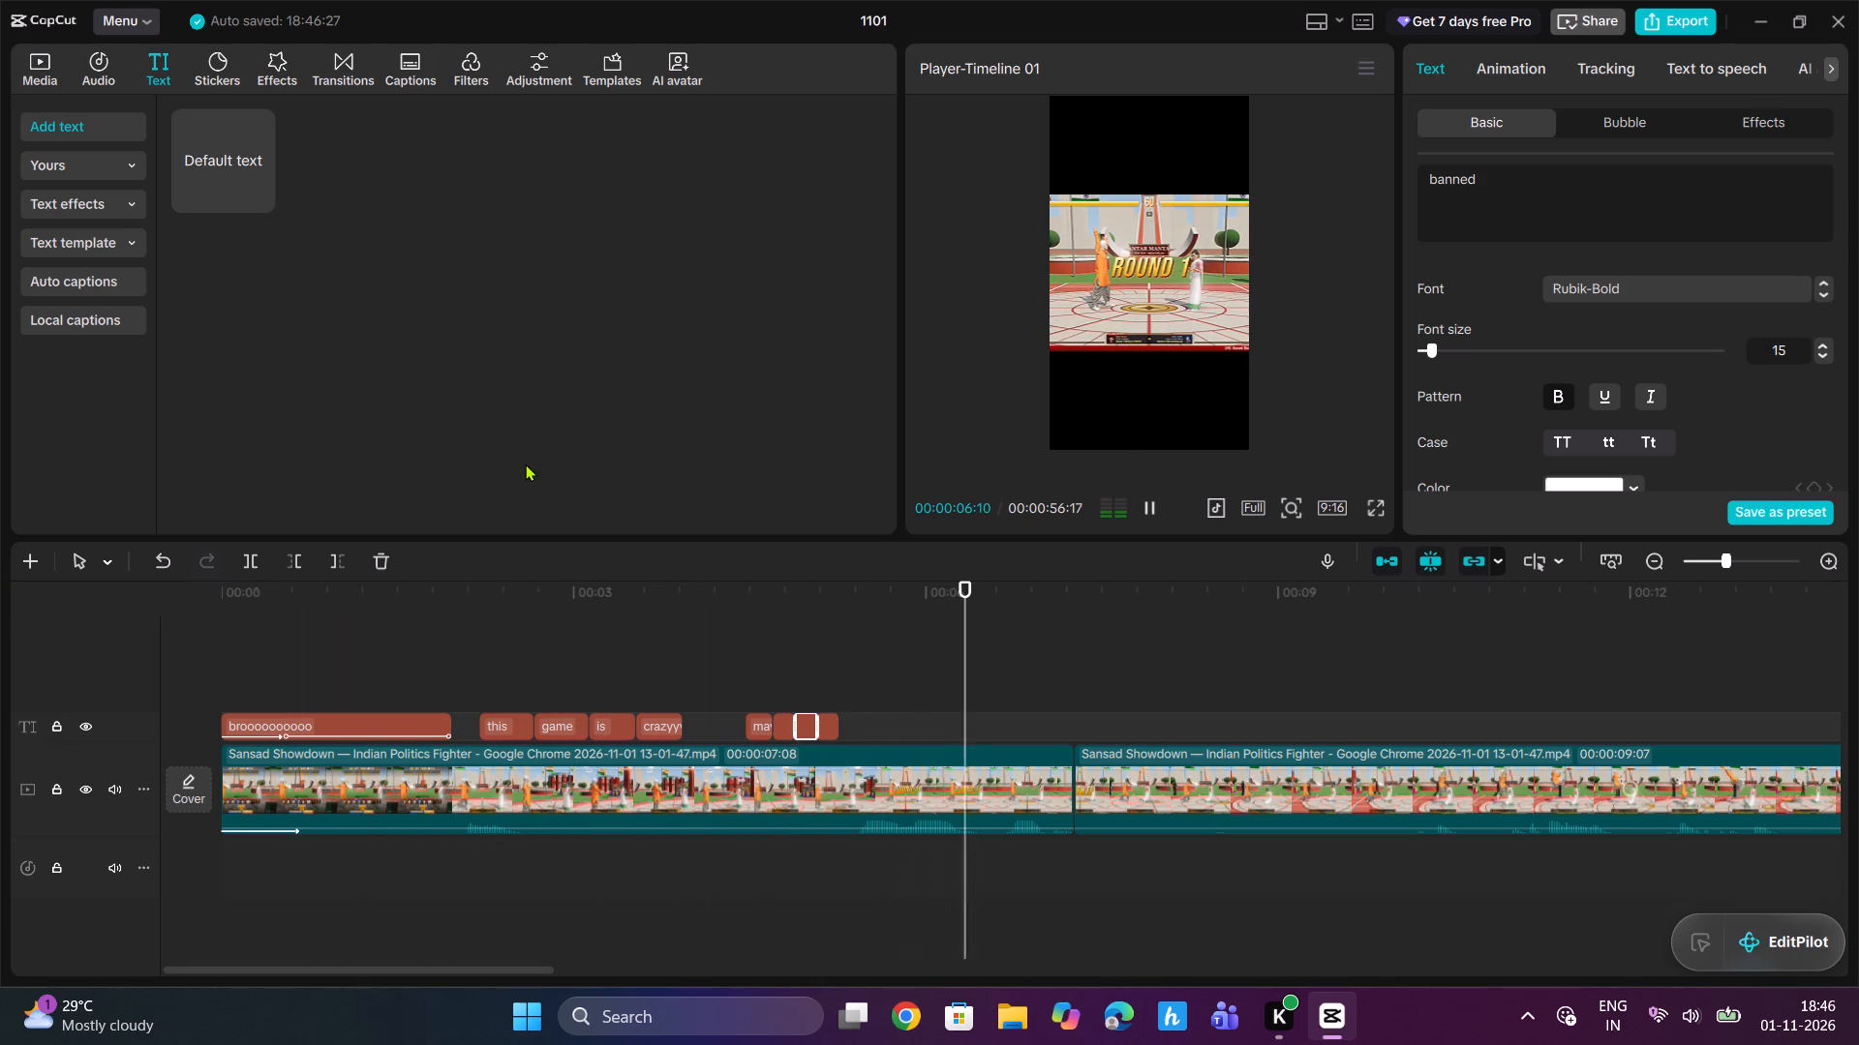
key(space)
click(817, 652)
drag(813, 654, 769, 672)
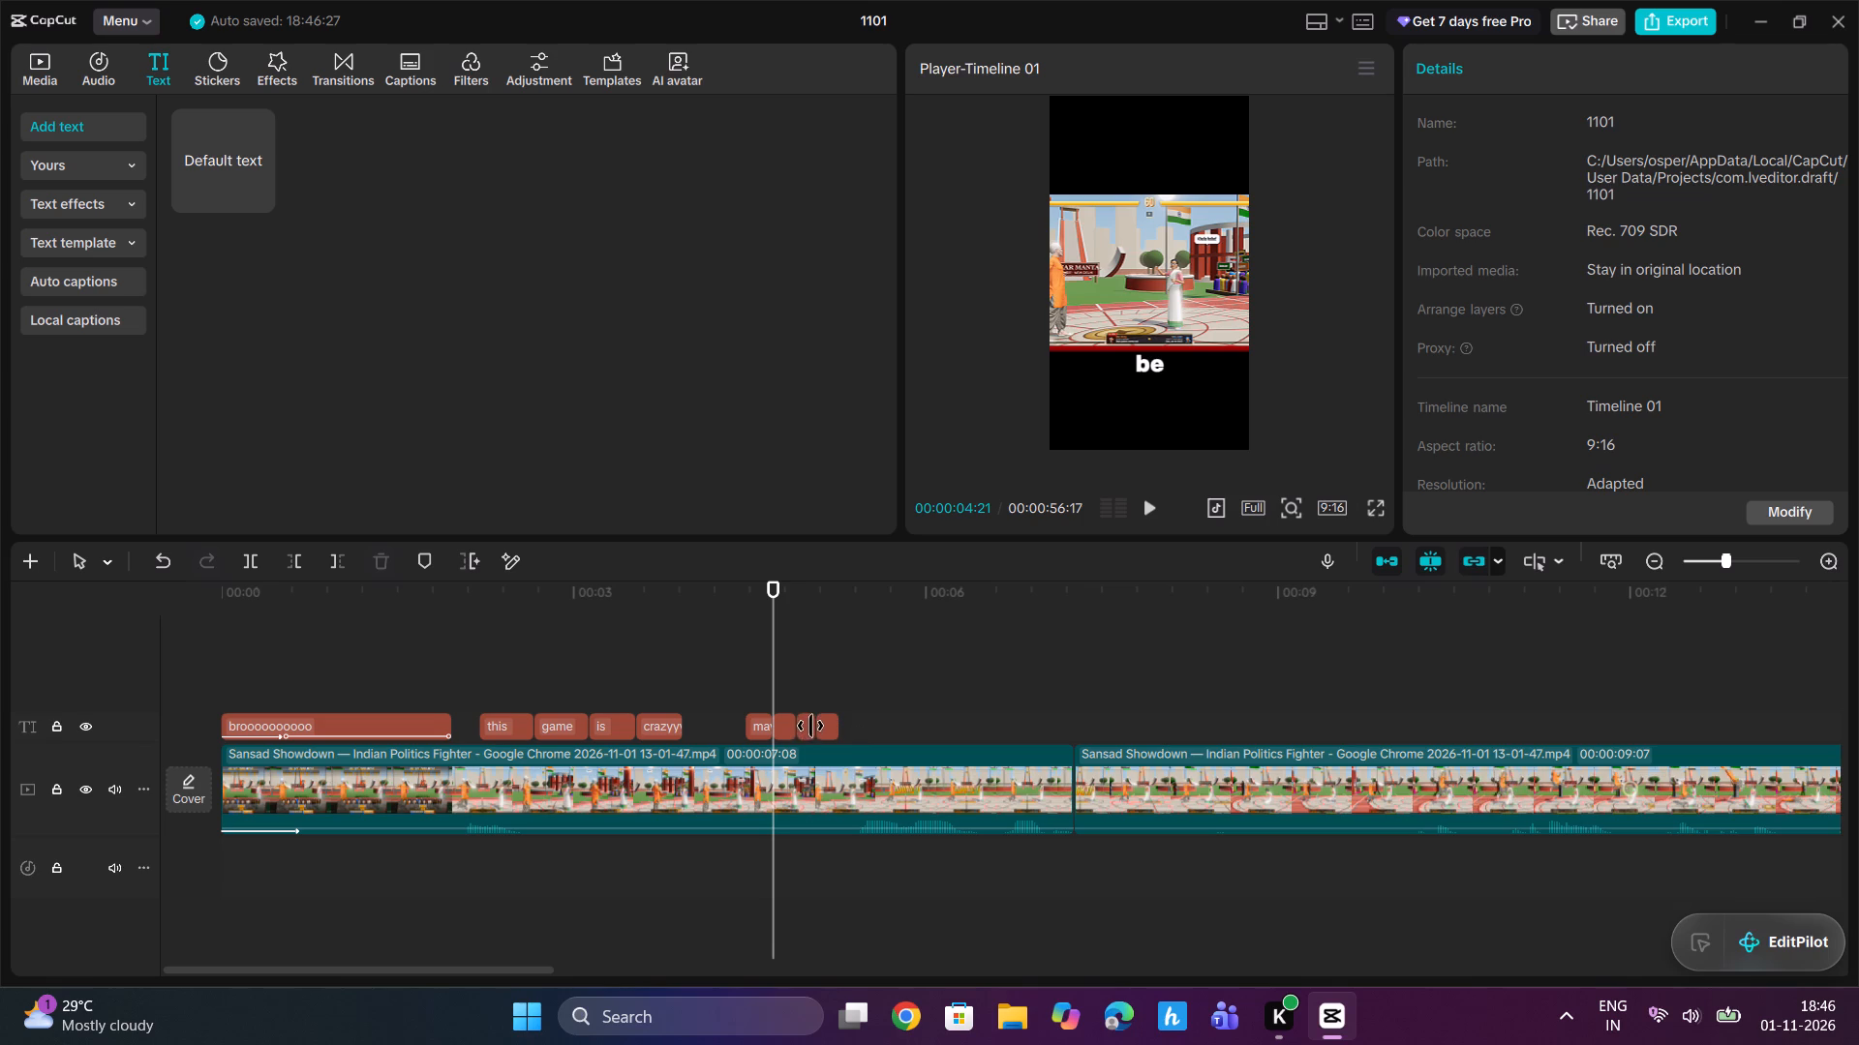
click(810, 726)
click(814, 726)
click(824, 725)
drag(828, 725, 838, 725)
click(814, 729)
drag(814, 729, 826, 729)
click(789, 724)
drag(773, 614, 736, 644)
key(space)
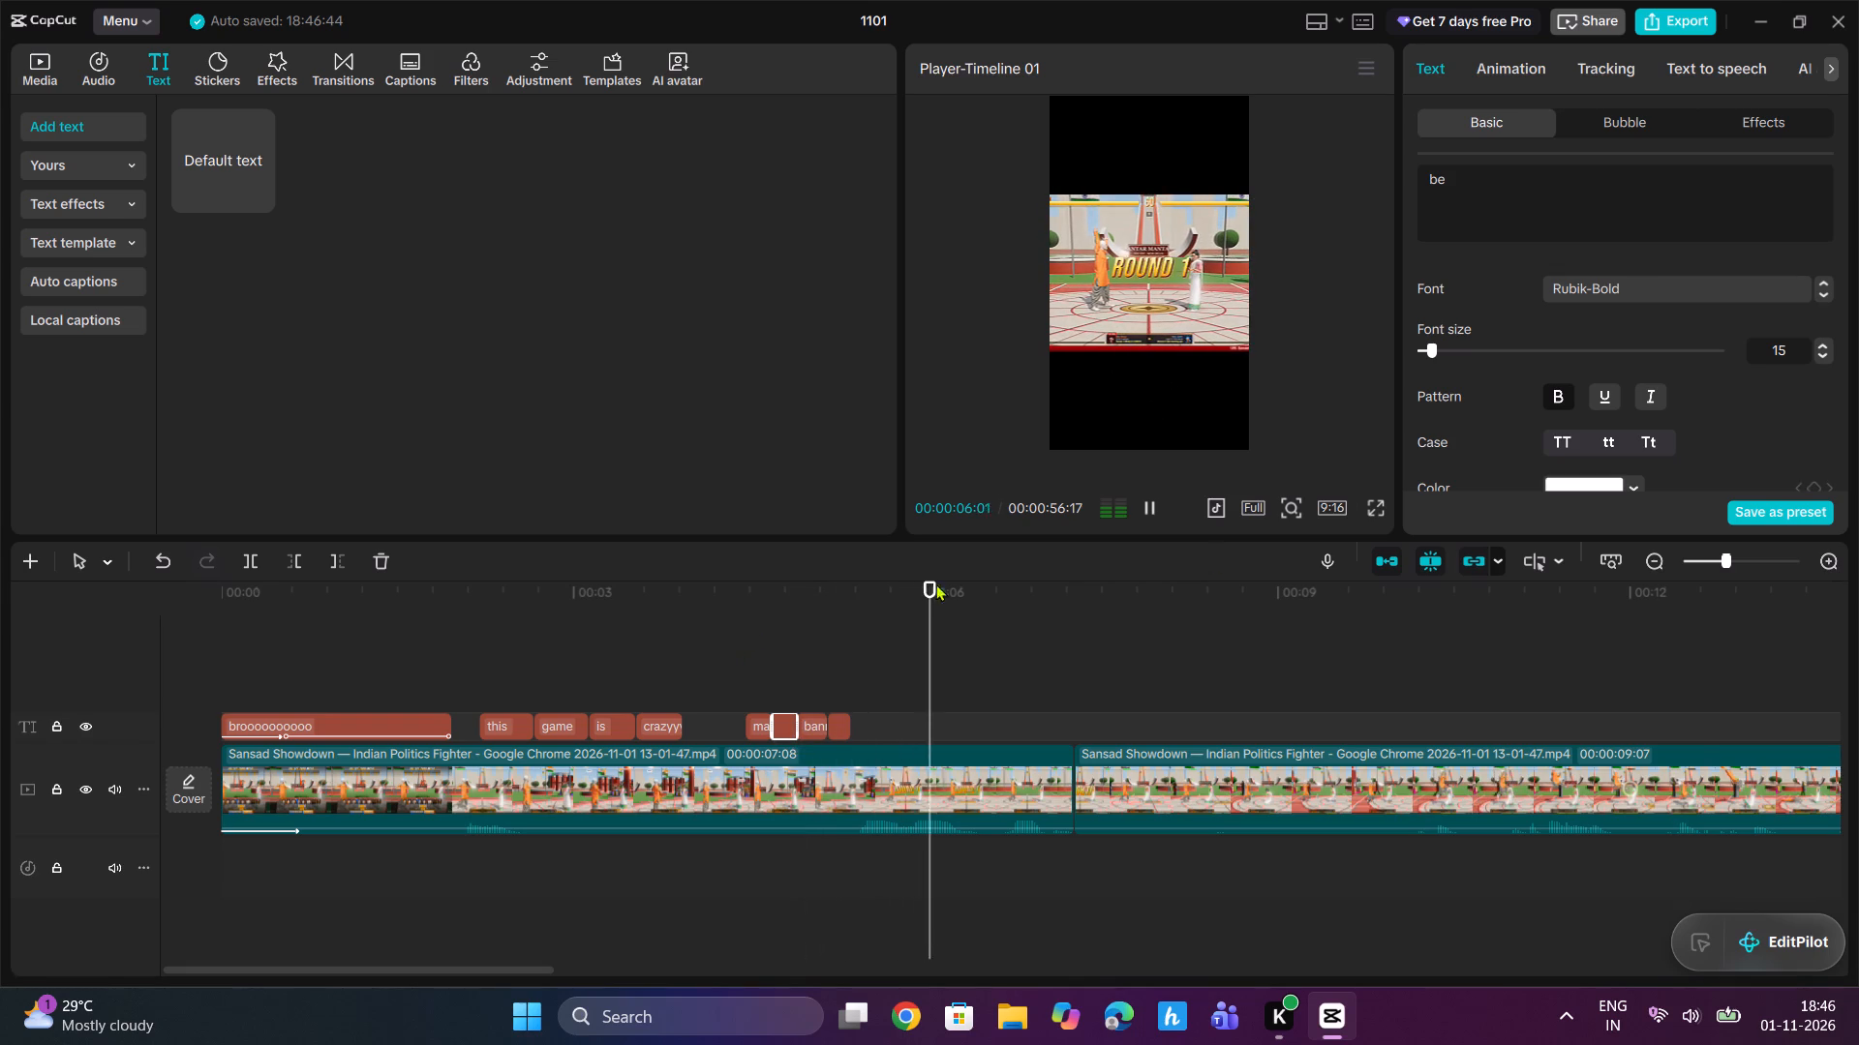
drag(1047, 592, 1005, 610)
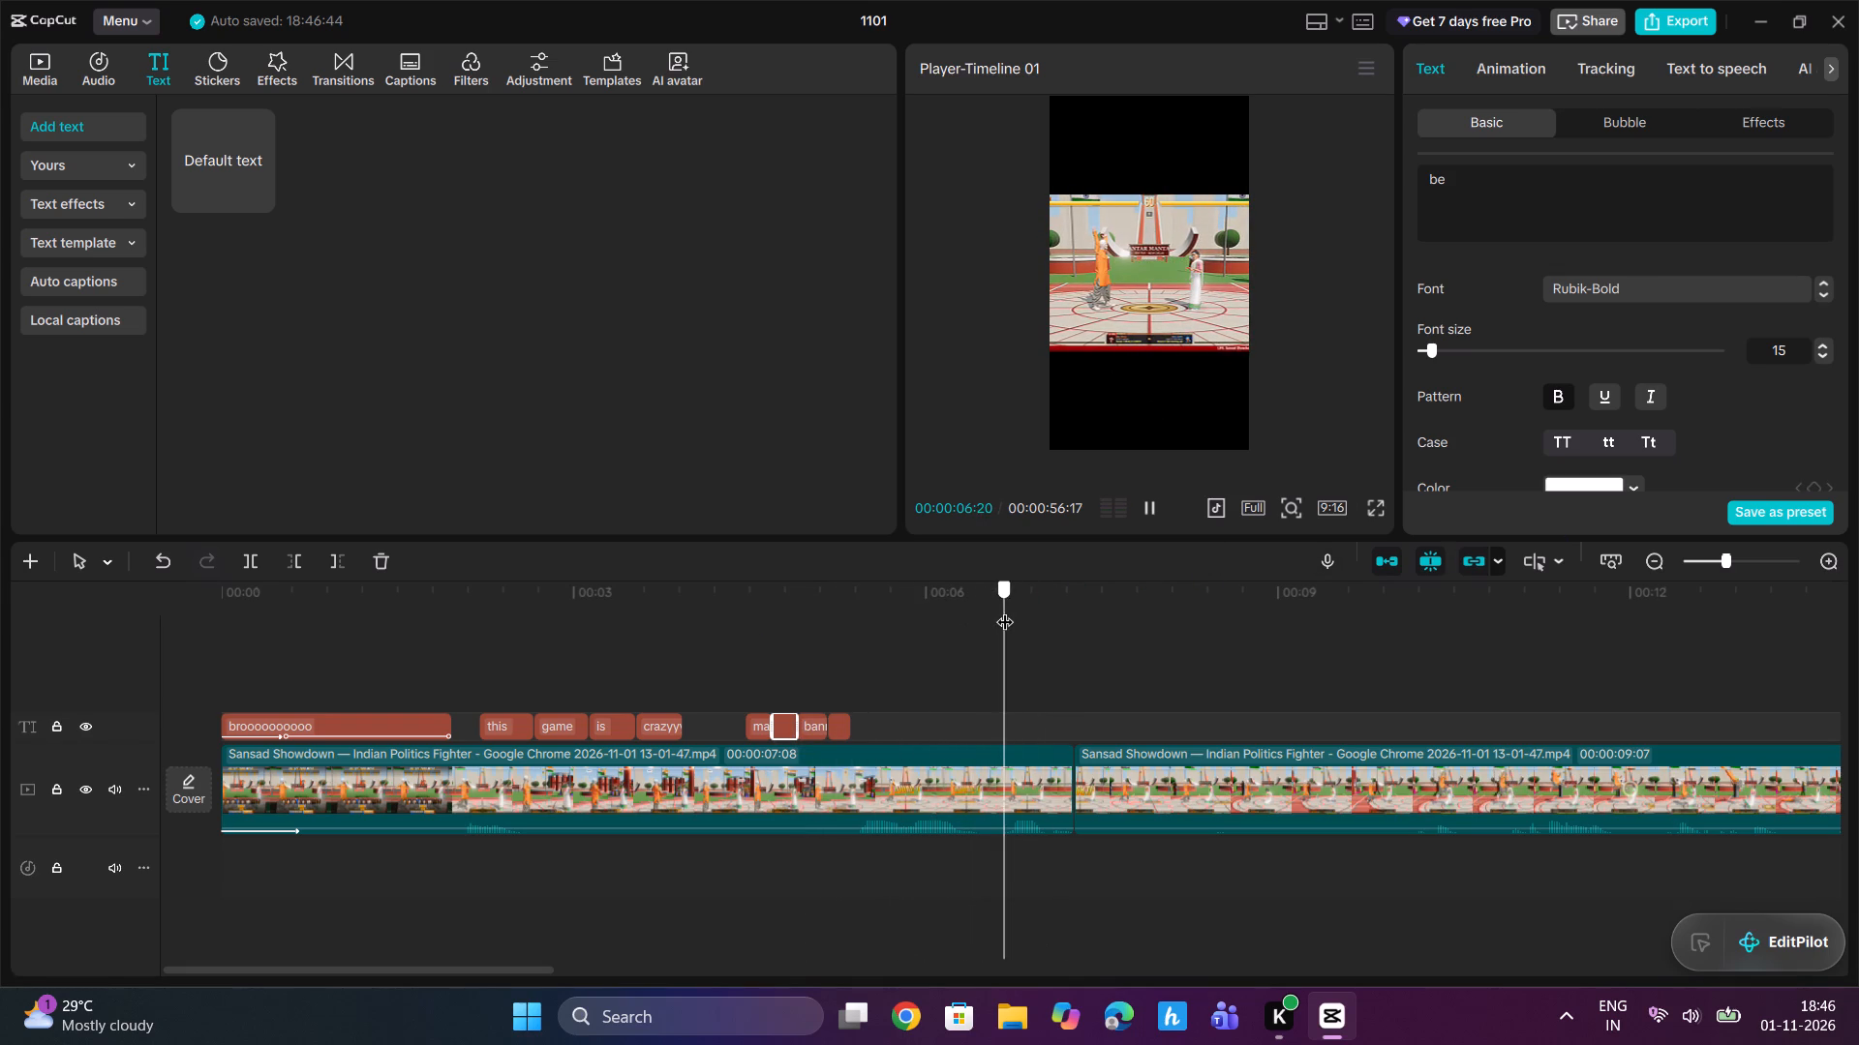
Return the playhead to 00:00:00:00 and search the music library for "funny".
drag(1005, 610, 0, 697)
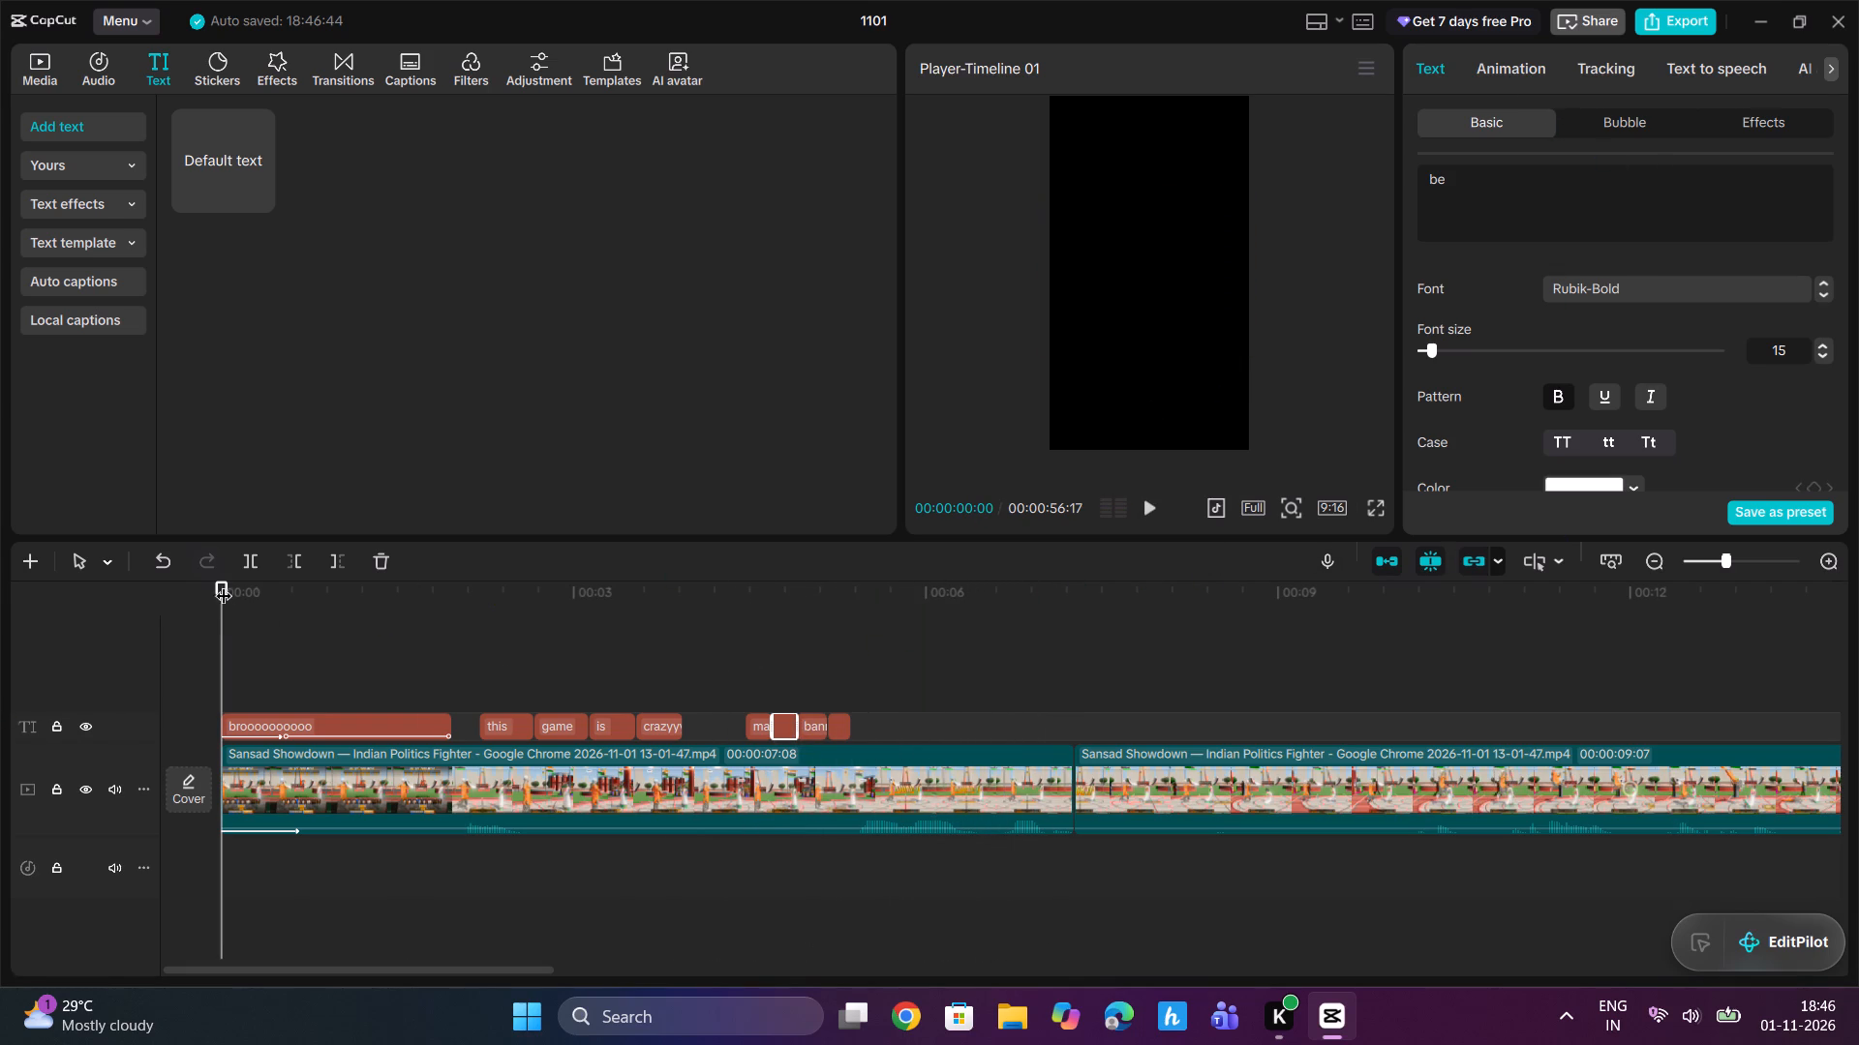
click(102, 67)
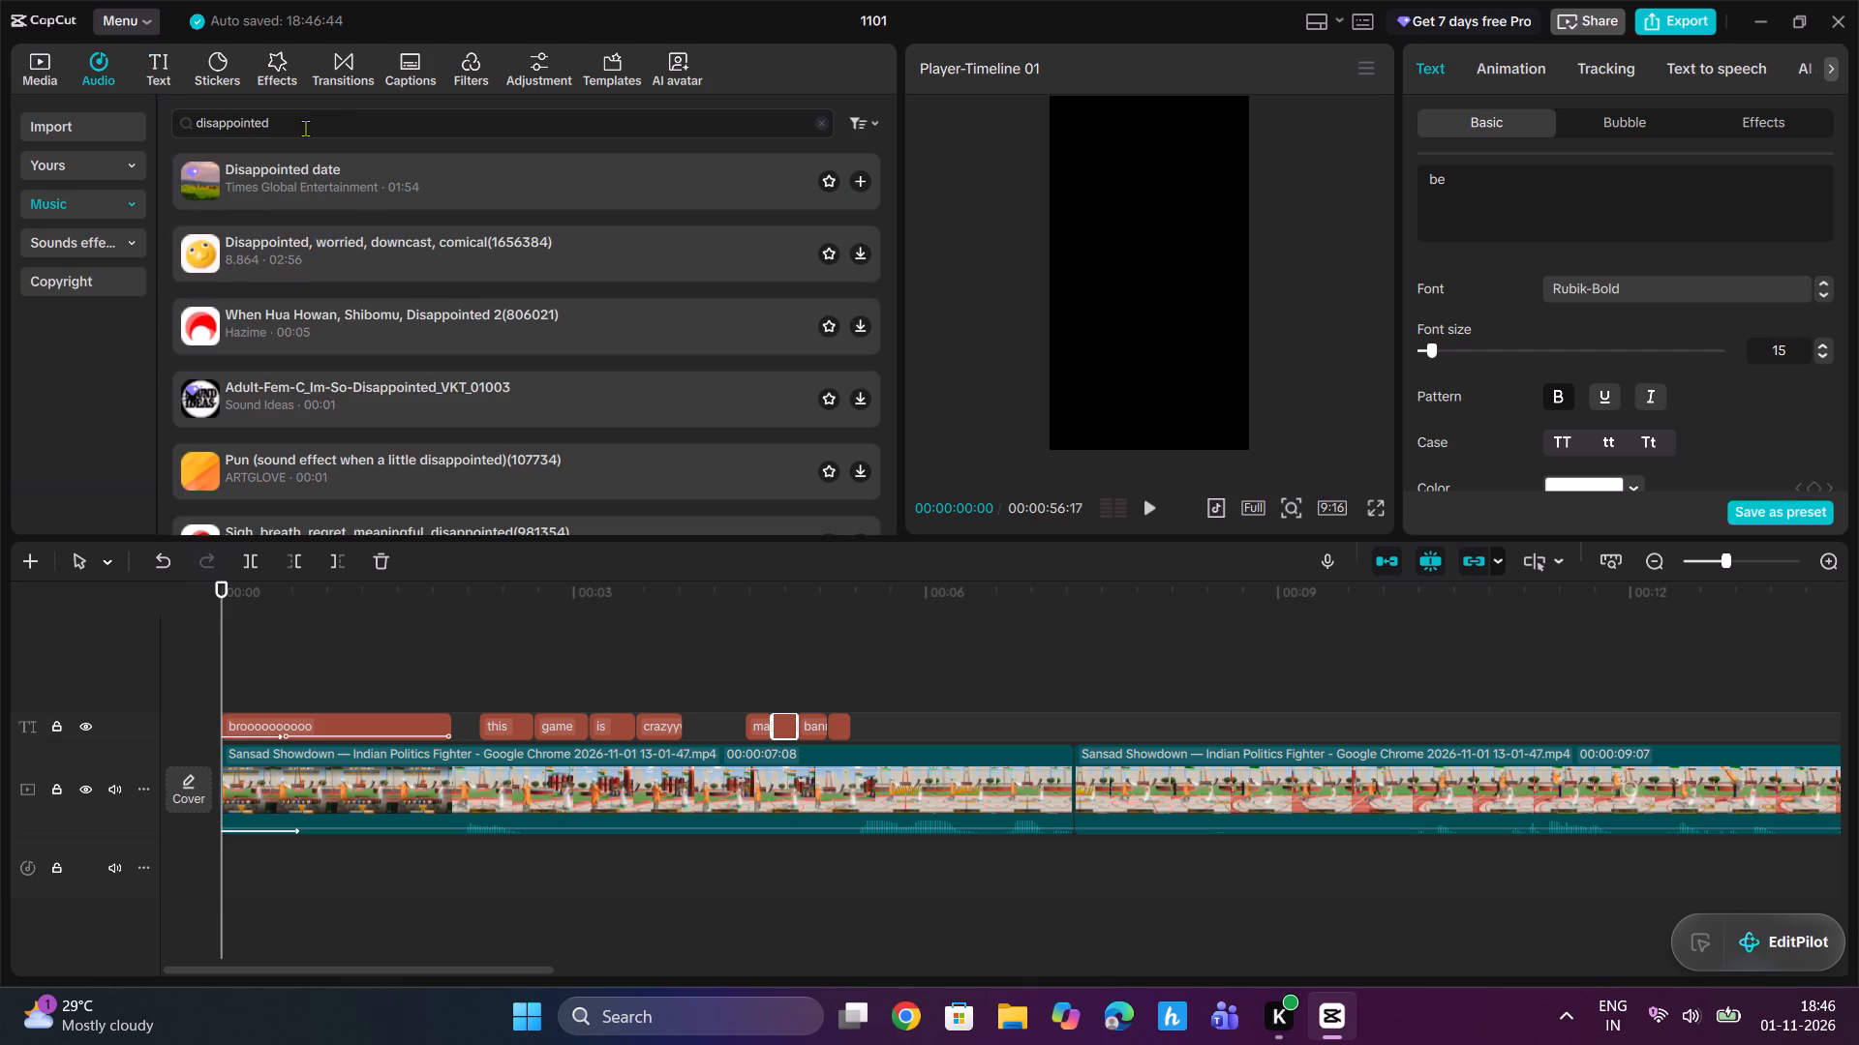
drag(306, 127, 147, 105)
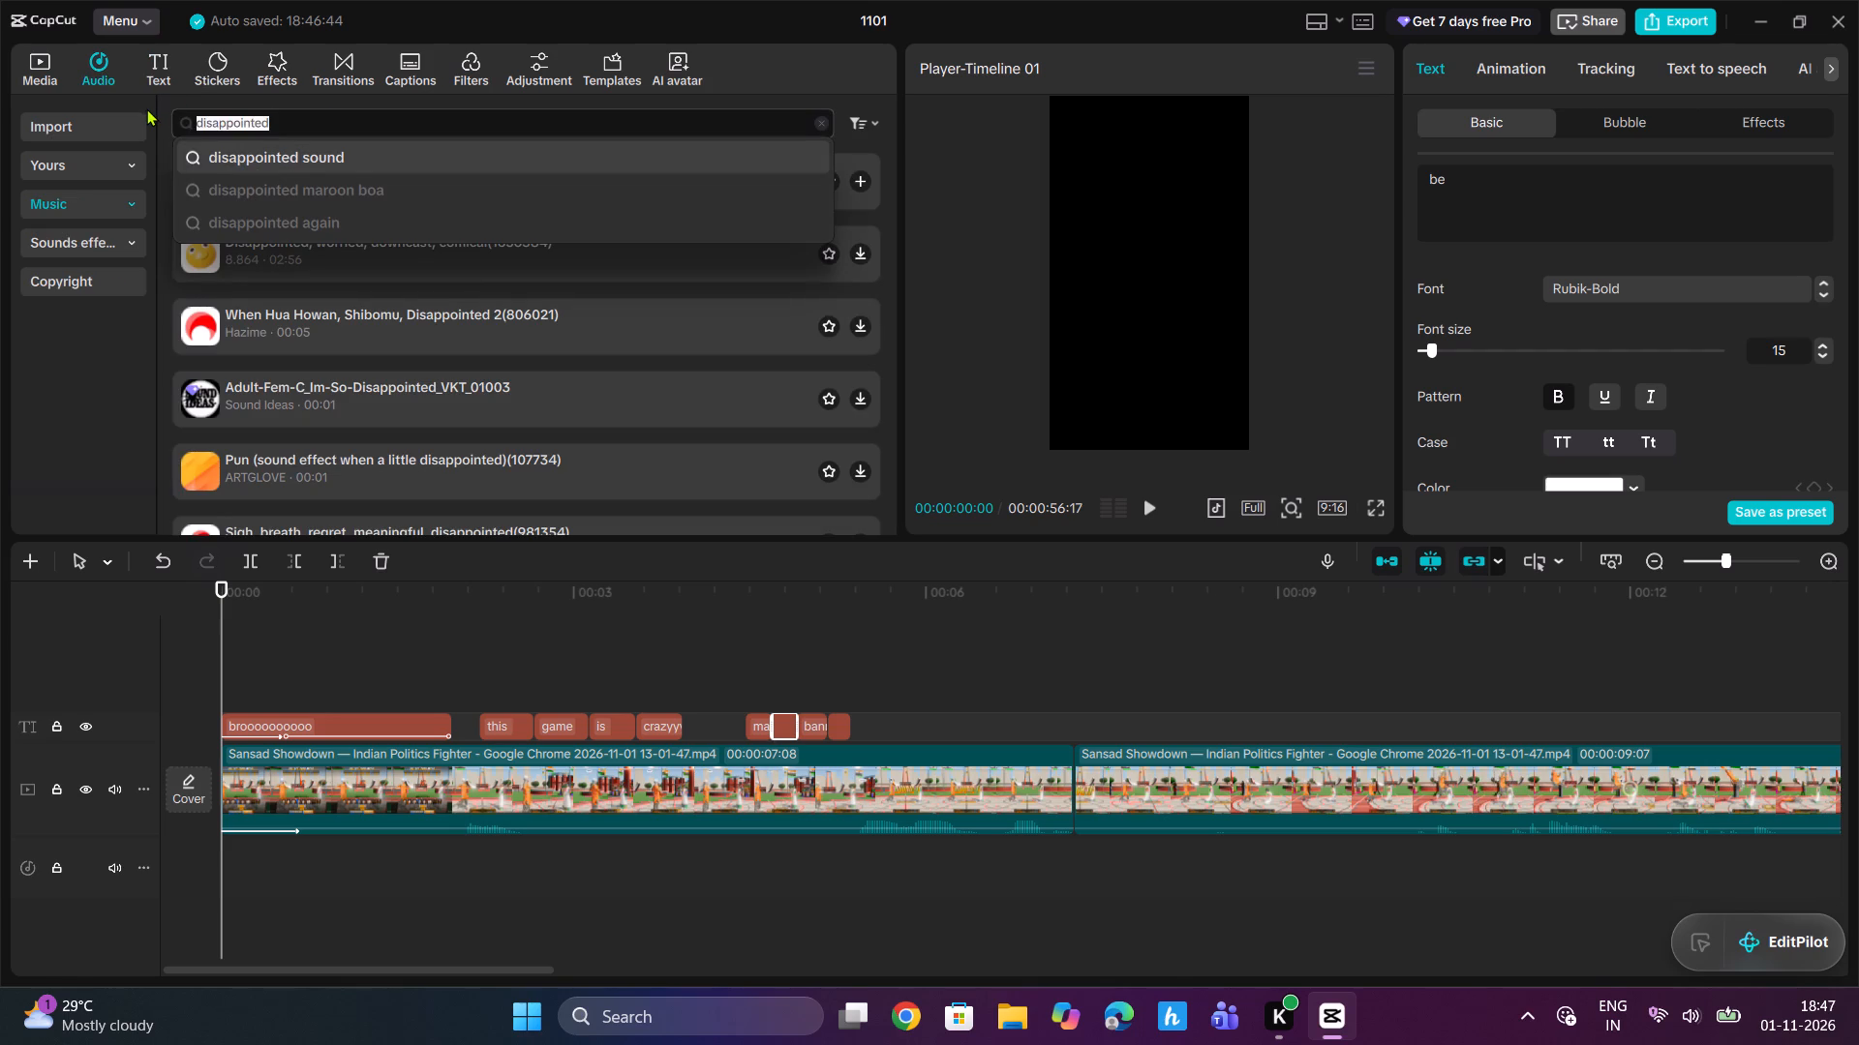
text(funny)
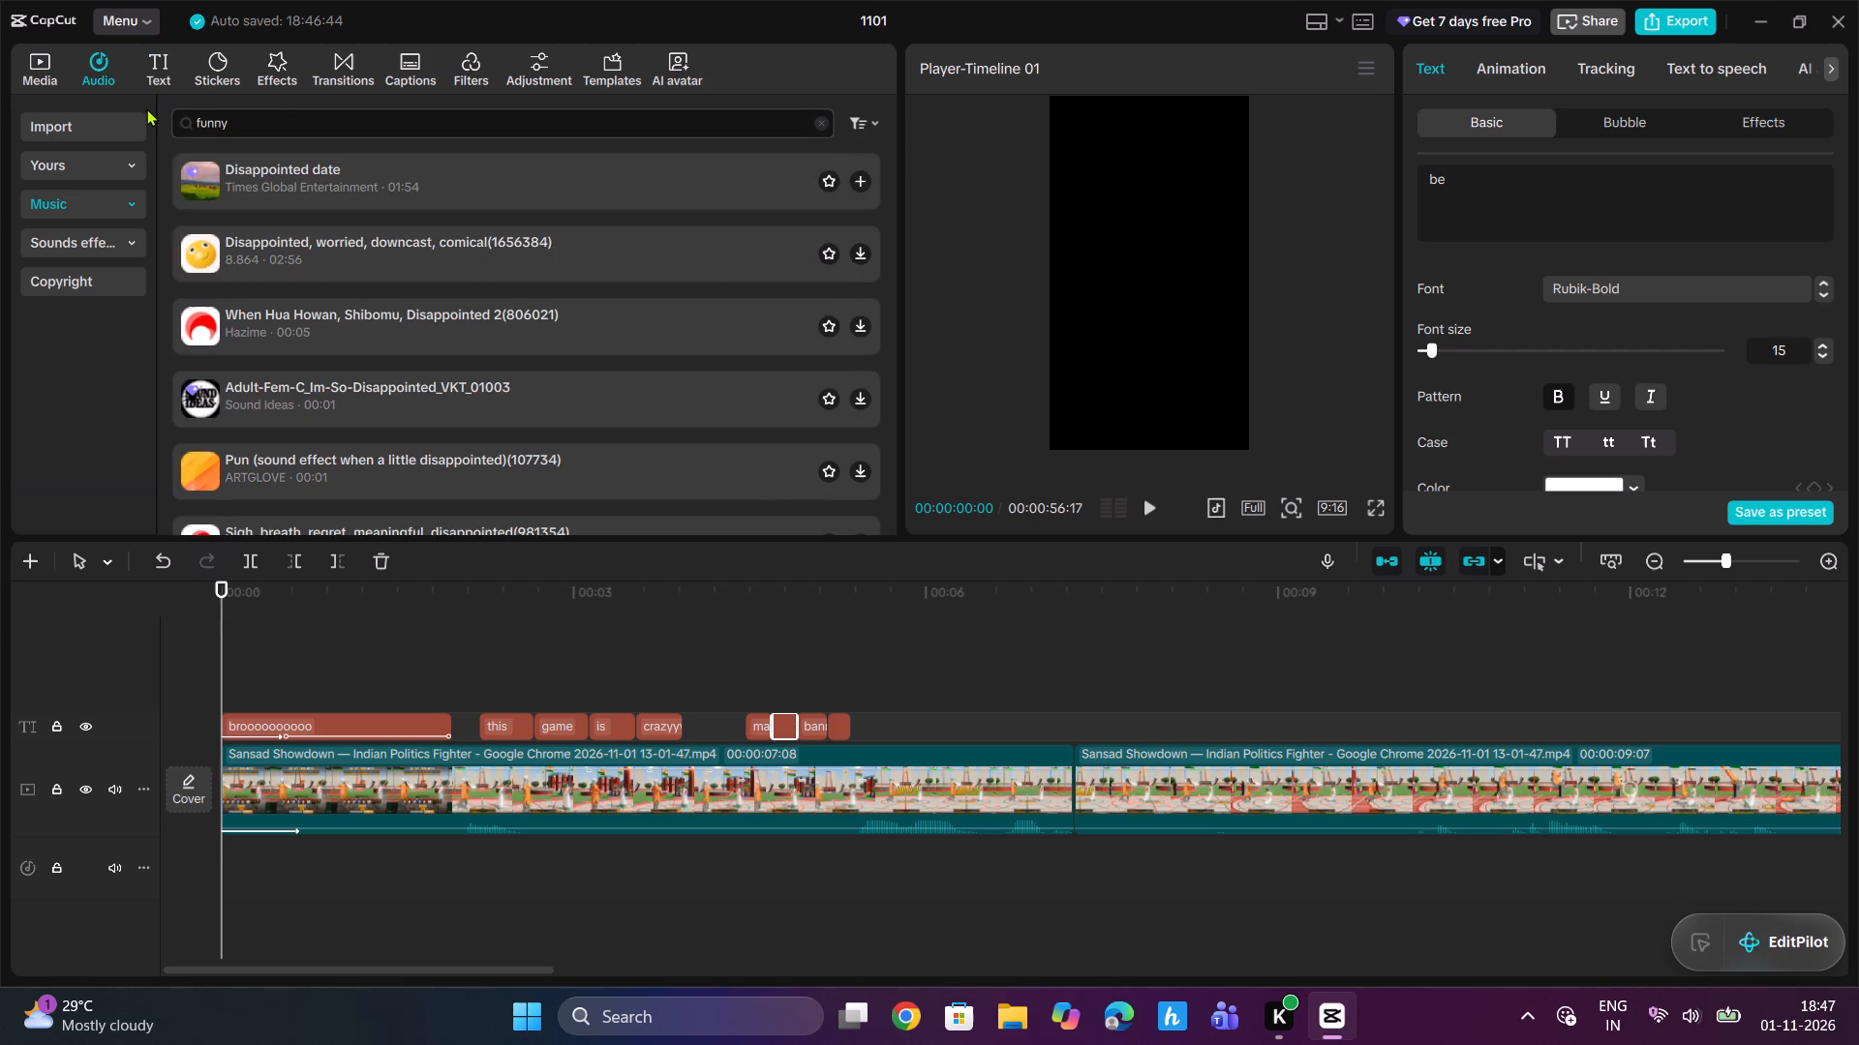
key(Return)
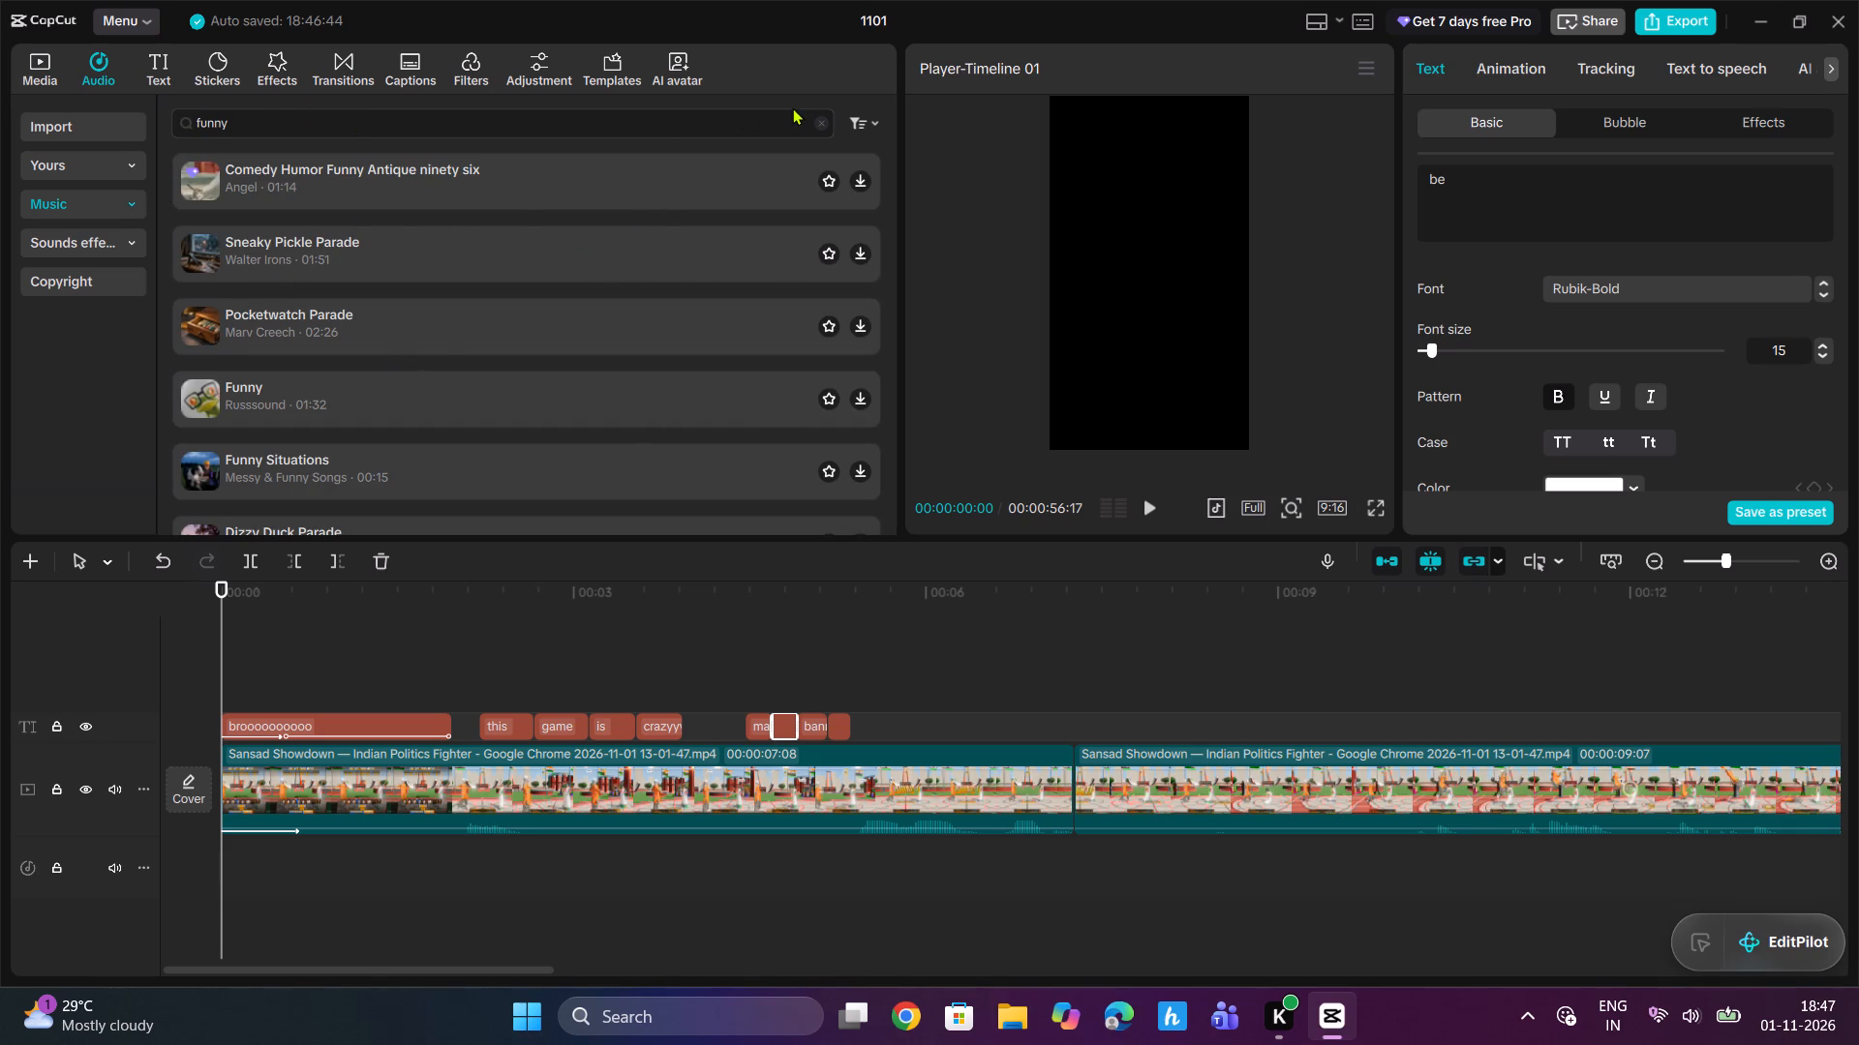
click(892, 114)
click(868, 129)
click(840, 195)
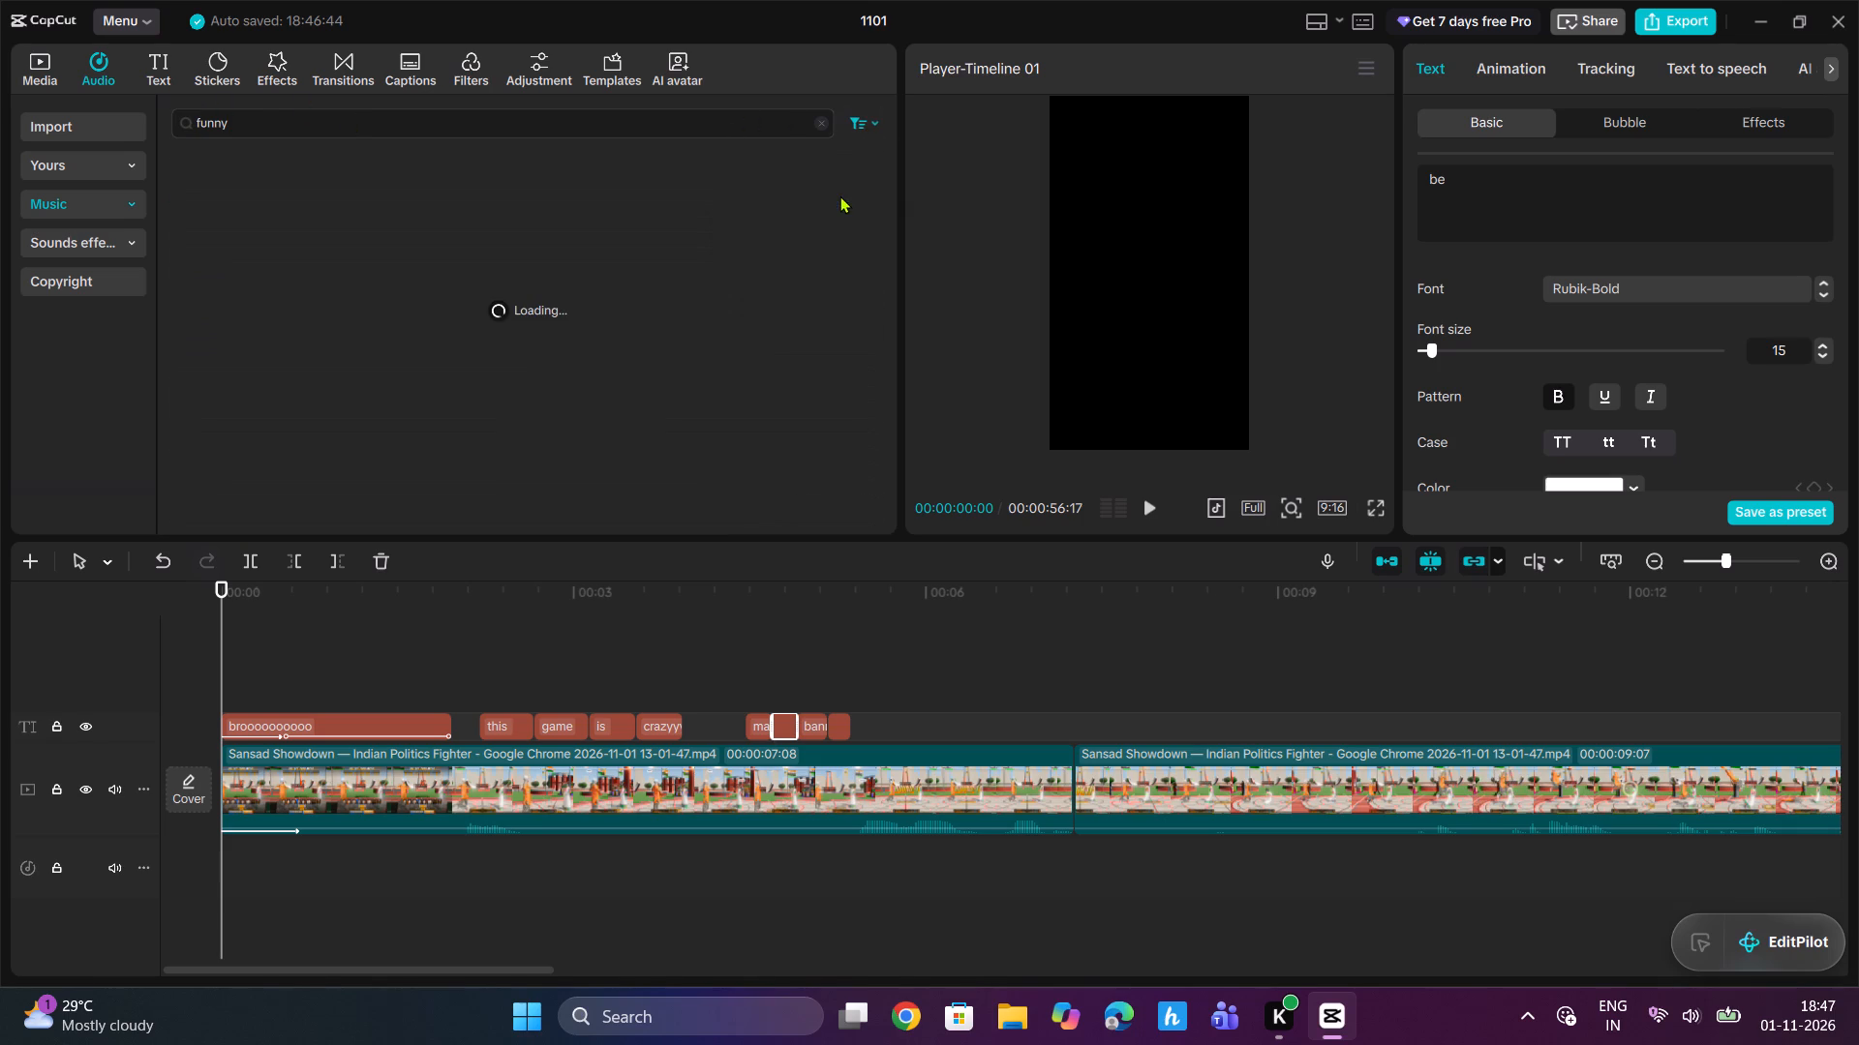
click(869, 123)
click(835, 155)
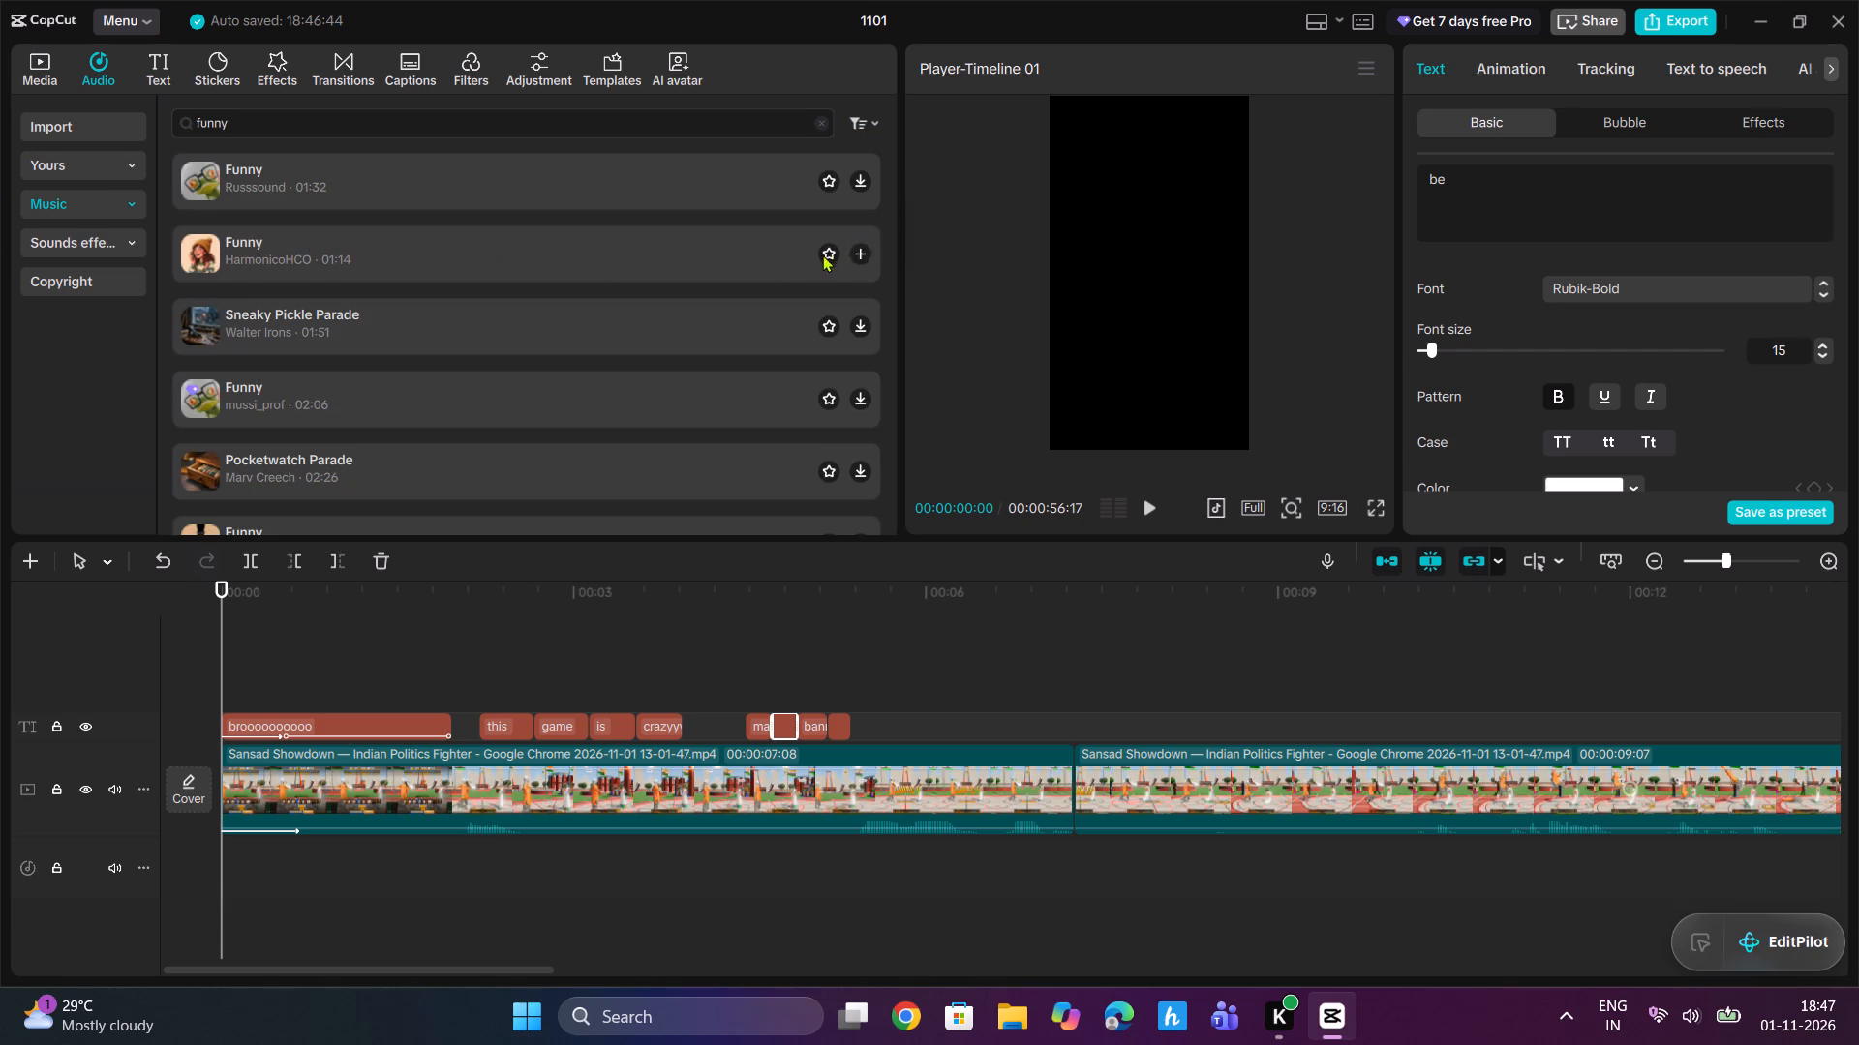
Preview several of the "Funny" tracks and add the 01:14 HarmonicoHCO one at the start of the timeline.
click(360, 245)
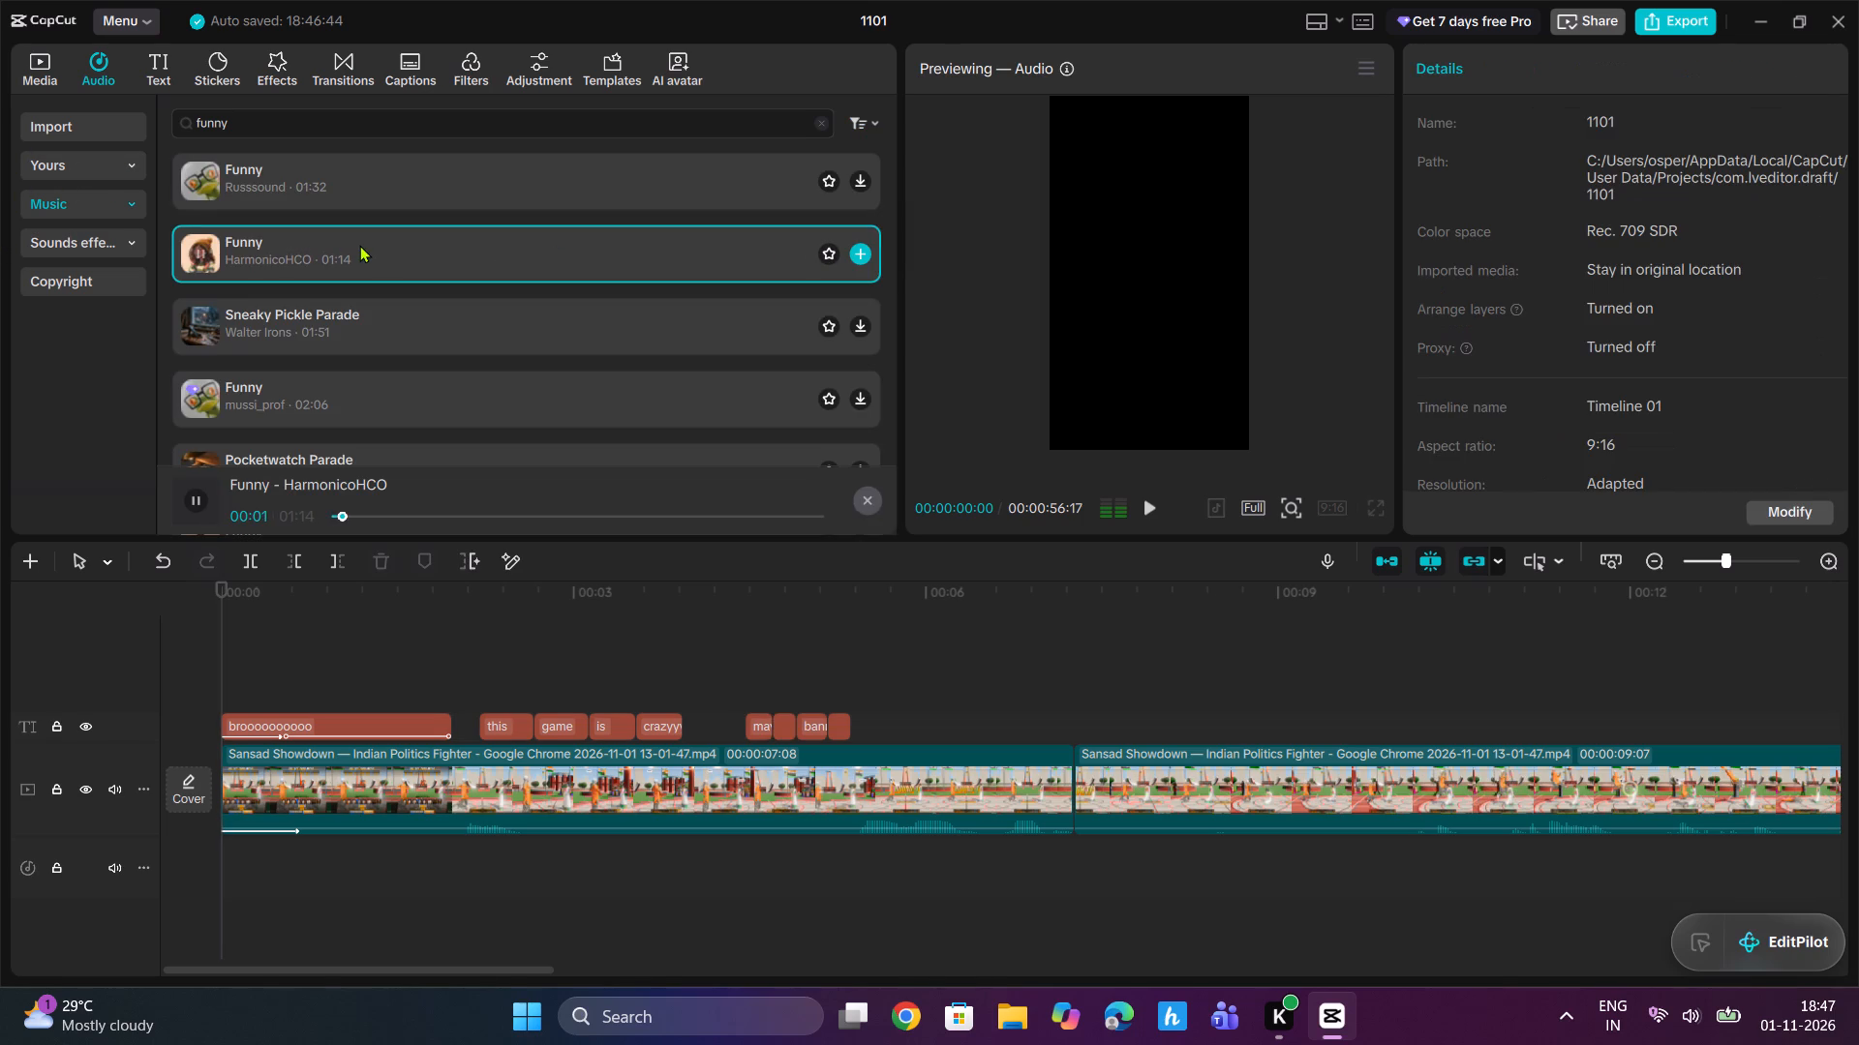
click(411, 177)
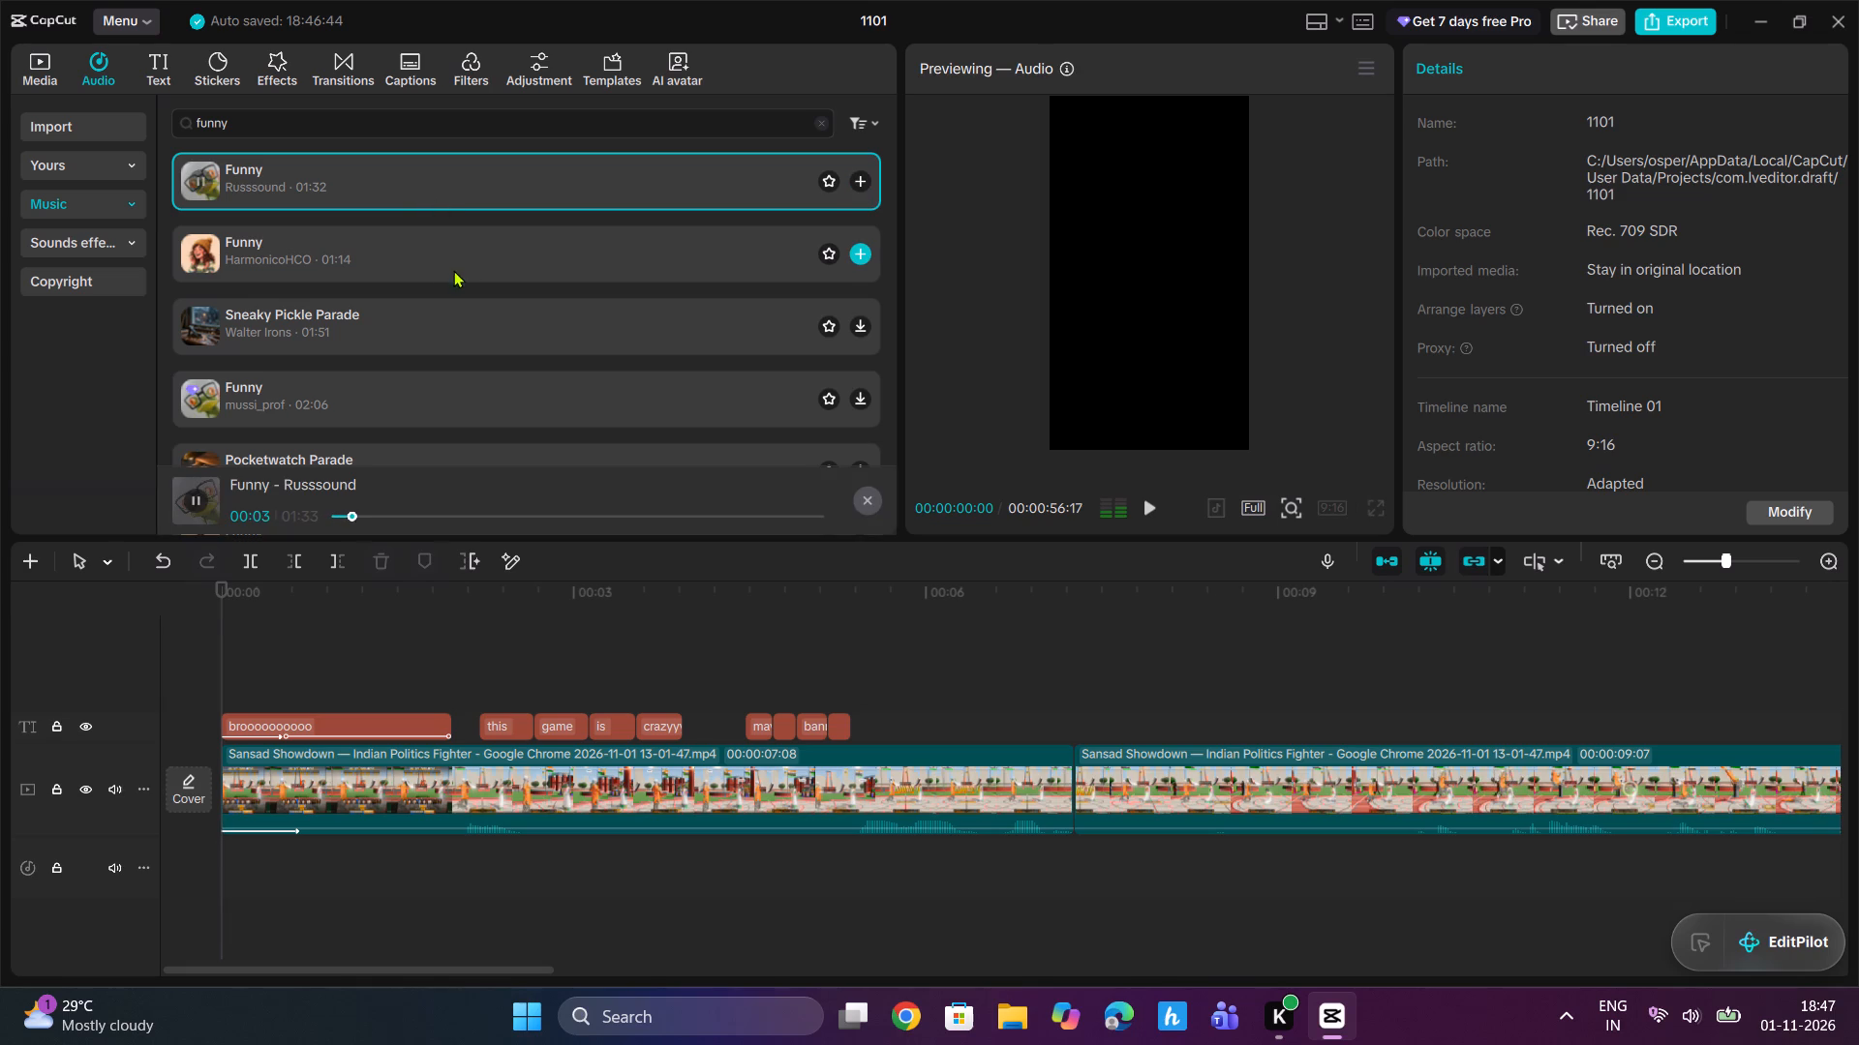
click(351, 412)
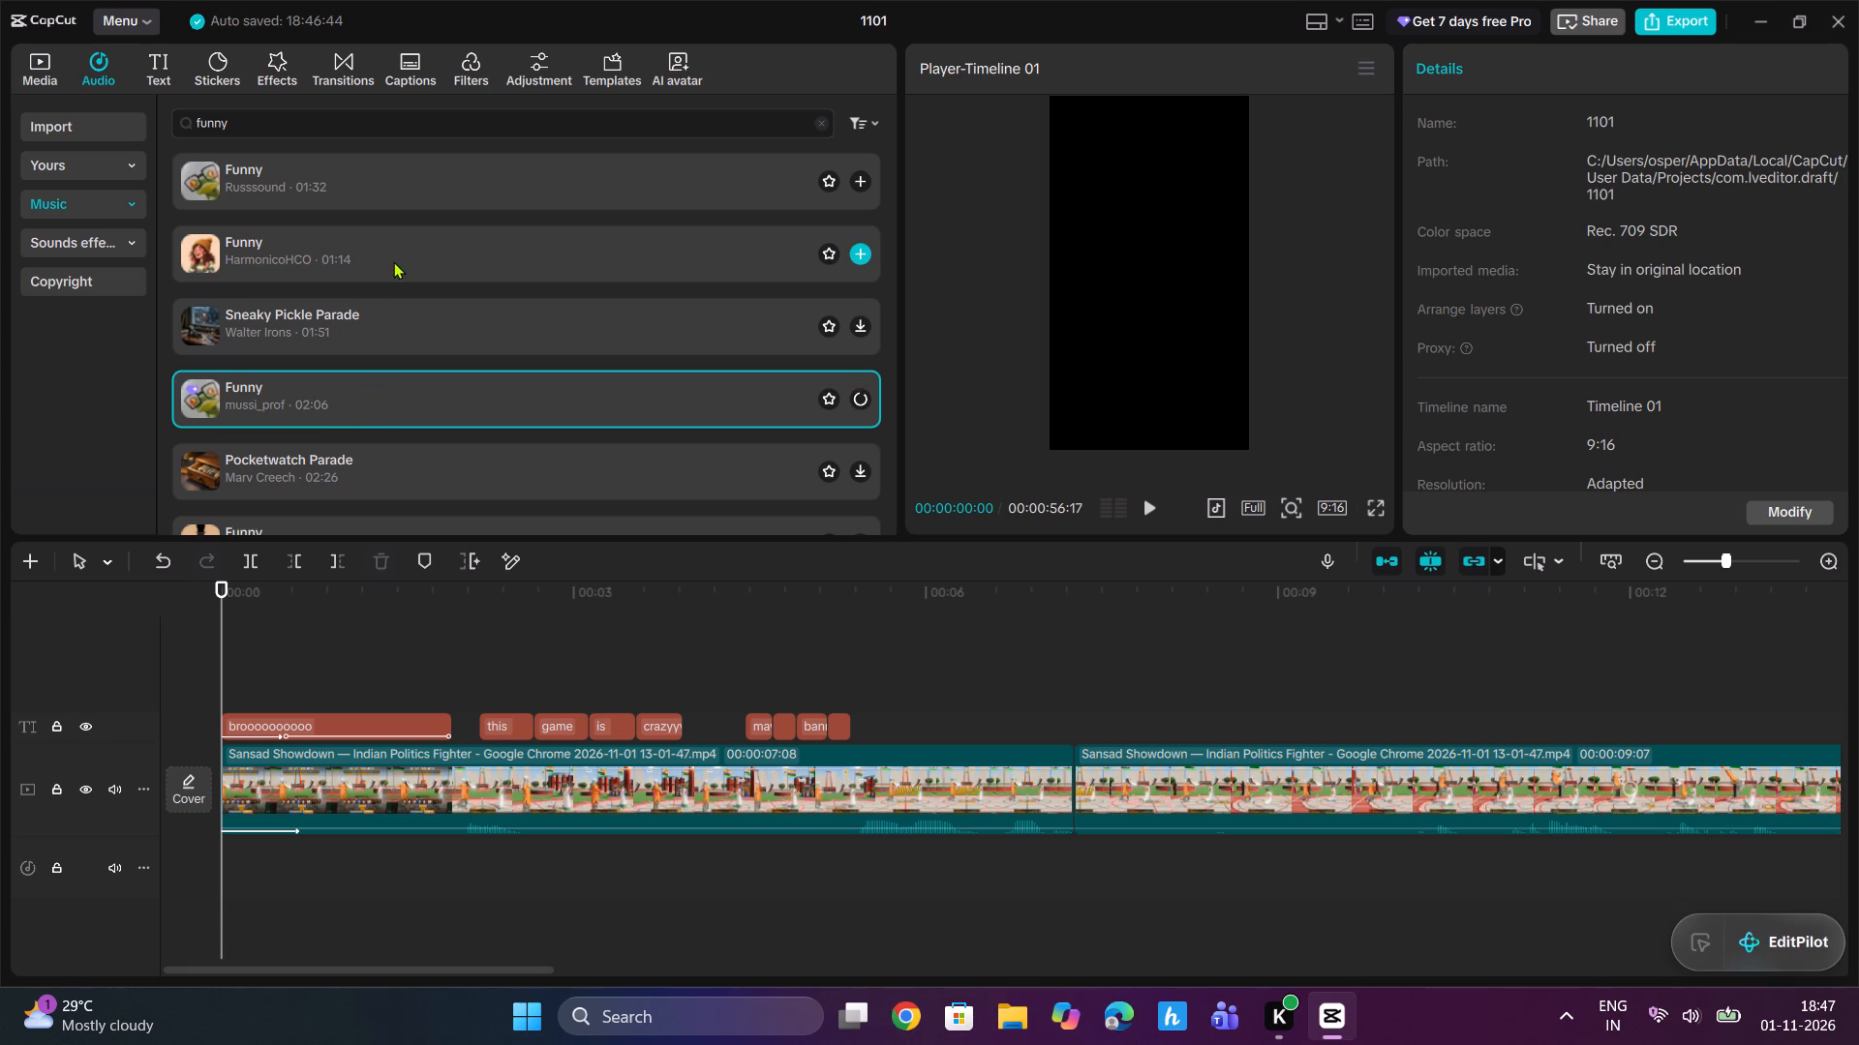
scroll(578, 264, down, 1)
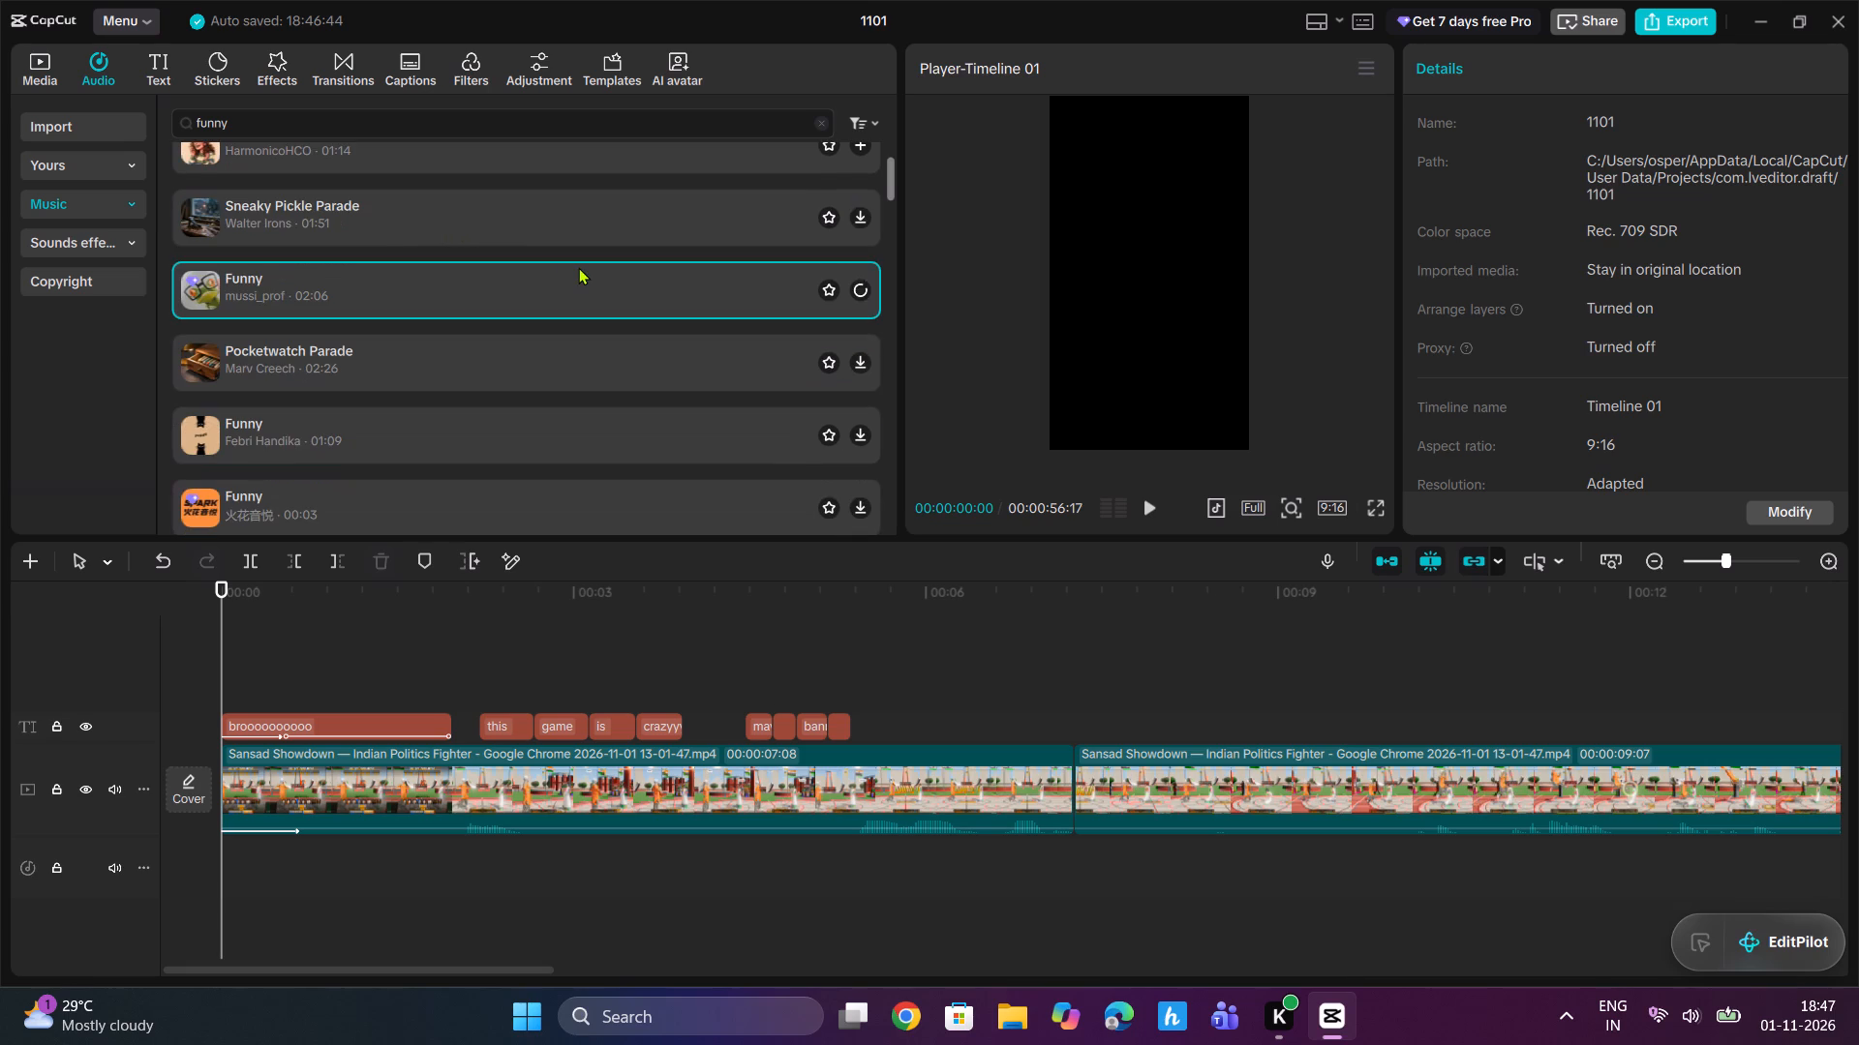
scroll(589, 280, up, 1)
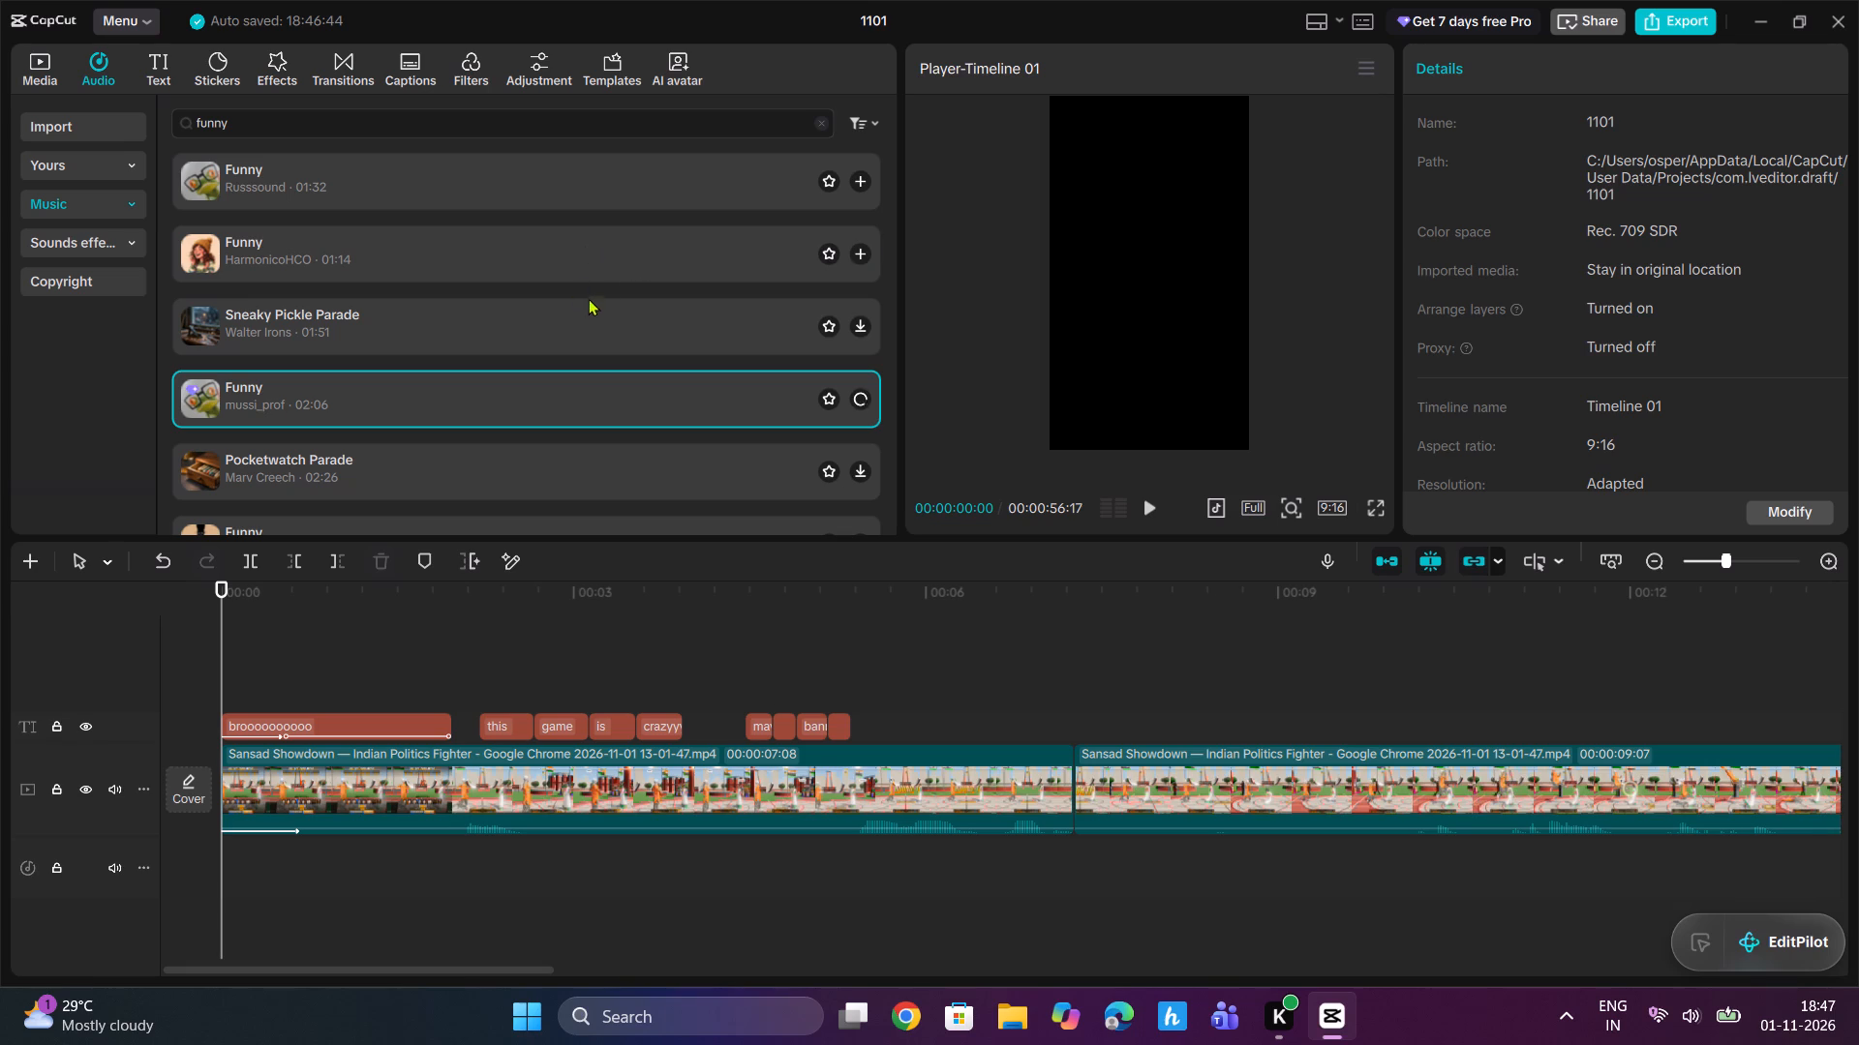
click(646, 248)
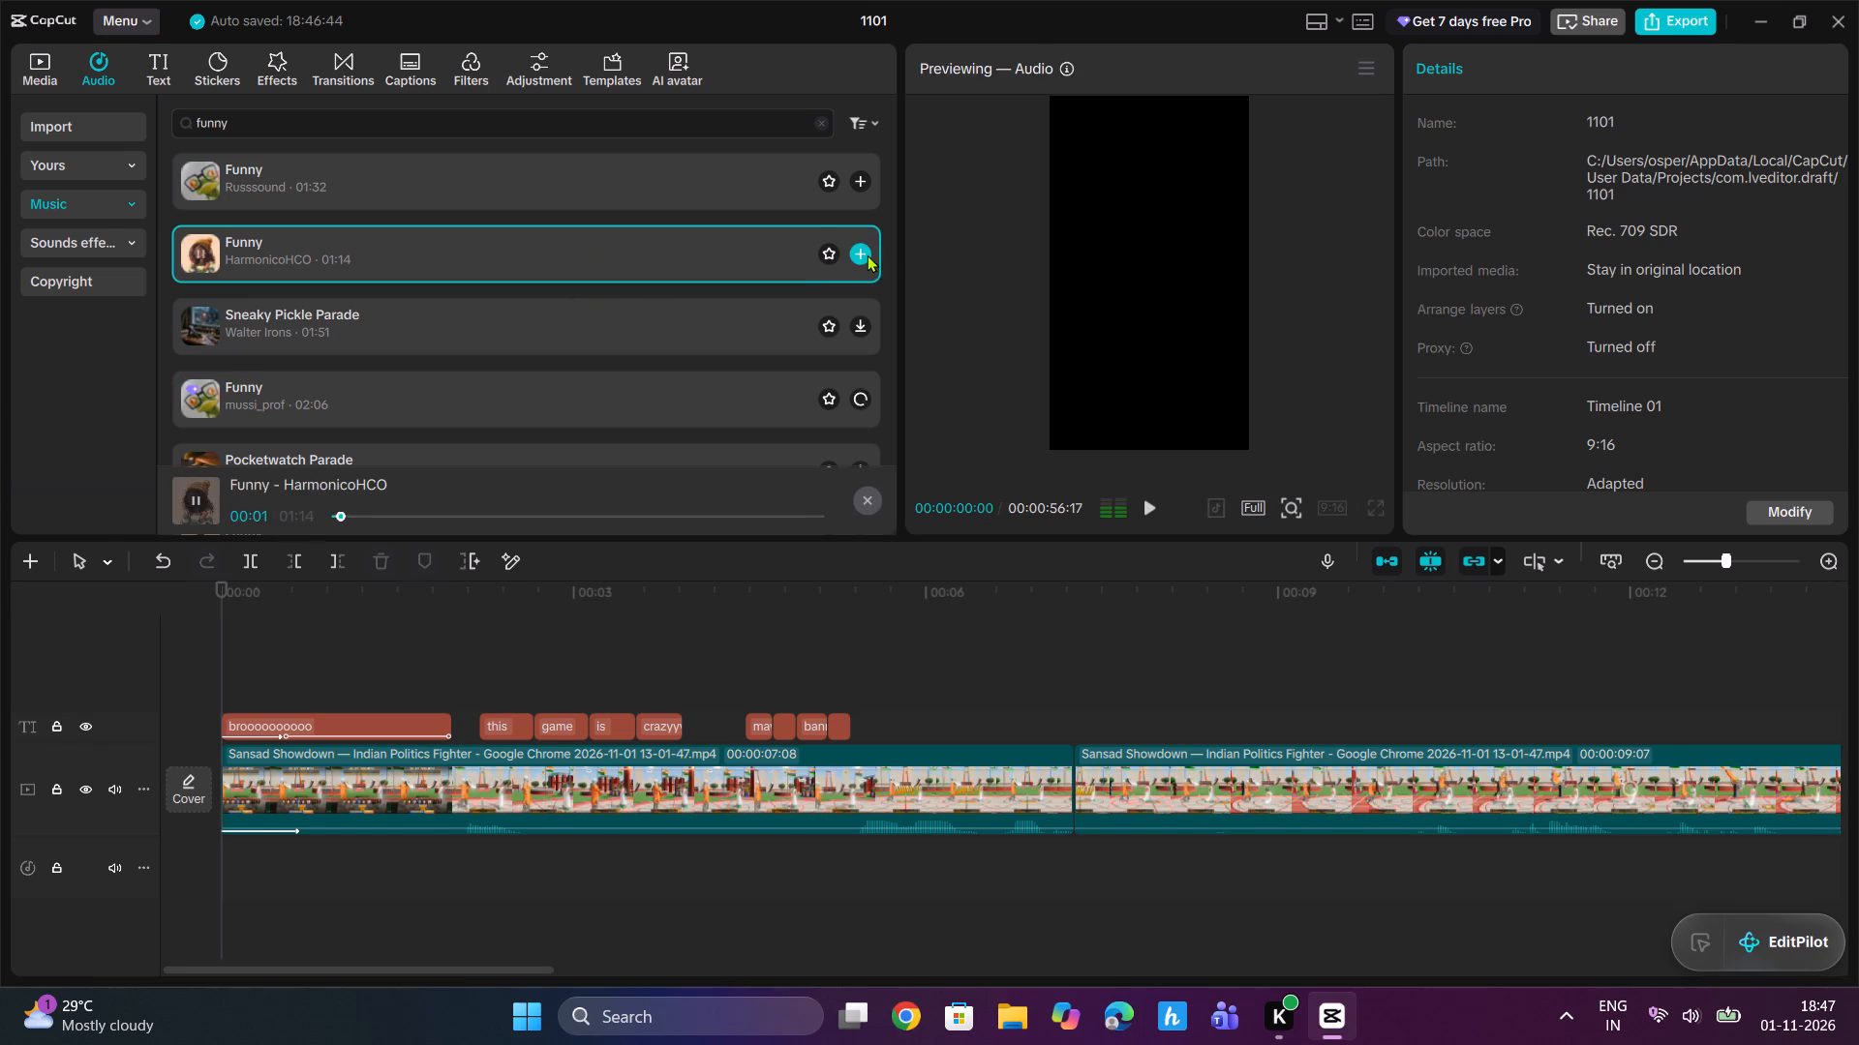
click(868, 254)
Lower the "Funny" music track's volume to -41.0 dB, checking the level during playback.
drag(1532, 180, 1533, 180)
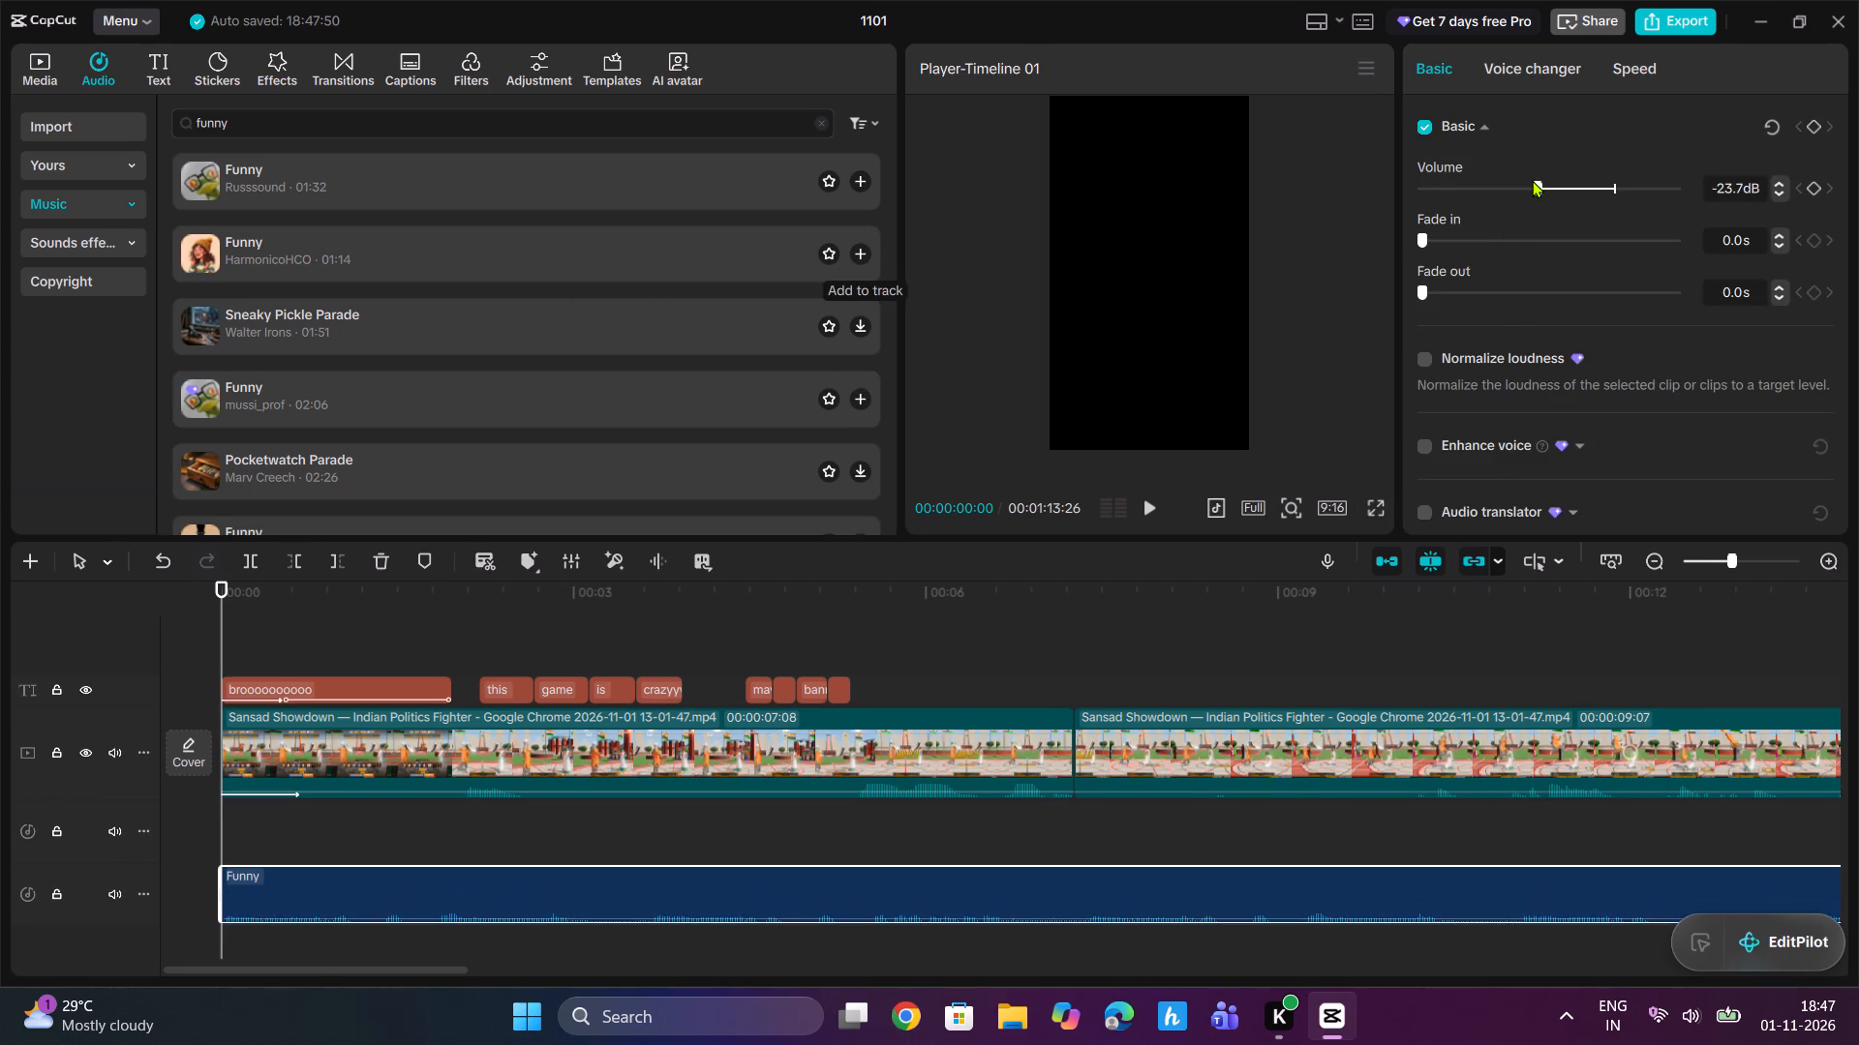
drag(1533, 180, 1465, 205)
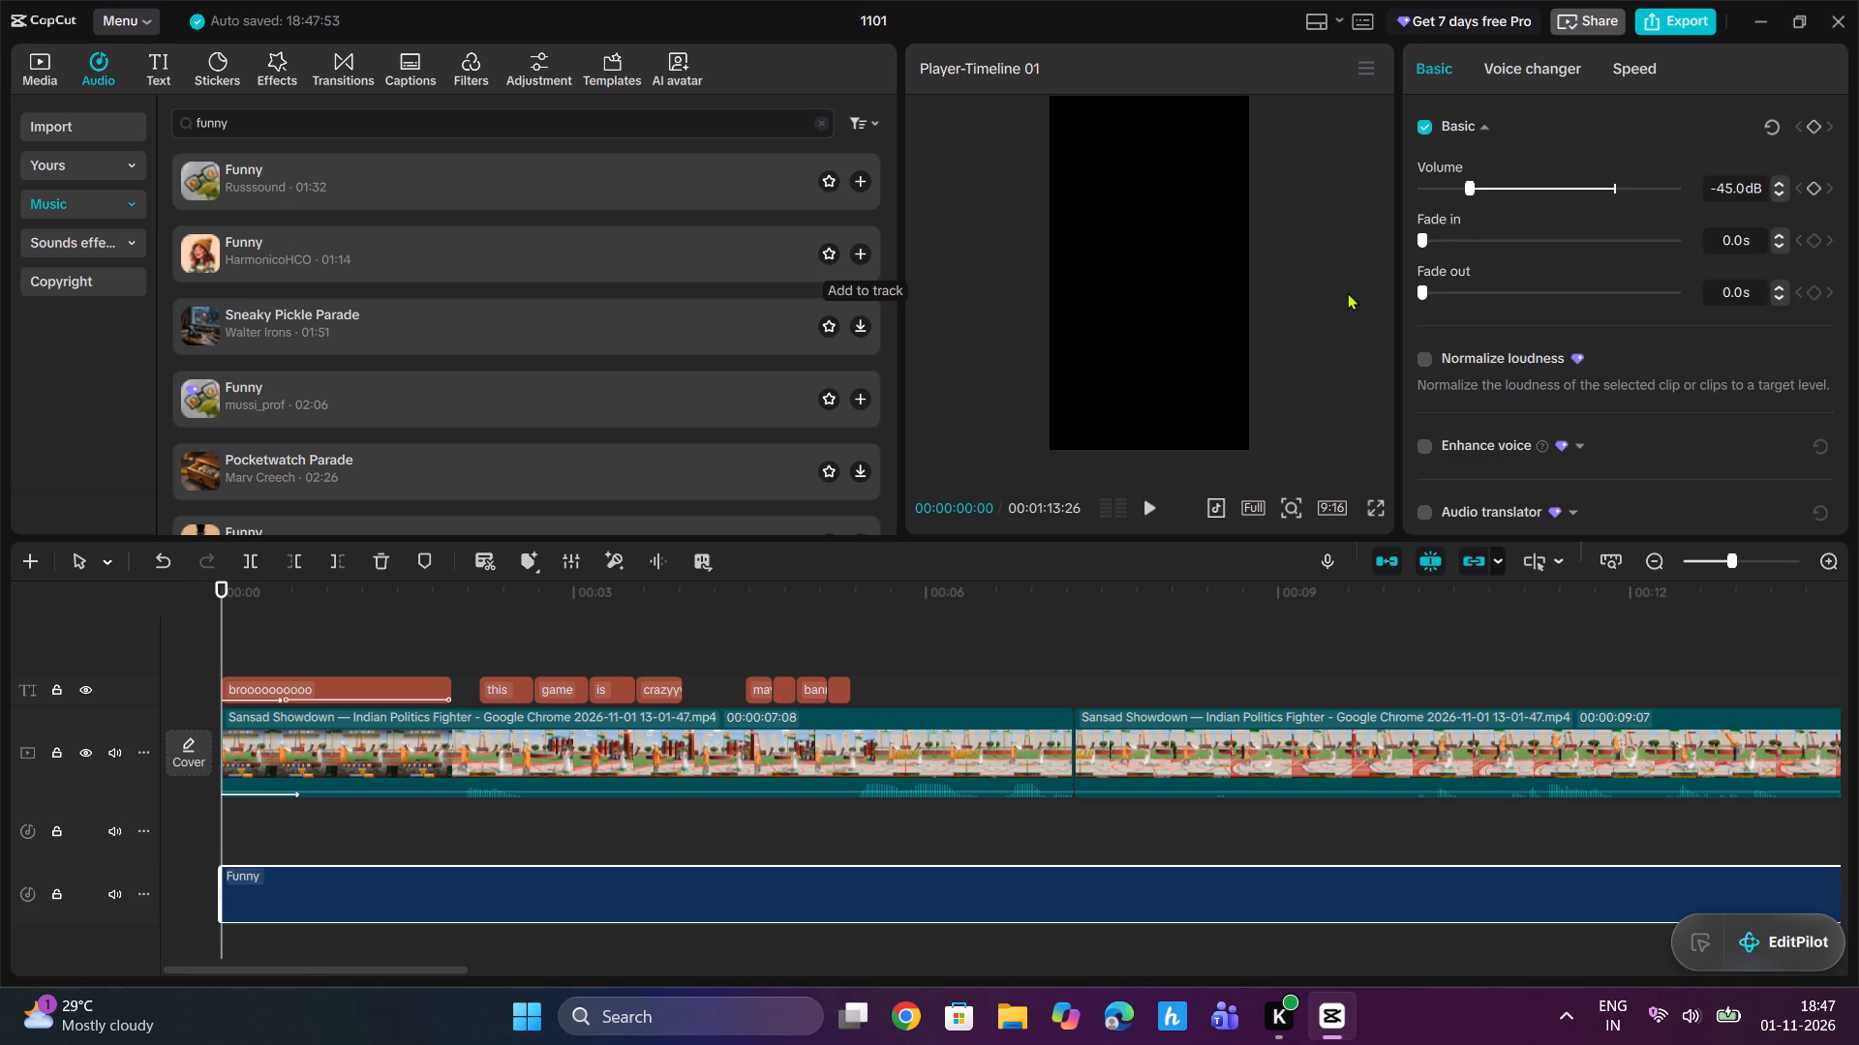
key(space)
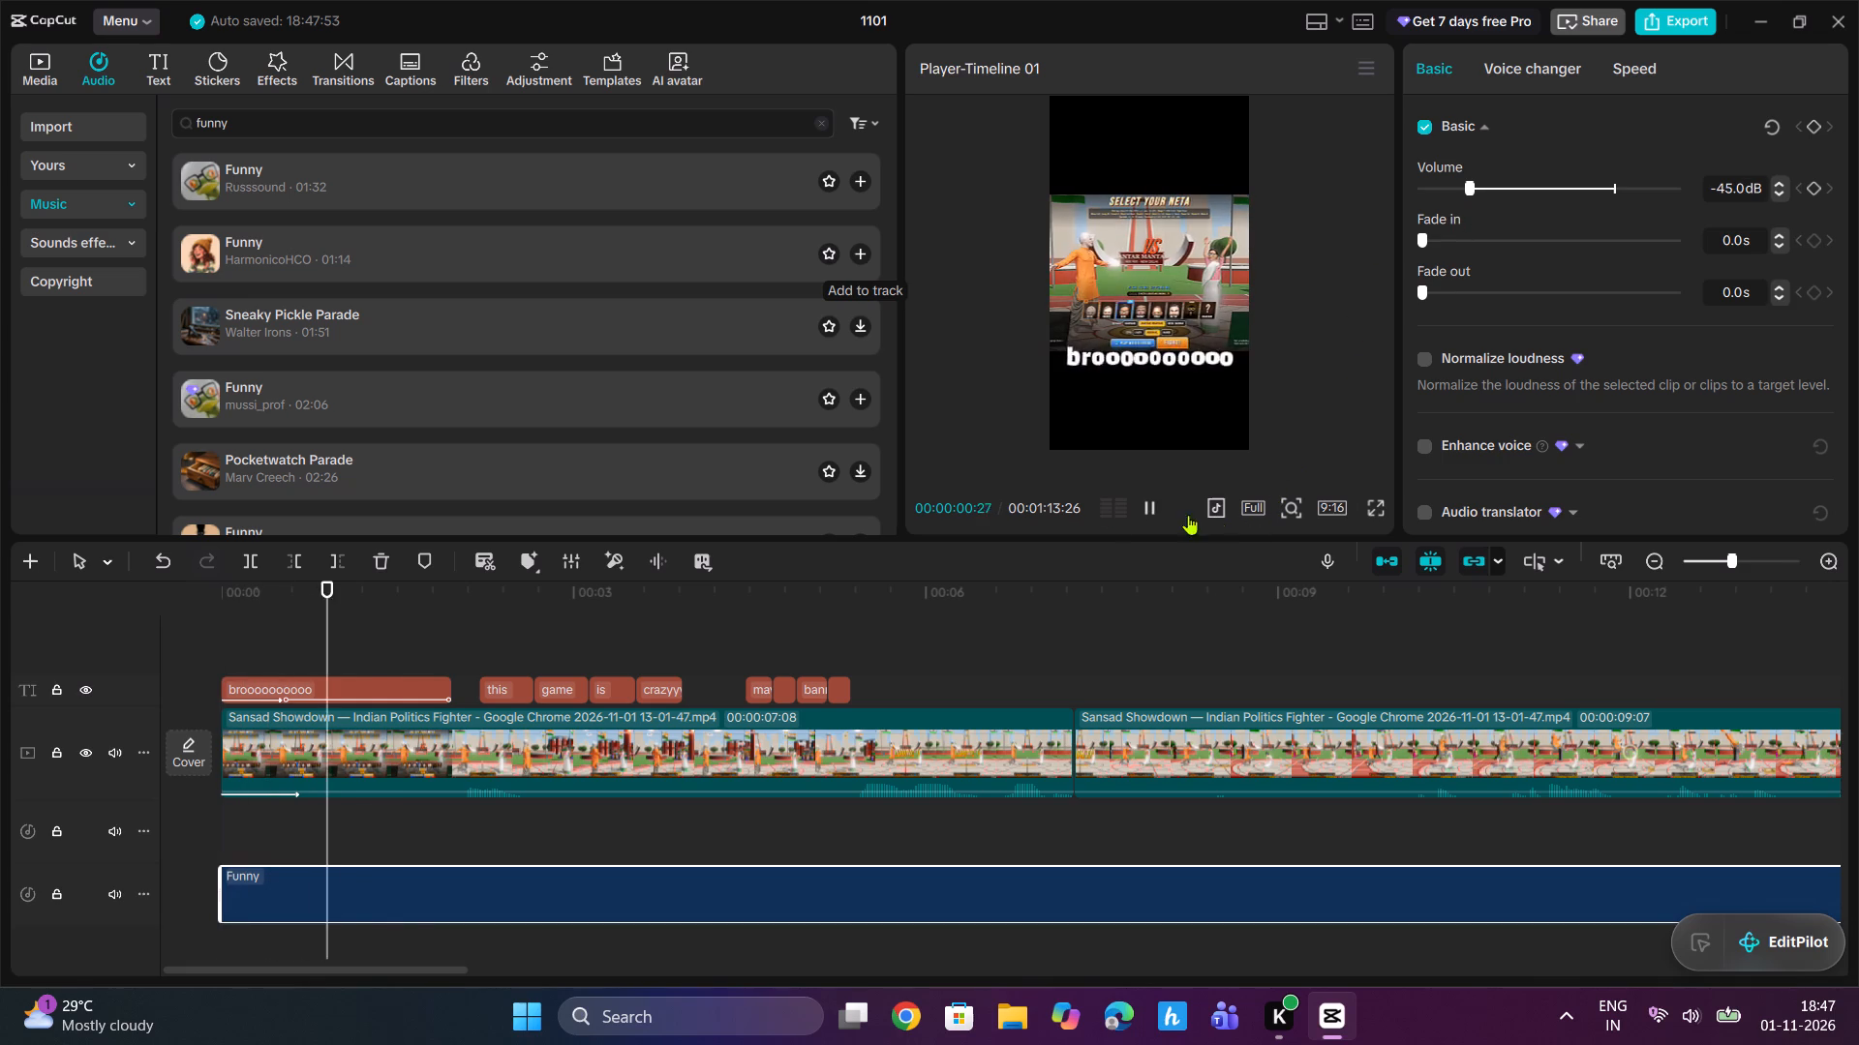
drag(1466, 189, 1476, 189)
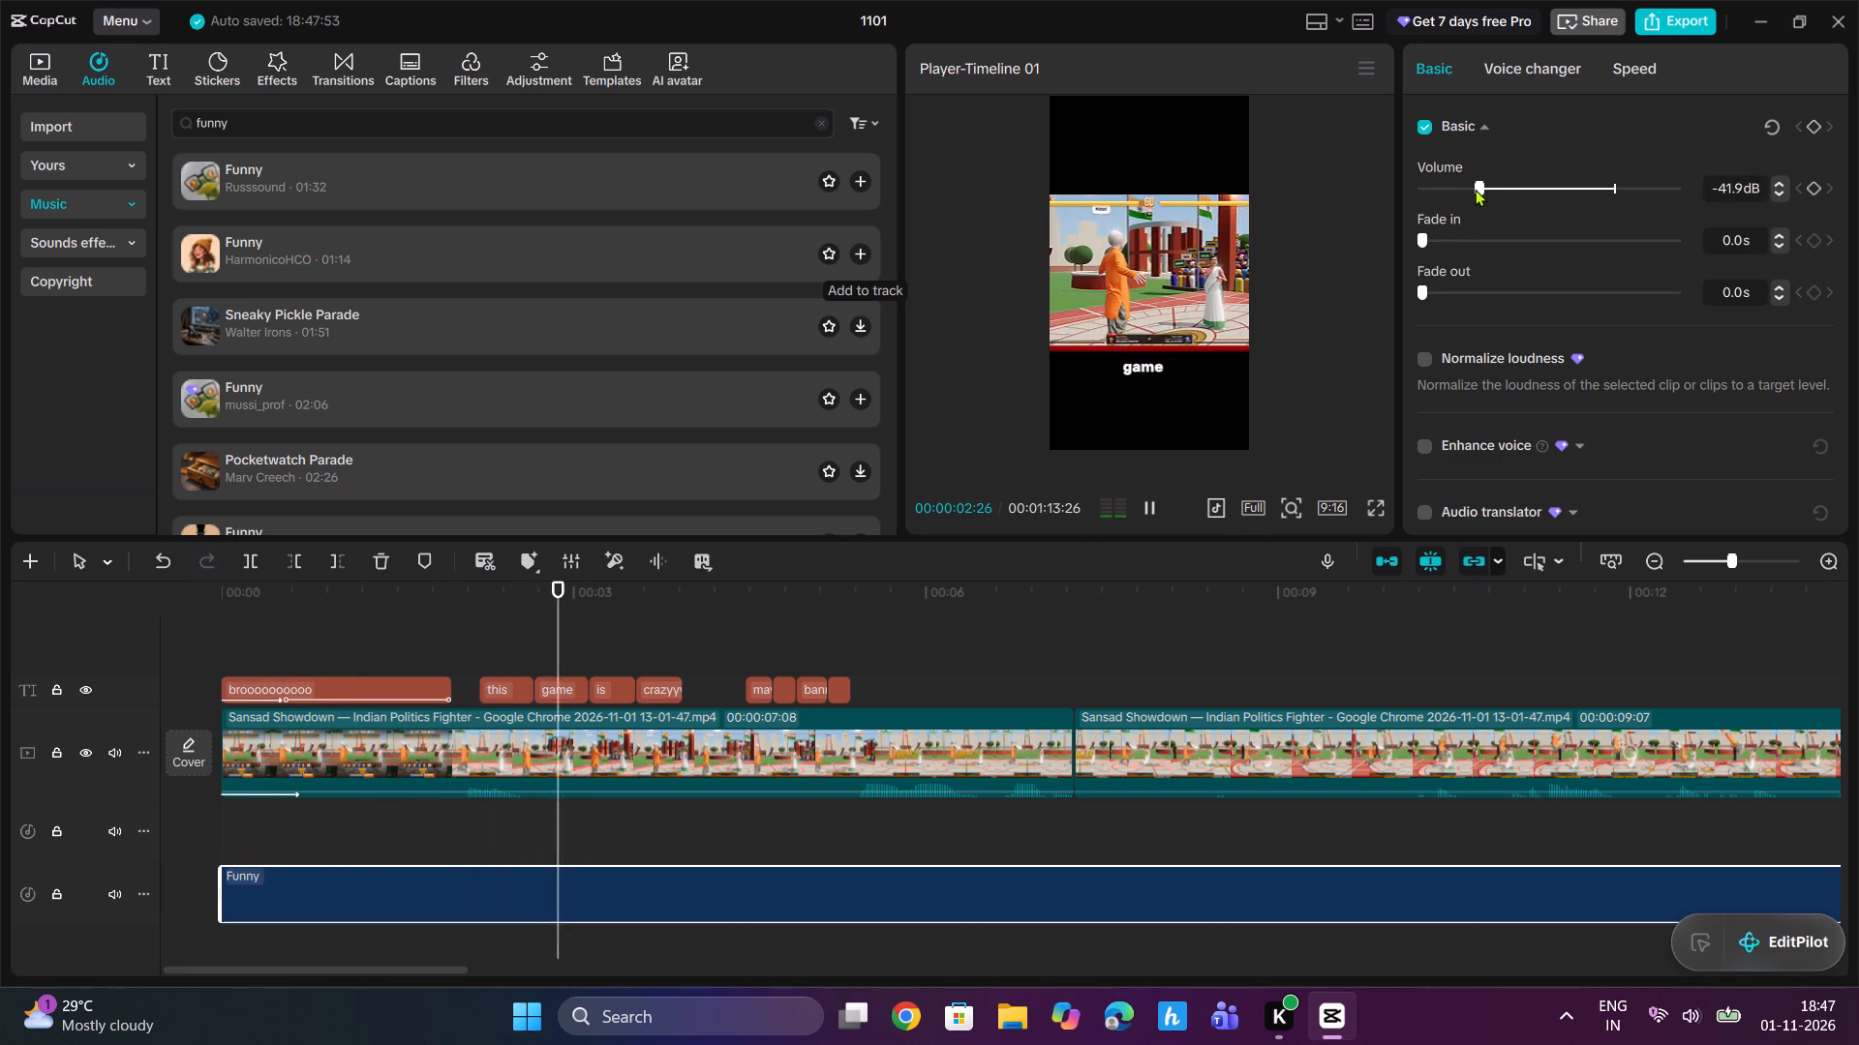
drag(1476, 189, 1478, 189)
Set the "Funny" music track's fade in to 1.6 s and fade out to 2.9 s.
drag(1435, 239, 1462, 231)
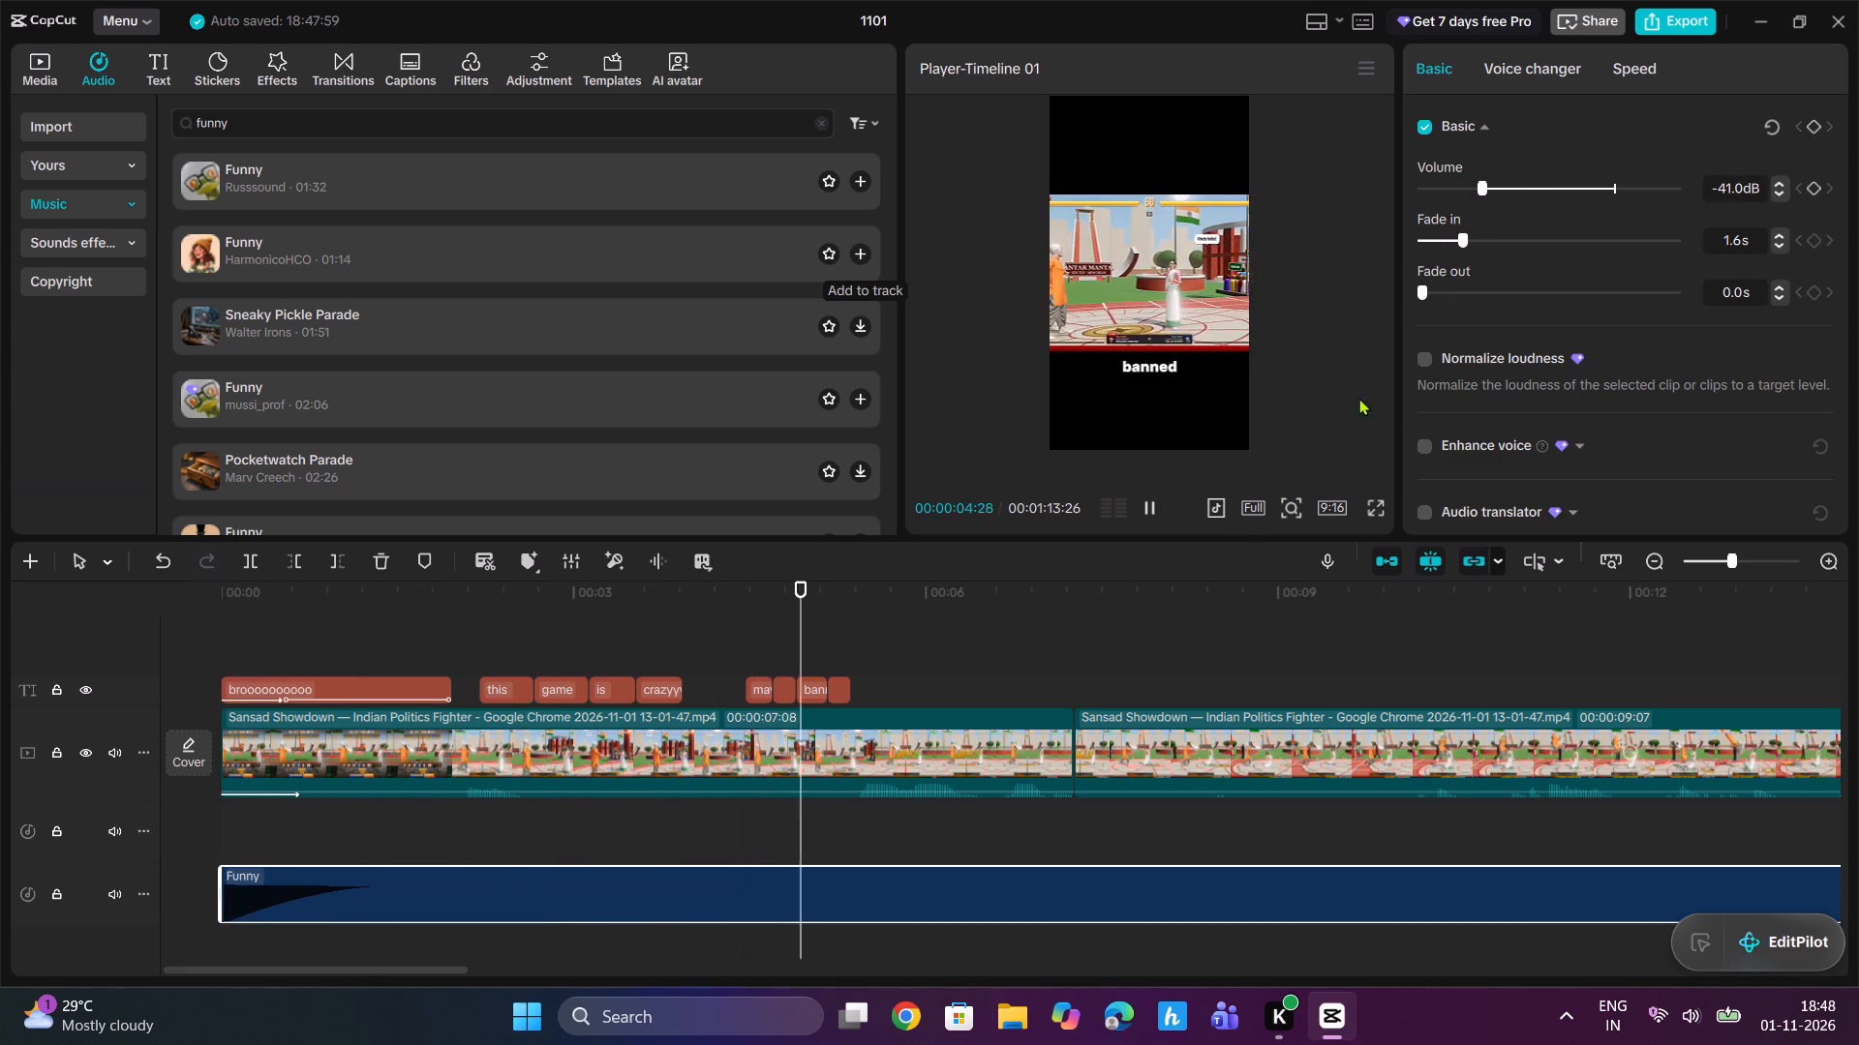
drag(1446, 291, 1495, 283)
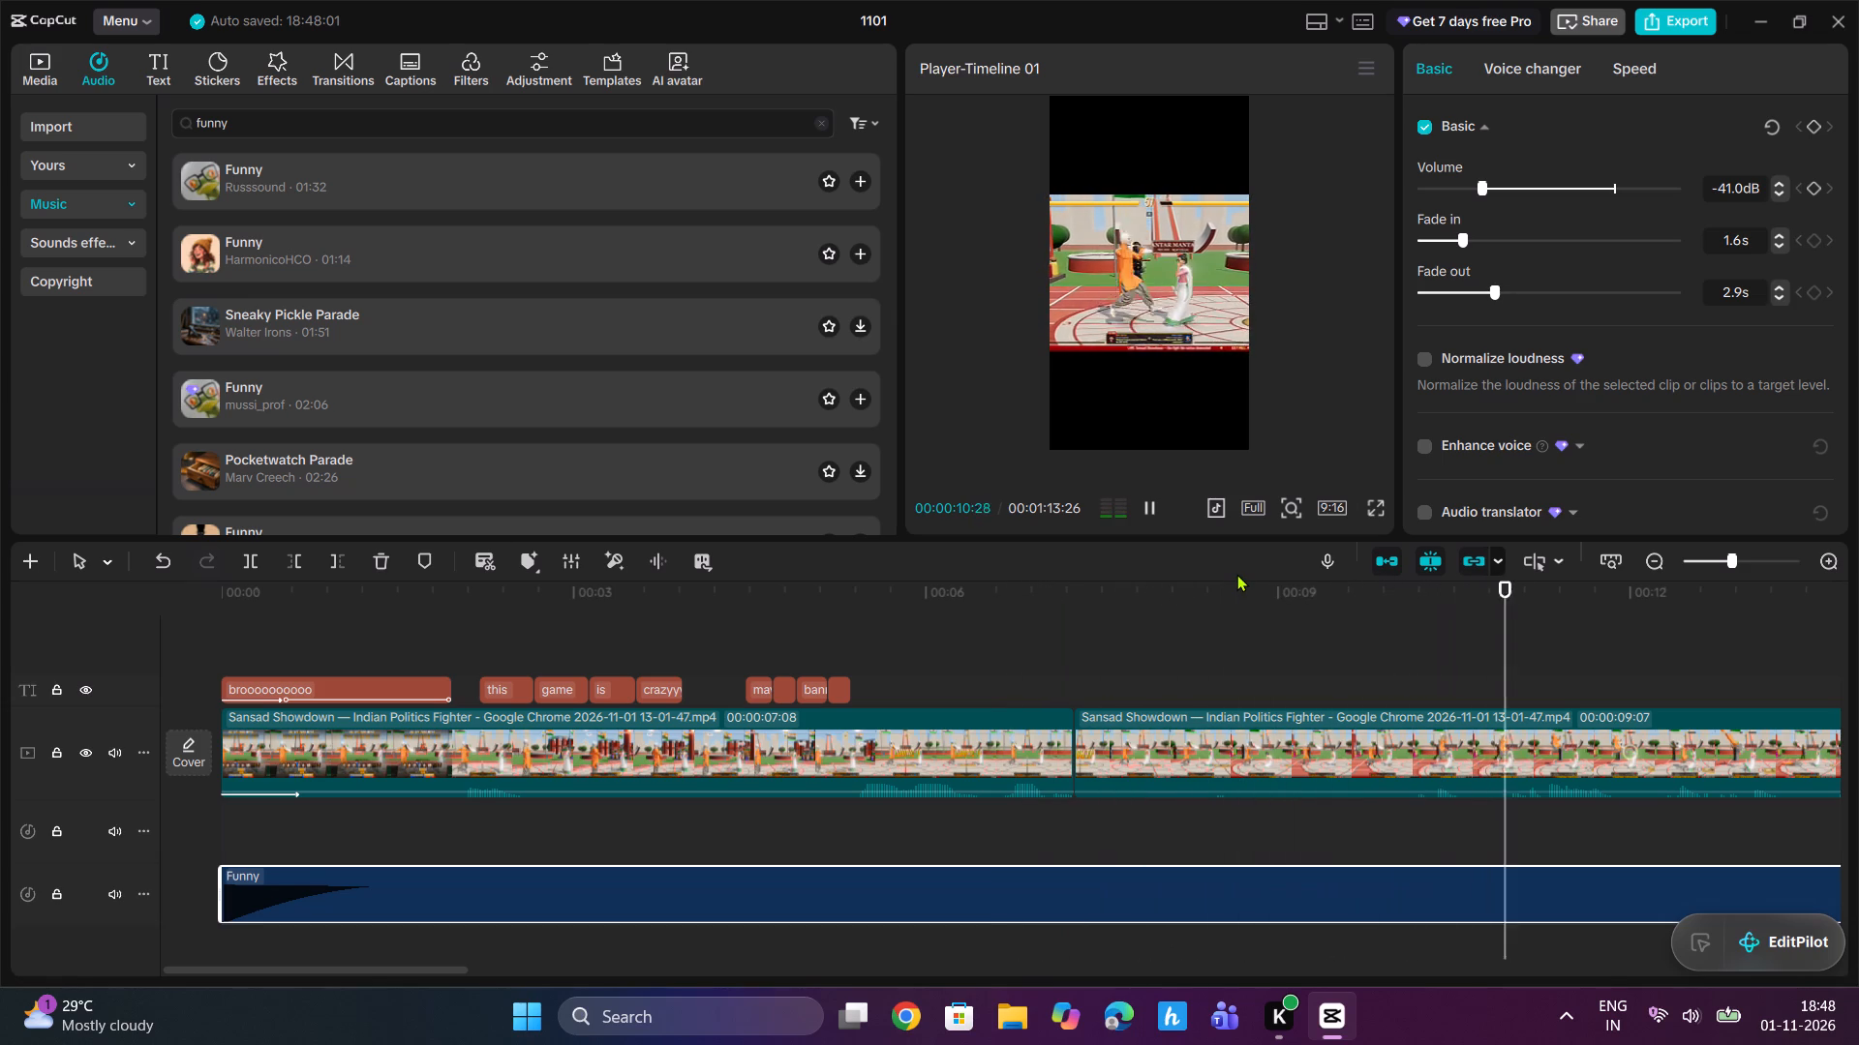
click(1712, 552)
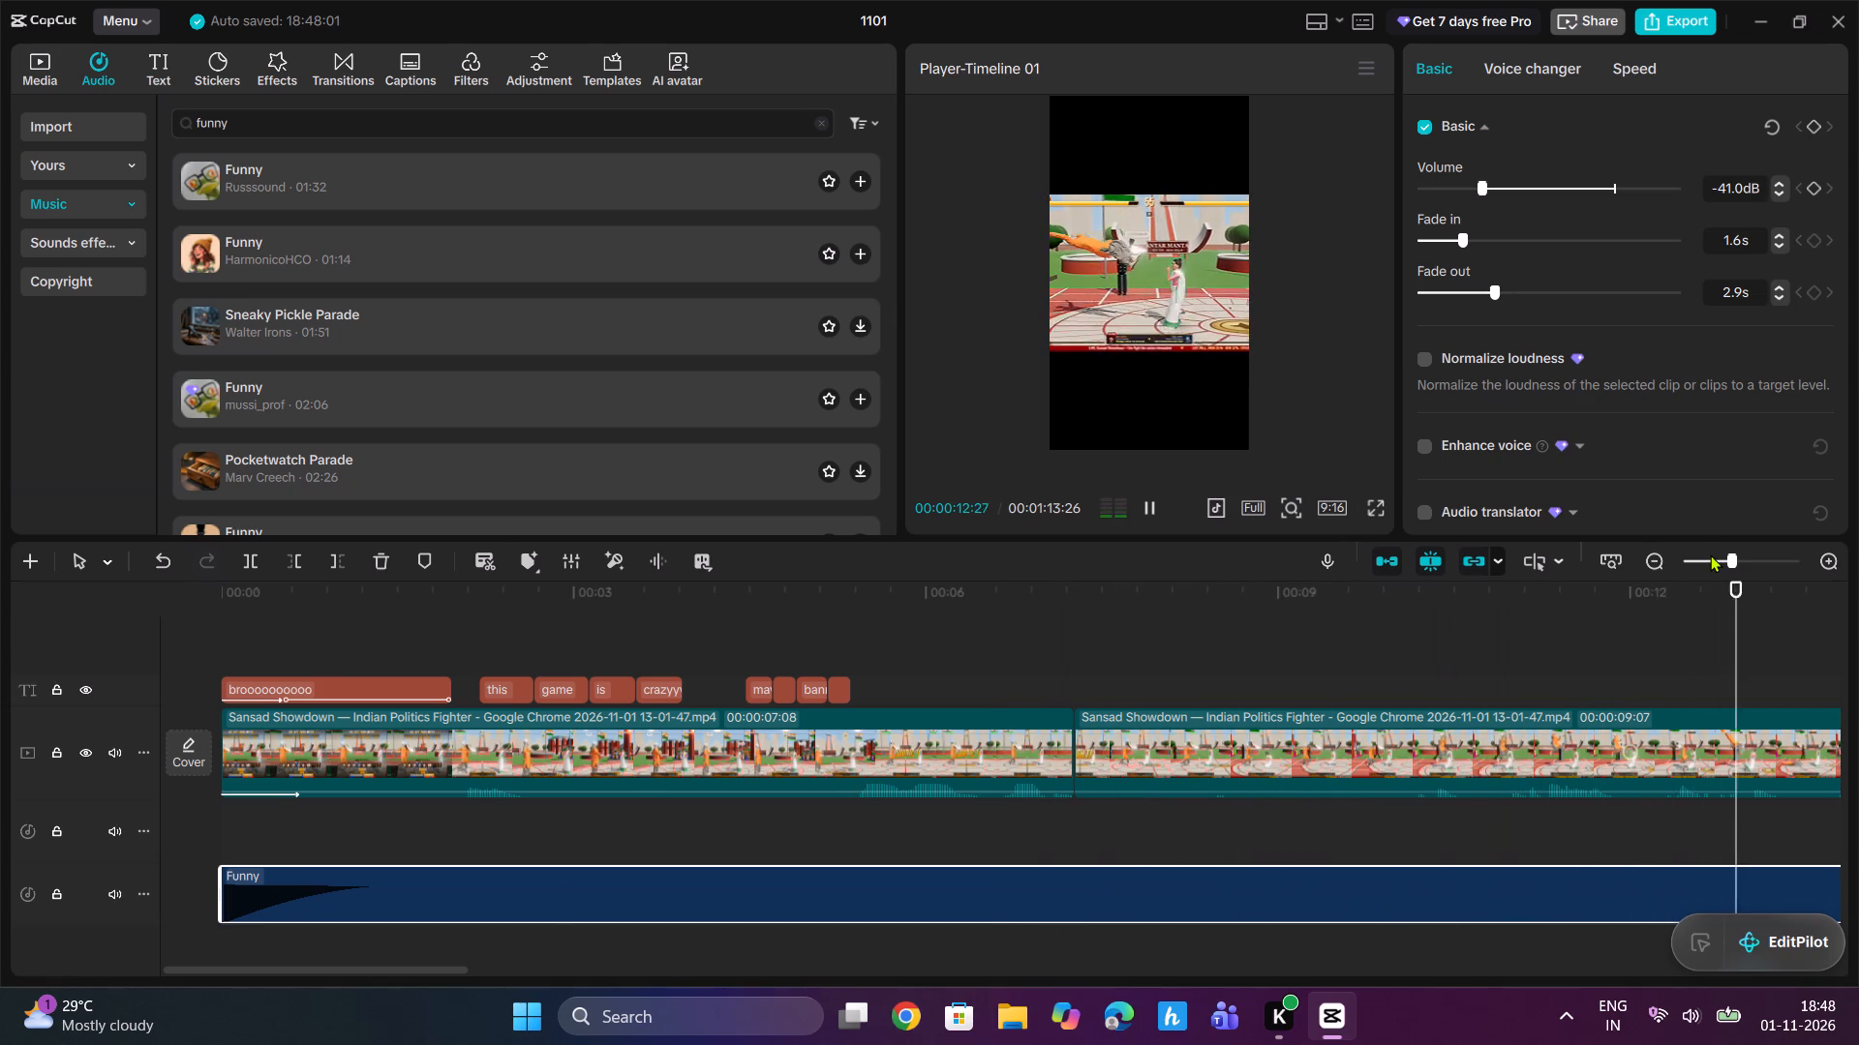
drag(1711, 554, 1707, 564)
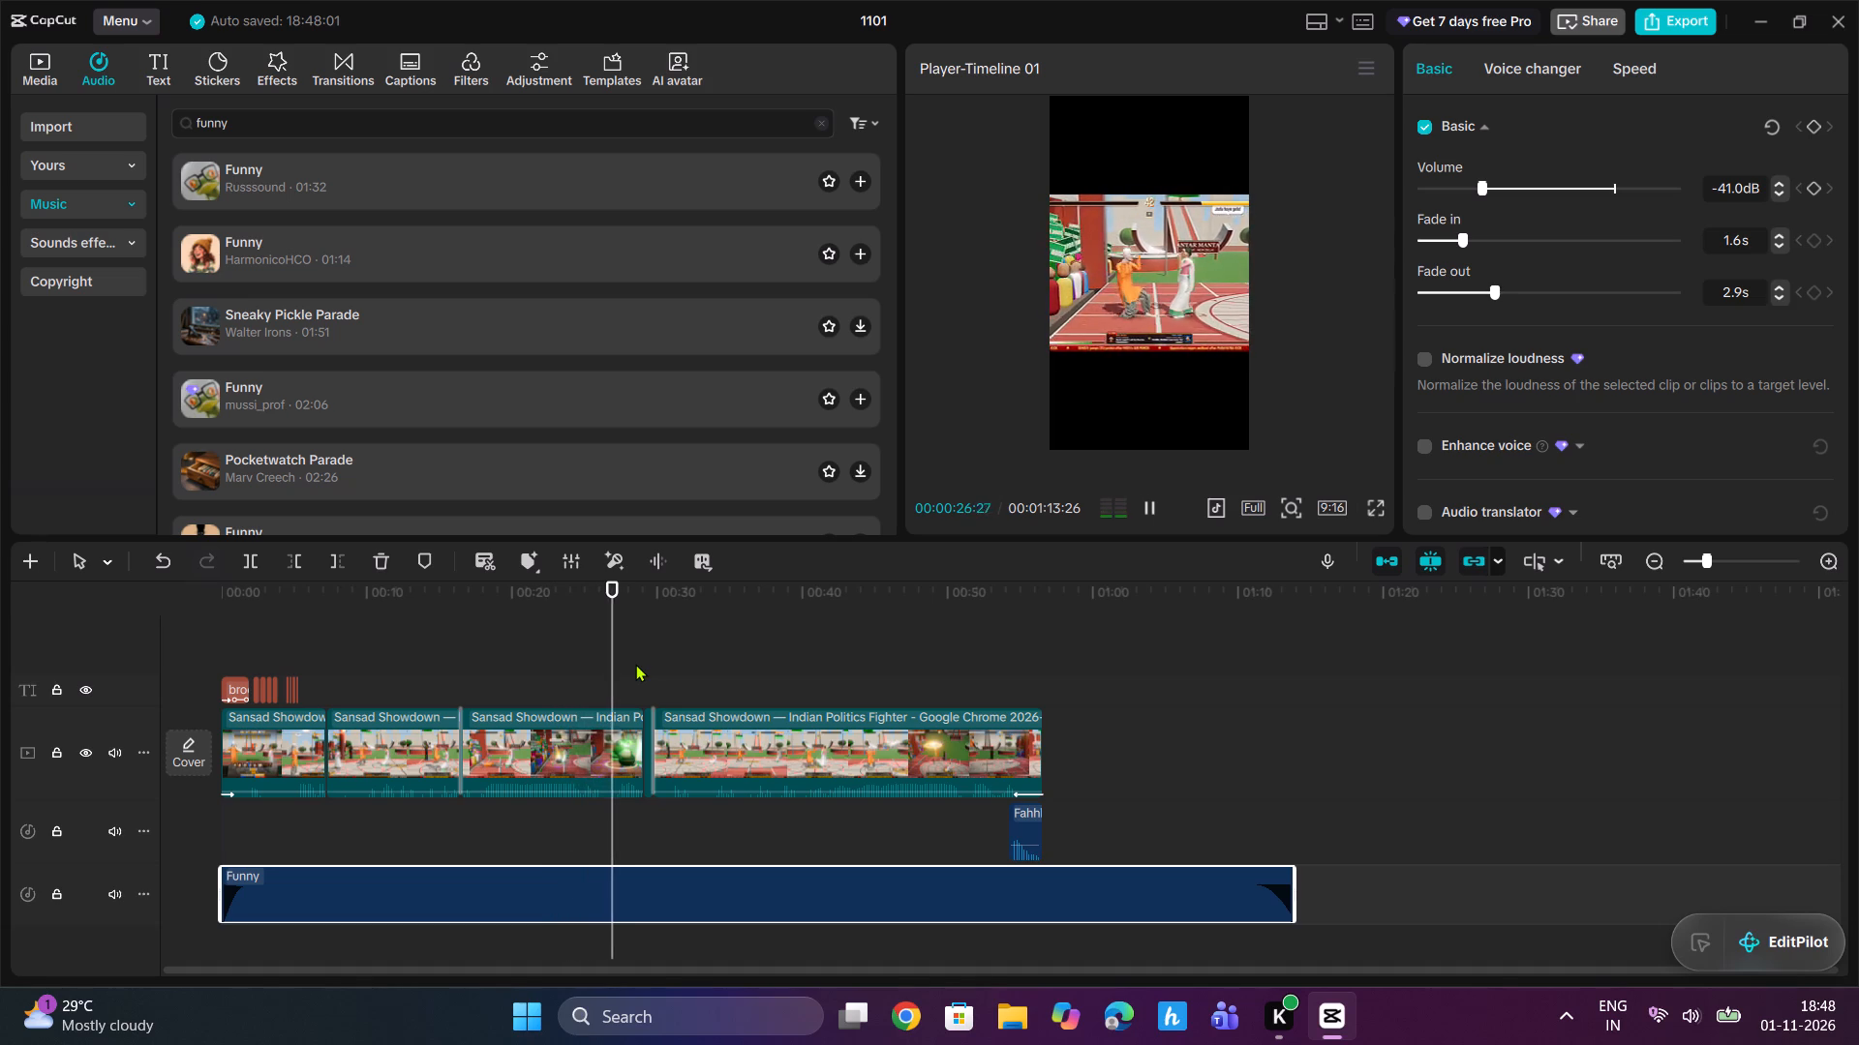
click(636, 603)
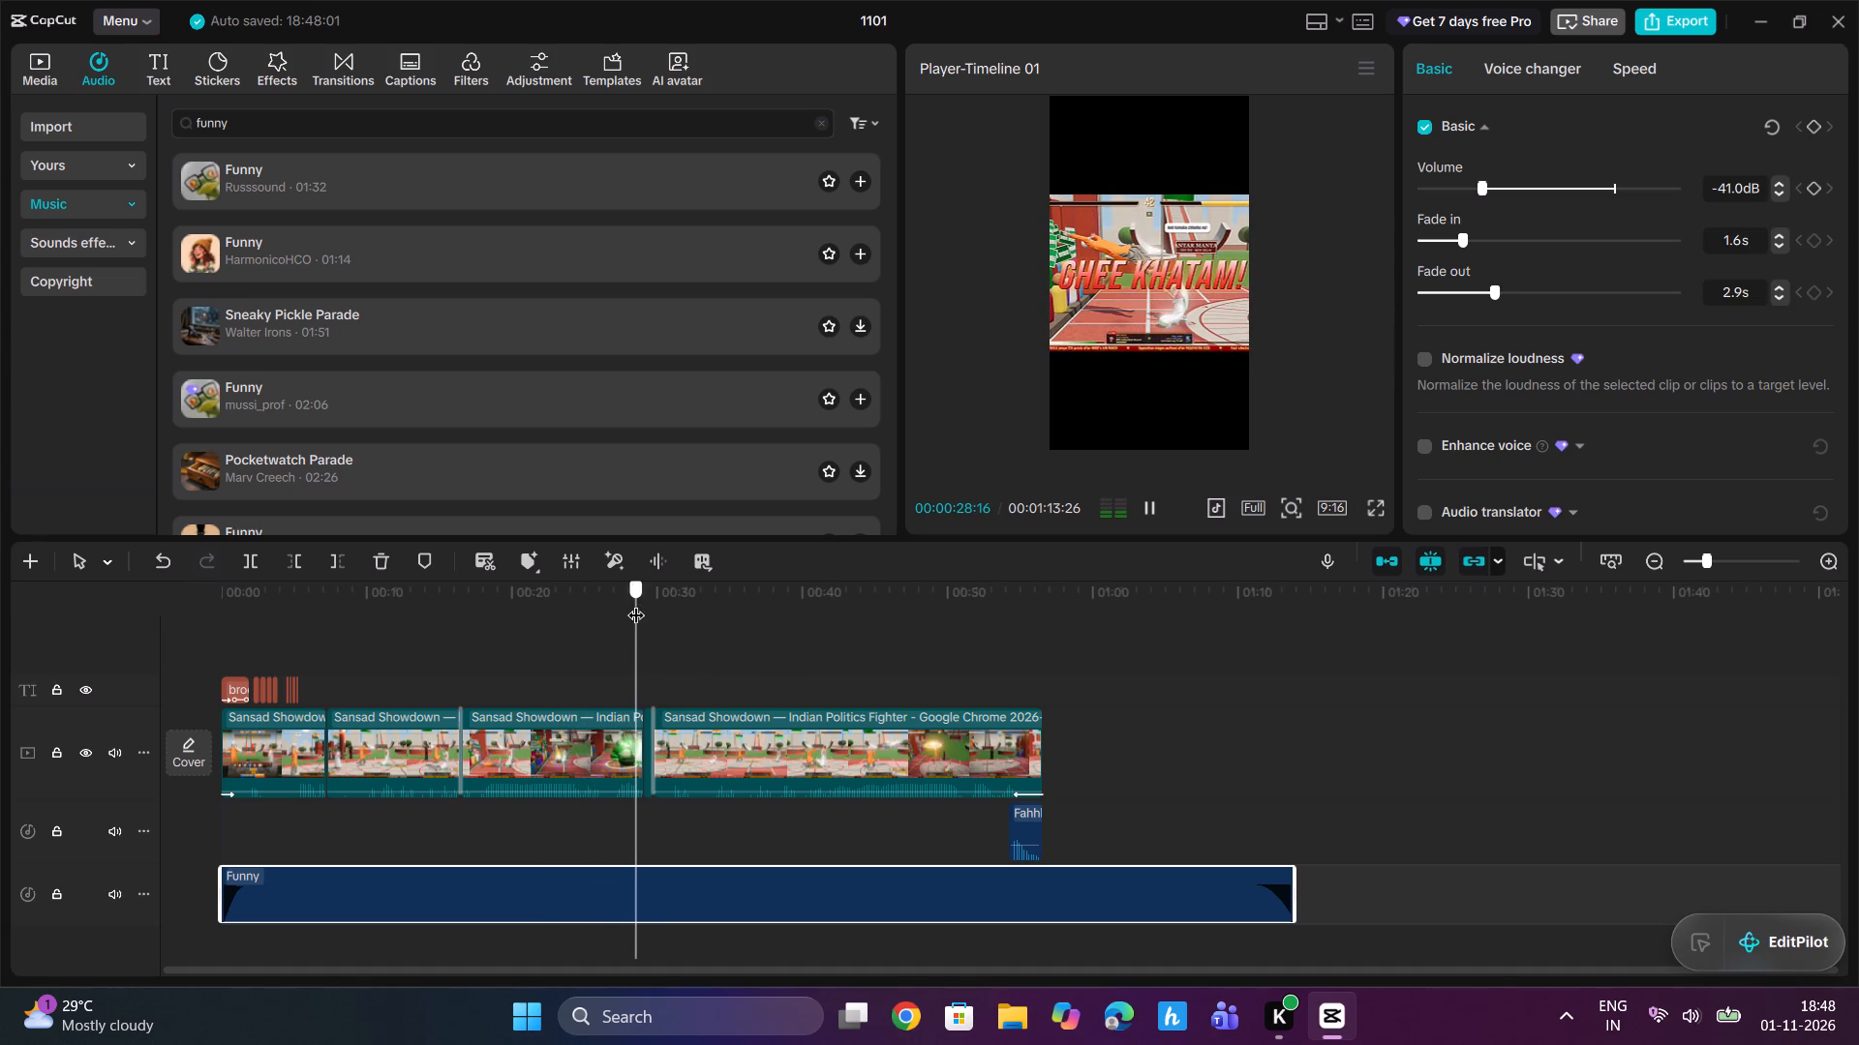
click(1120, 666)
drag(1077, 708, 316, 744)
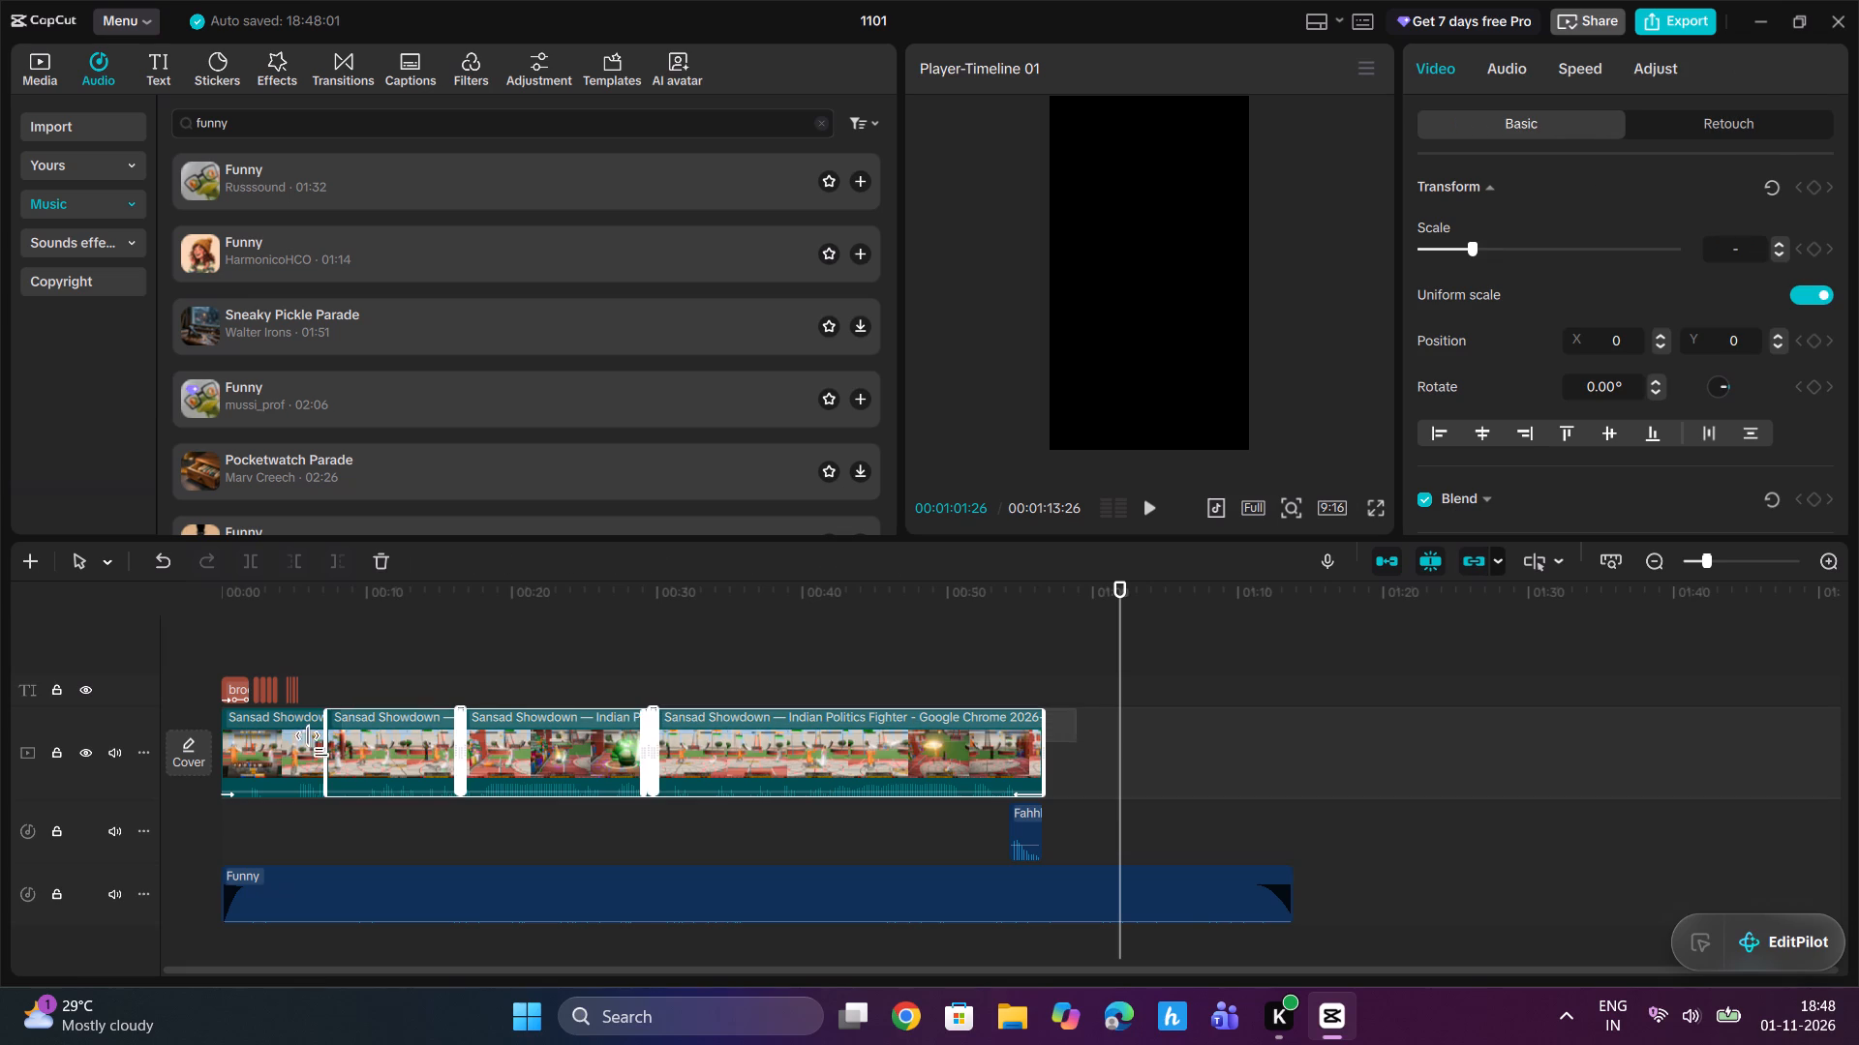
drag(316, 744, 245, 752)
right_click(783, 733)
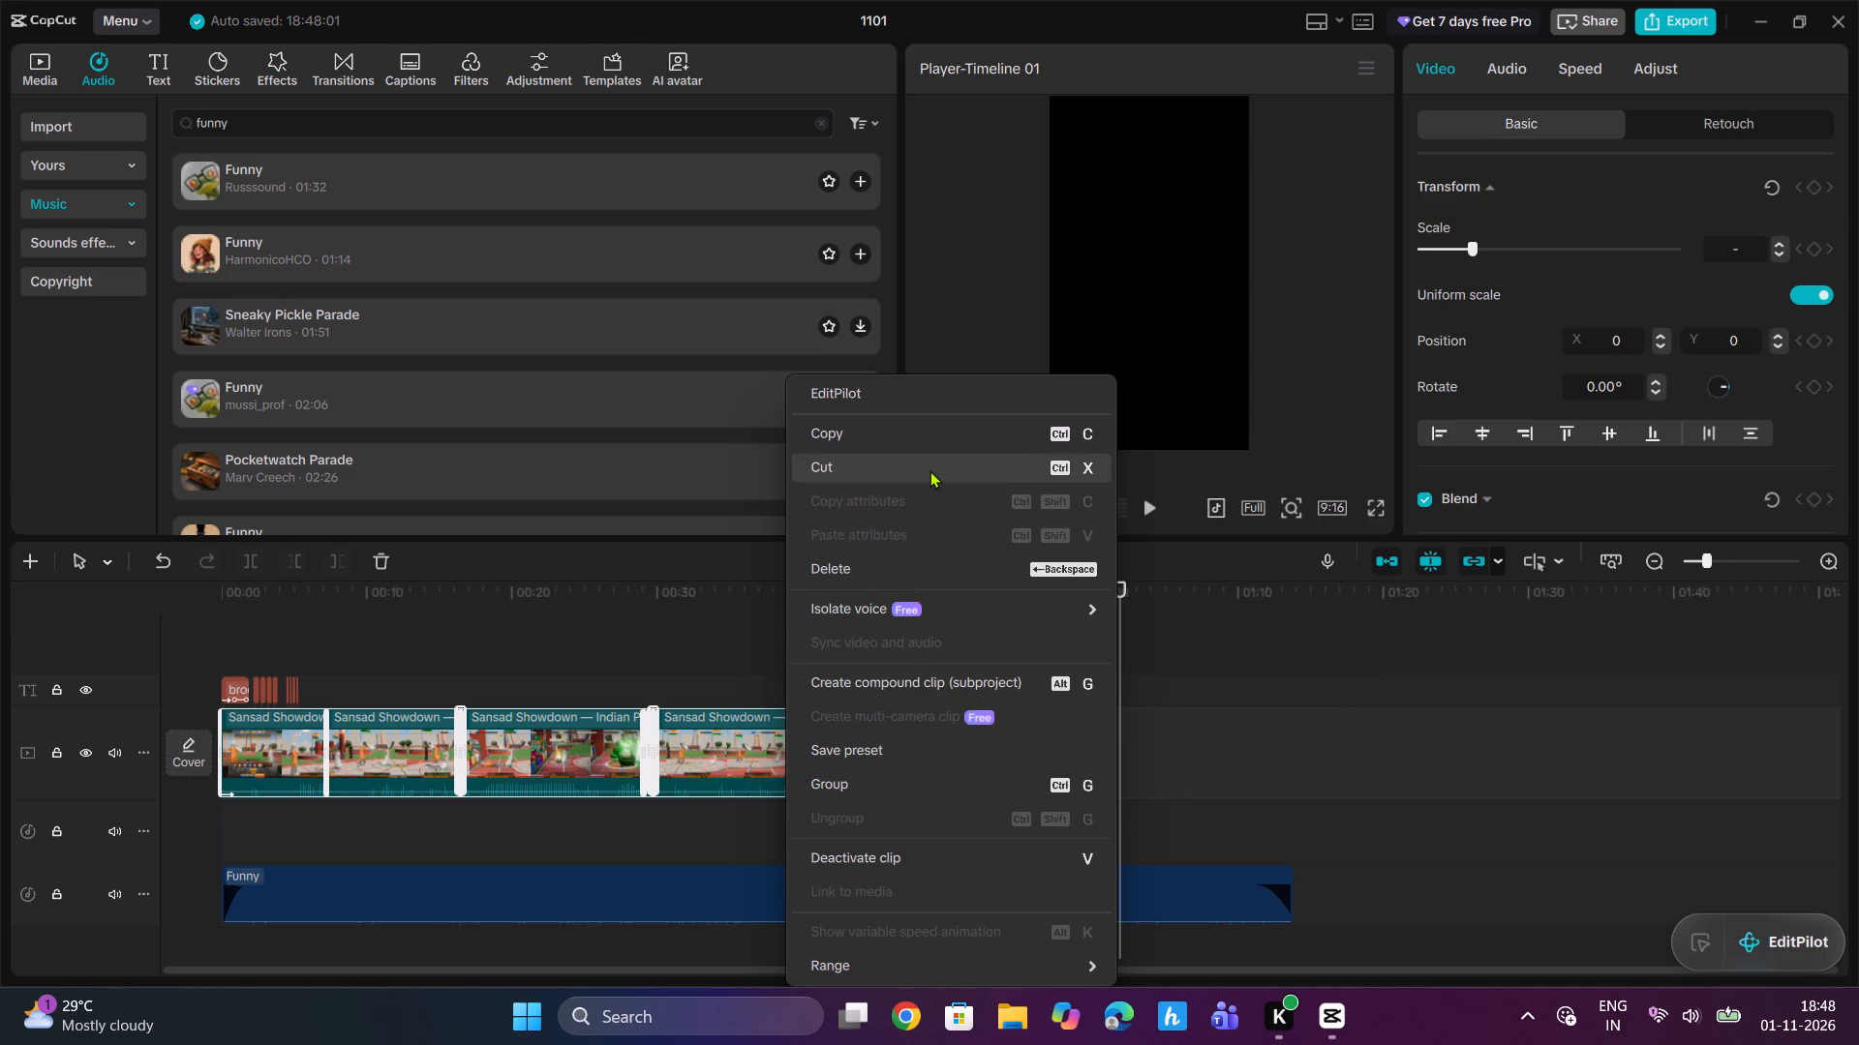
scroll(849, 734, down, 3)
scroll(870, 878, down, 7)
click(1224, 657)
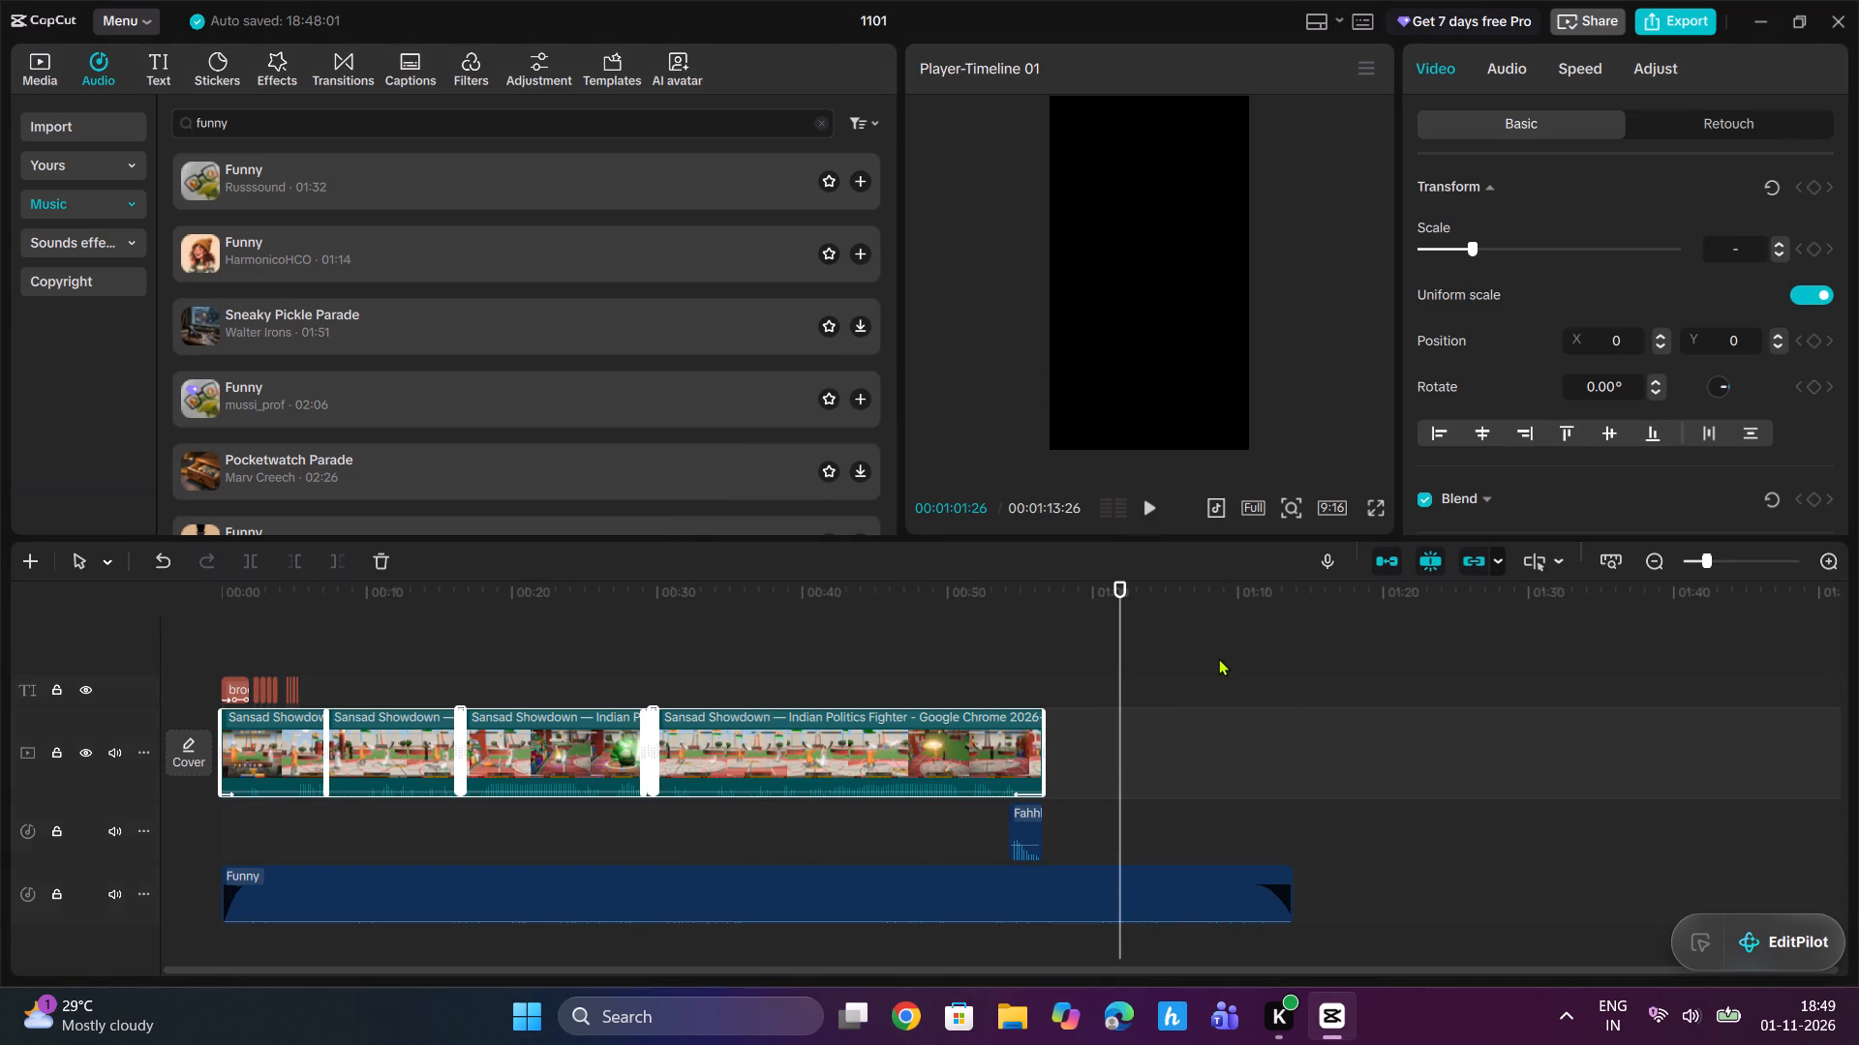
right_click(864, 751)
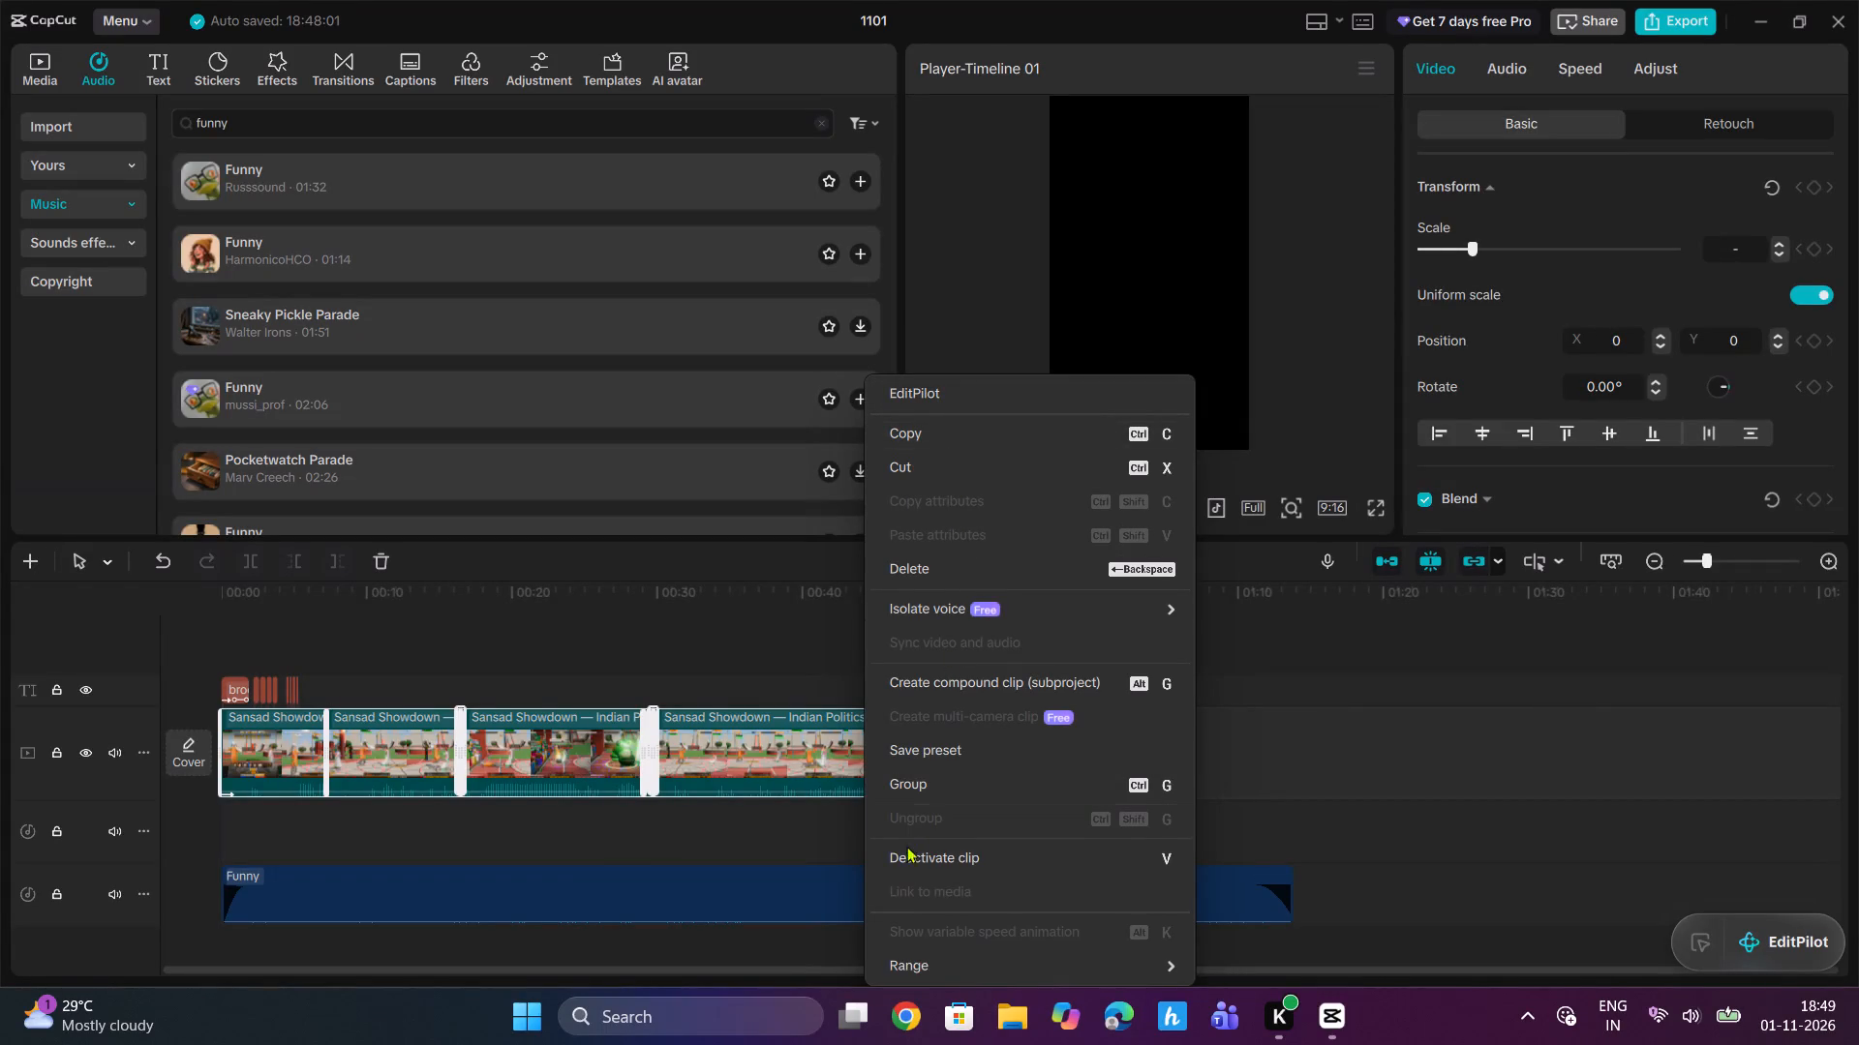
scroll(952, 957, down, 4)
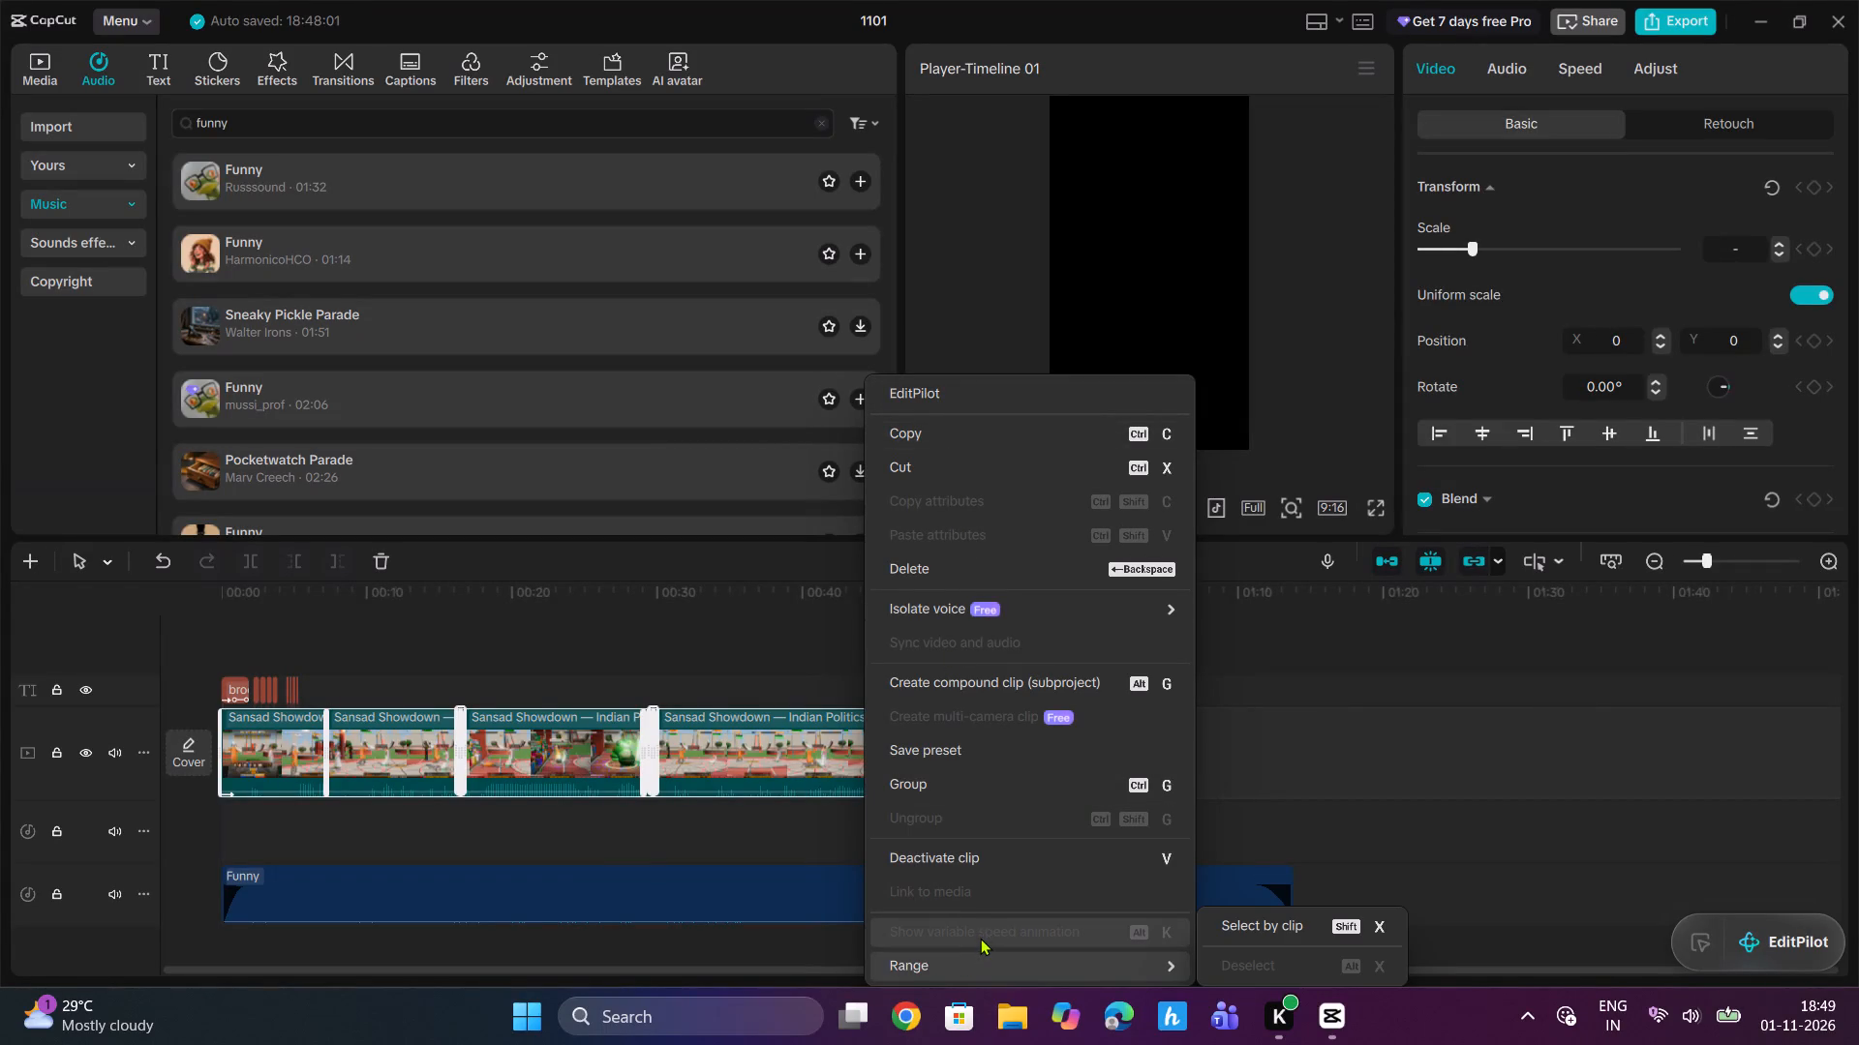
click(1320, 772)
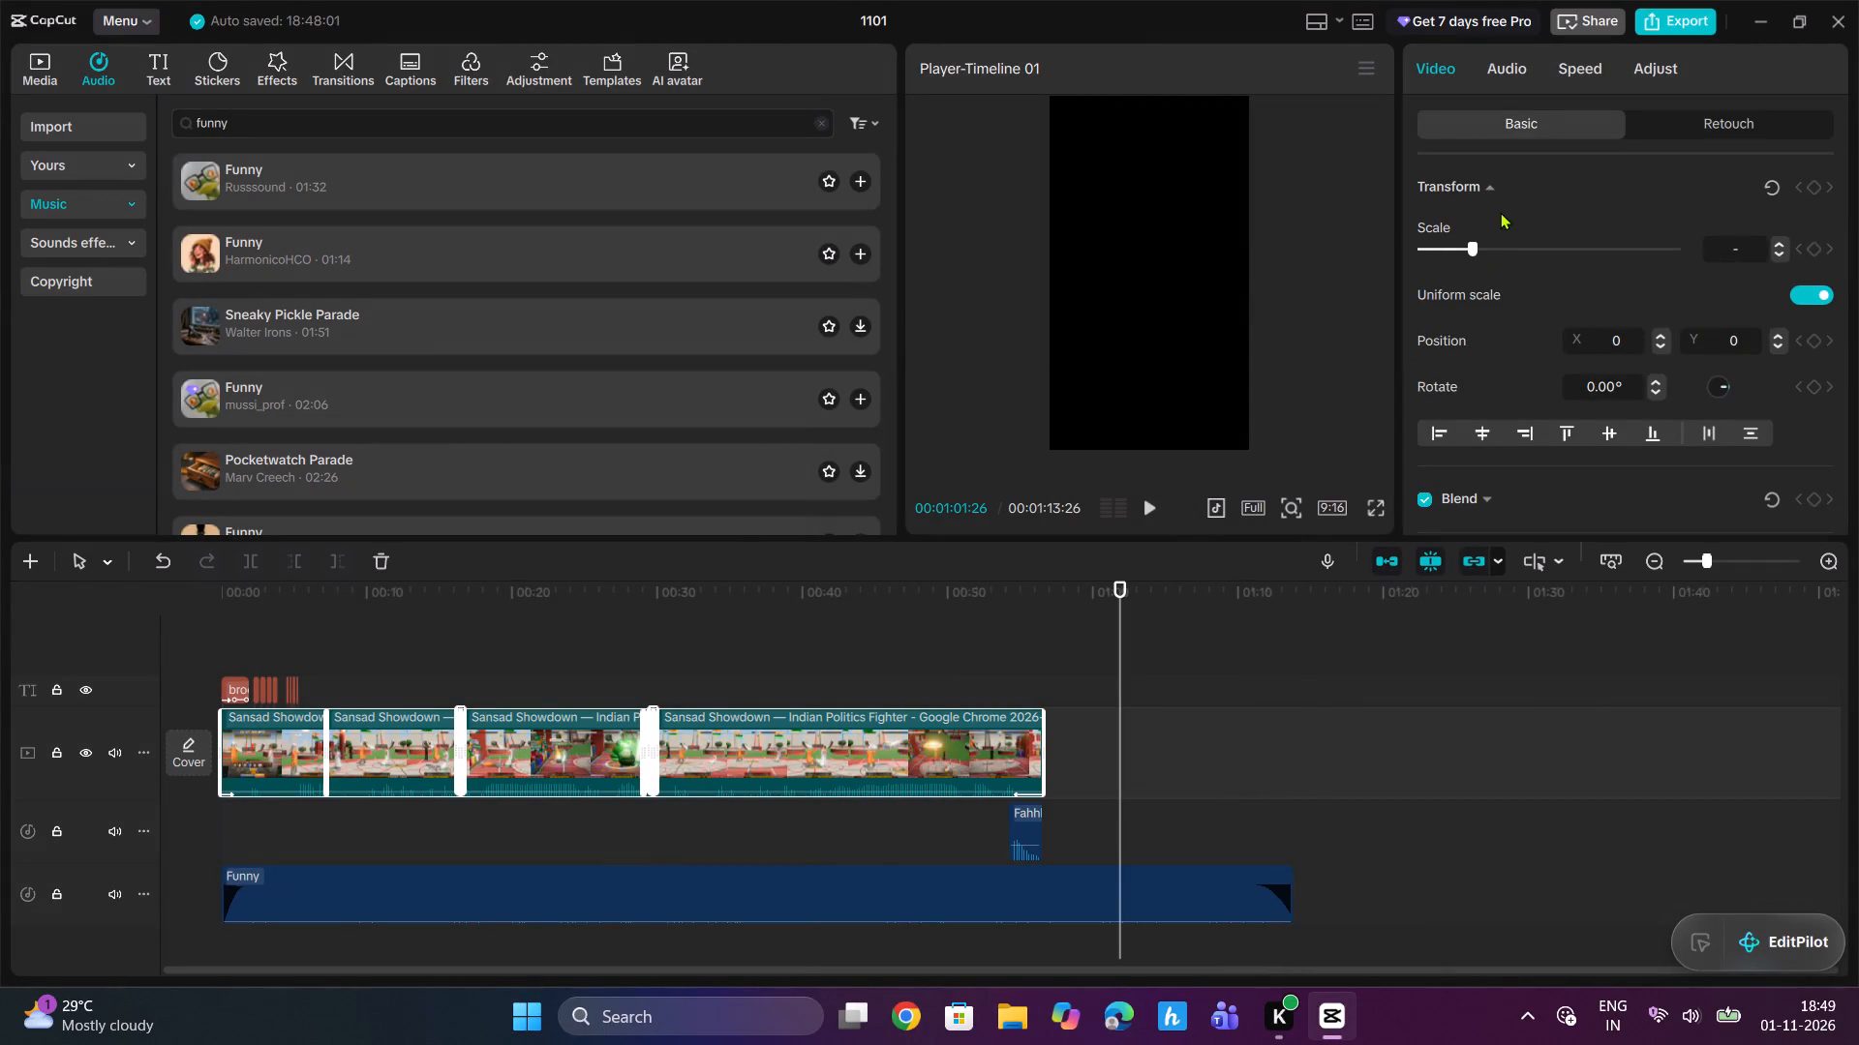
Trim the end of the "Funny" music track to match the end of the last video clip at 00:00:56:17.
drag(1122, 593, 442, 670)
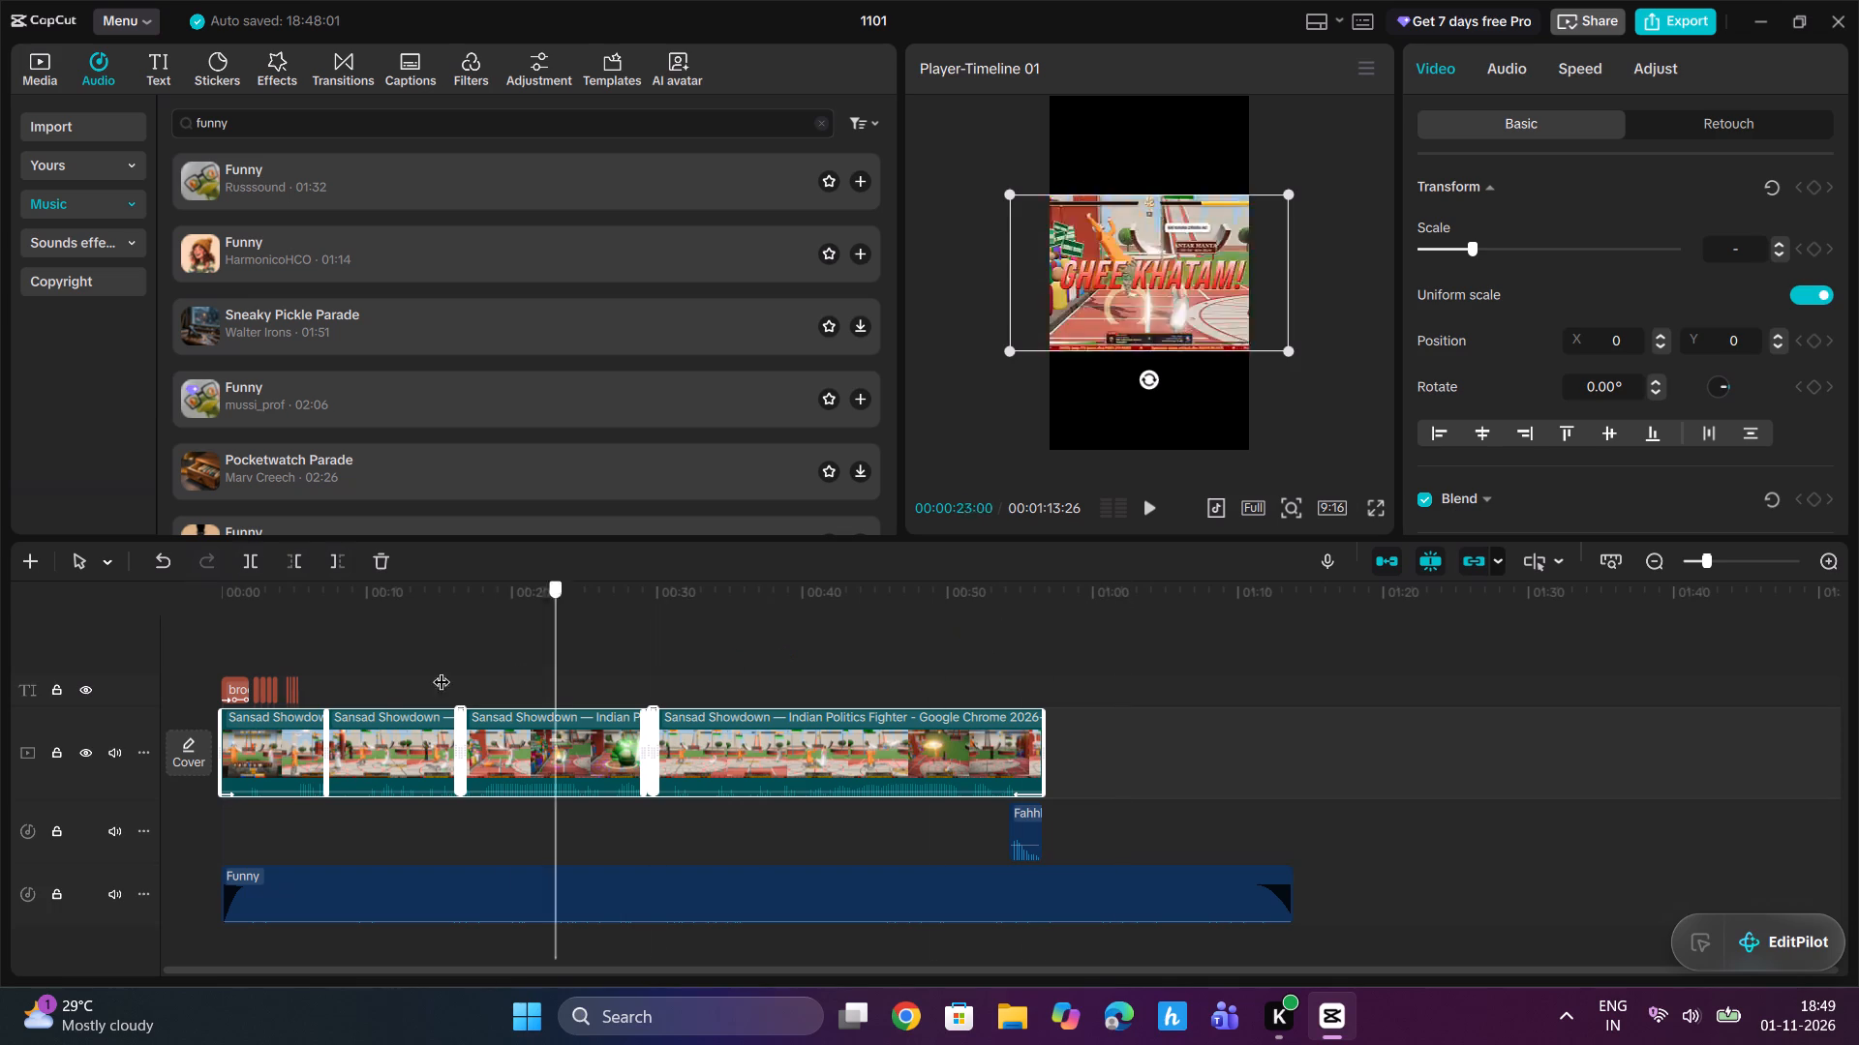
drag(442, 670, 873, 692)
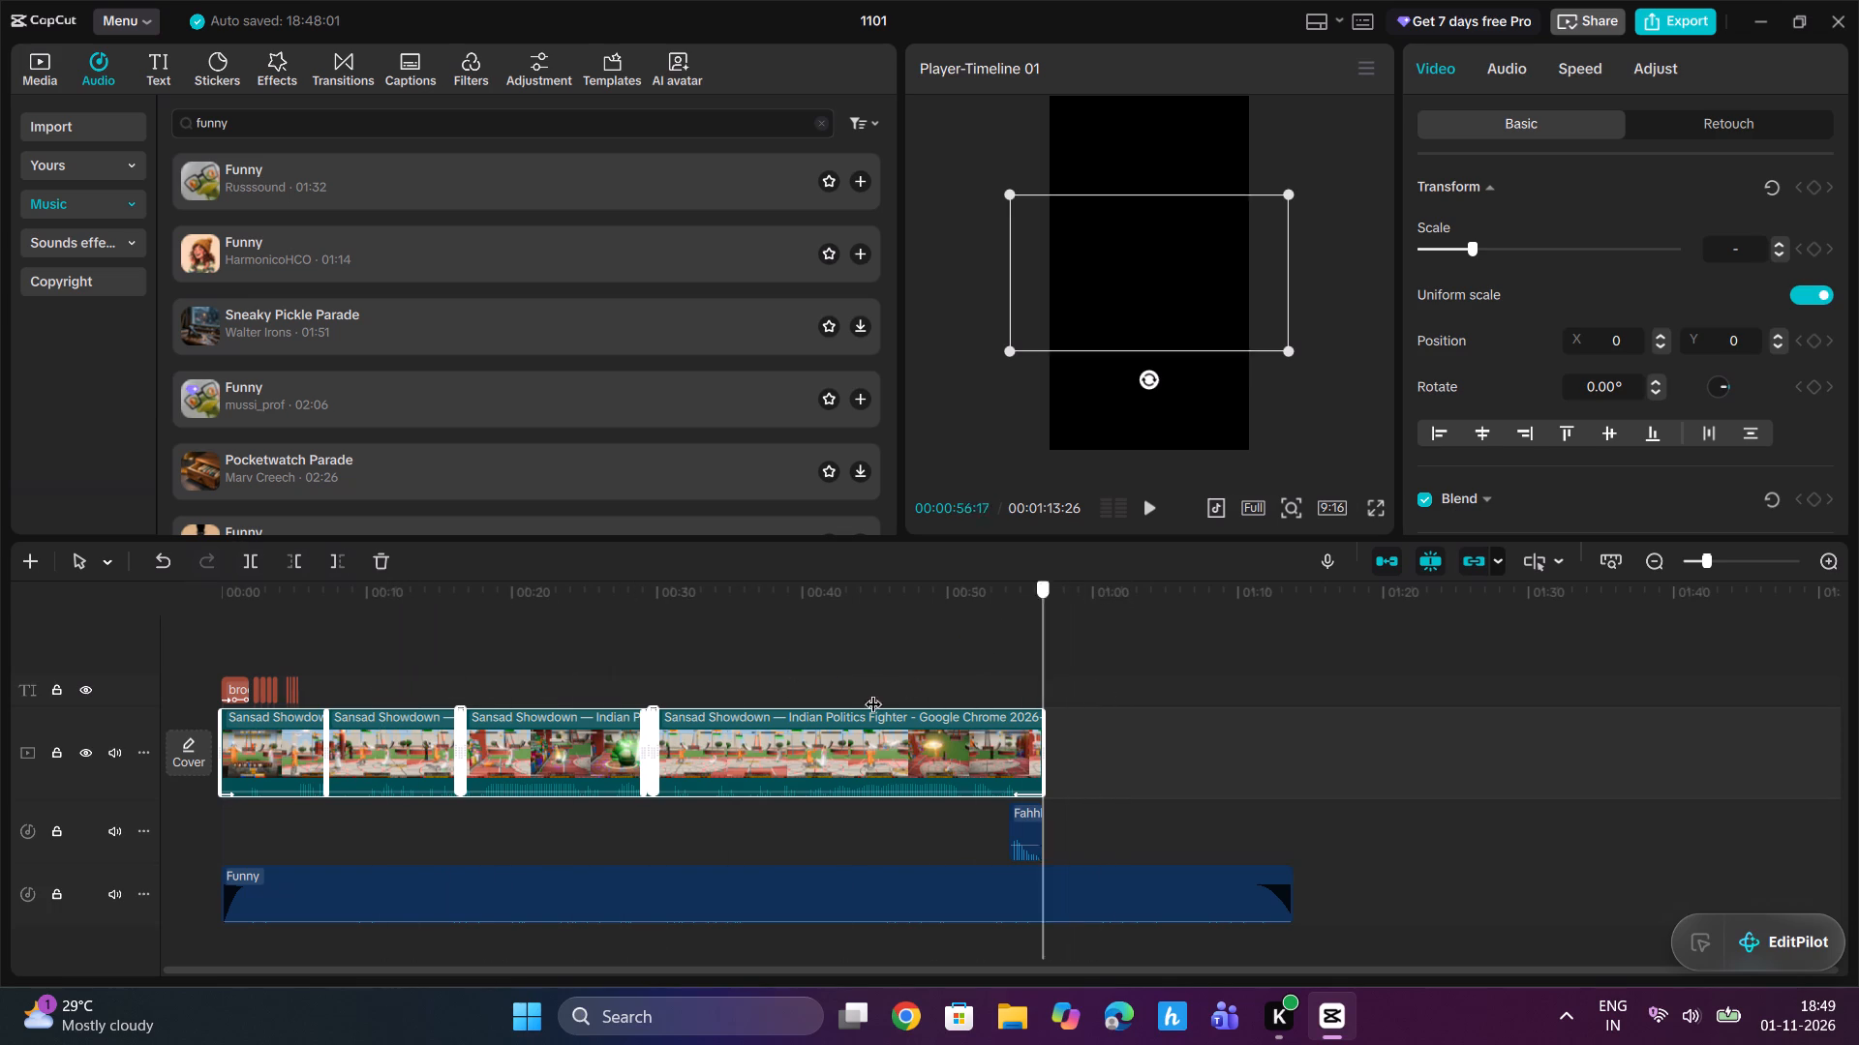
drag(873, 692, 121, 723)
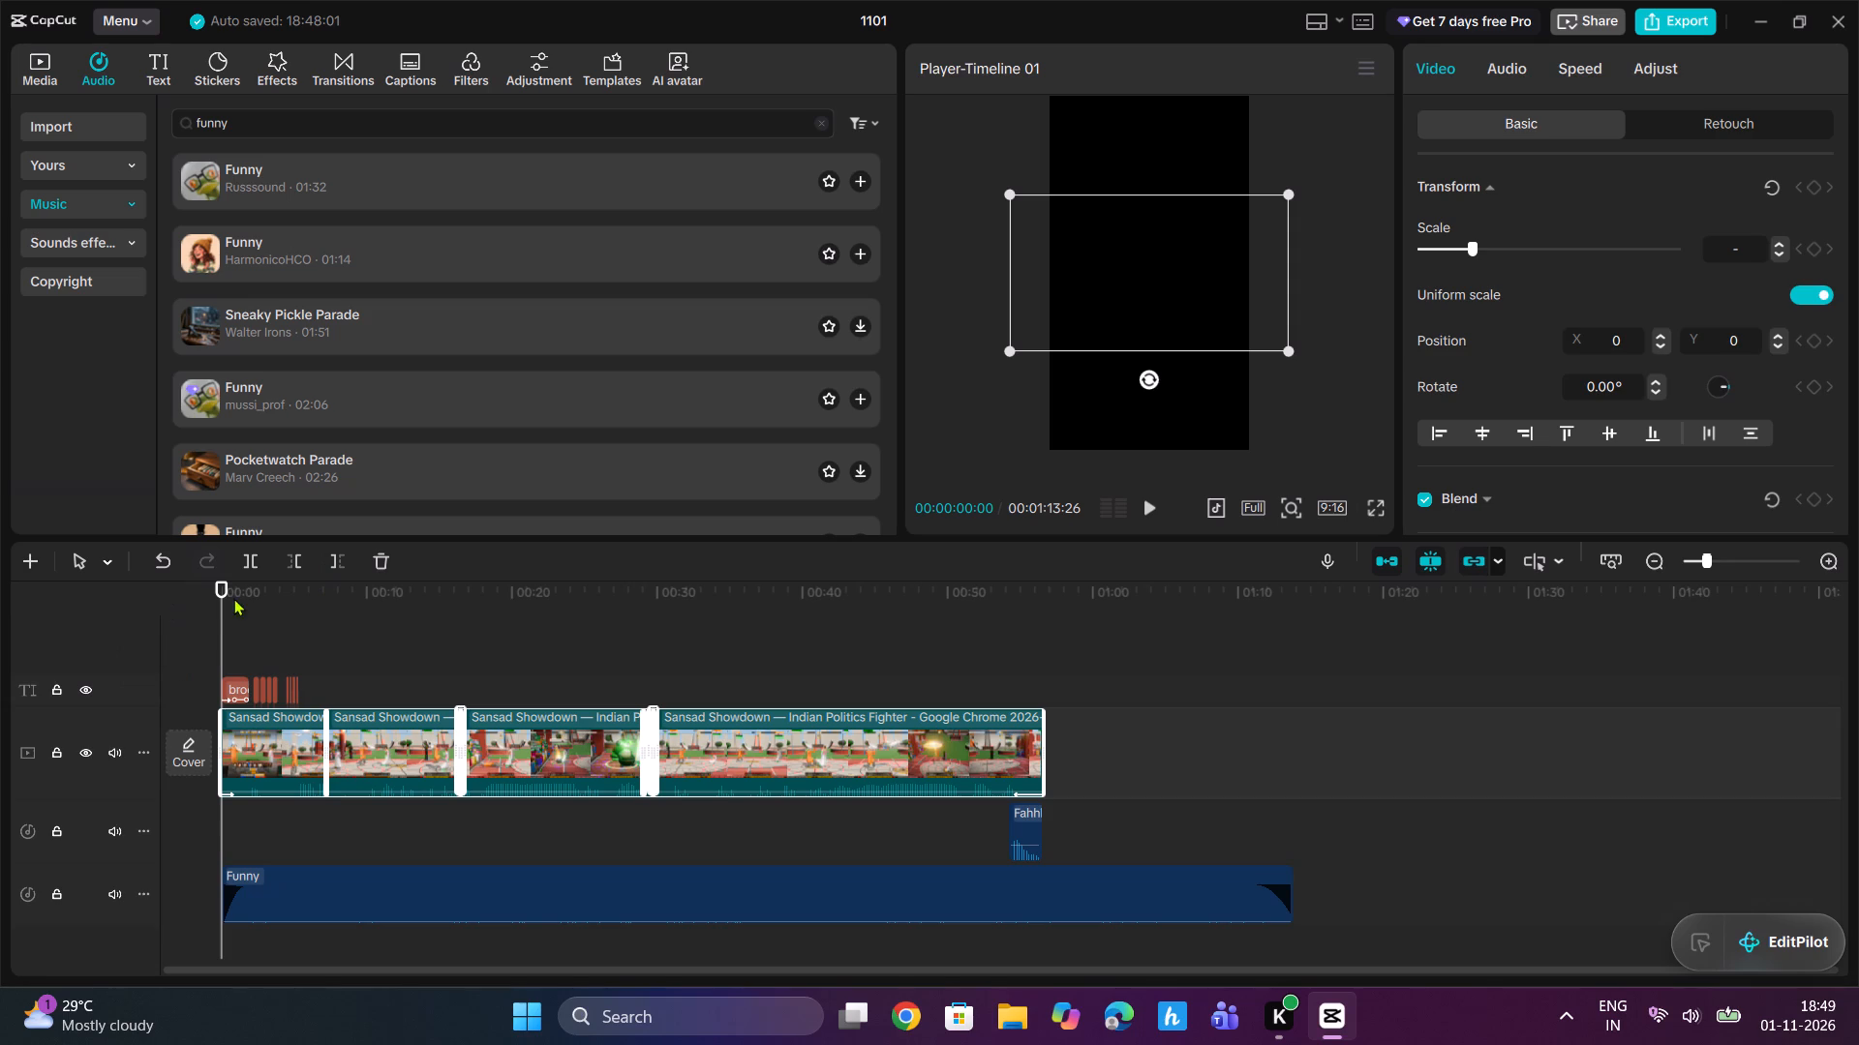
drag(226, 589, 207, 596)
drag(220, 587, 393, 584)
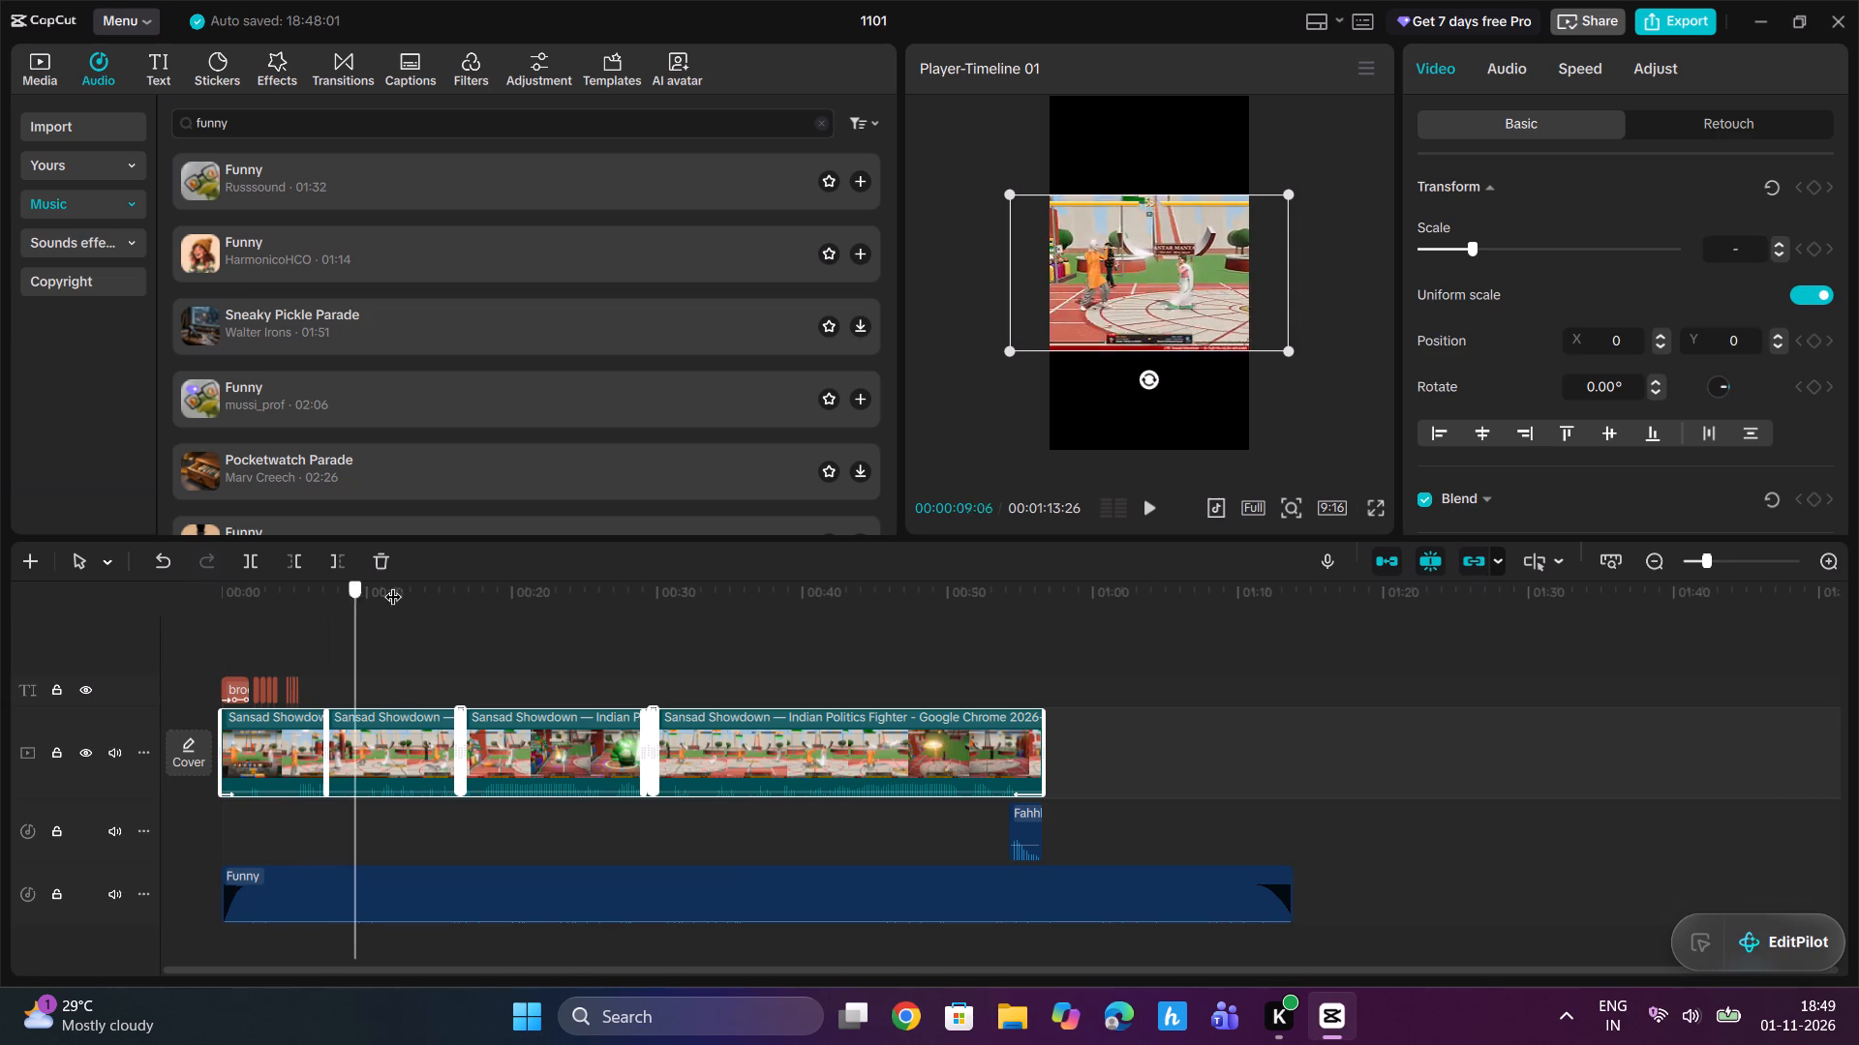
drag(393, 584, 1099, 608)
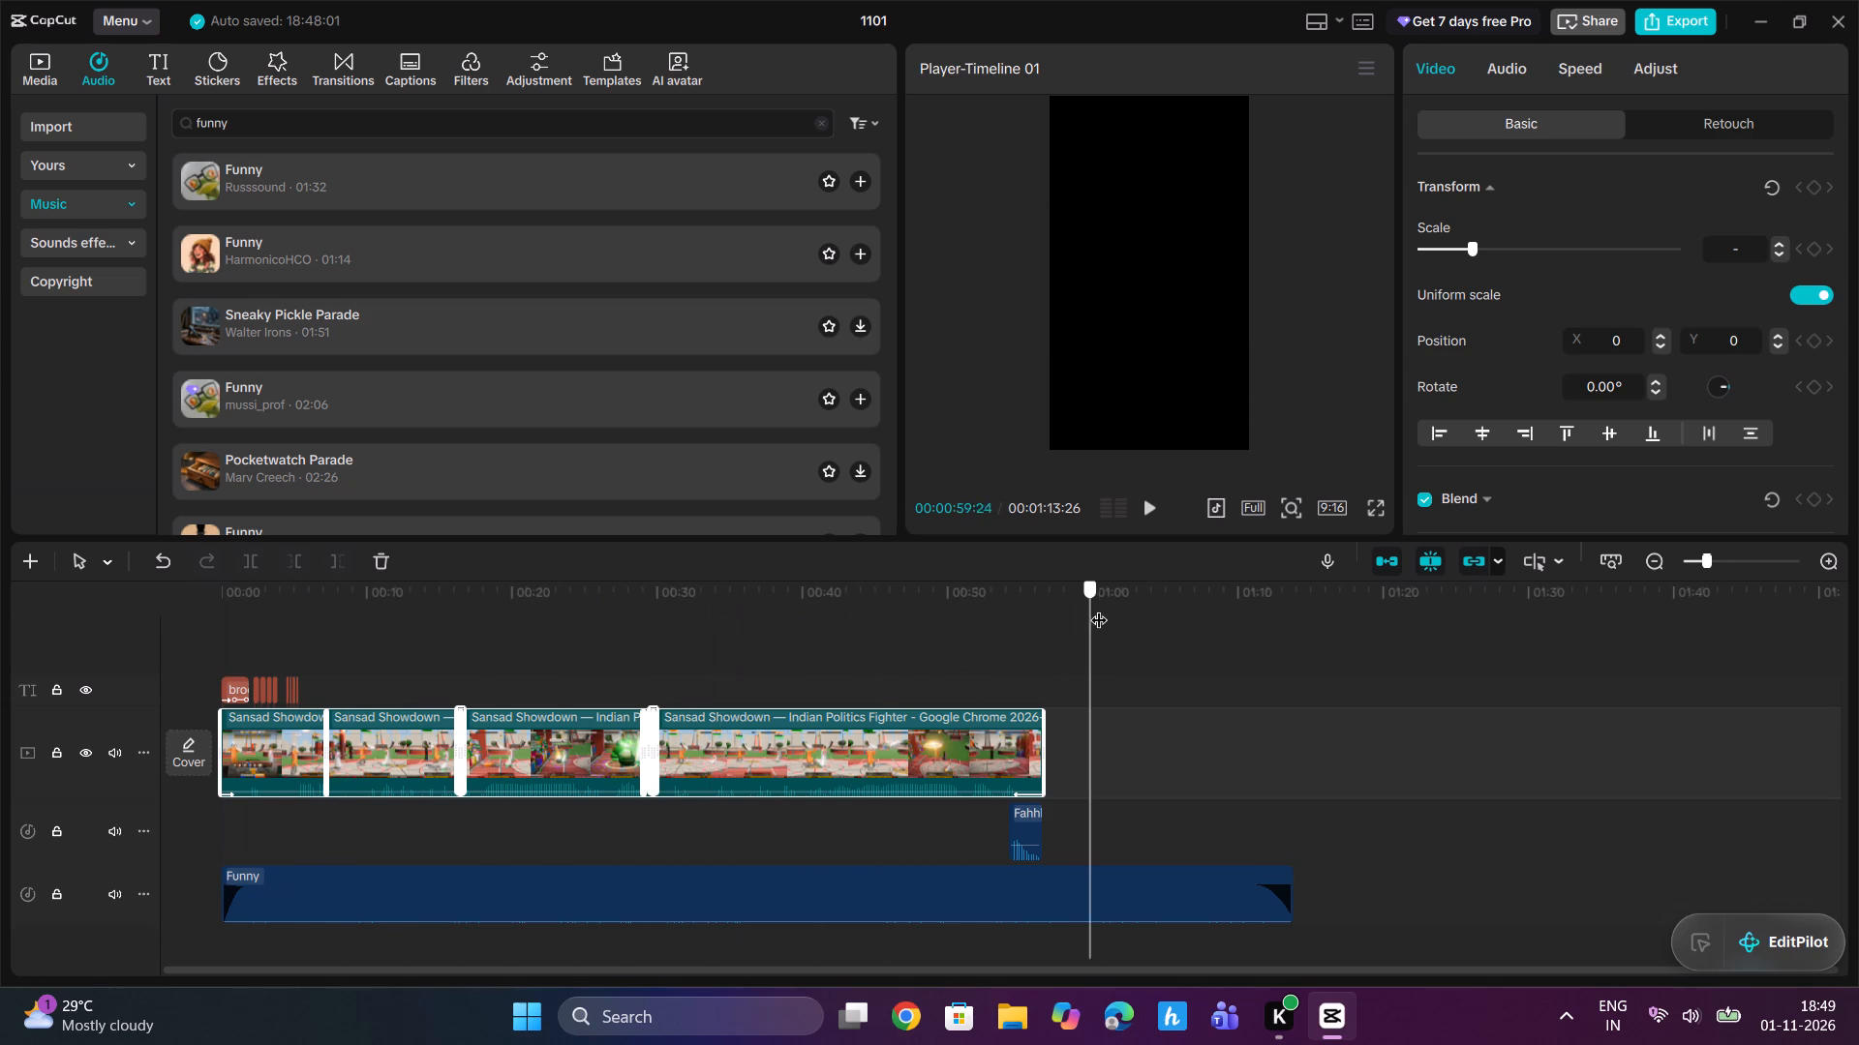
drag(1099, 608, 1052, 619)
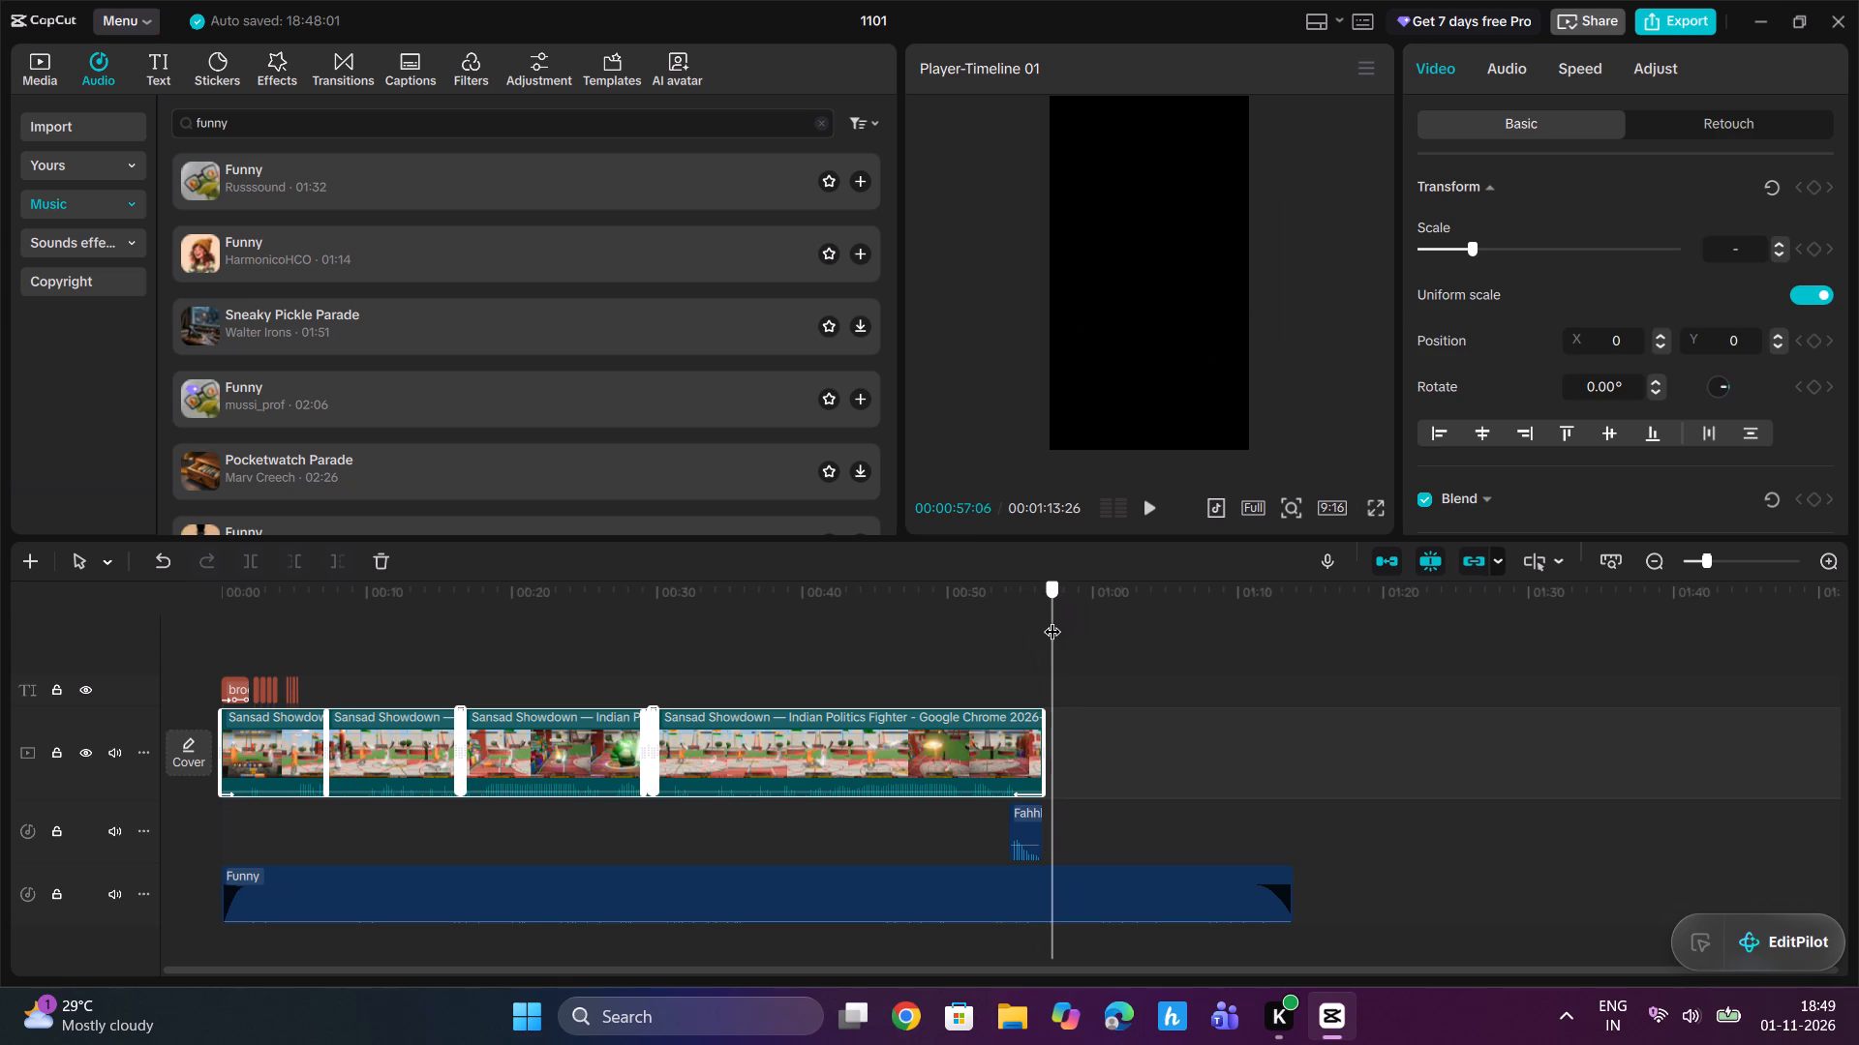
drag(1052, 619, 1044, 622)
drag(1292, 888, 1133, 891)
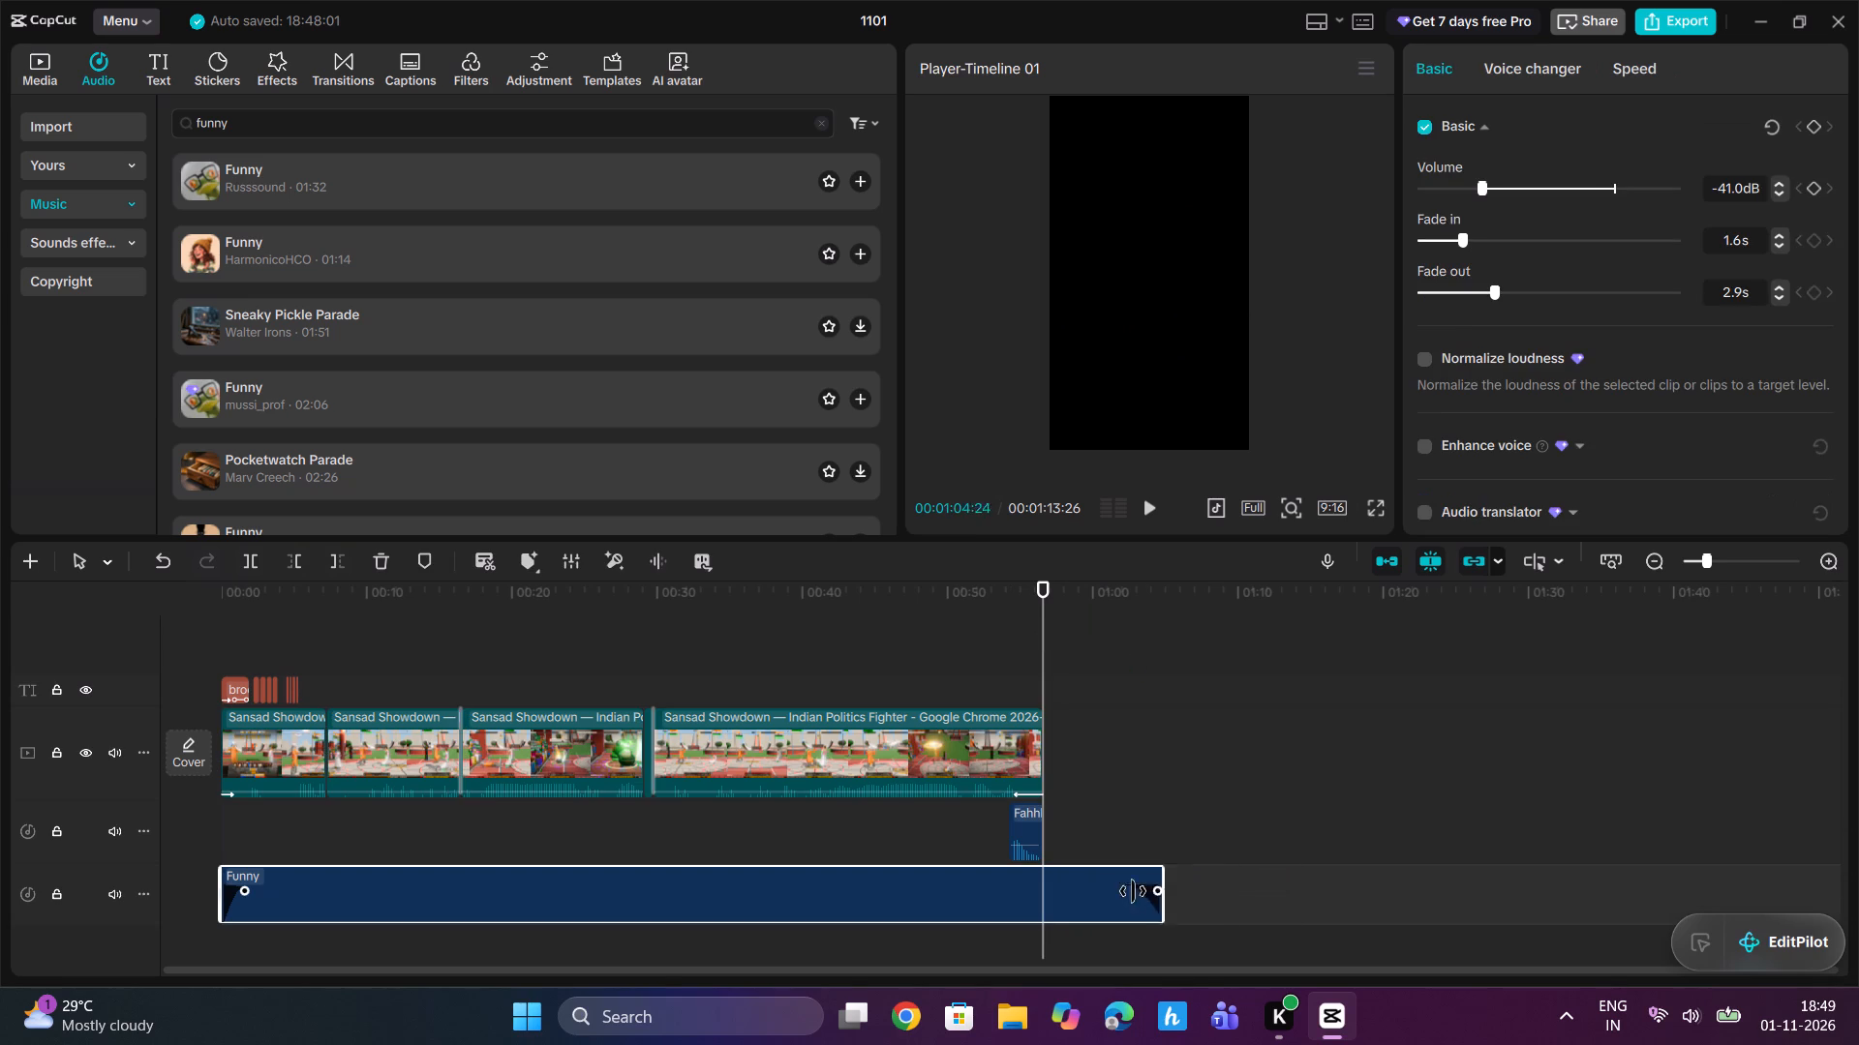
drag(1133, 891, 1043, 891)
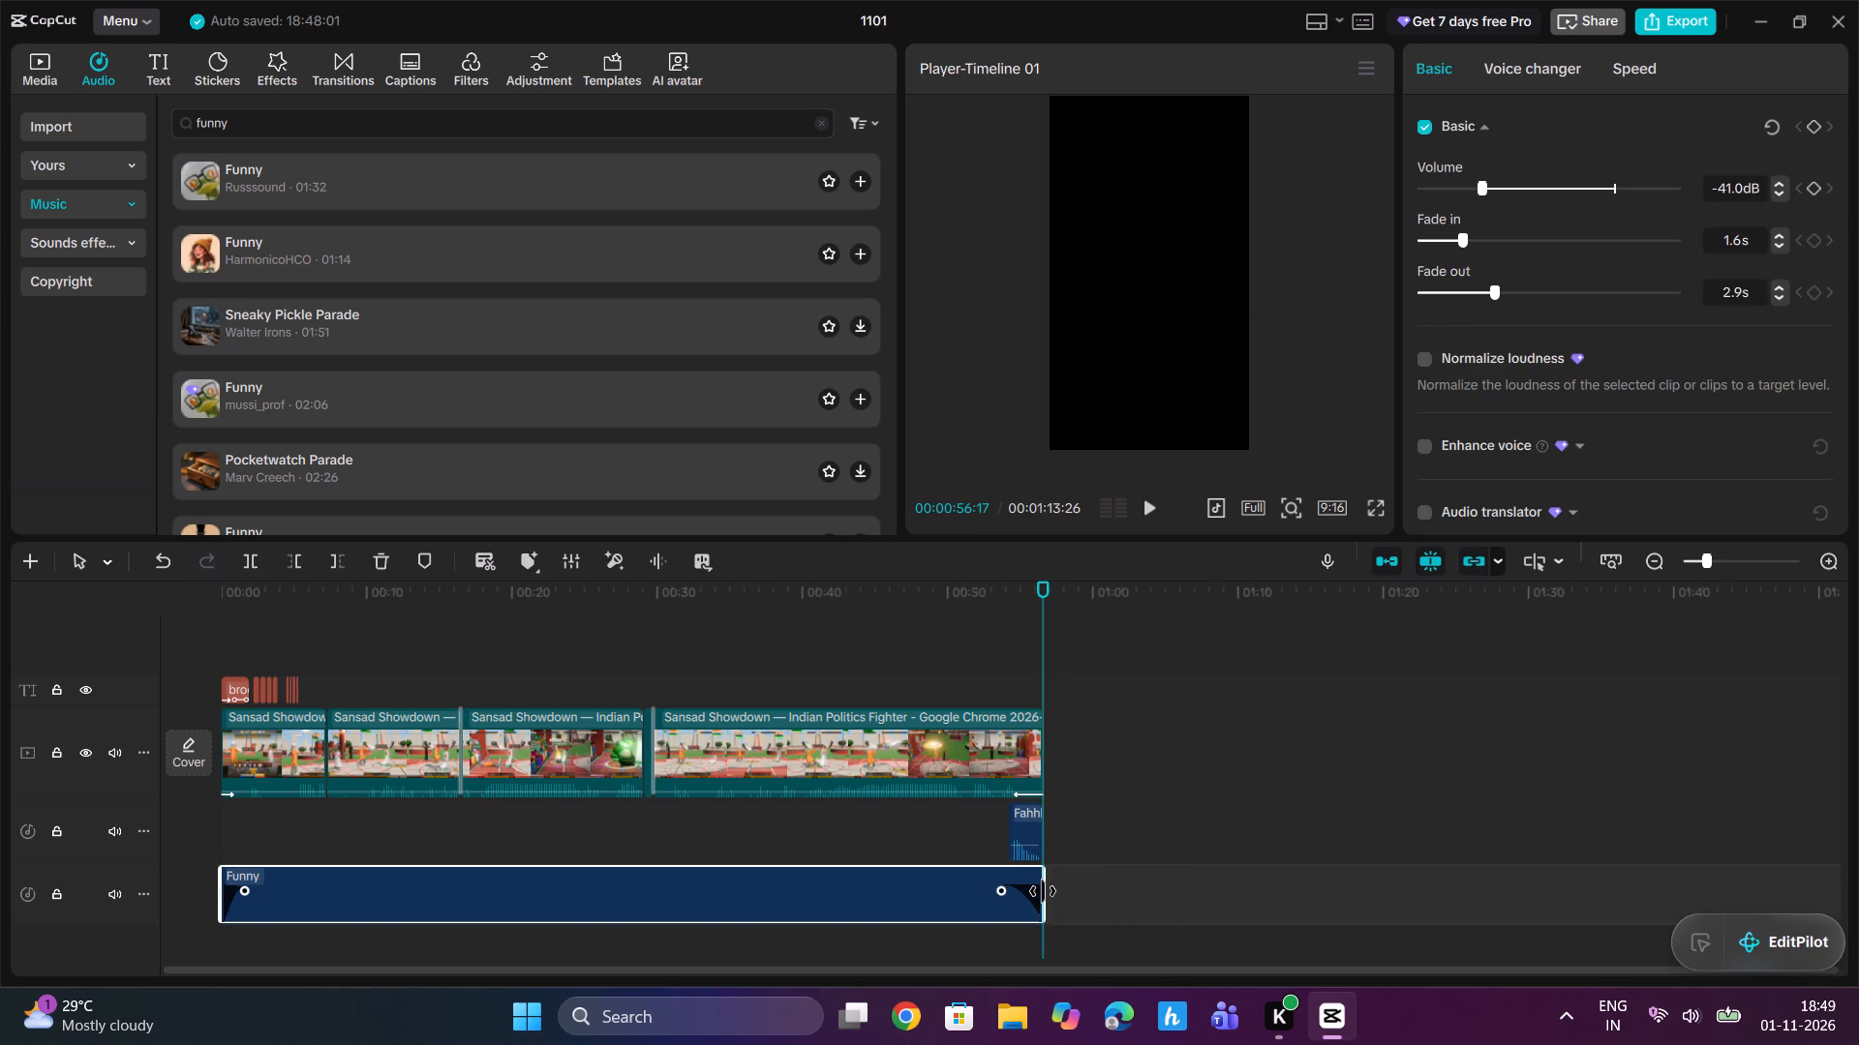
drag(1043, 891, 1049, 891)
drag(1050, 601, 1071, 603)
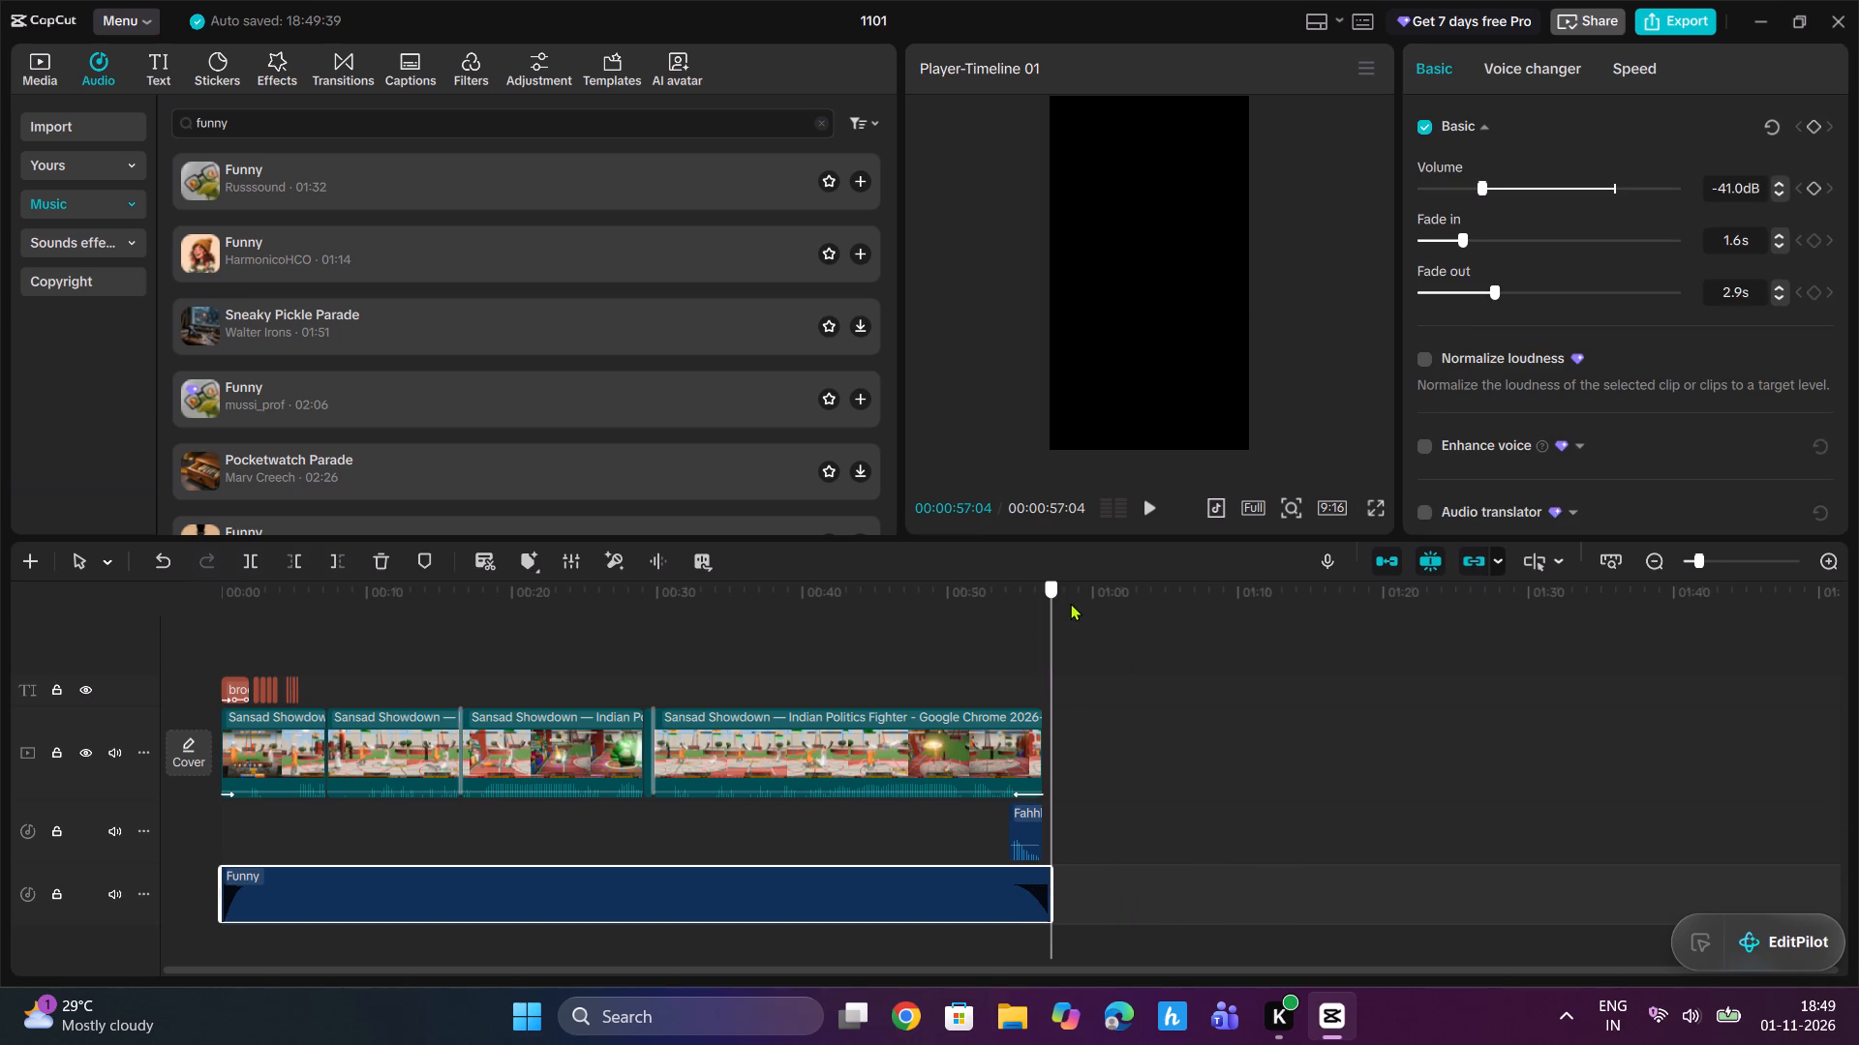
drag(1071, 603, 1076, 603)
drag(1050, 886, 1041, 886)
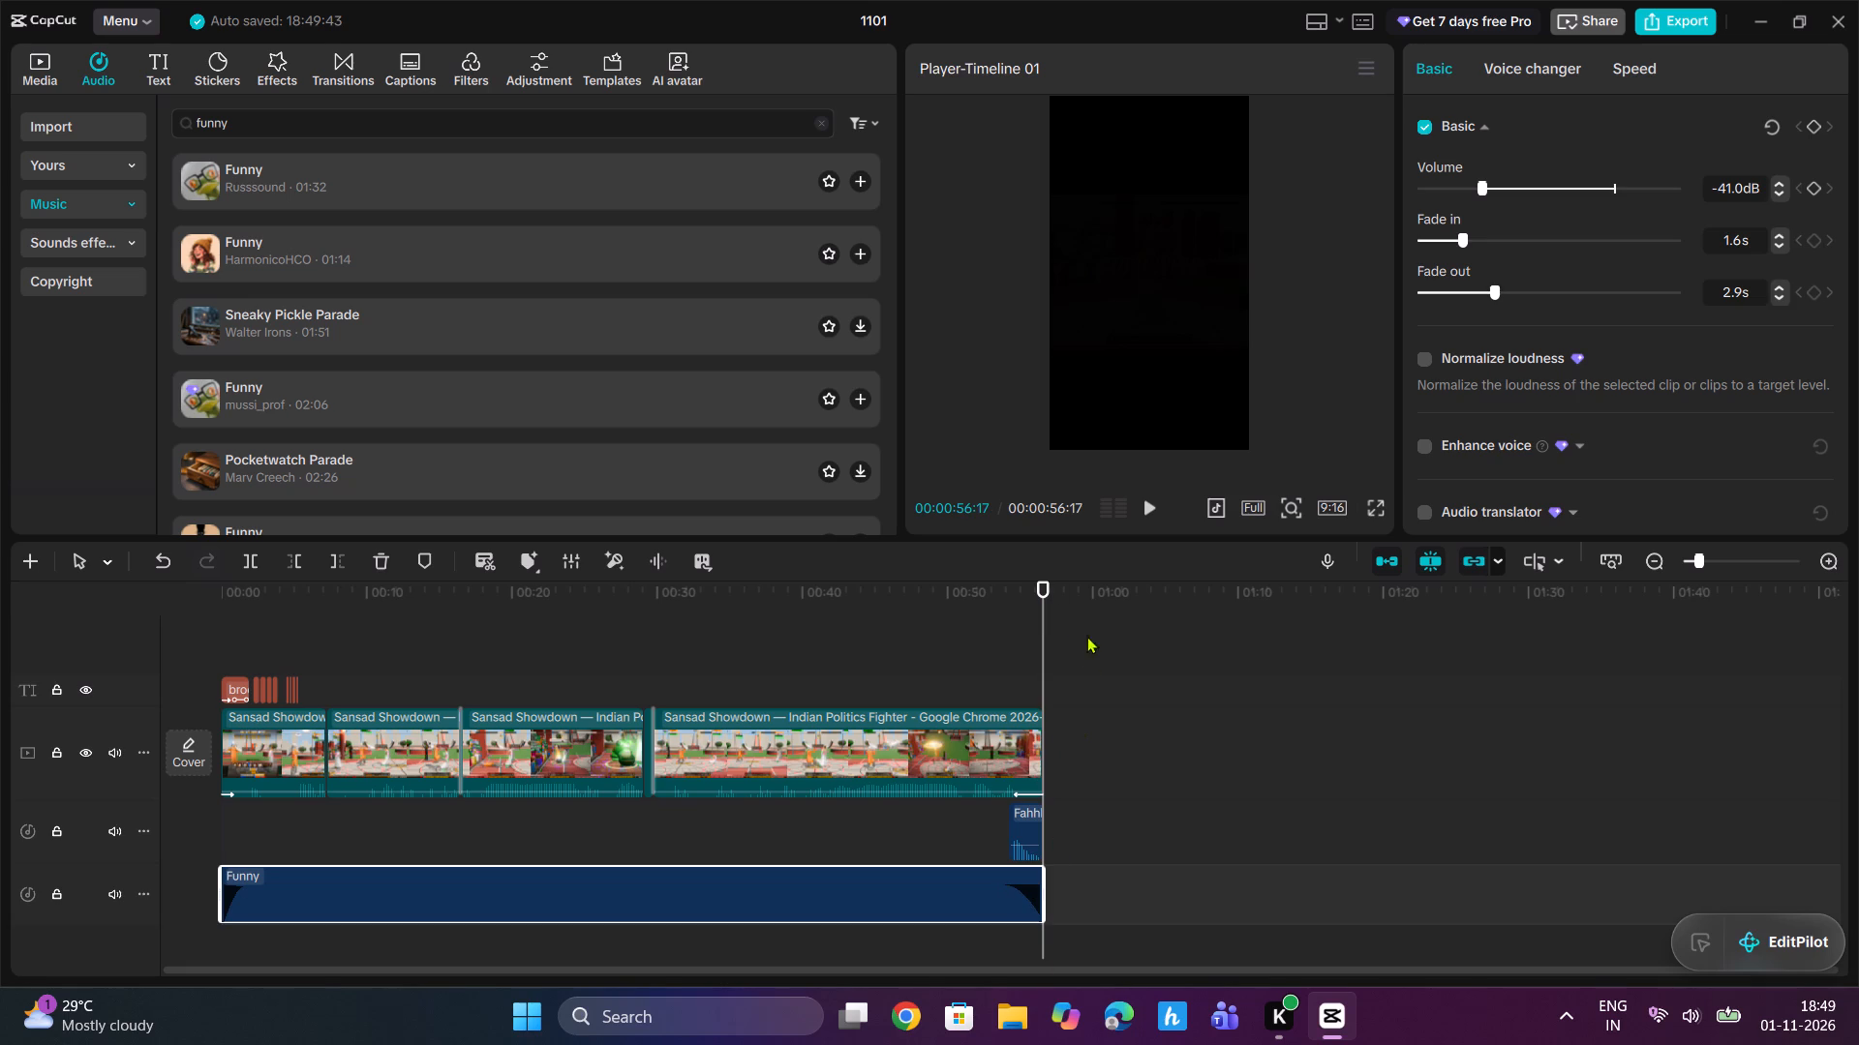
Set the "Funny" music track's fade out to 3.3 s, fade in to 2.8 s and volume to -46.2 dB.
drag(1039, 612, 960, 636)
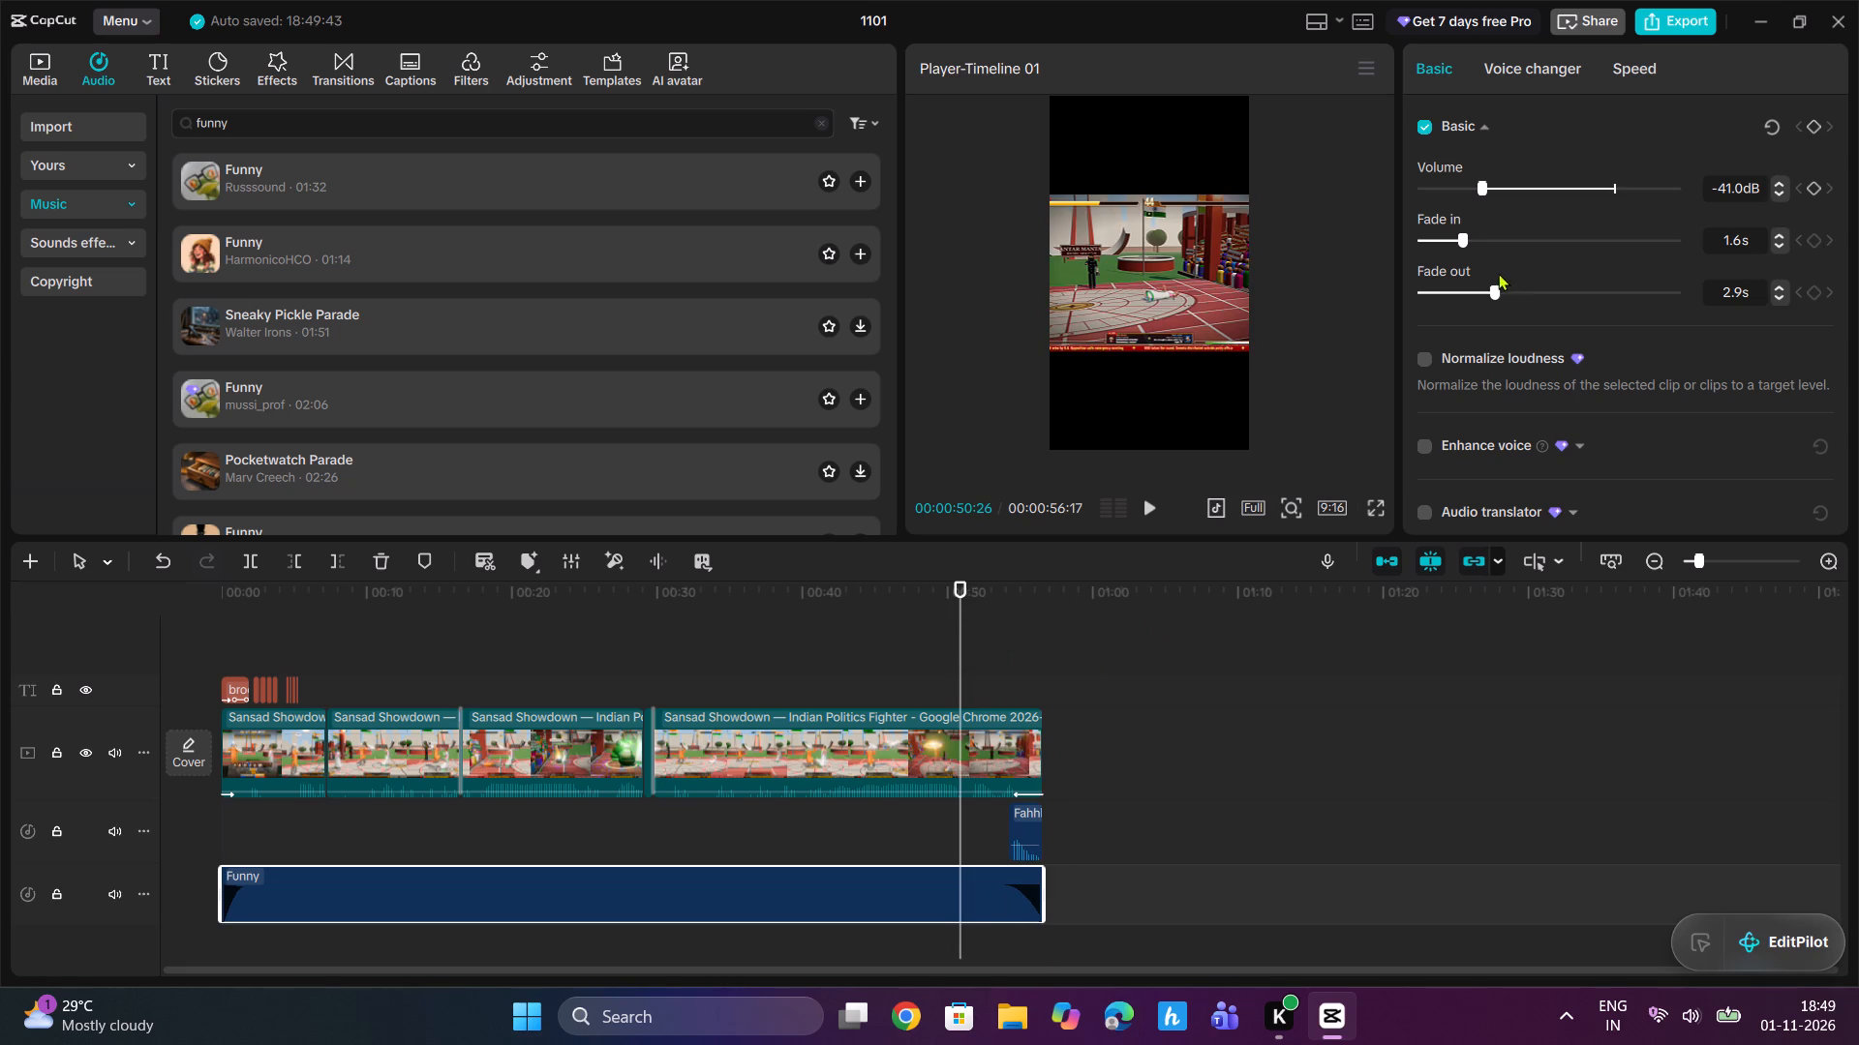
click(1506, 288)
drag(1476, 243, 1493, 240)
drag(1478, 197, 1461, 197)
Play the edit from the start to check the music level, and inspect the "may" caption in full-screen preview.
drag(957, 601, 0, 612)
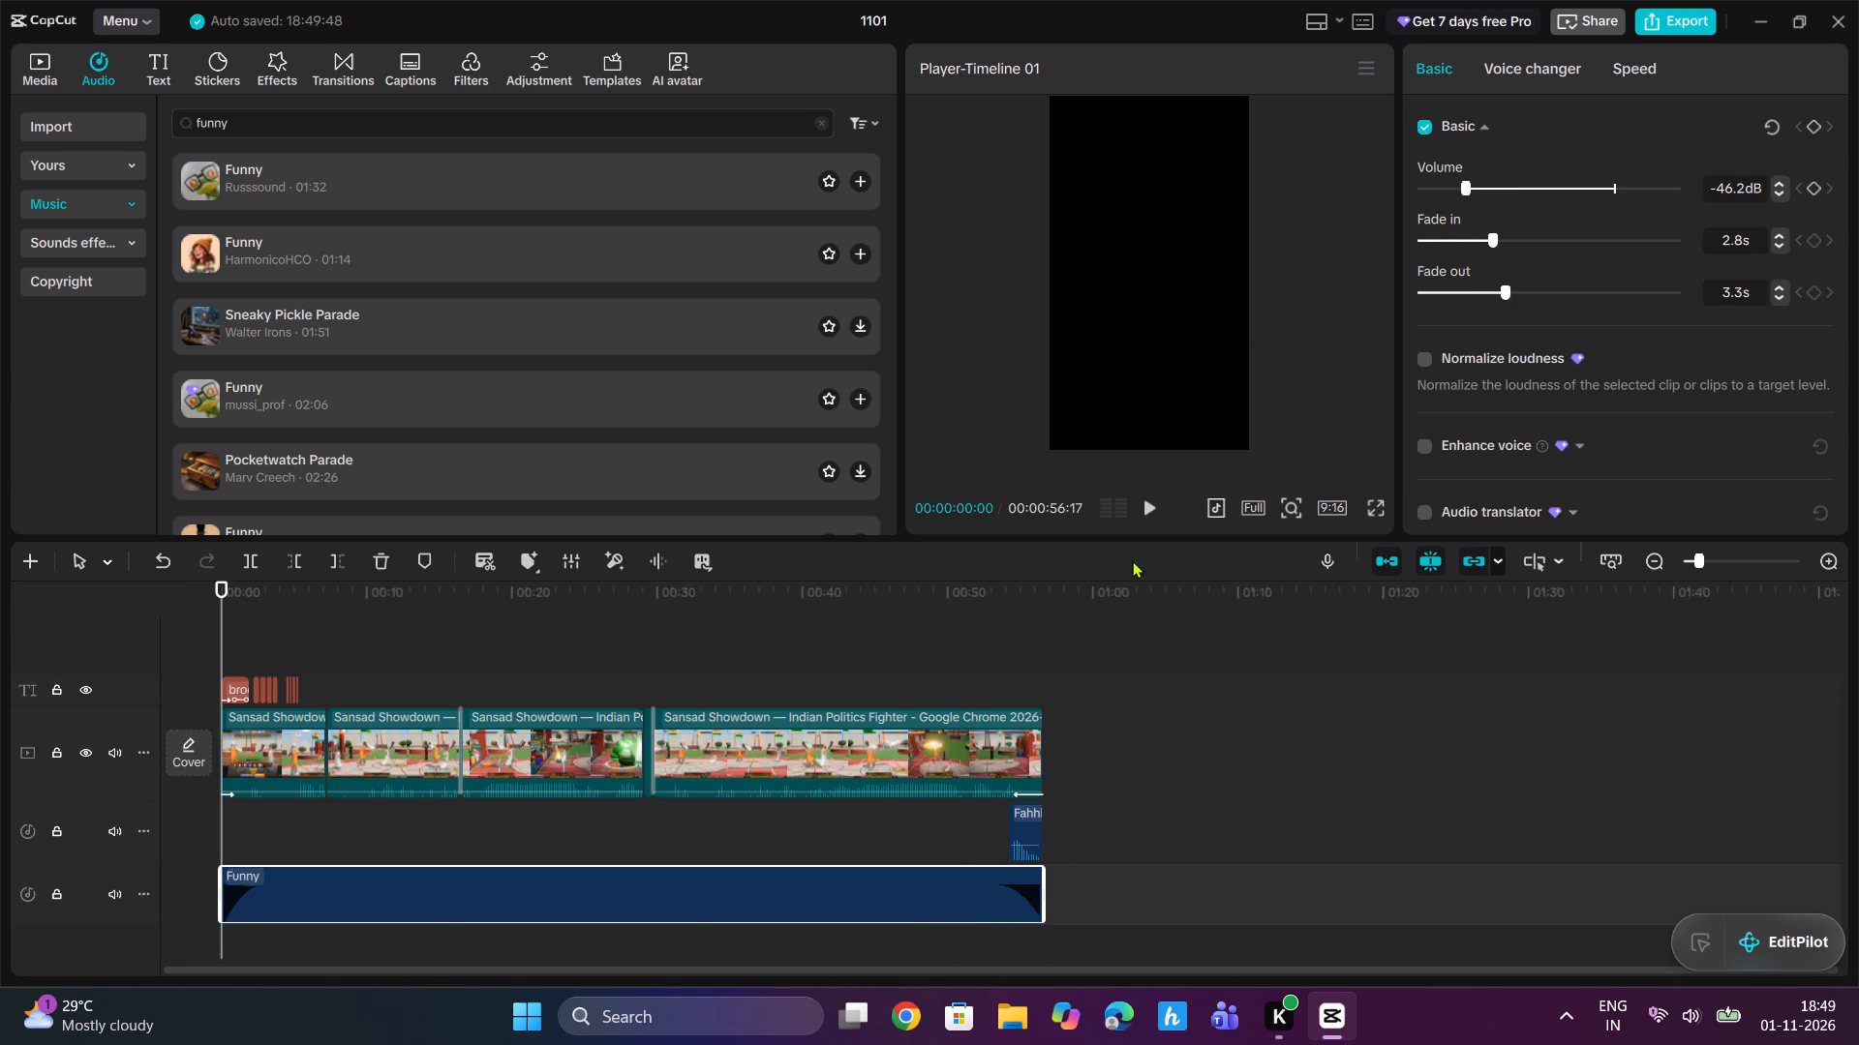
click(1144, 507)
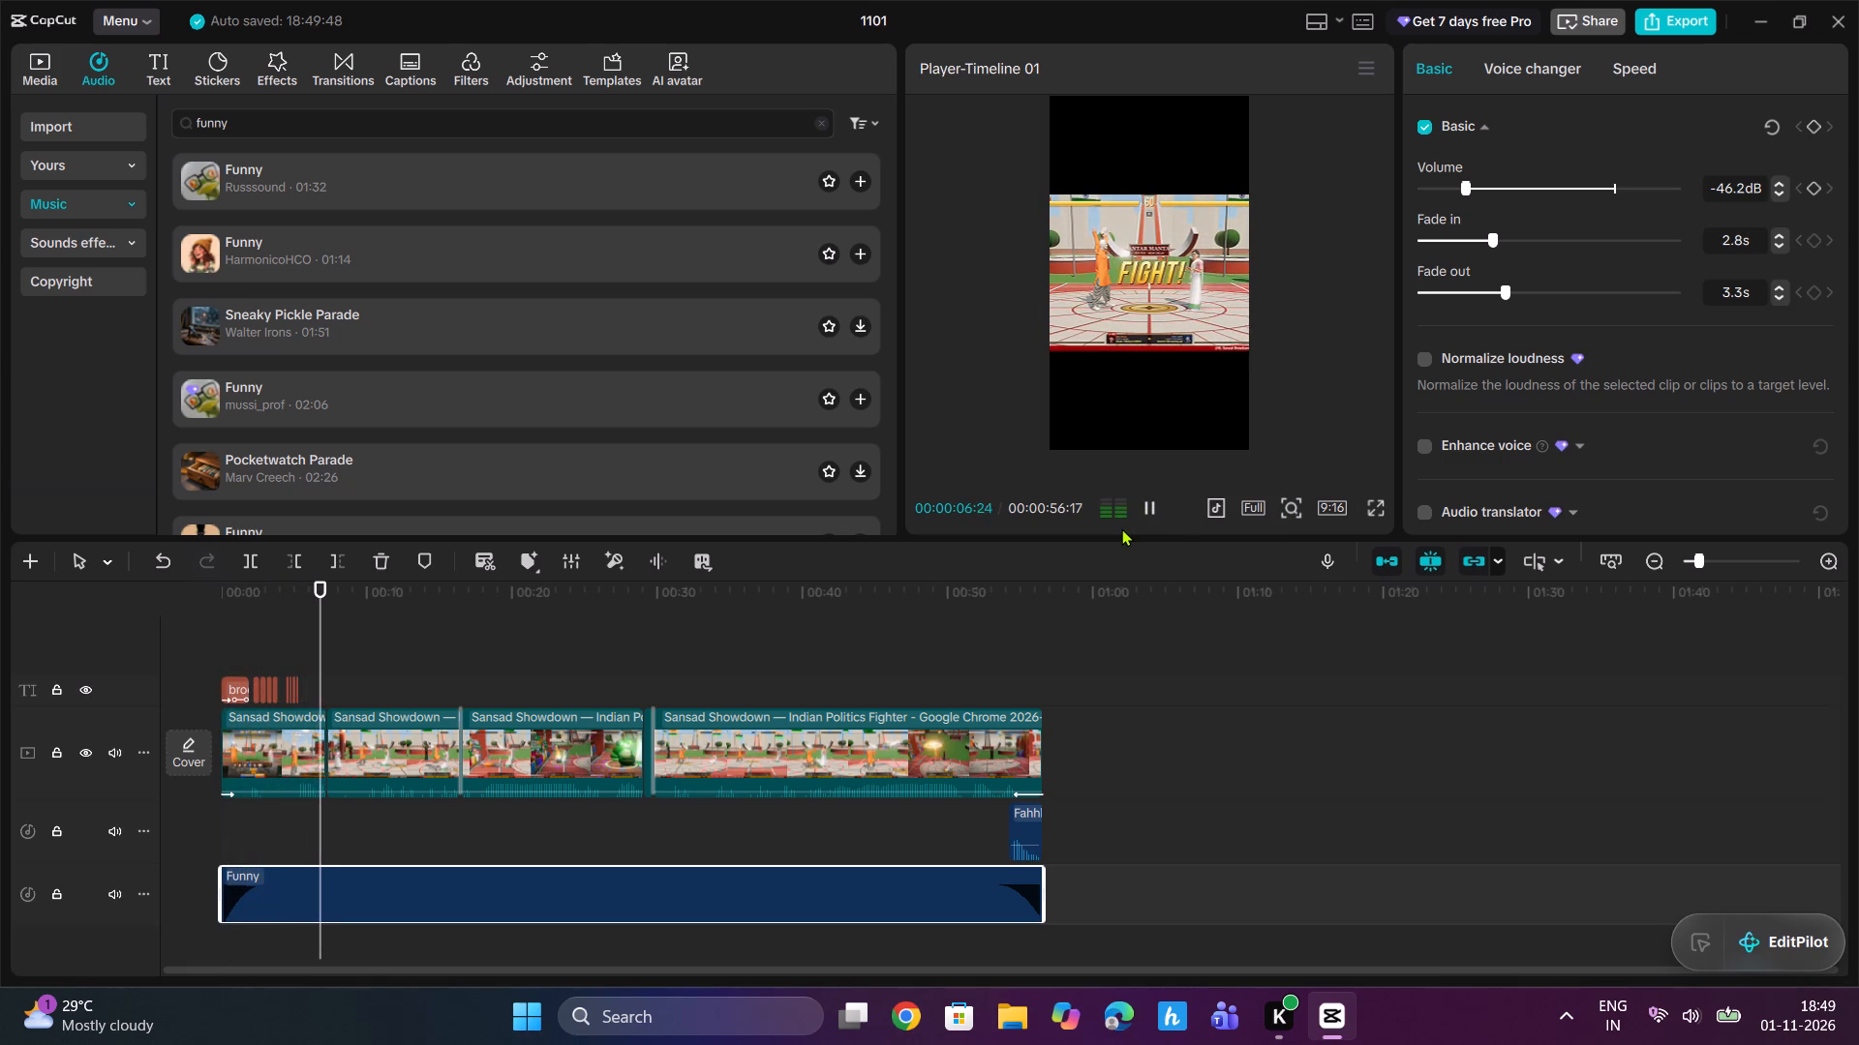
drag(346, 606, 298, 647)
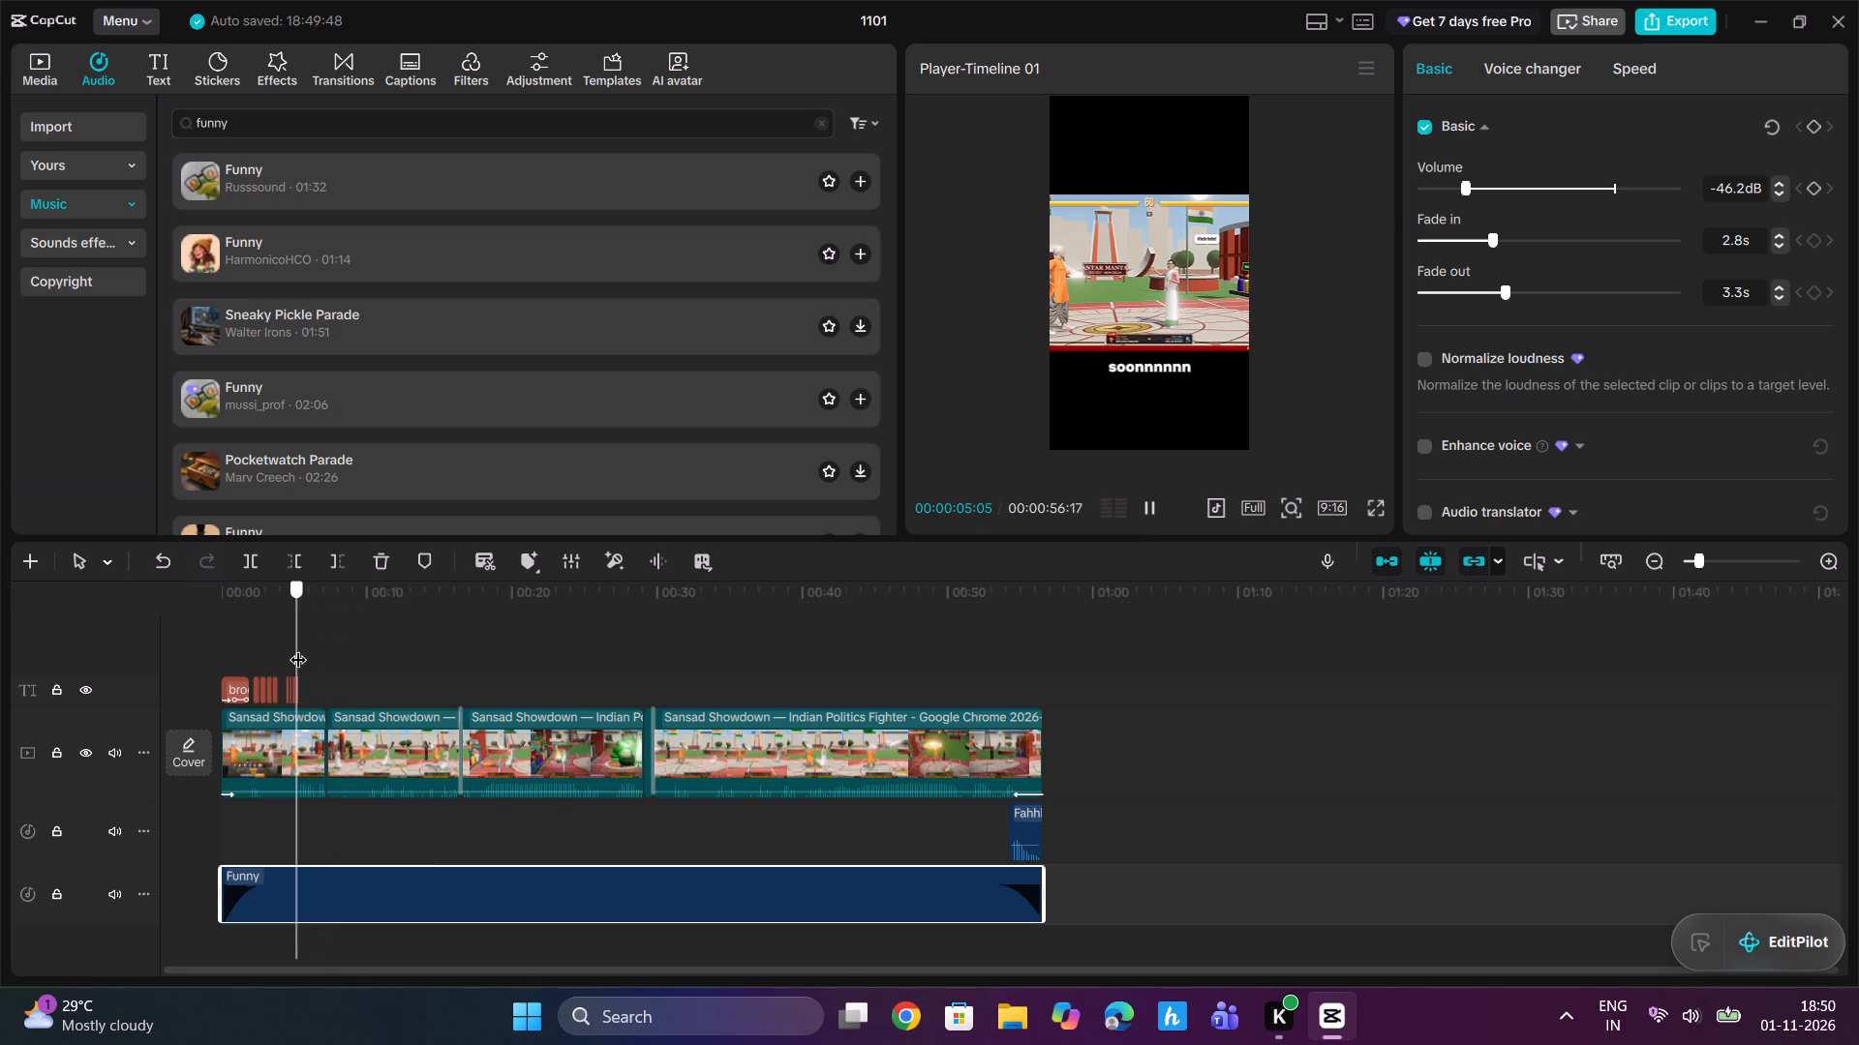
drag(298, 647, 288, 657)
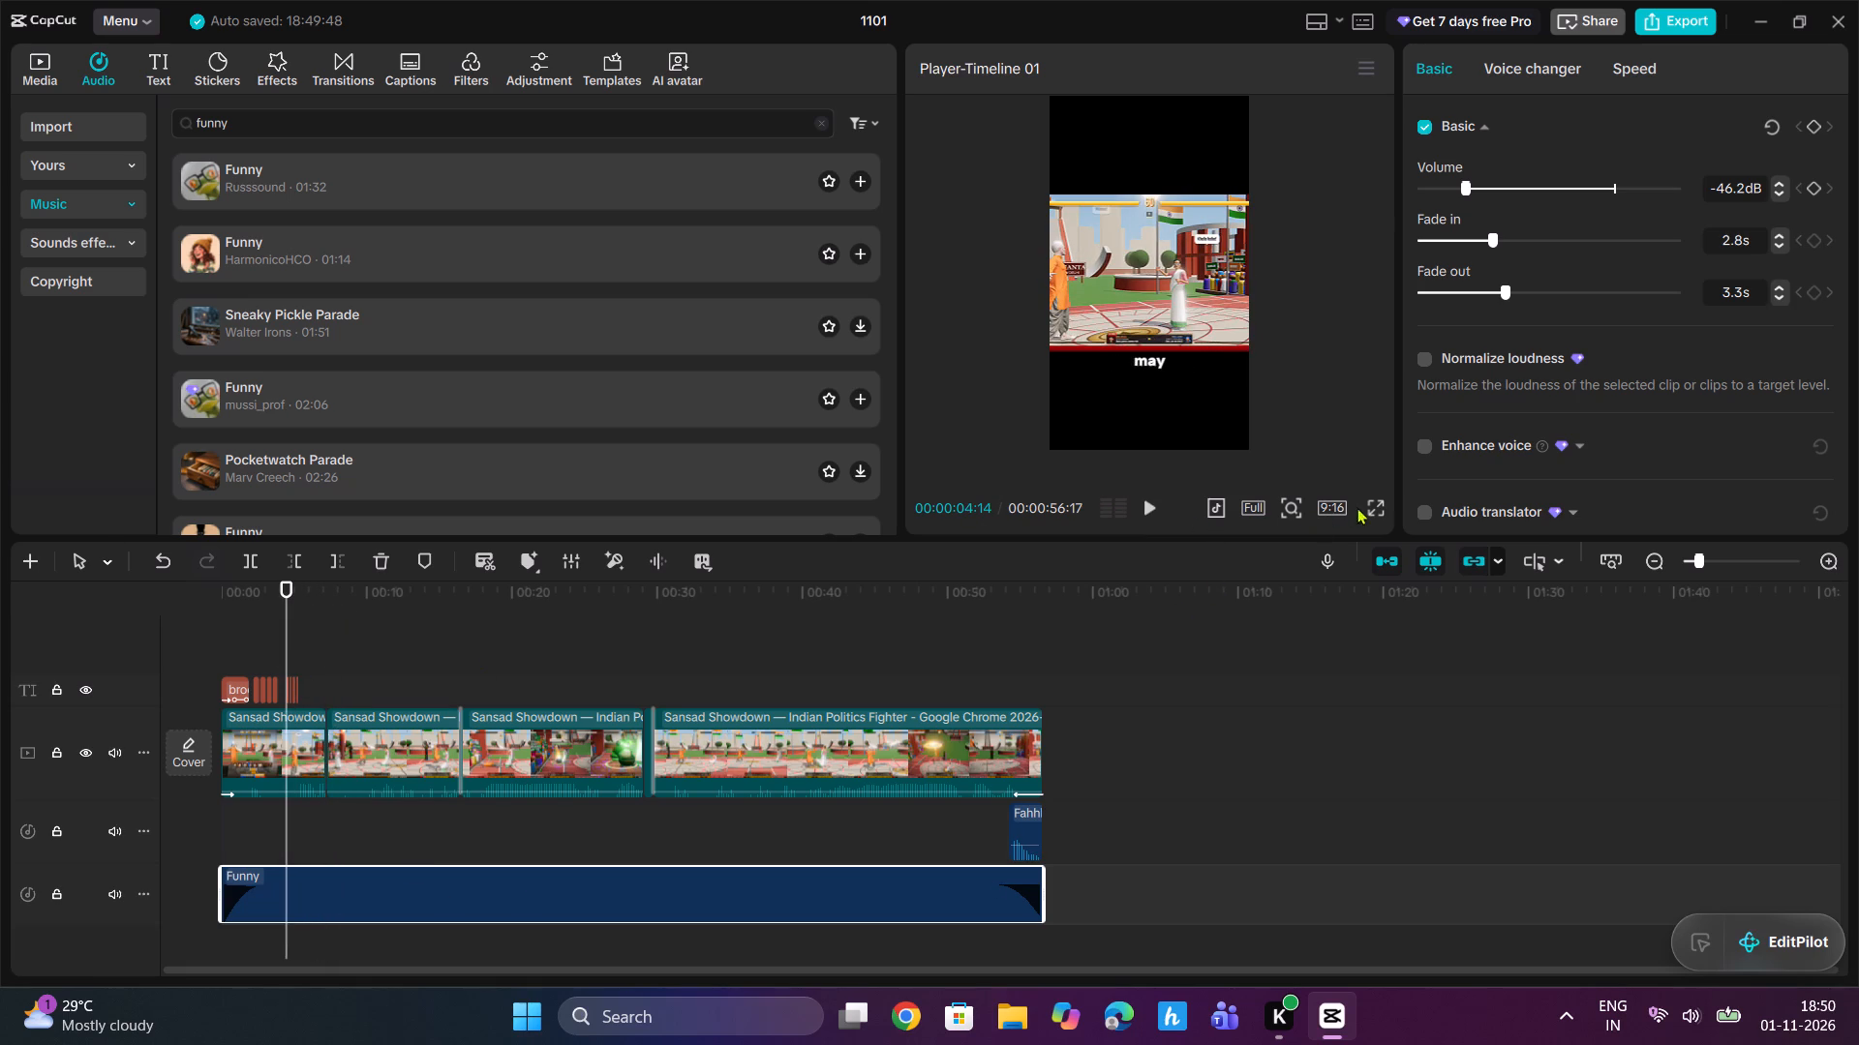
click(1383, 504)
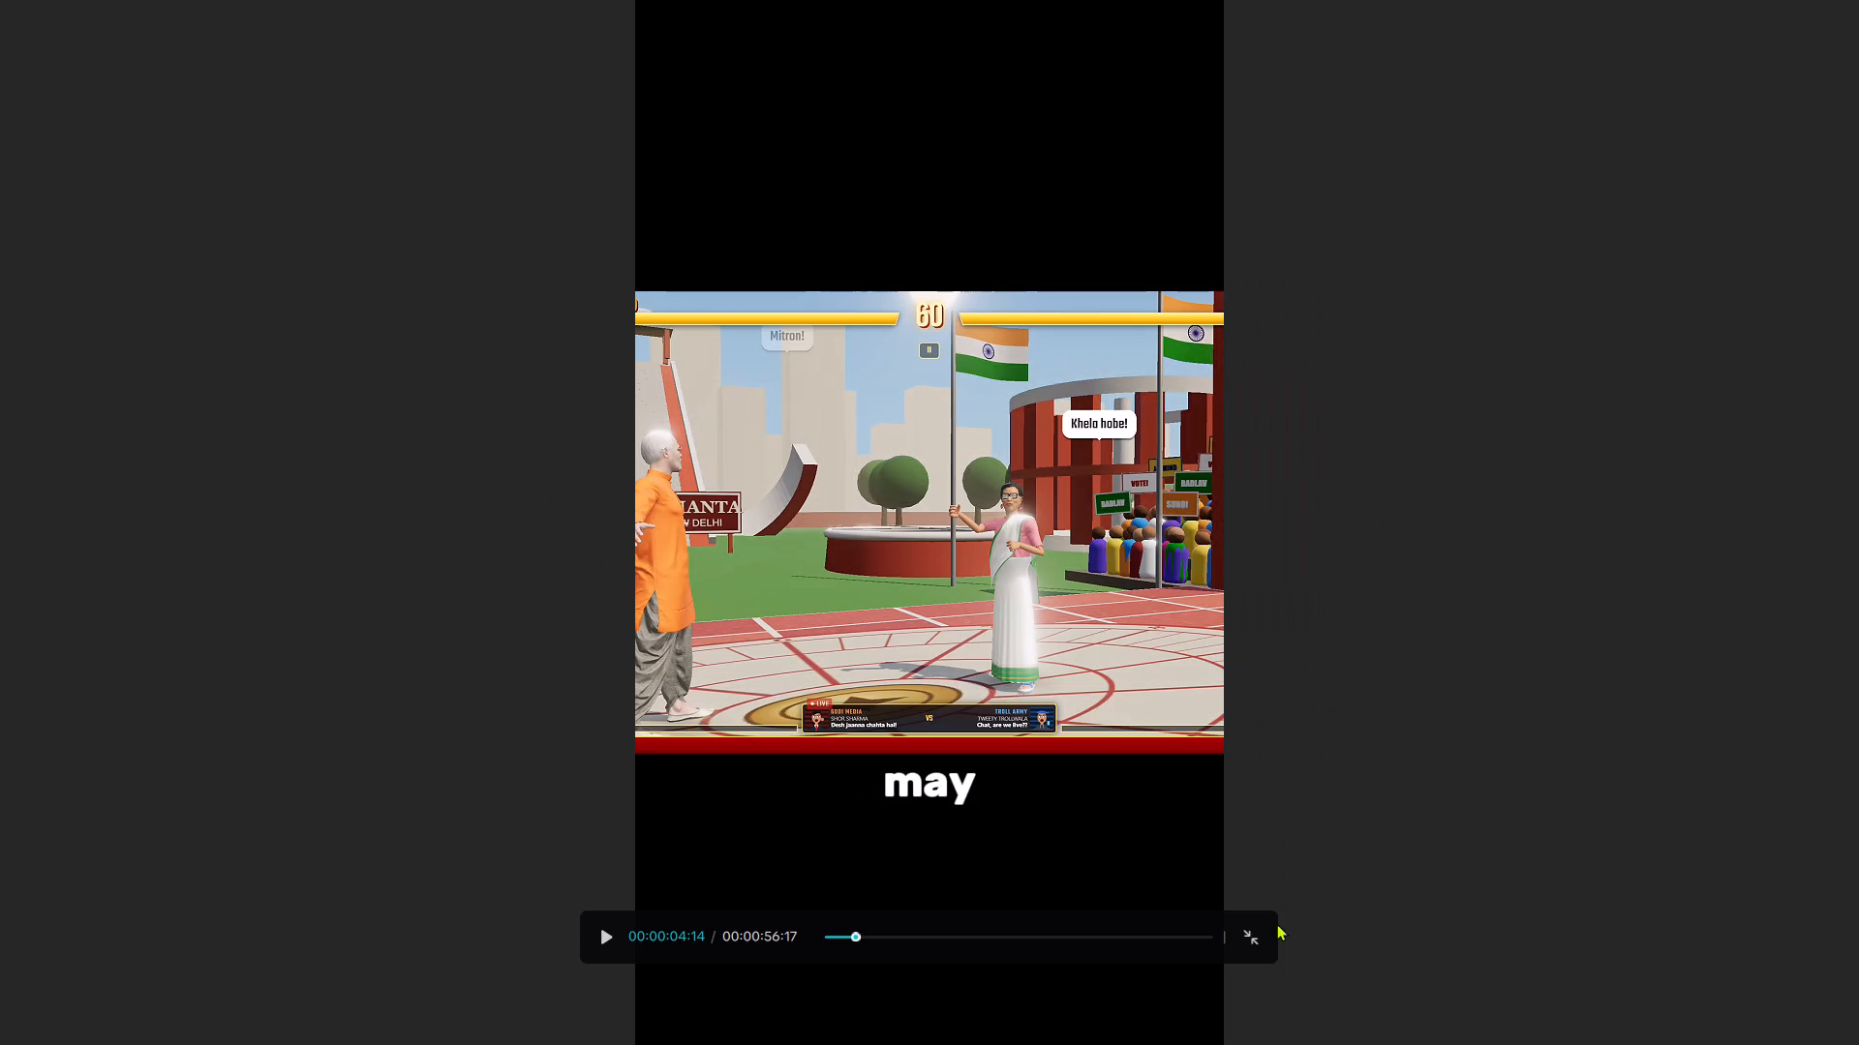
click(1250, 931)
Add a squinting face with tongue emoji to the end of the "soonnnnnn" caption.
drag(1708, 555, 1734, 554)
click(422, 692)
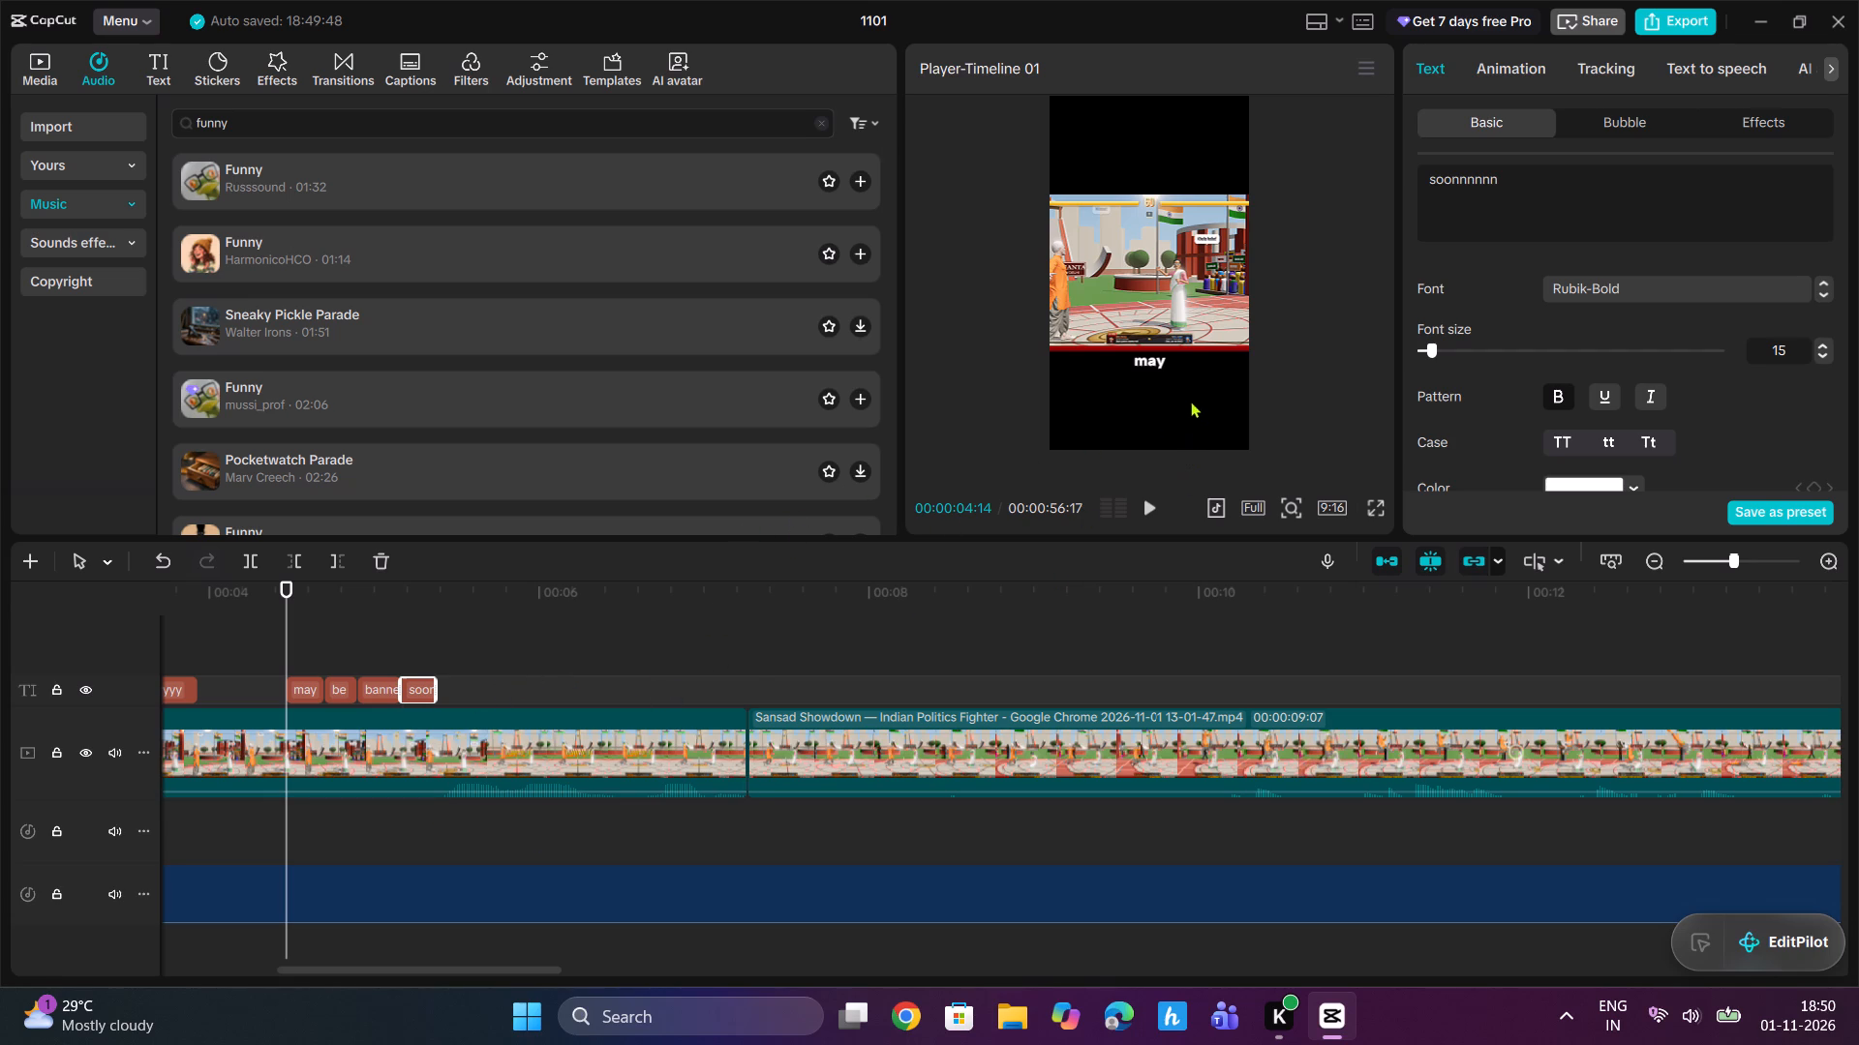
click(438, 636)
click(416, 692)
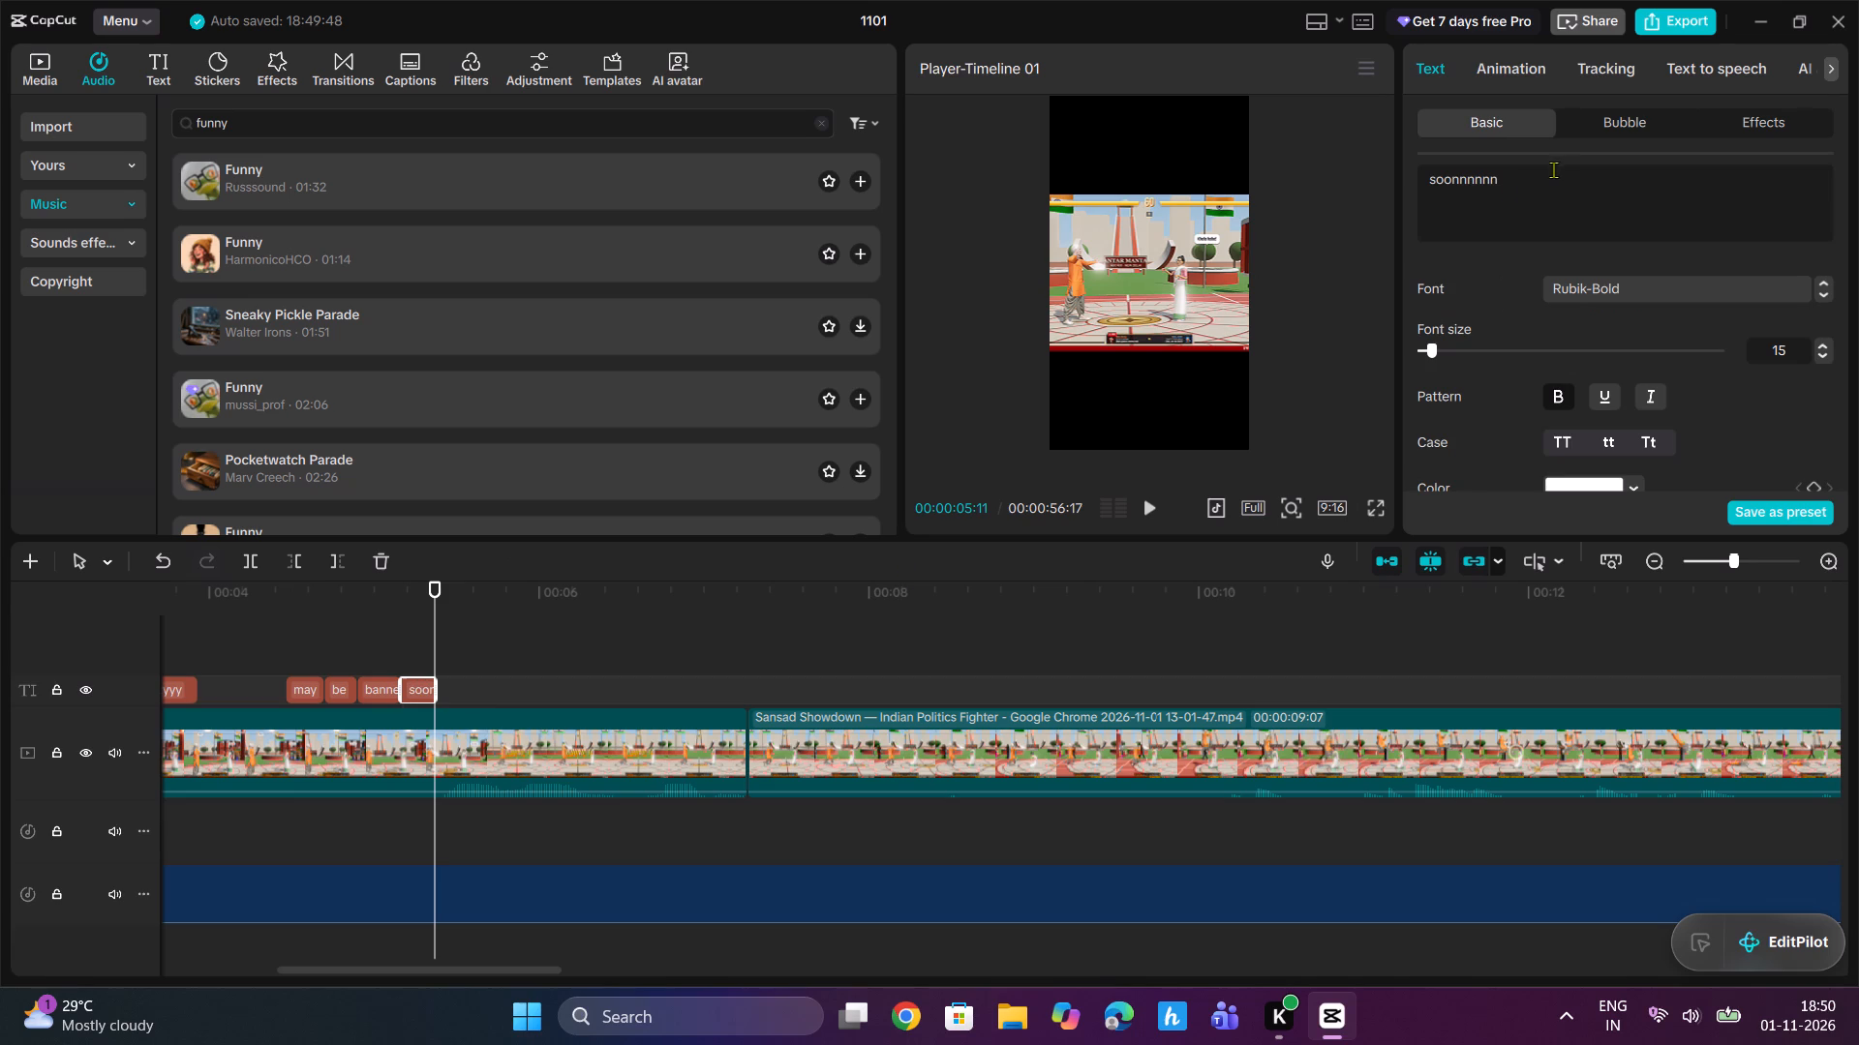
click(1545, 186)
key(super+period)
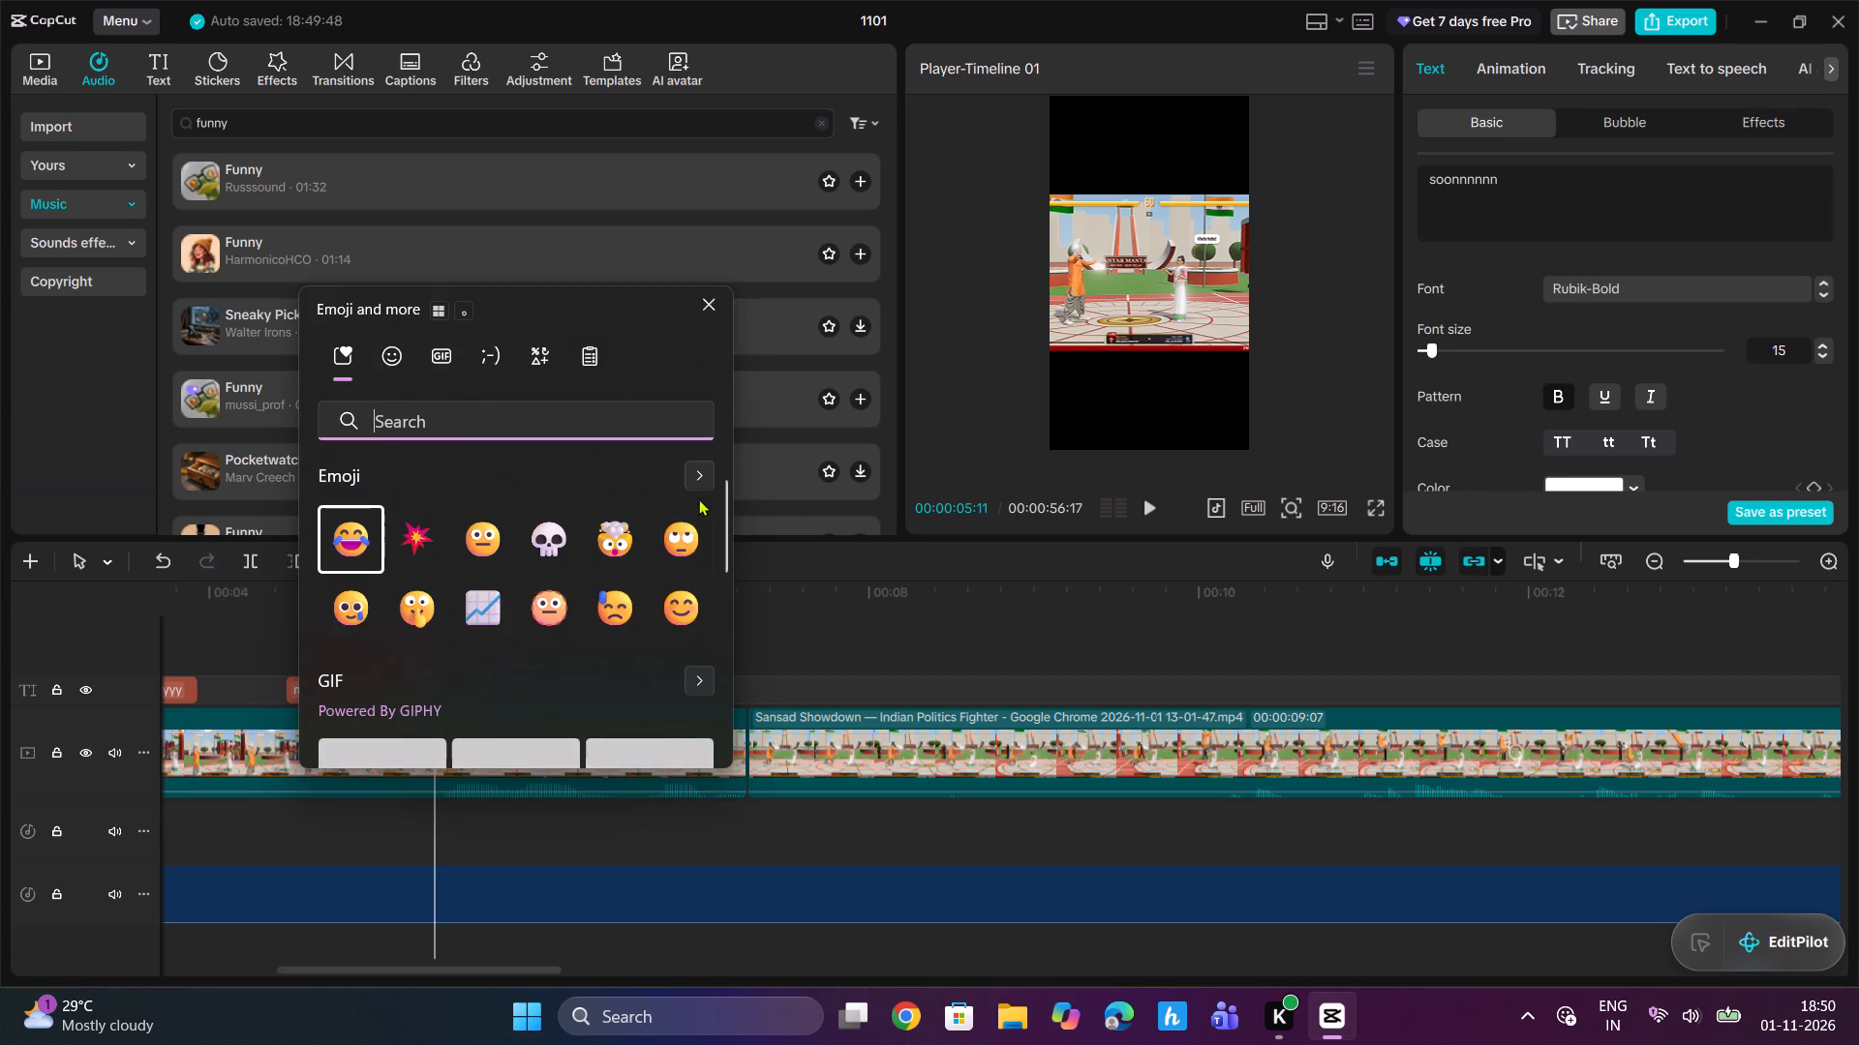
click(705, 468)
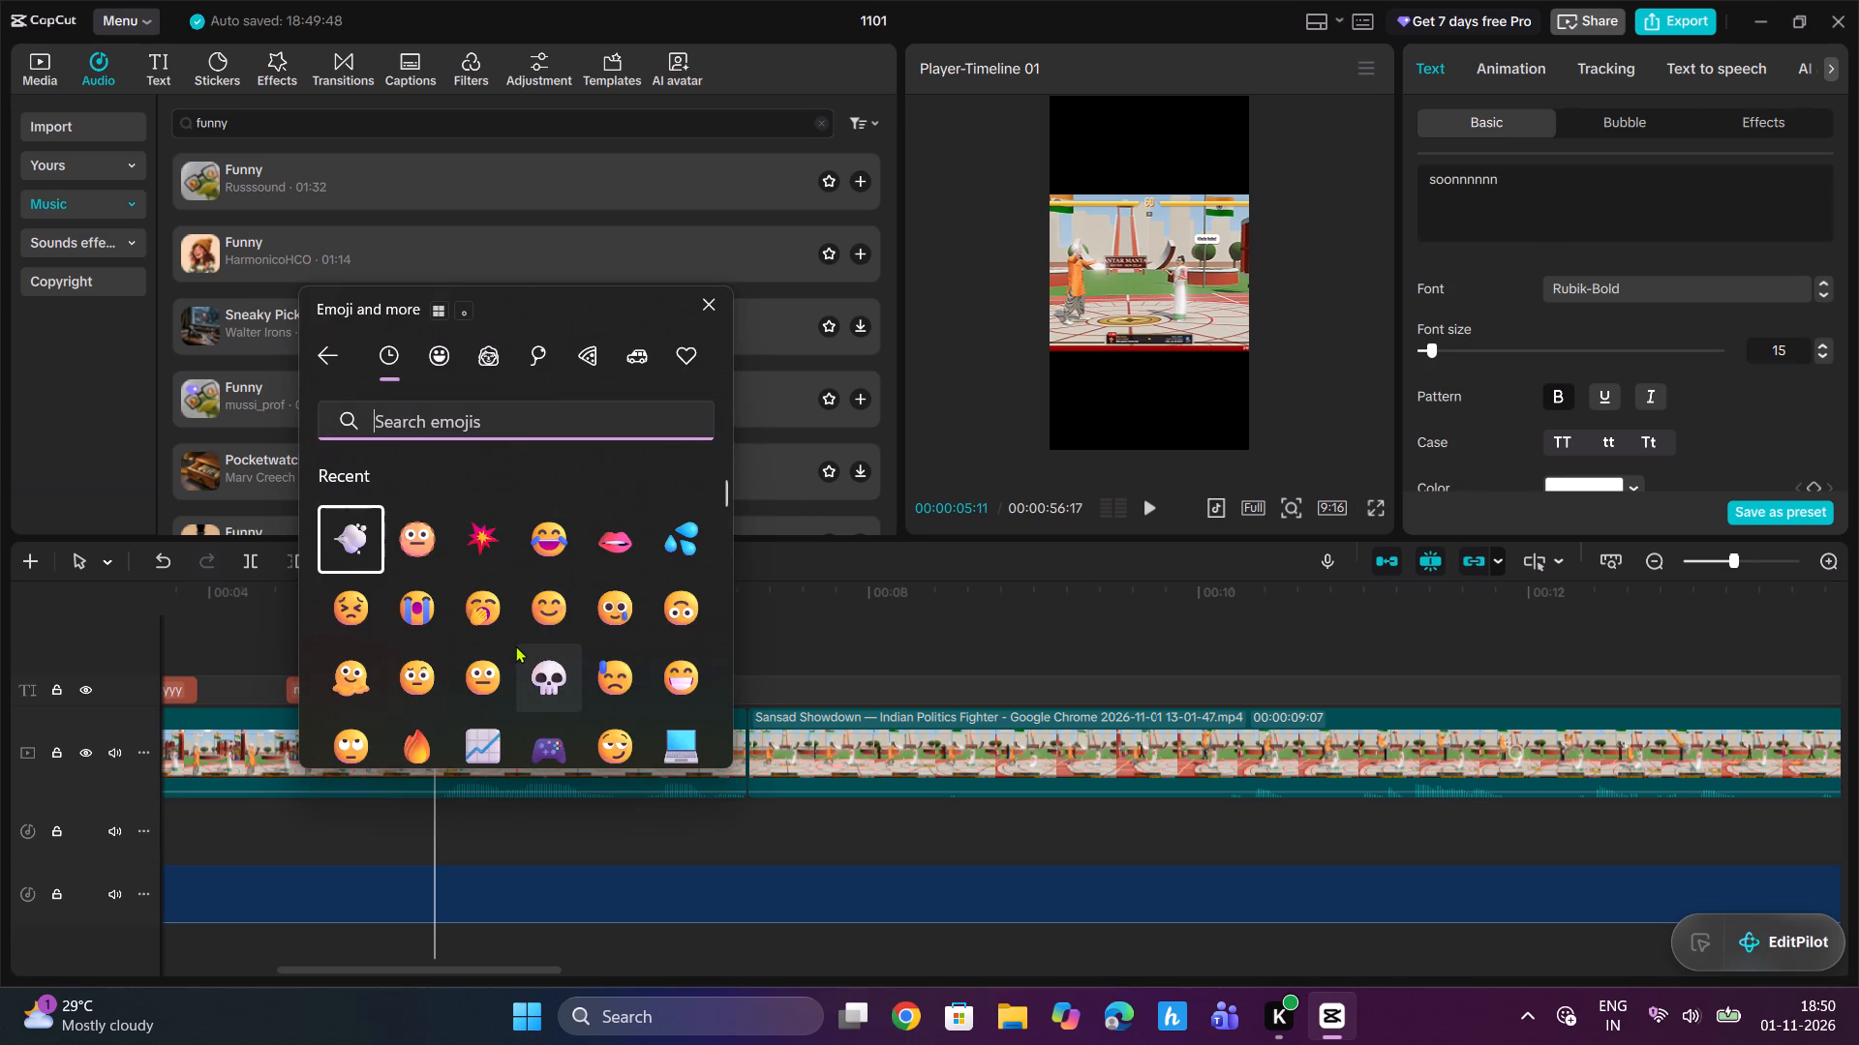
scroll(448, 635, down, 1)
scroll(538, 660, down, 4)
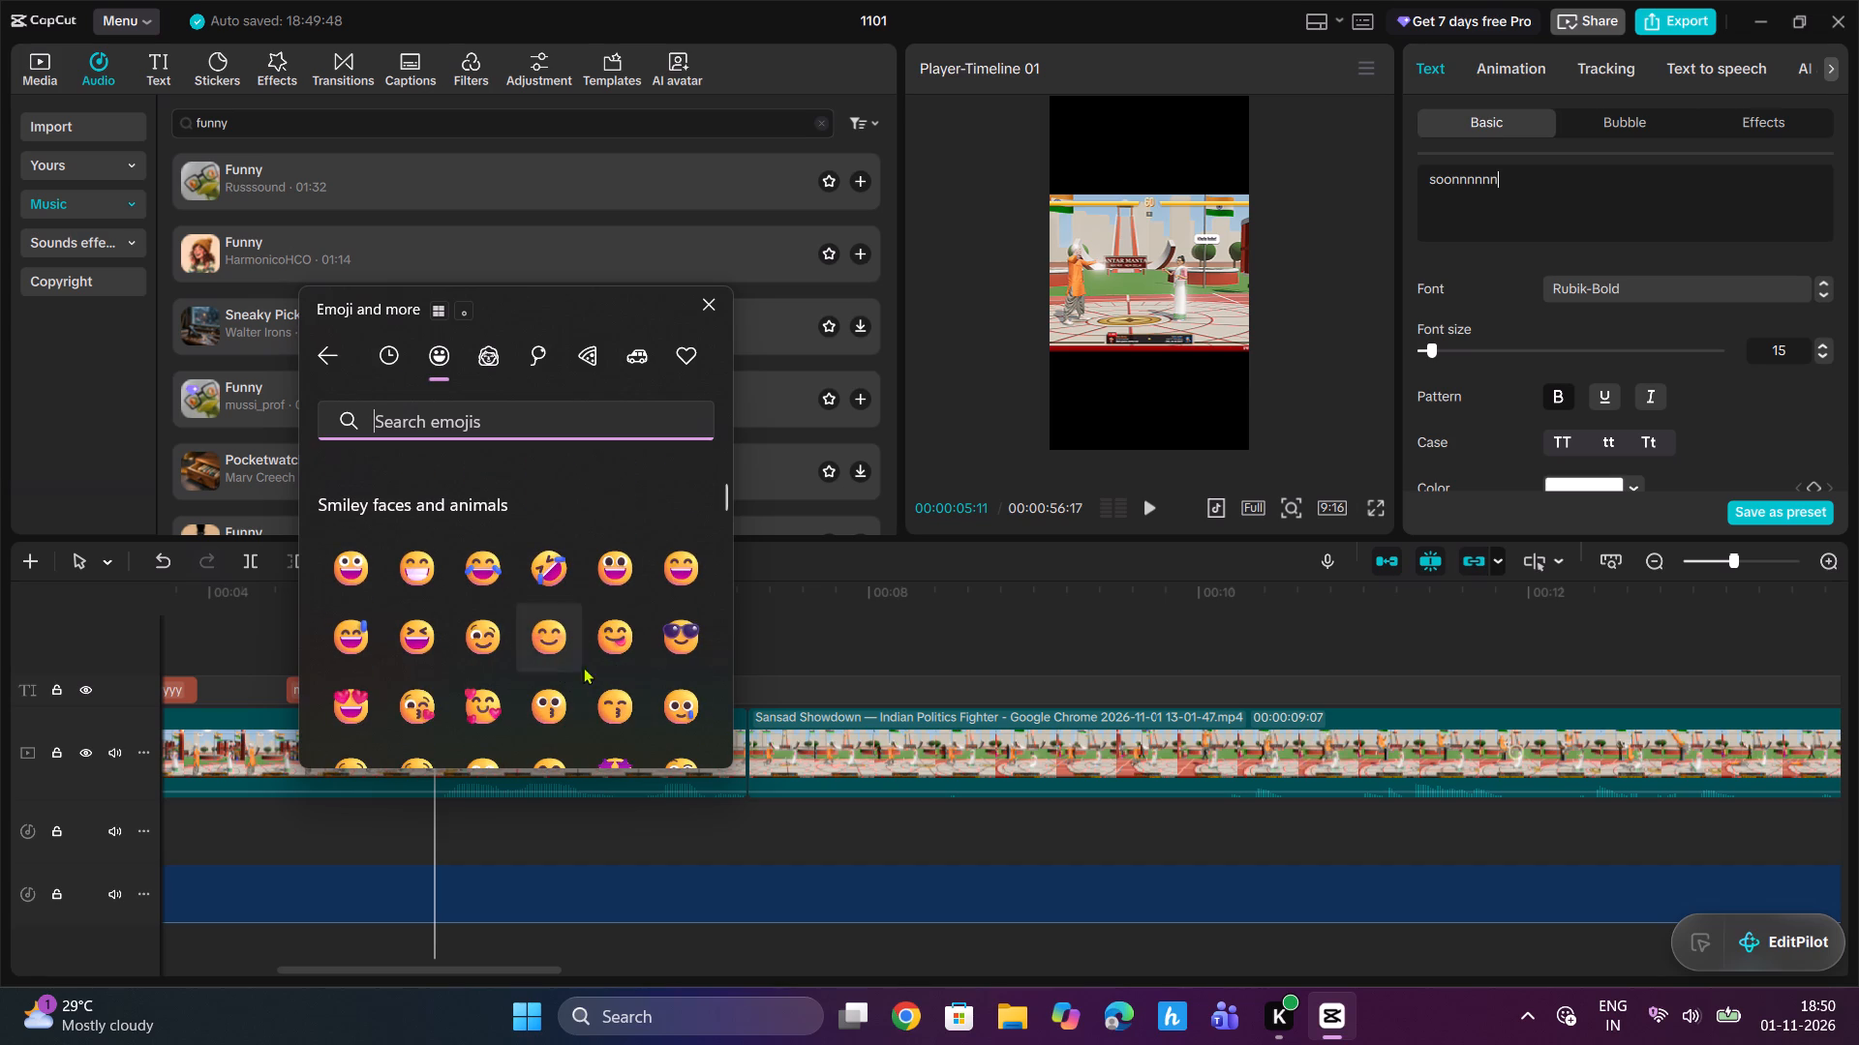
scroll(612, 661, down, 2)
scroll(527, 609, down, 2)
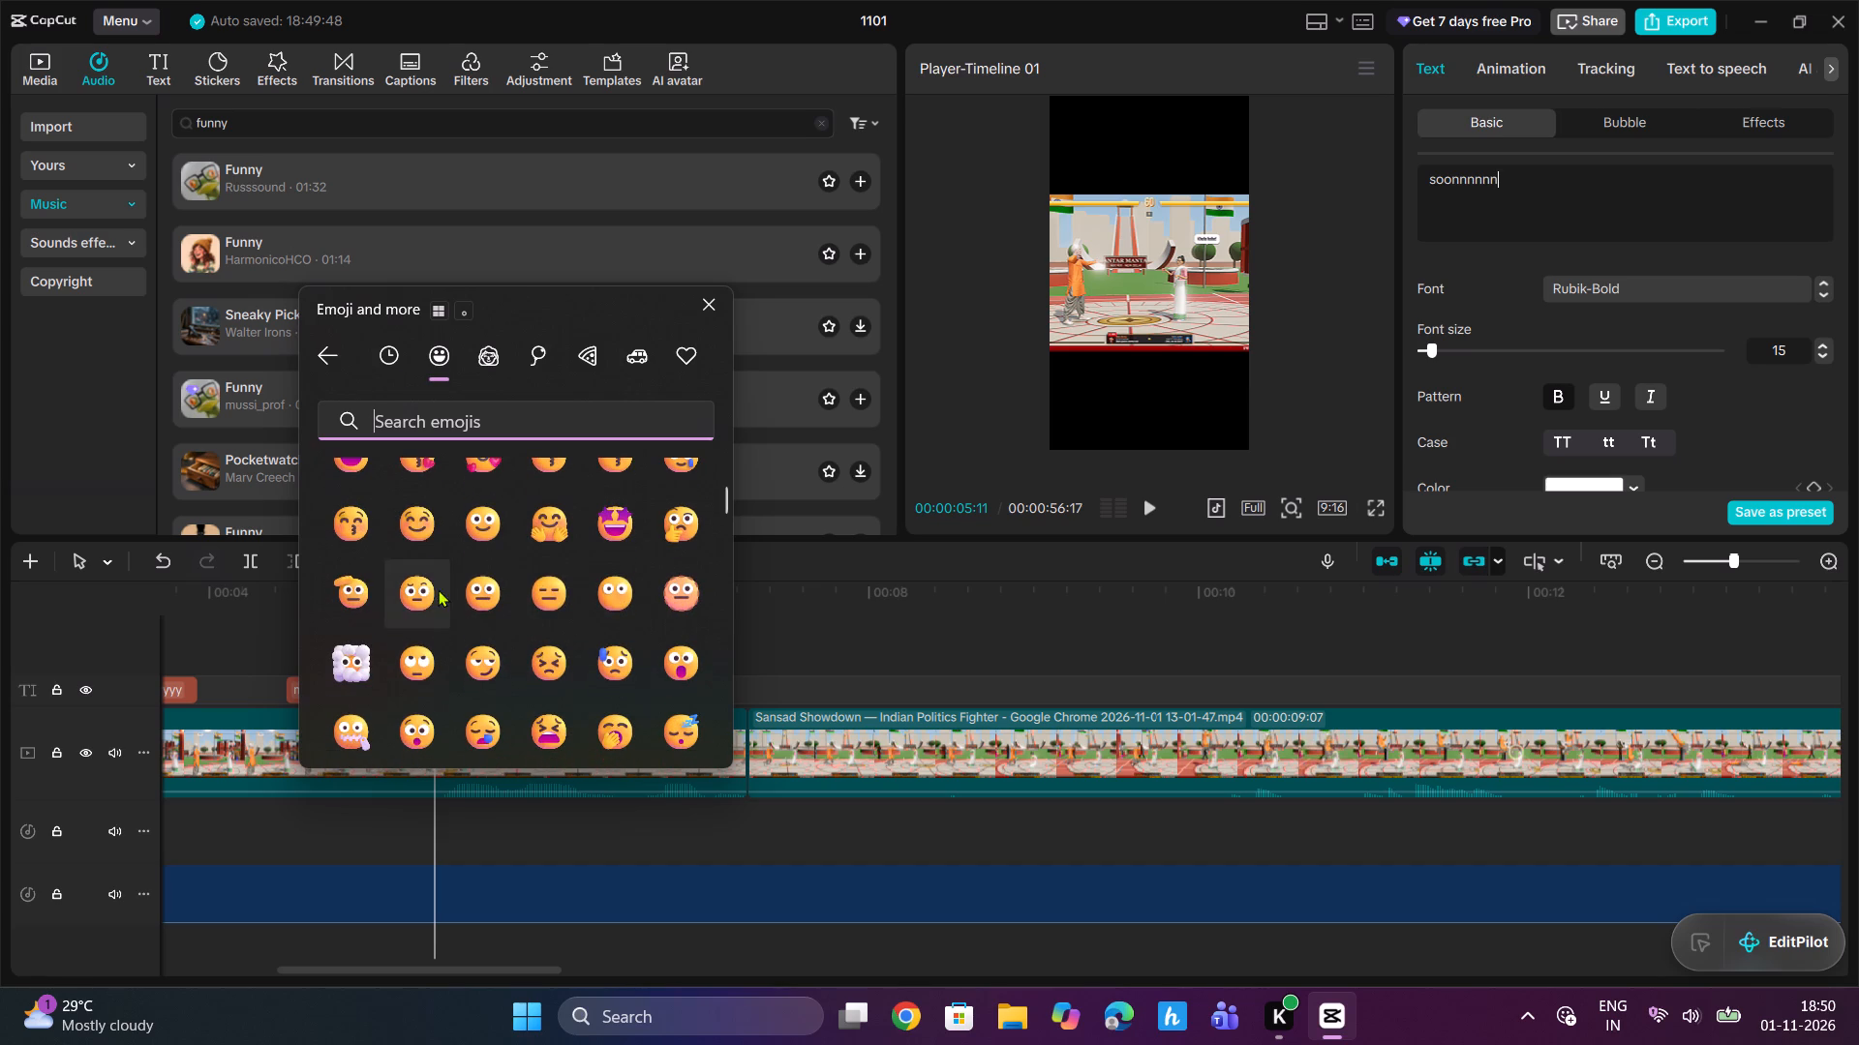
scroll(626, 715, down, 1)
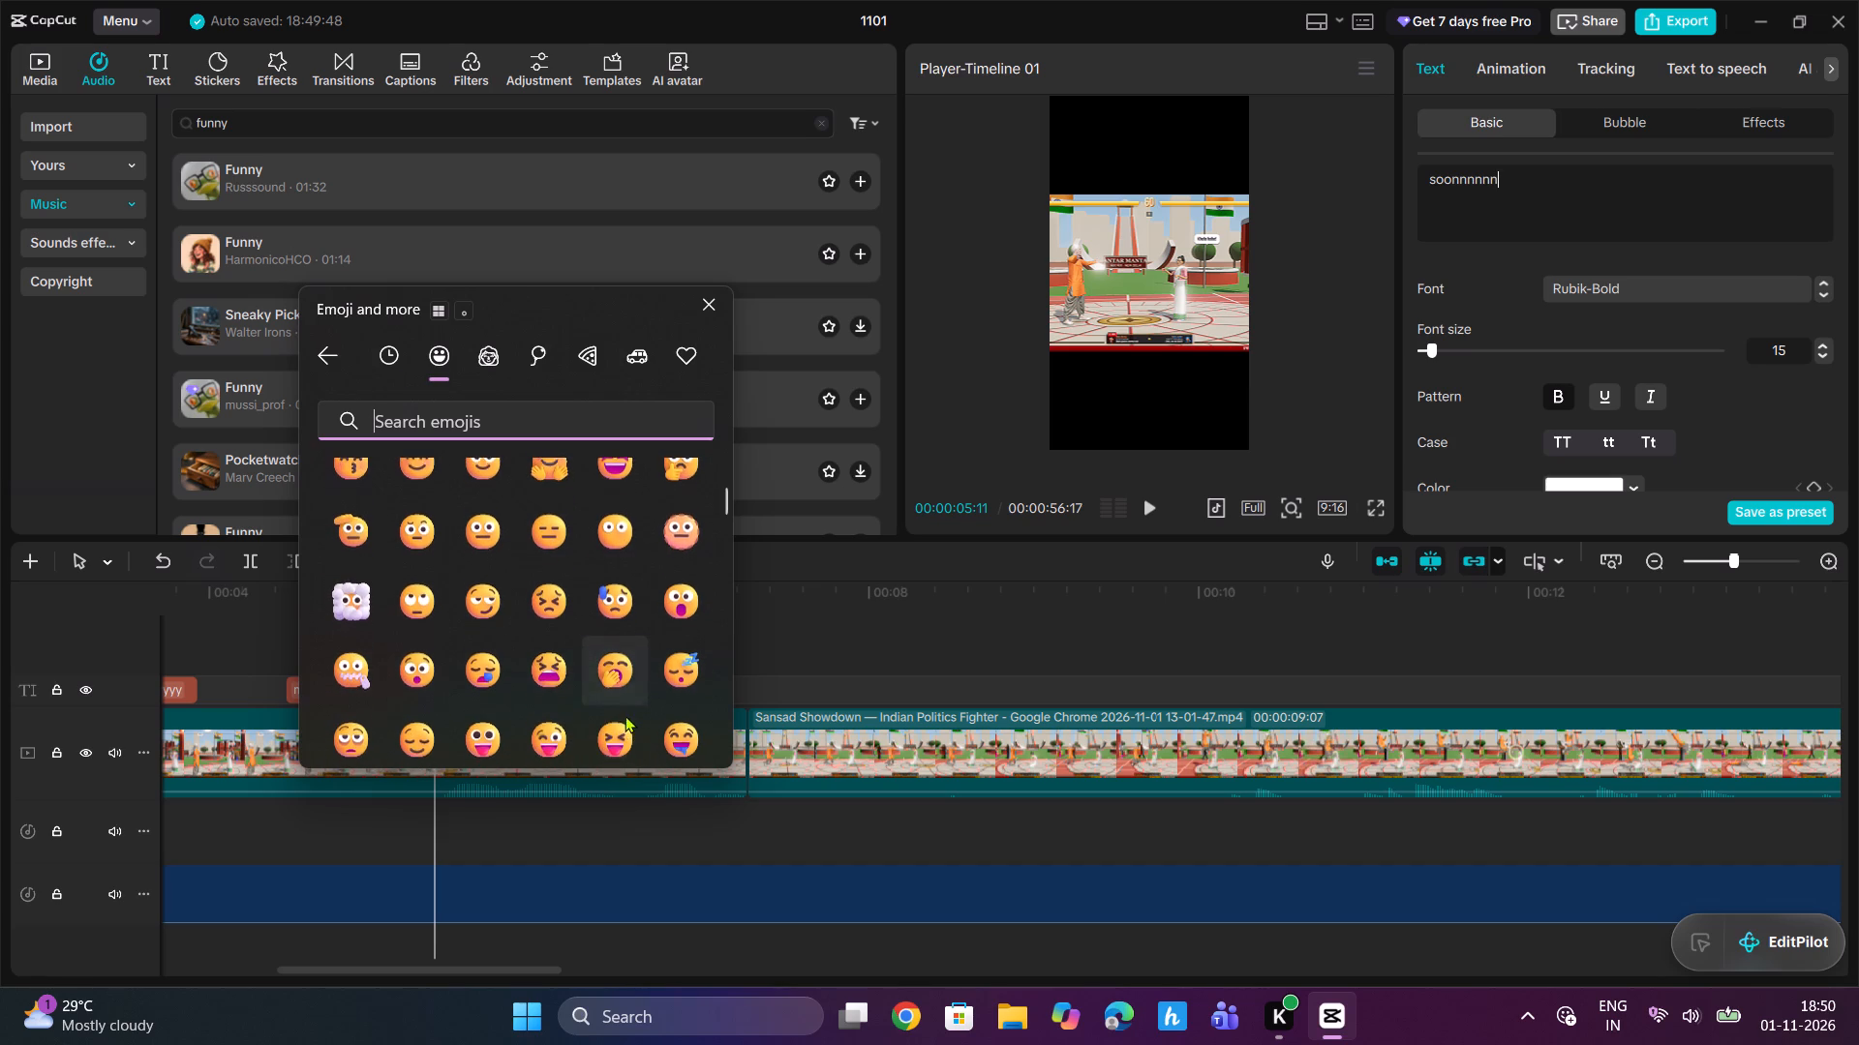
scroll(436, 699, down, 1)
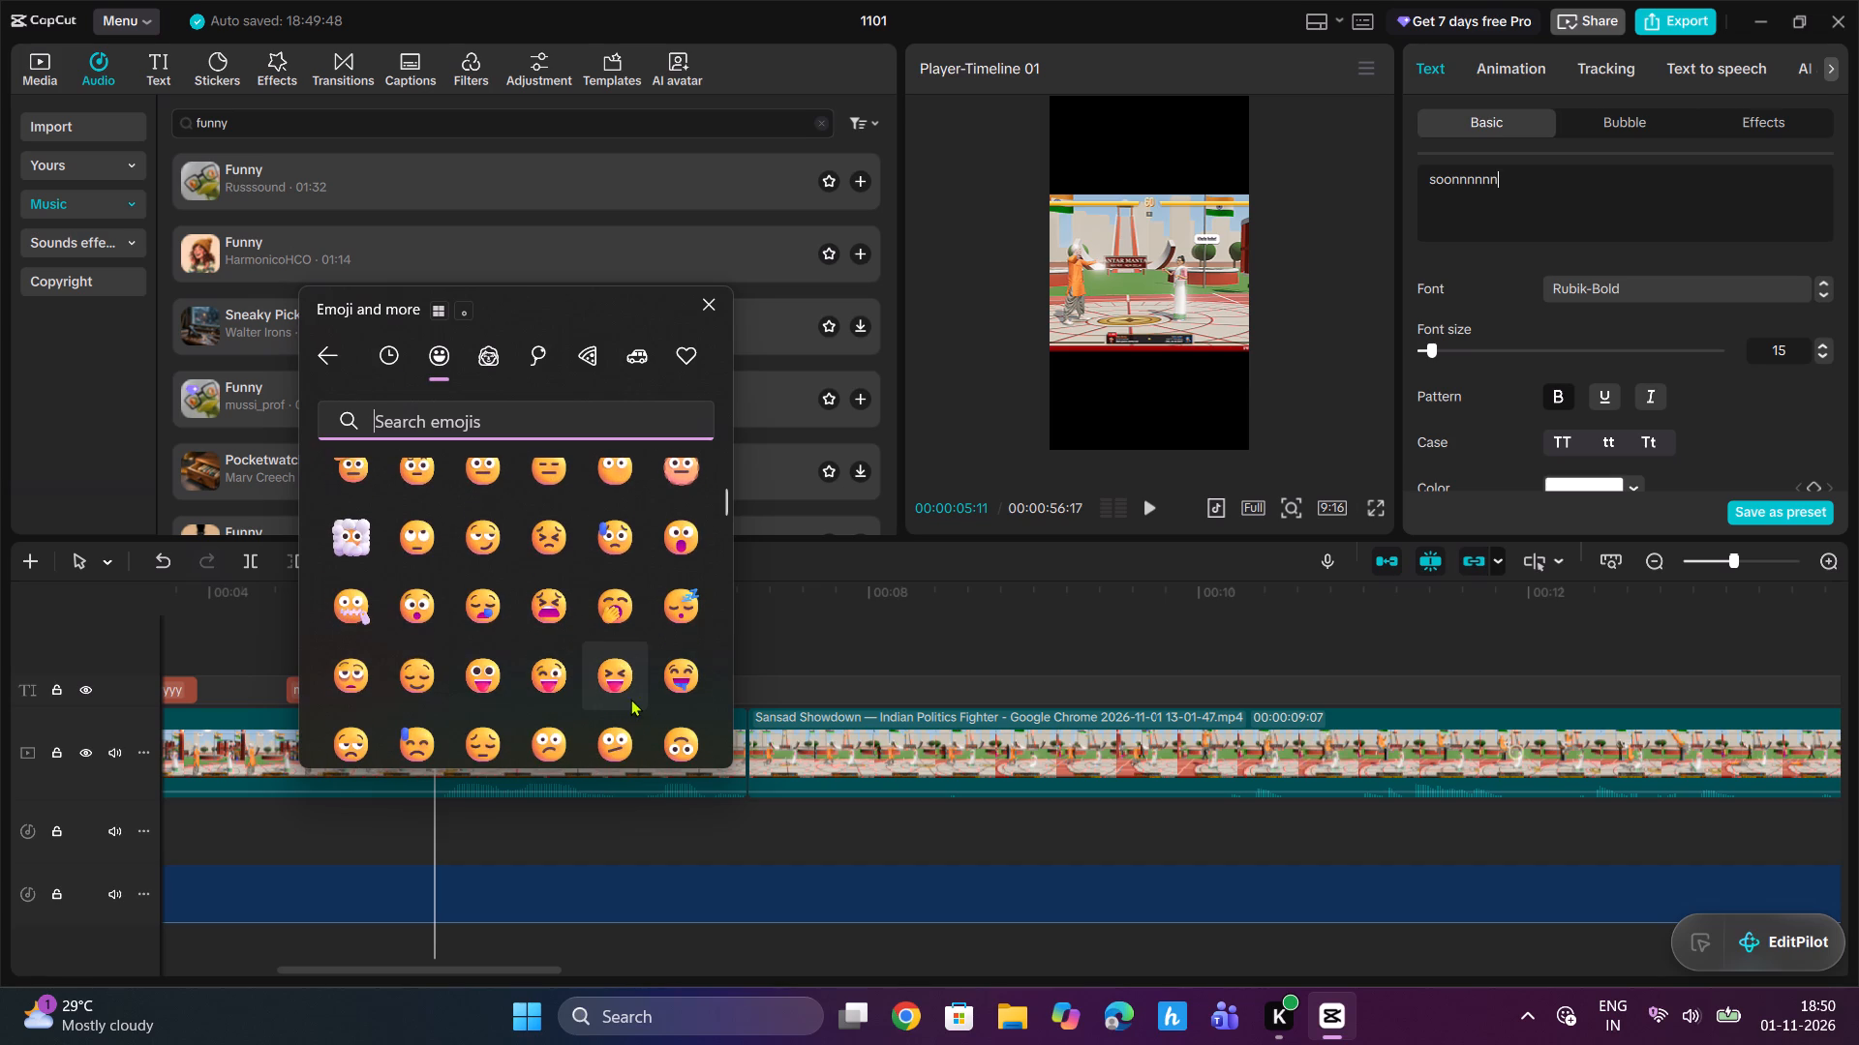
scroll(641, 696, down, 1)
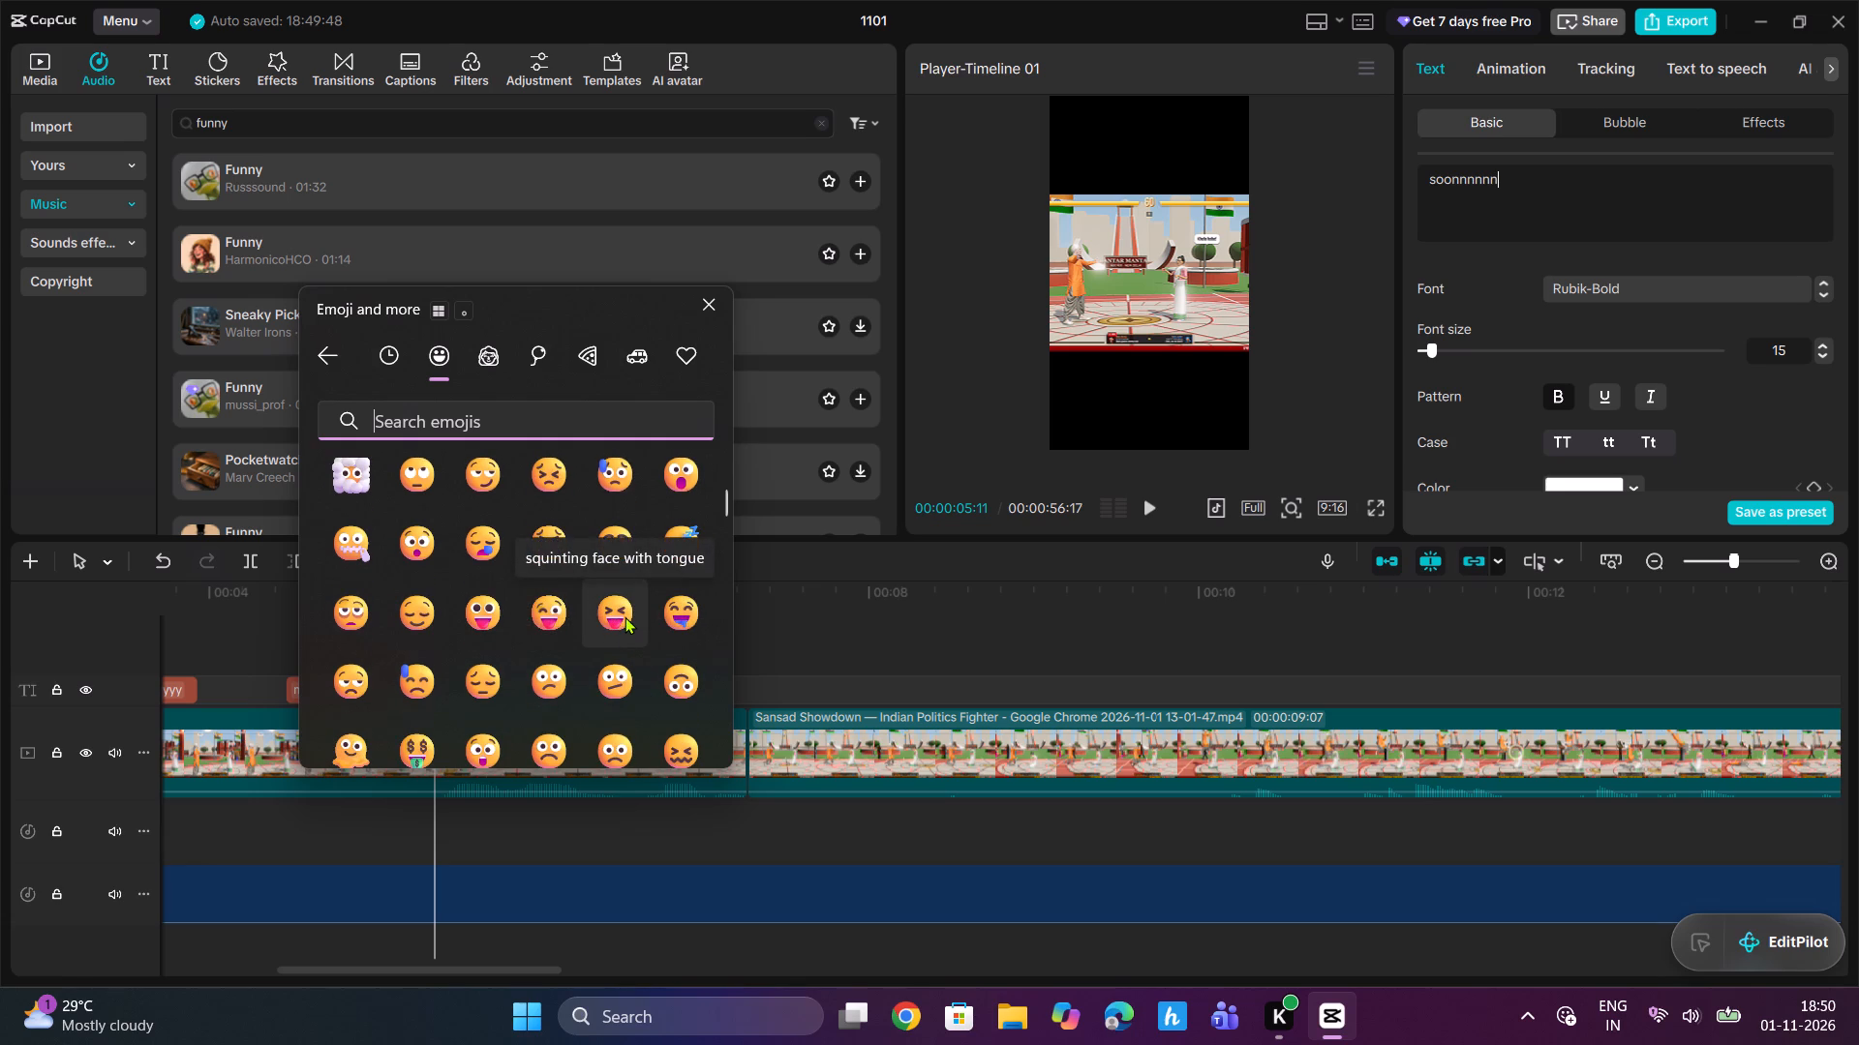
click(625, 617)
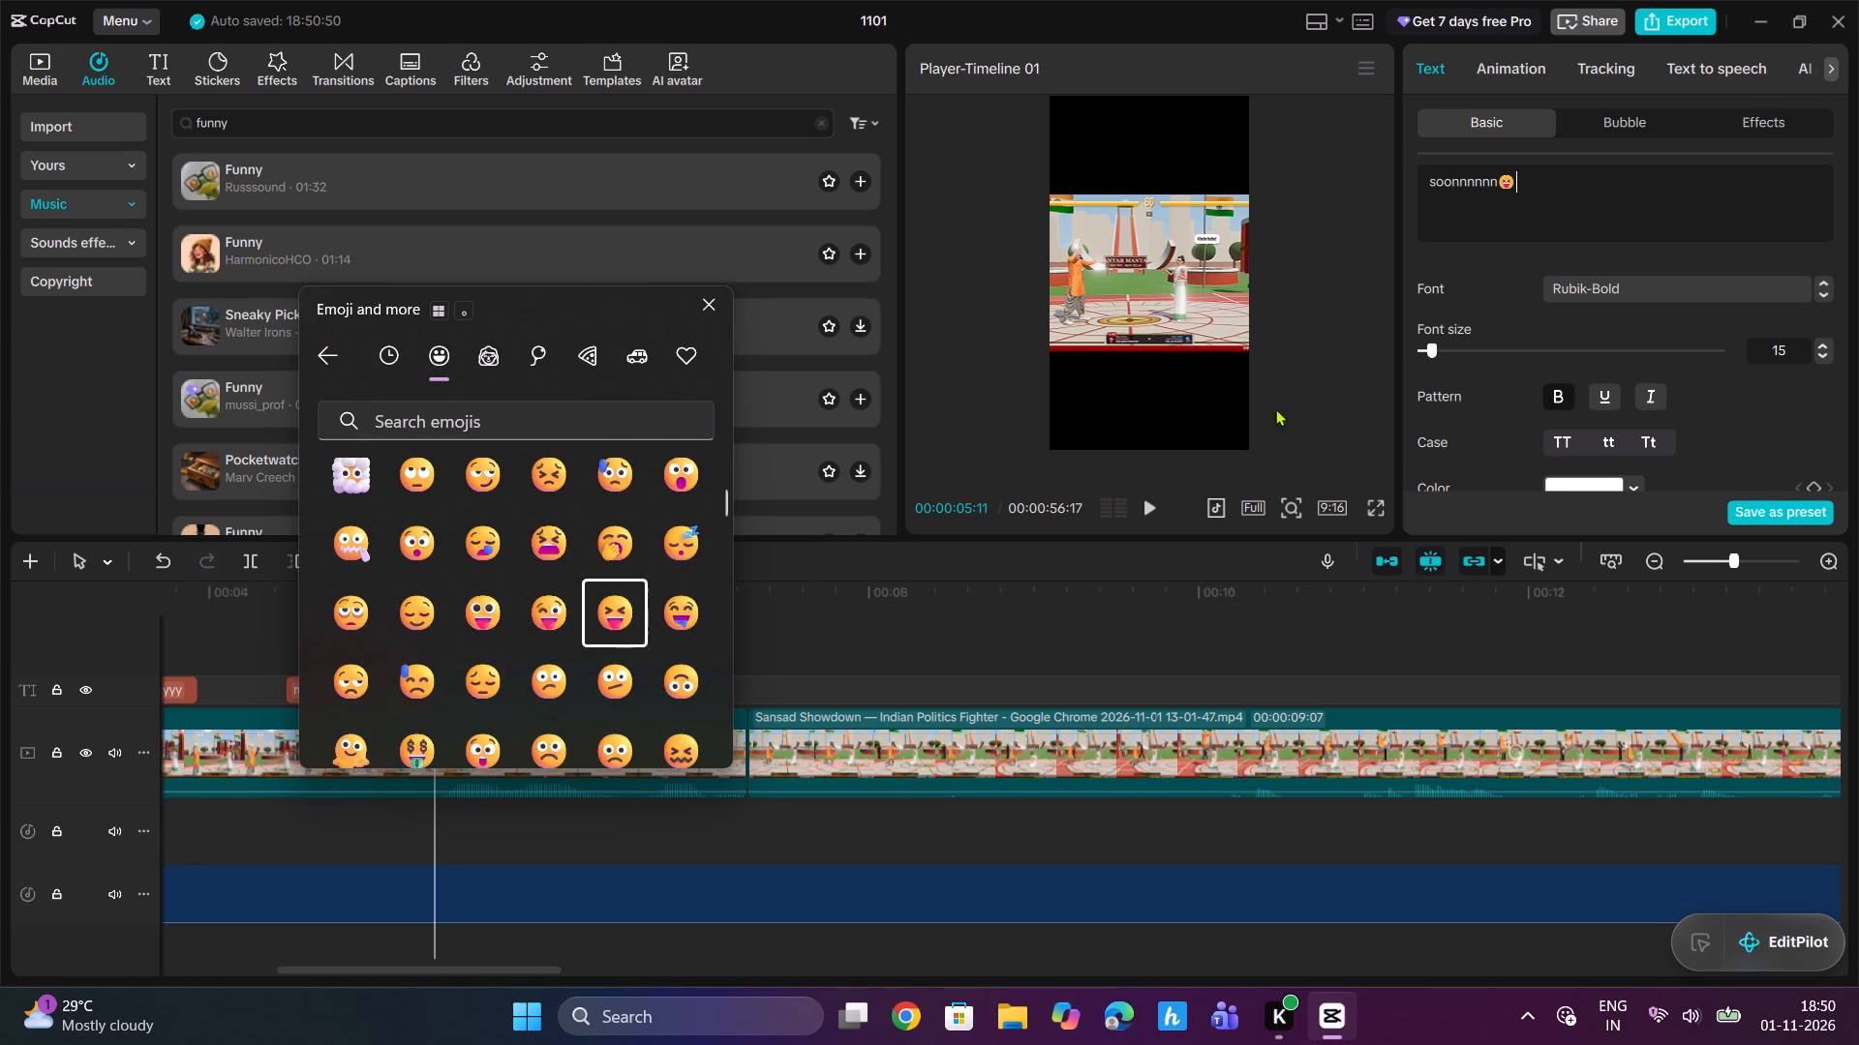
click(713, 301)
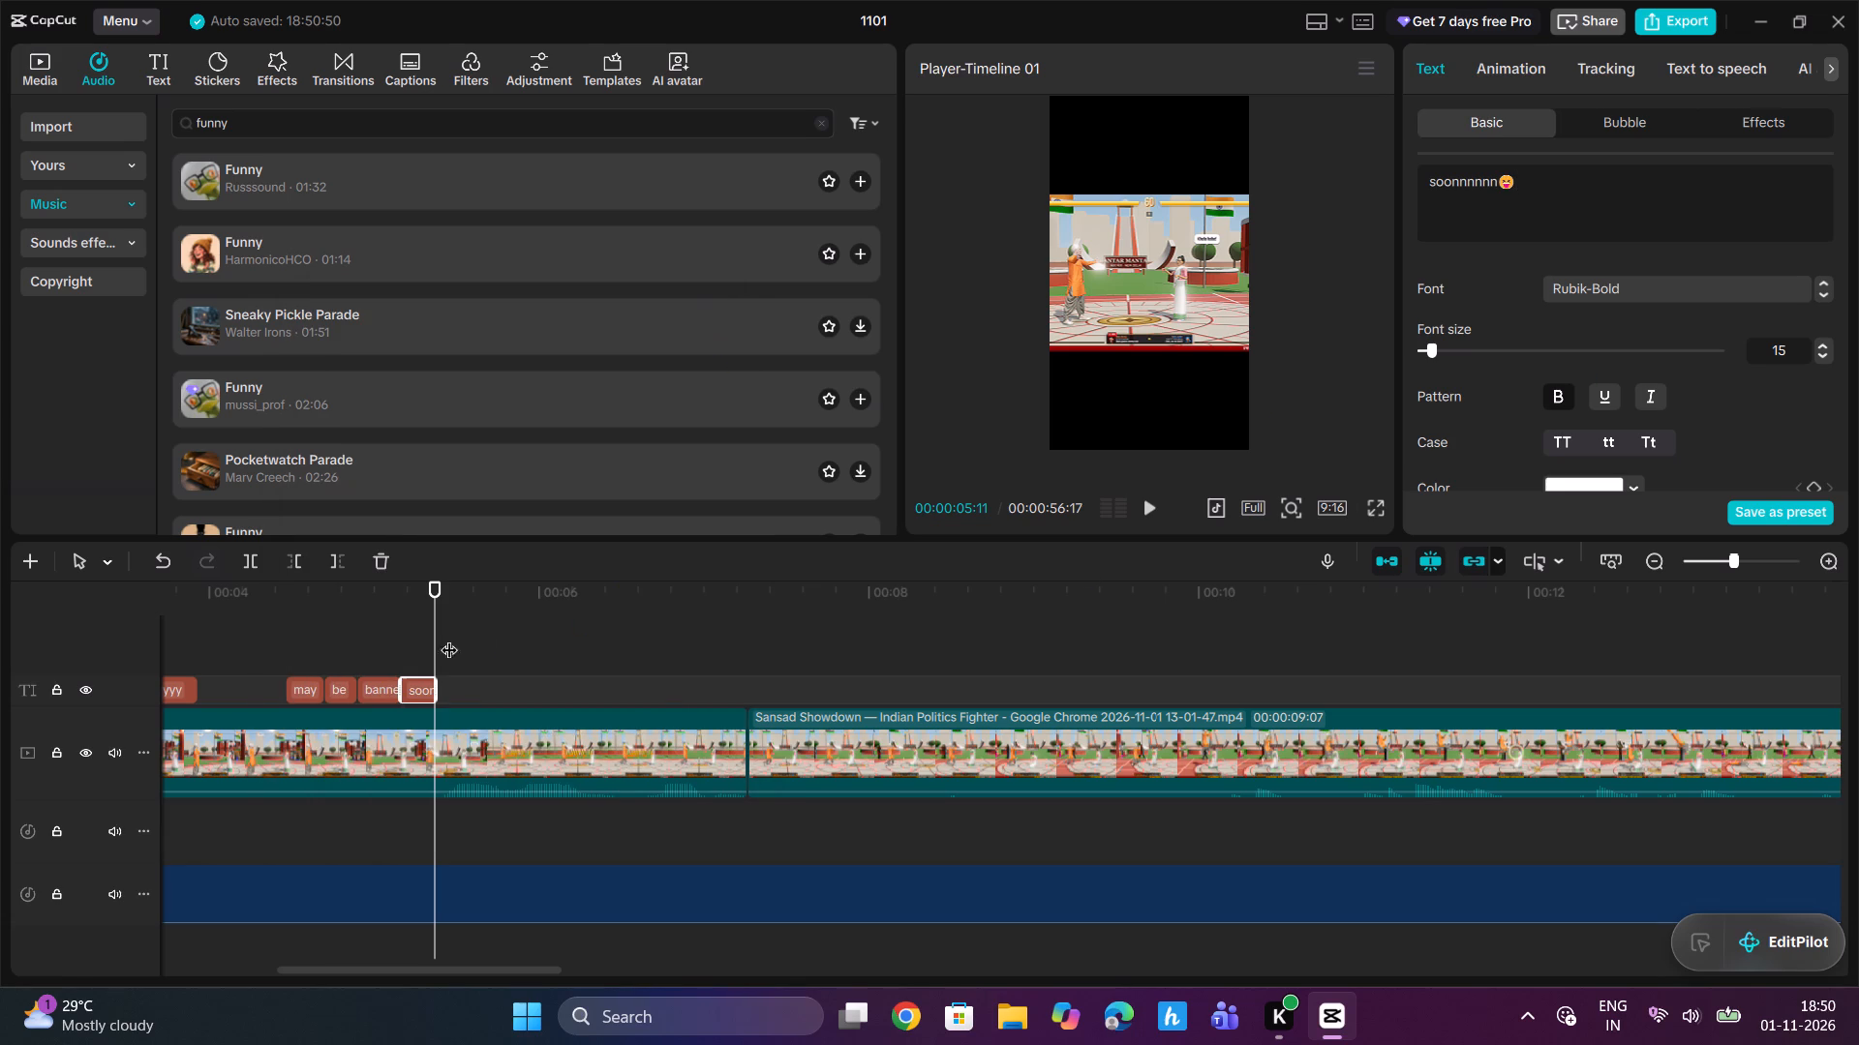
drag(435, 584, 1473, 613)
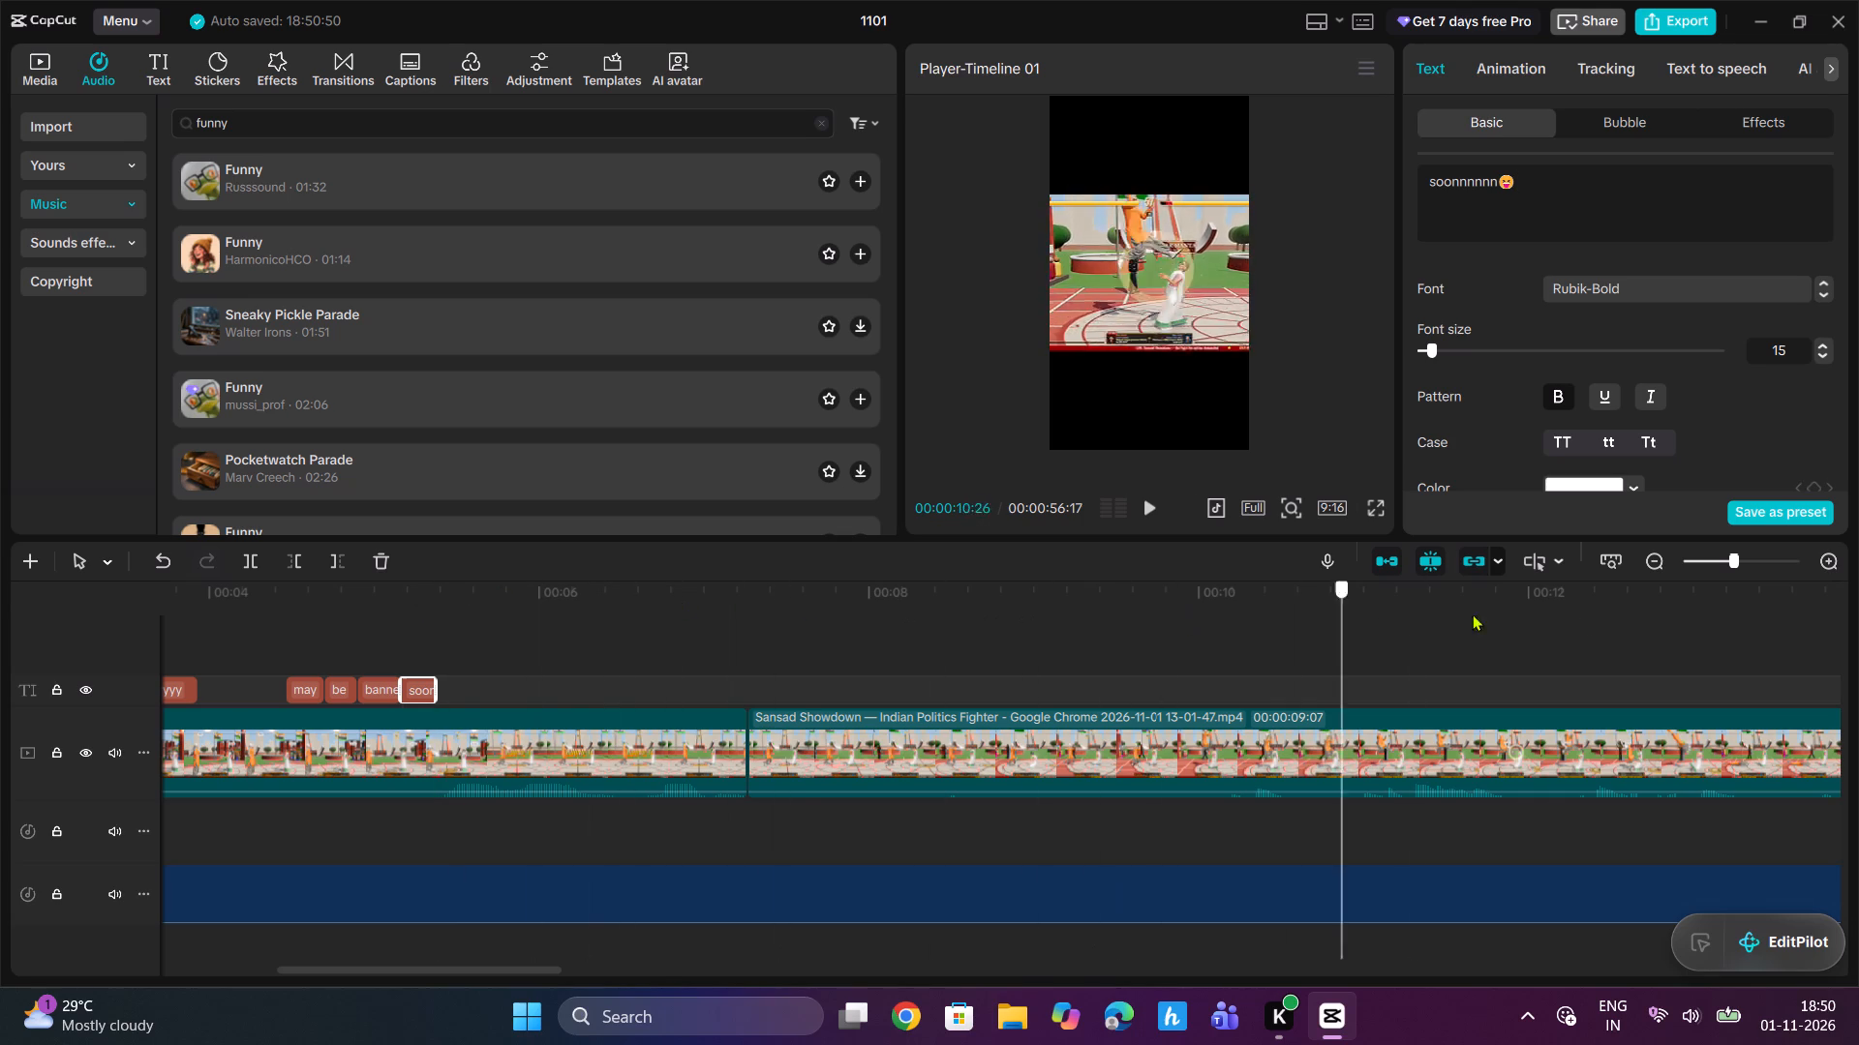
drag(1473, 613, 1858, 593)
Rename the project as new.
click(867, 16)
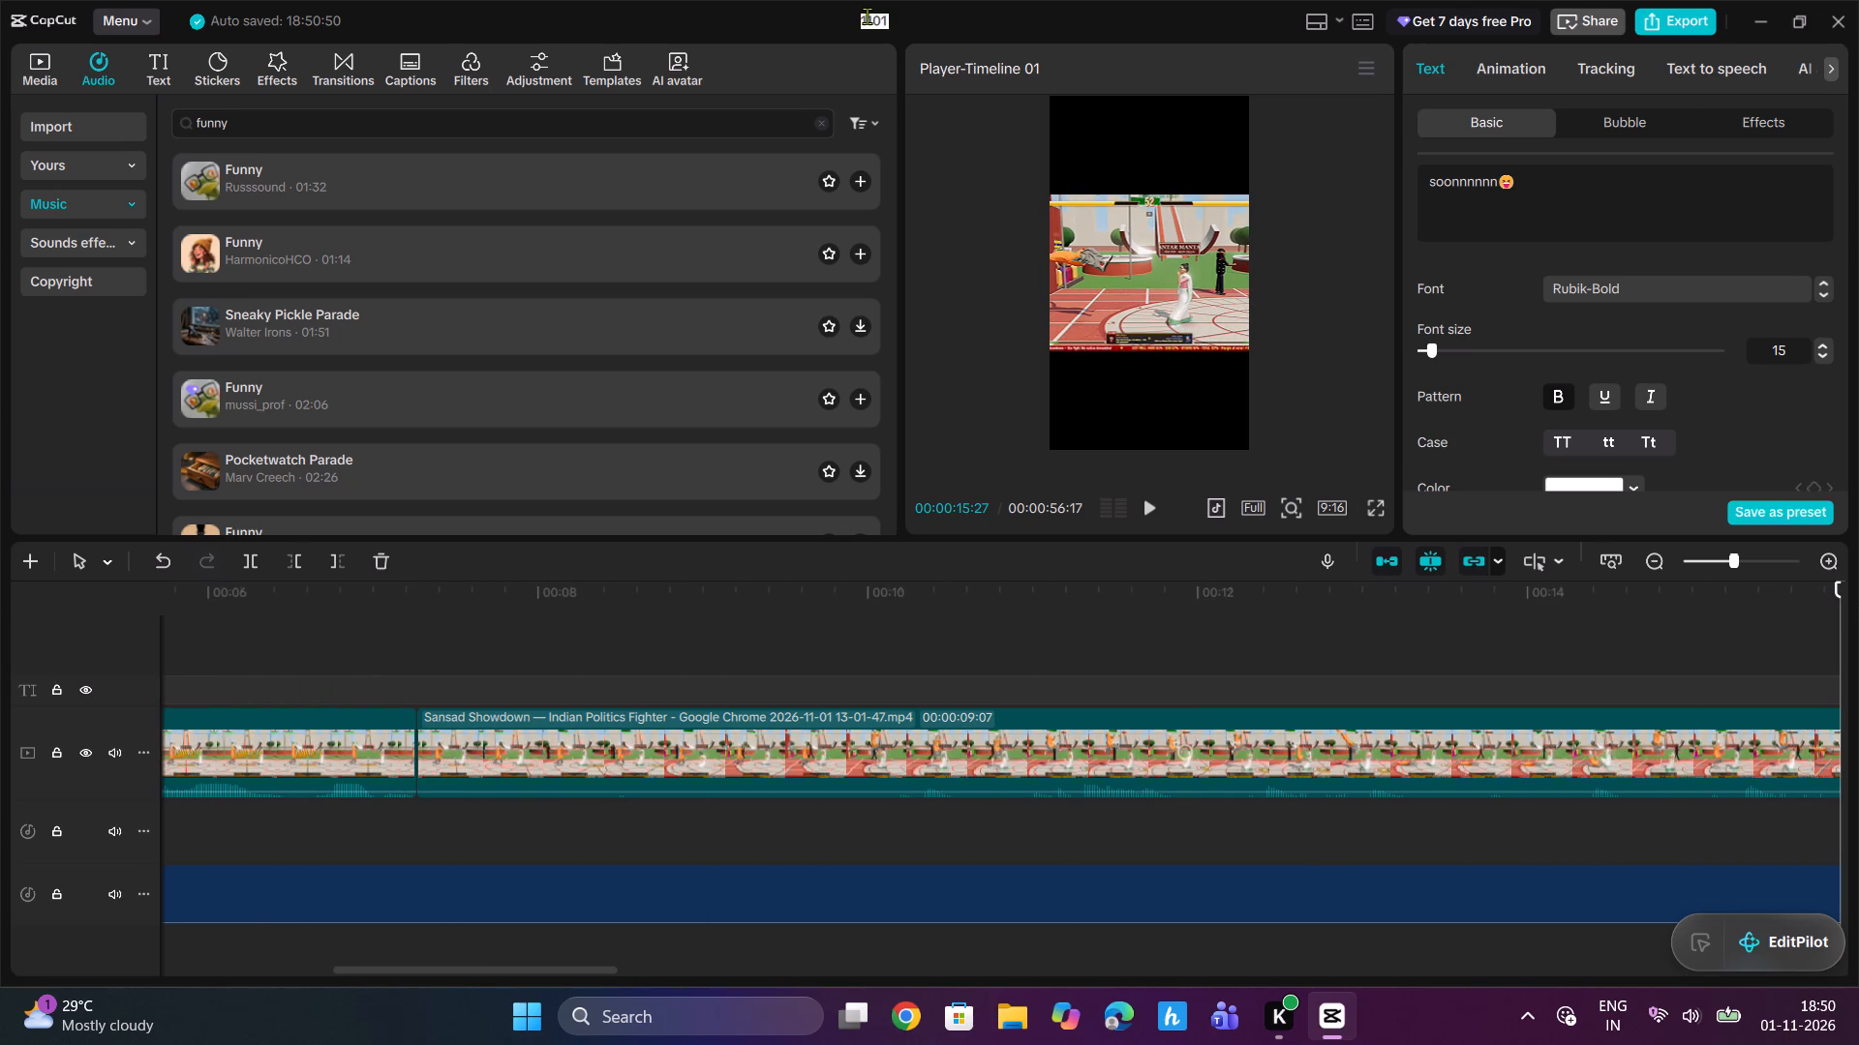
text(new)
Export the video as new in 4K at 30fps, H.264 mp4, without sharing it online.
click(1673, 15)
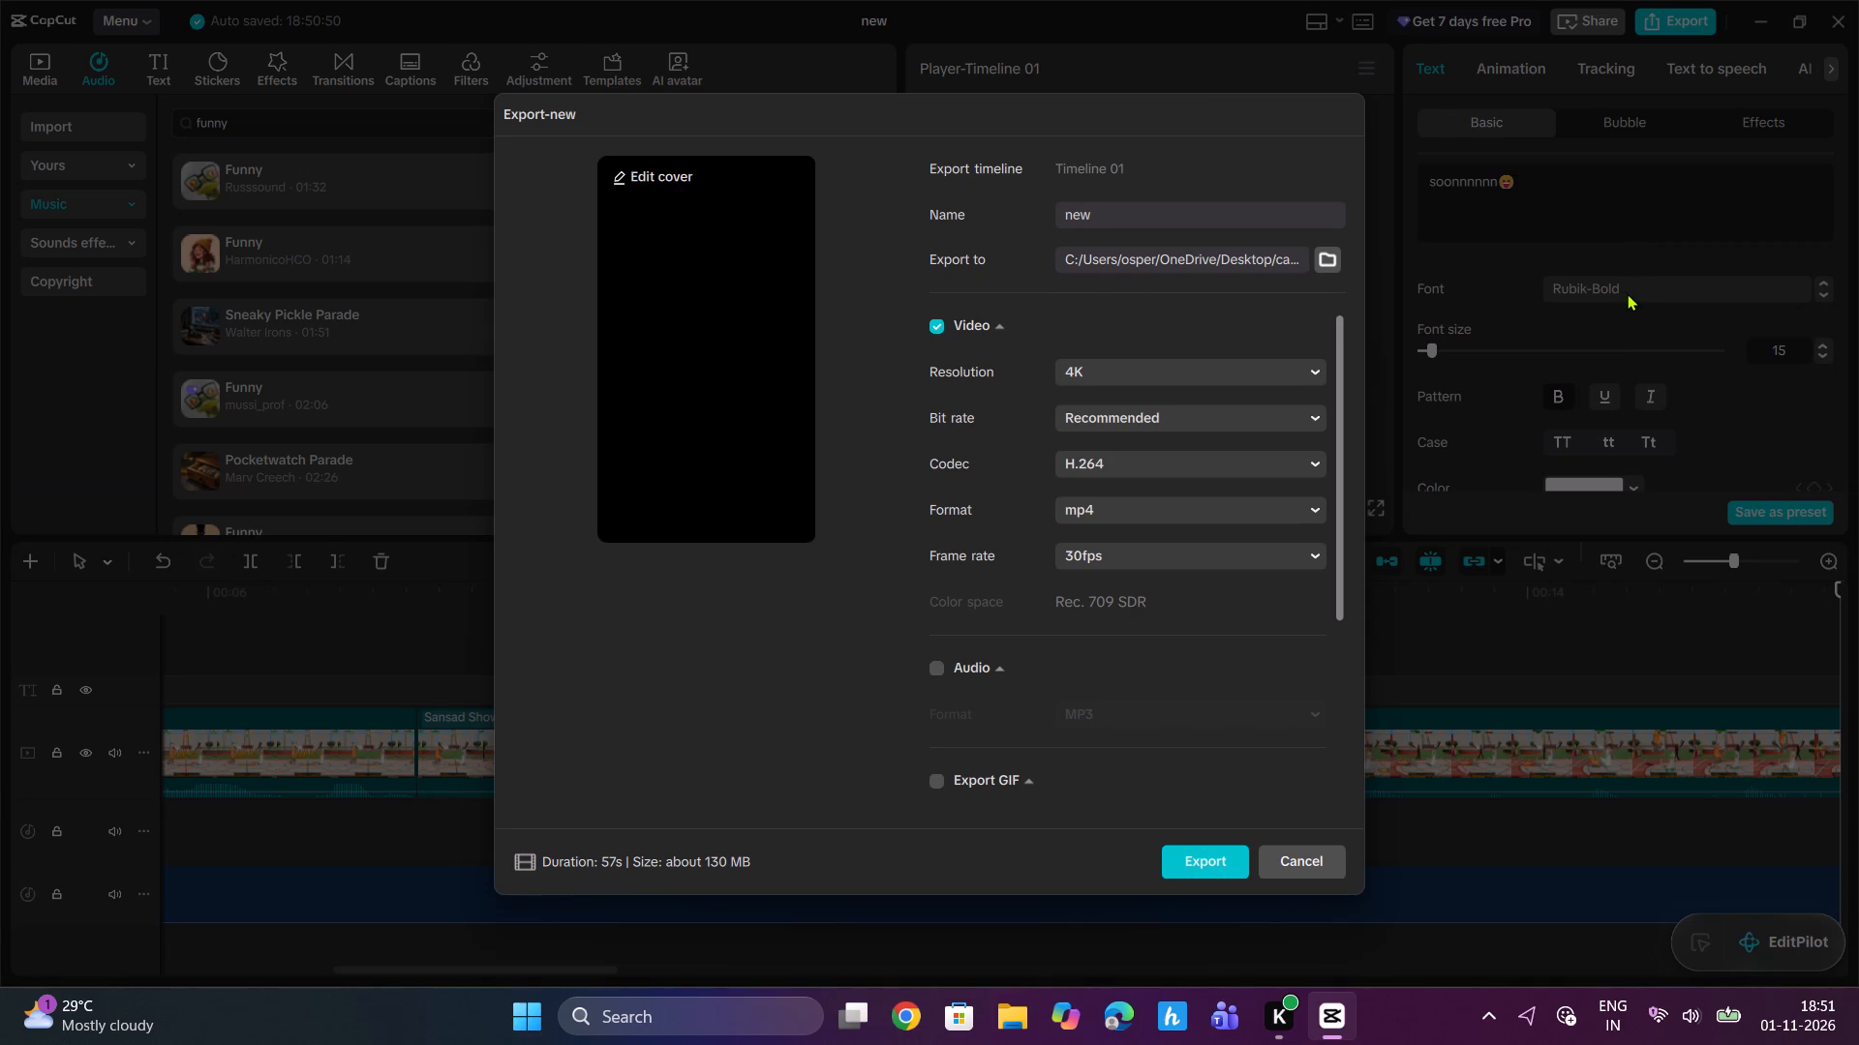
click(1196, 862)
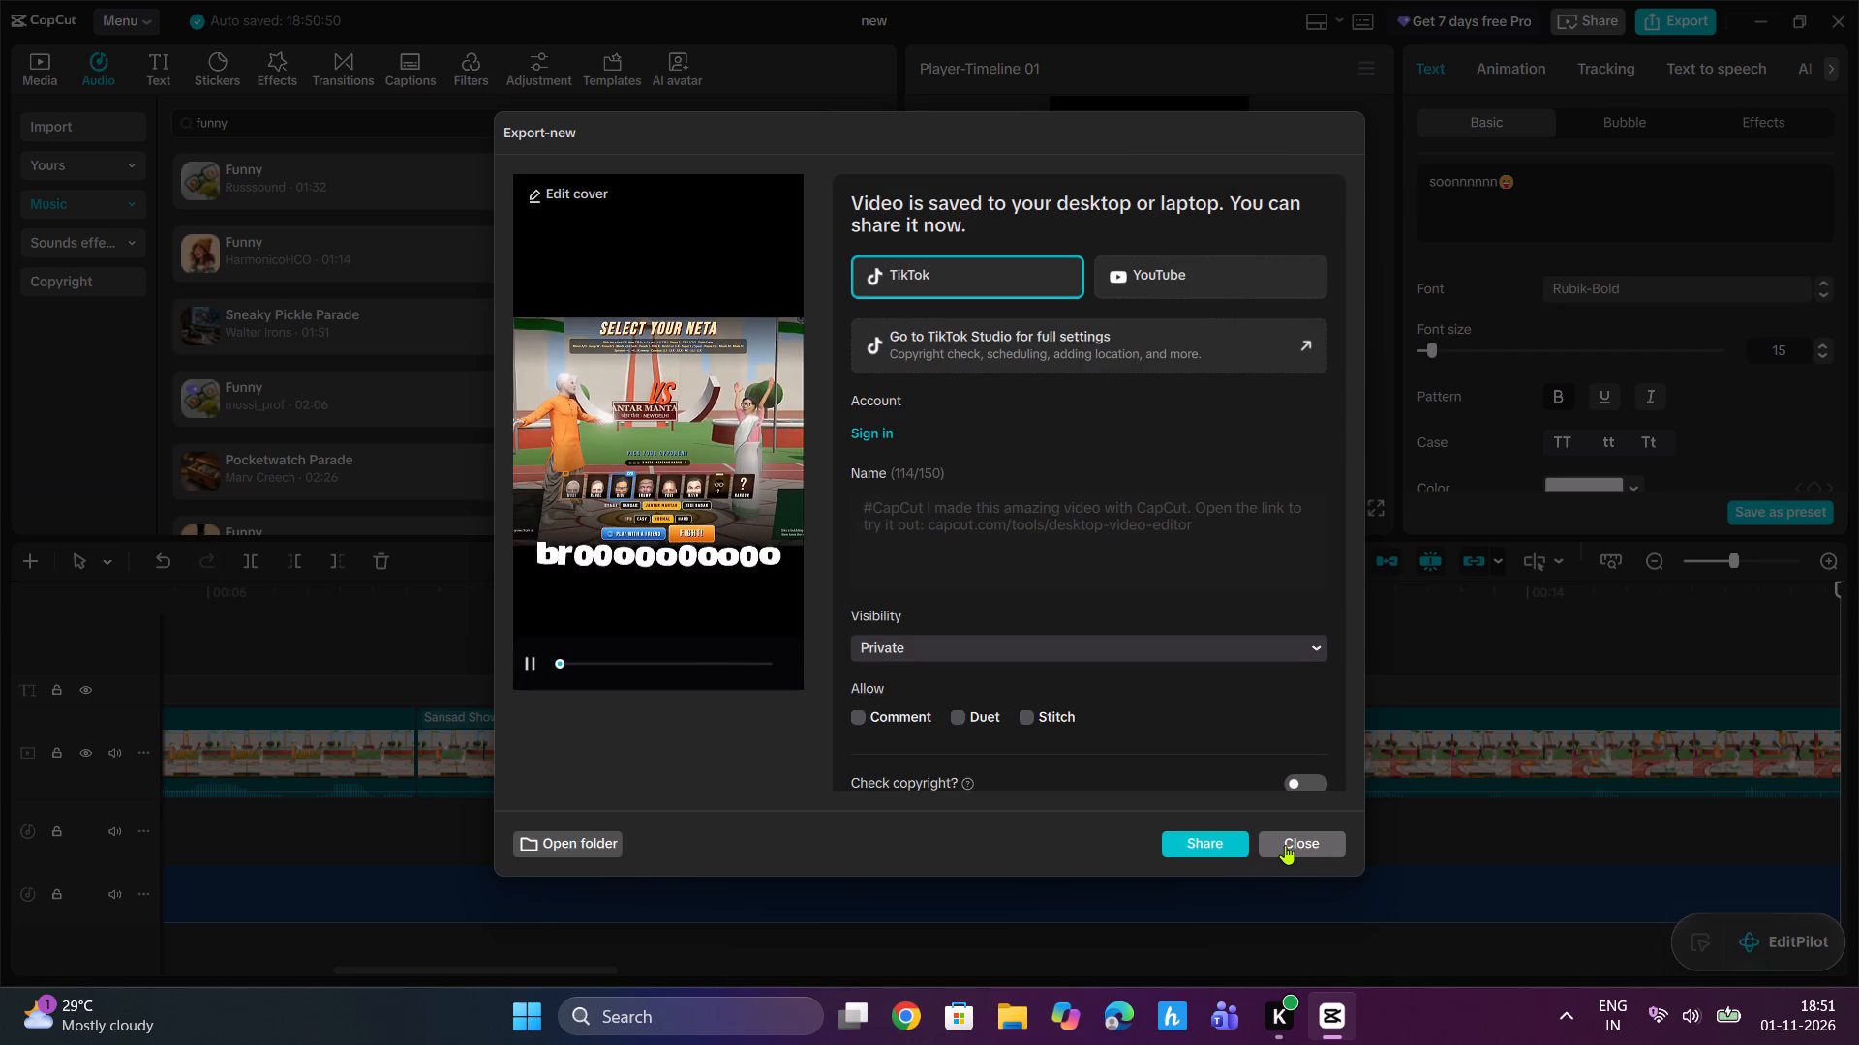
click(1288, 845)
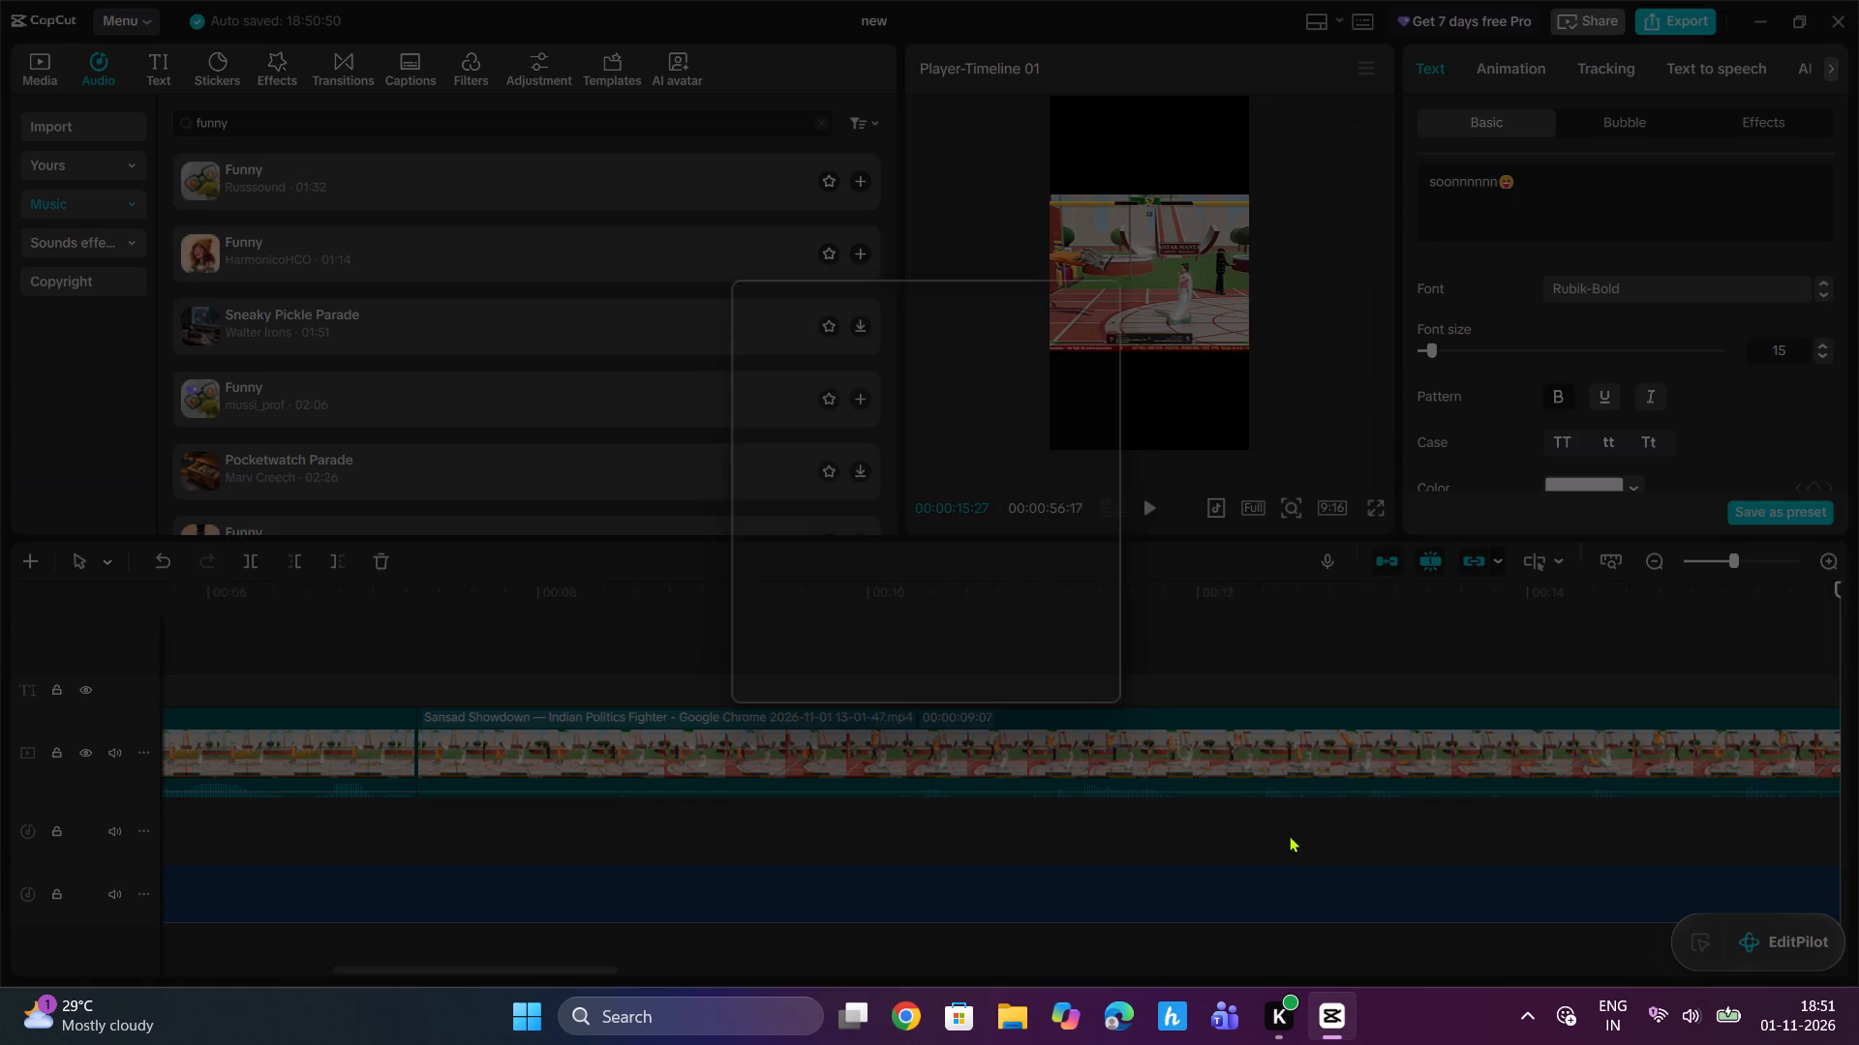
click(1121, 298)
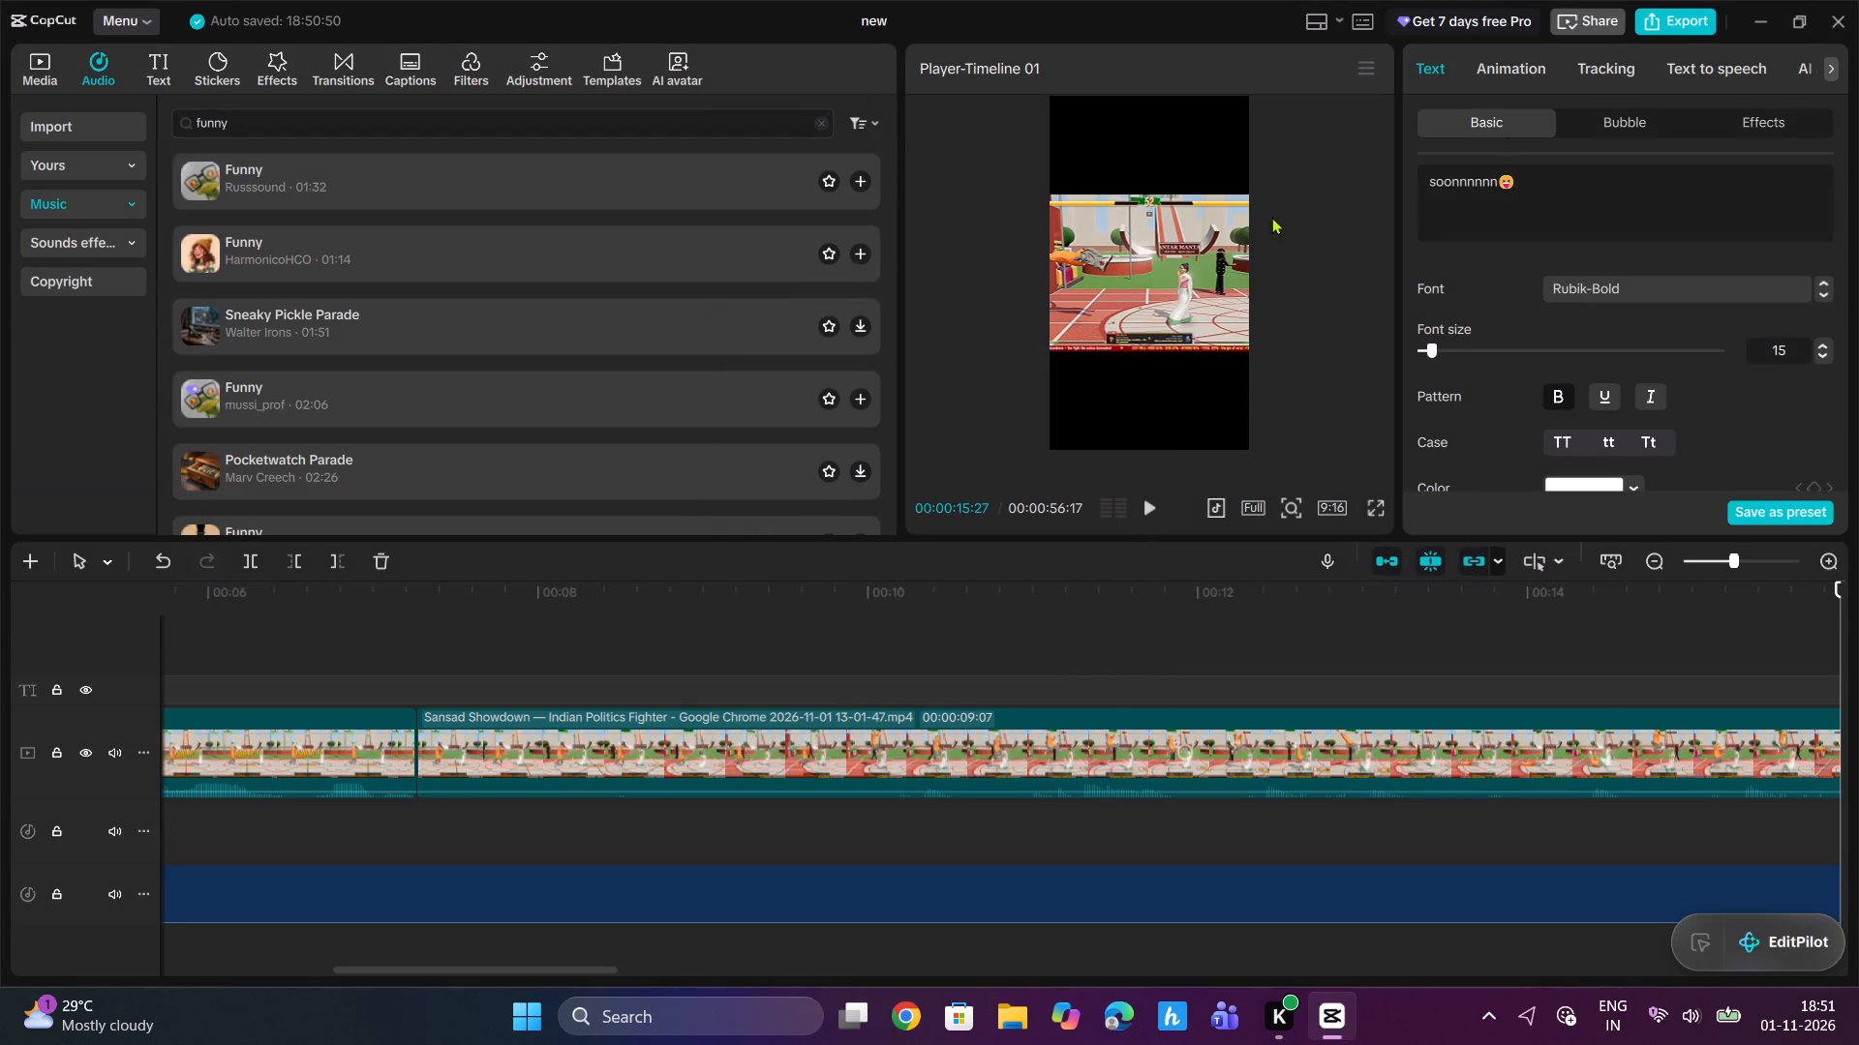
Close the video editor window.
click(1853, 30)
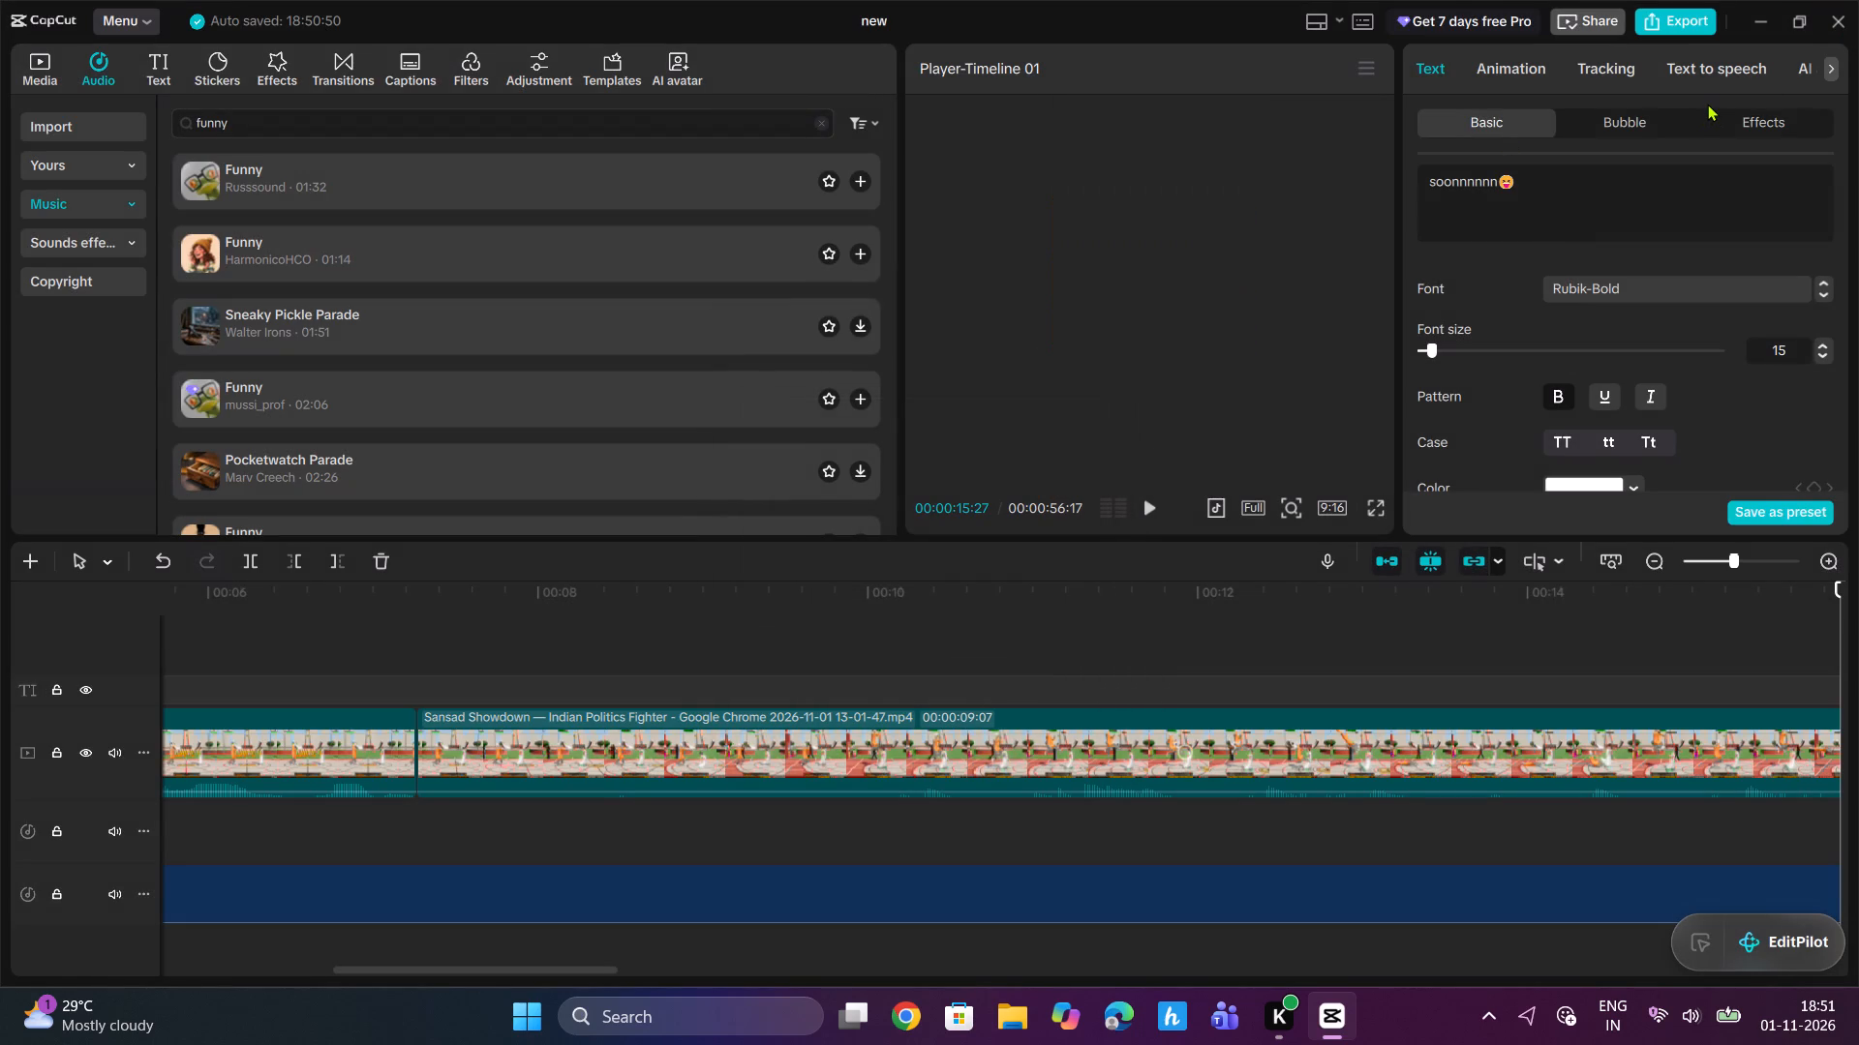
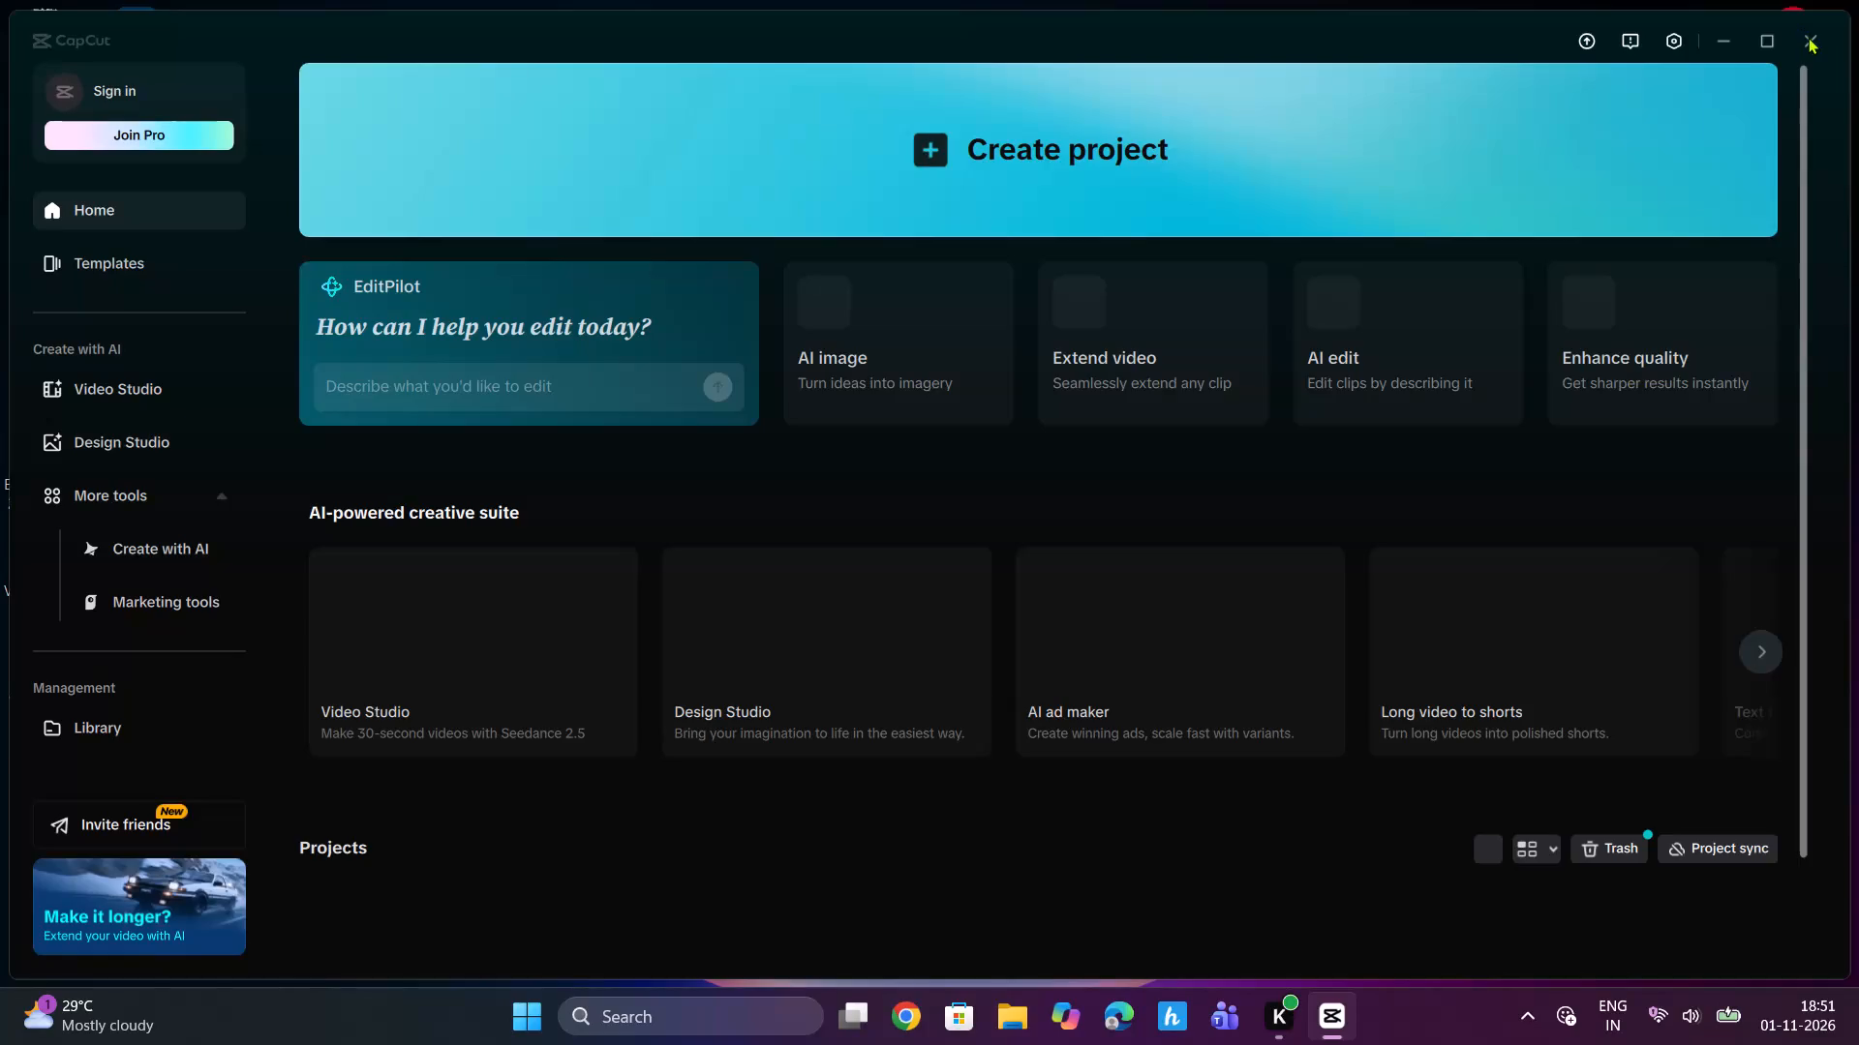
Close the CapCut home window.
click(1809, 39)
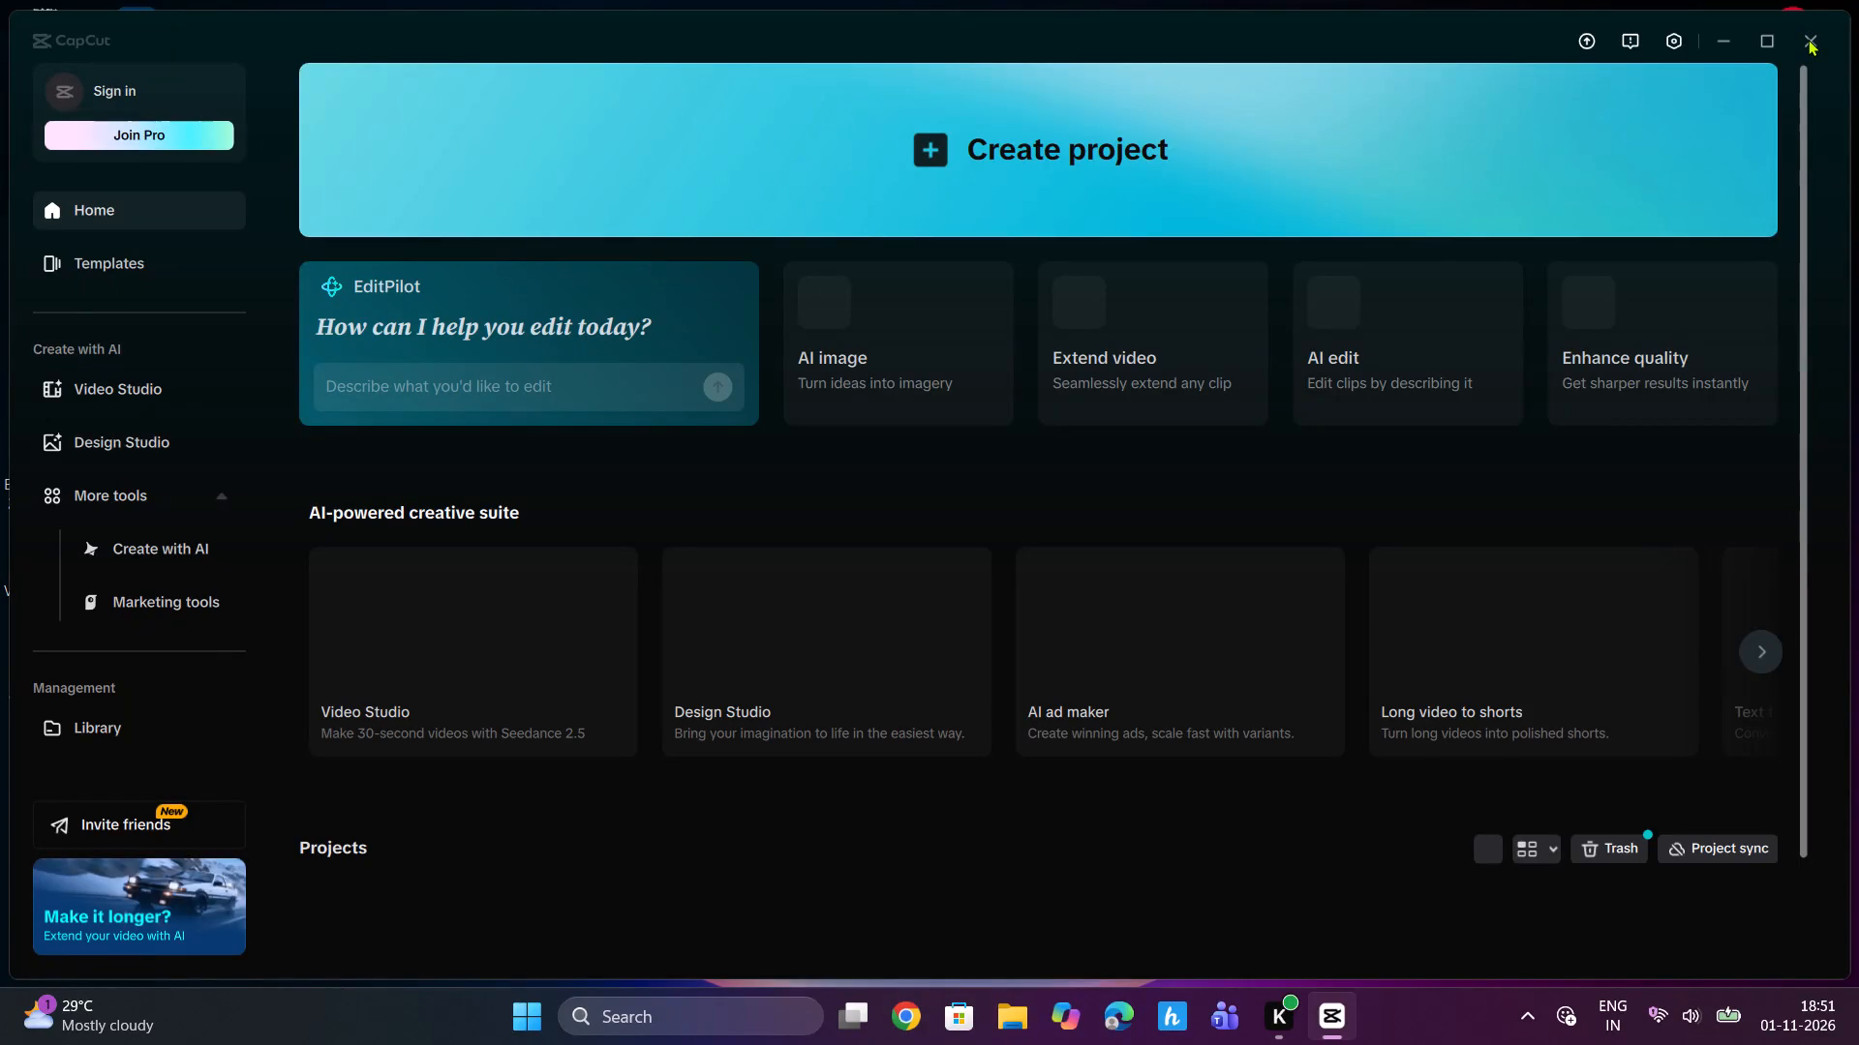